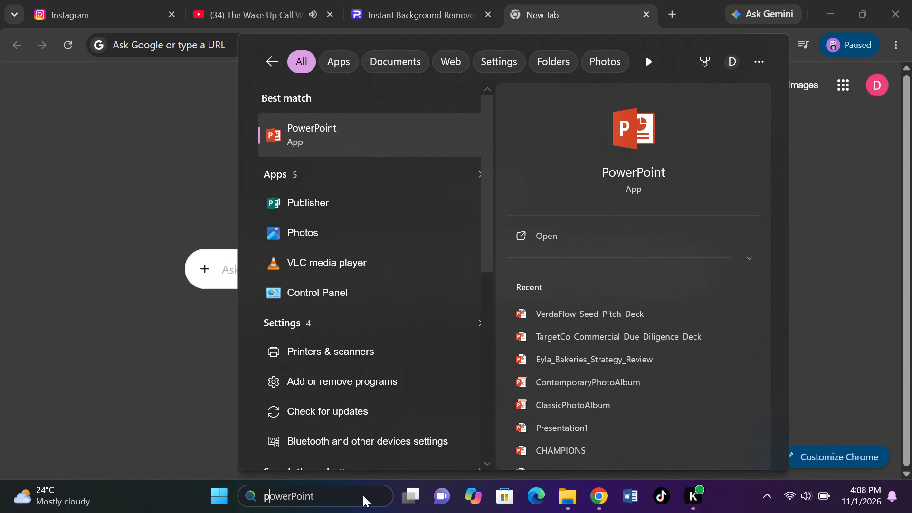
Open Publisher and create a new blank 8.5 x 11" publication.
left_click(349, 211)
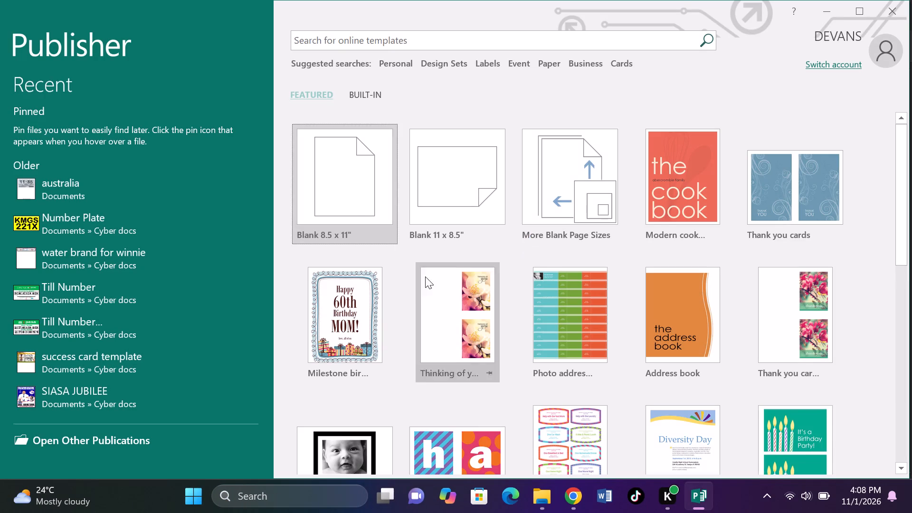
left_click(349, 209)
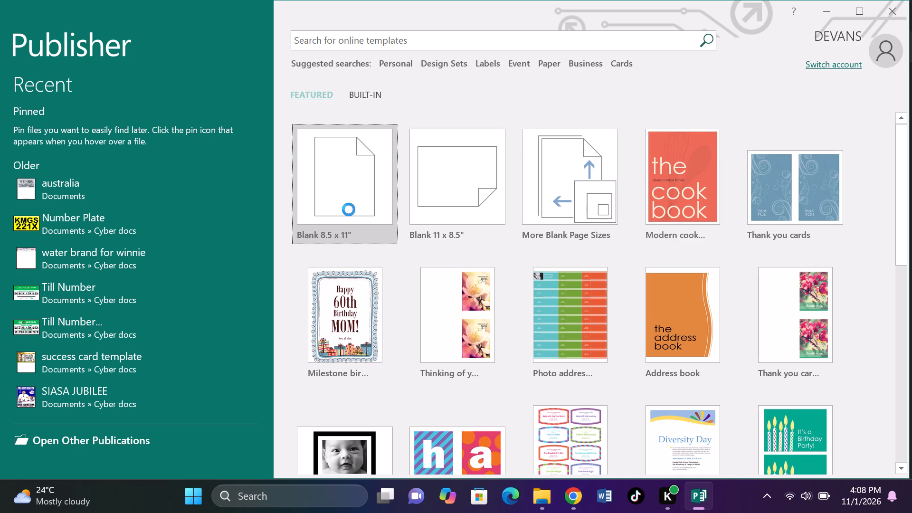
Set the publication's page size to A4 (Portrait).
left_click(166, 33)
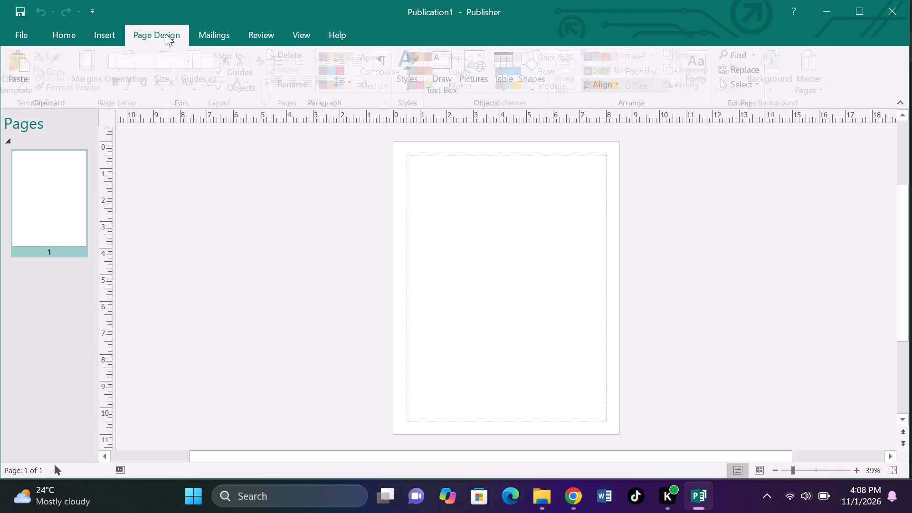
left_click(165, 69)
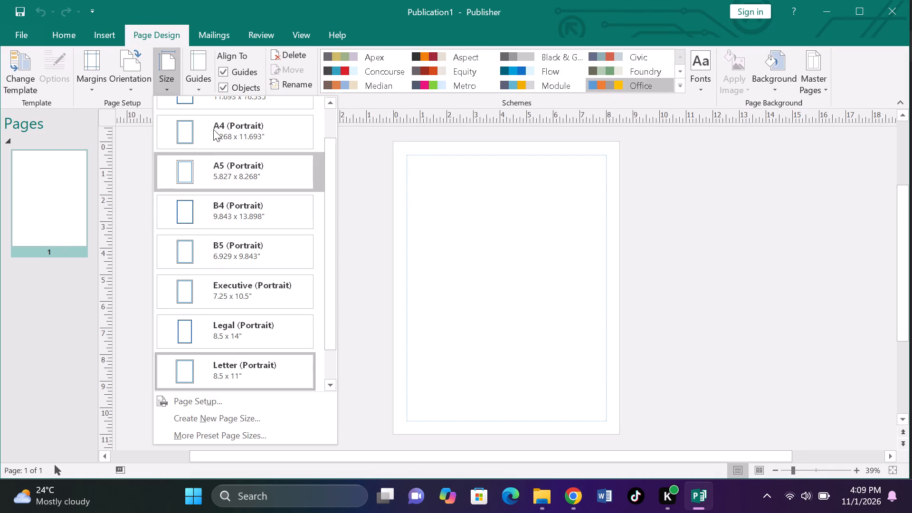
left_click(221, 123)
Insert the picture "Eyla Bakeries Luxury Cake Celebration (1)" from the Downloads folder onto the page.
left_click(105, 31)
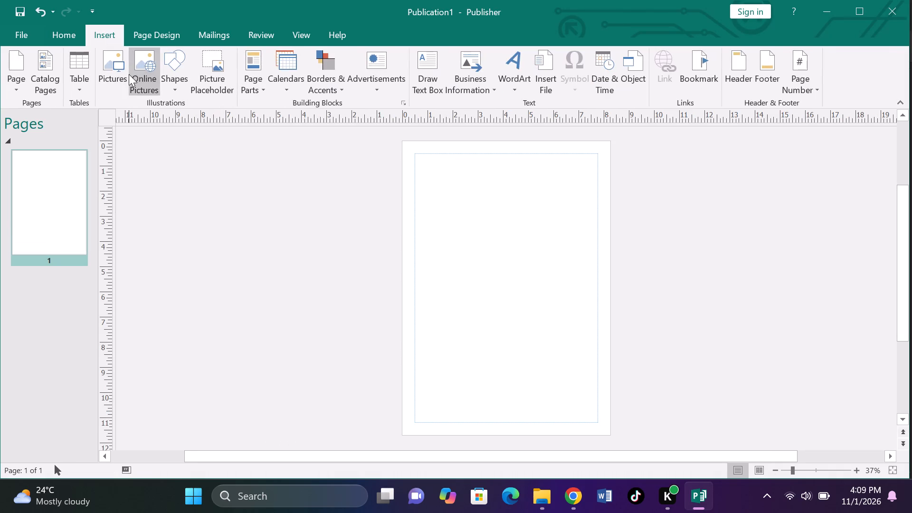
left_click(129, 74)
left_click(809, 63)
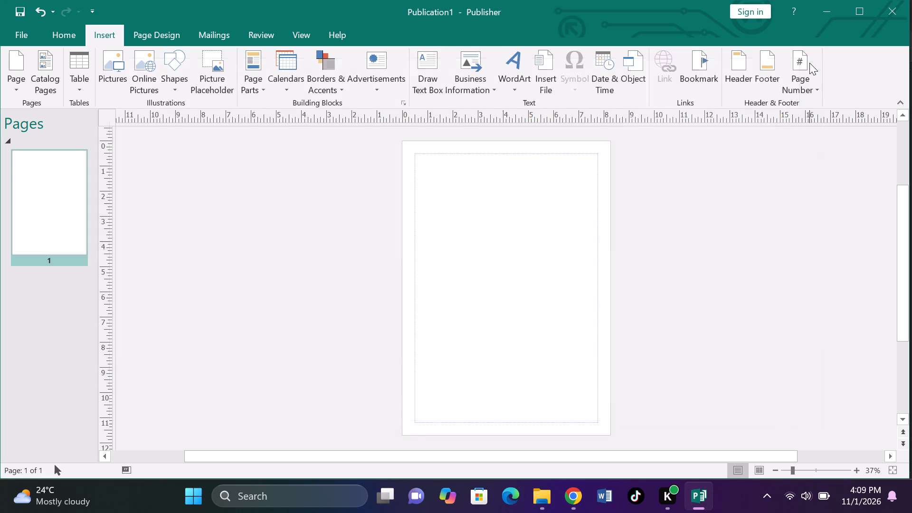
left_click(105, 86)
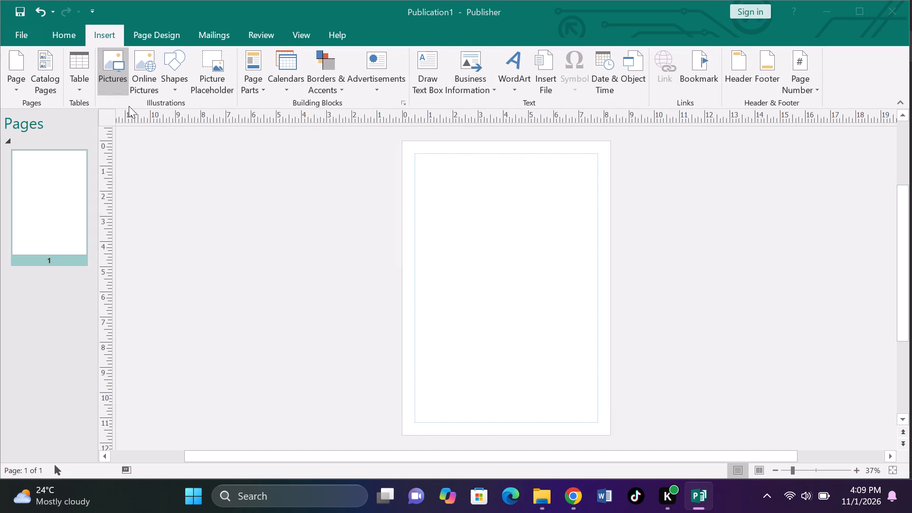
left_click_drag(125, 198, 145, 141)
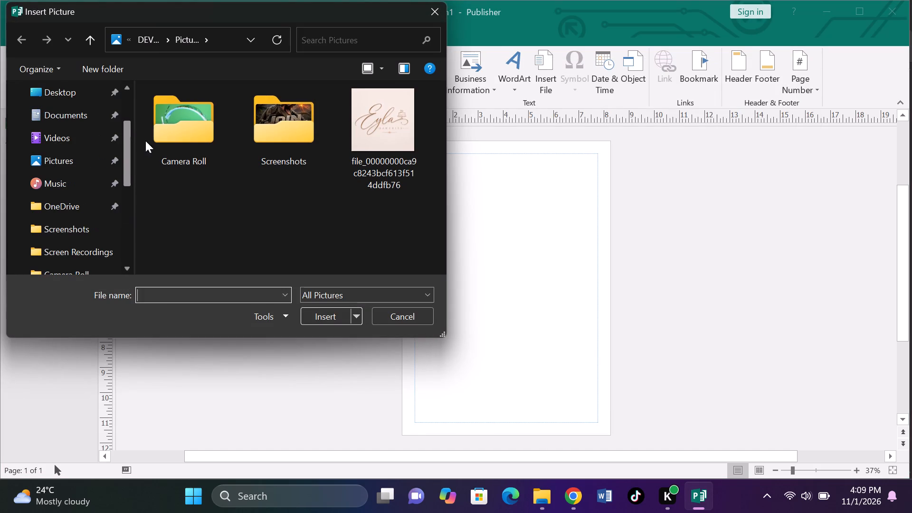
left_click_drag(145, 141, 145, 140)
left_click_drag(124, 142, 133, 126)
left_click(83, 122)
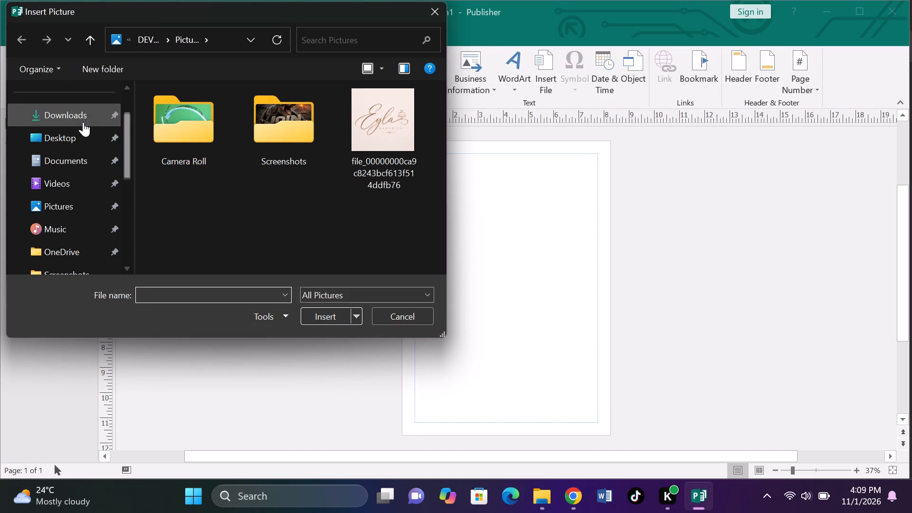
left_click(167, 152)
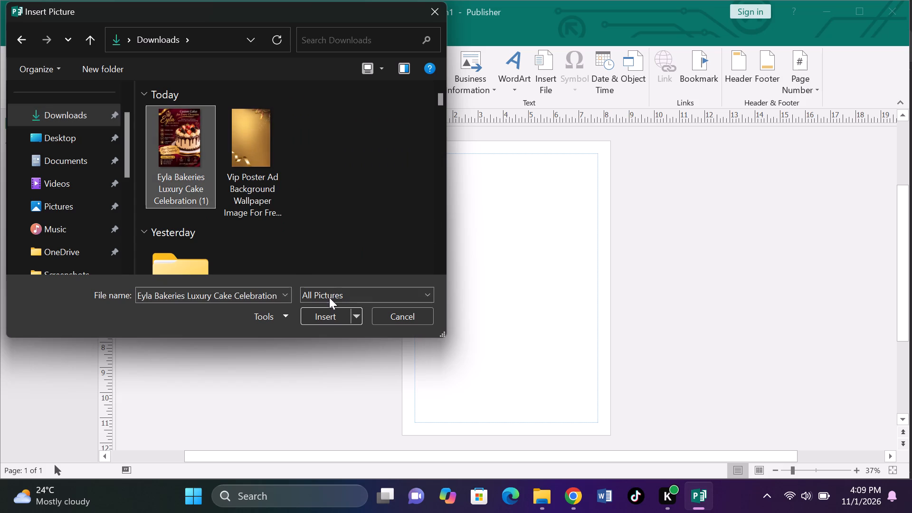
left_click(327, 312)
left_click(743, 283)
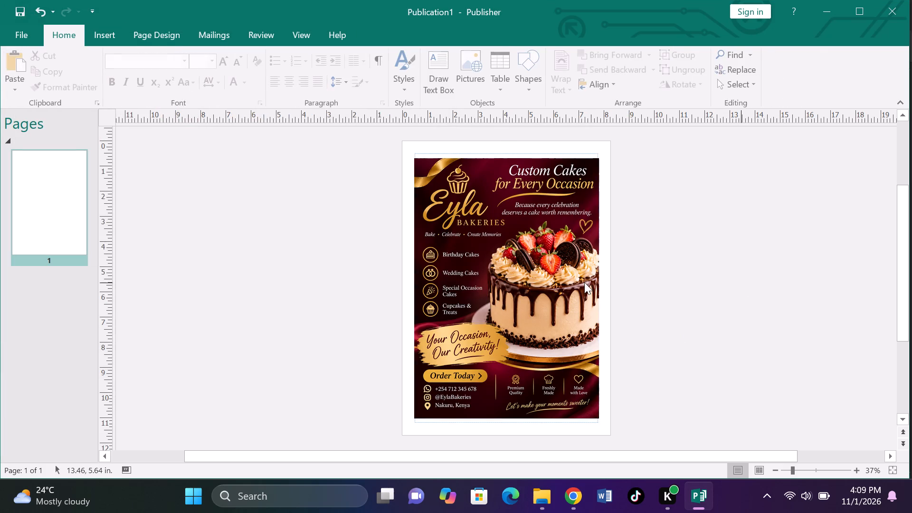
Move the Eyla Bakeries poster off the page onto the empty area to its left, leaving the page clear.
left_click_drag(562, 283, 339, 263)
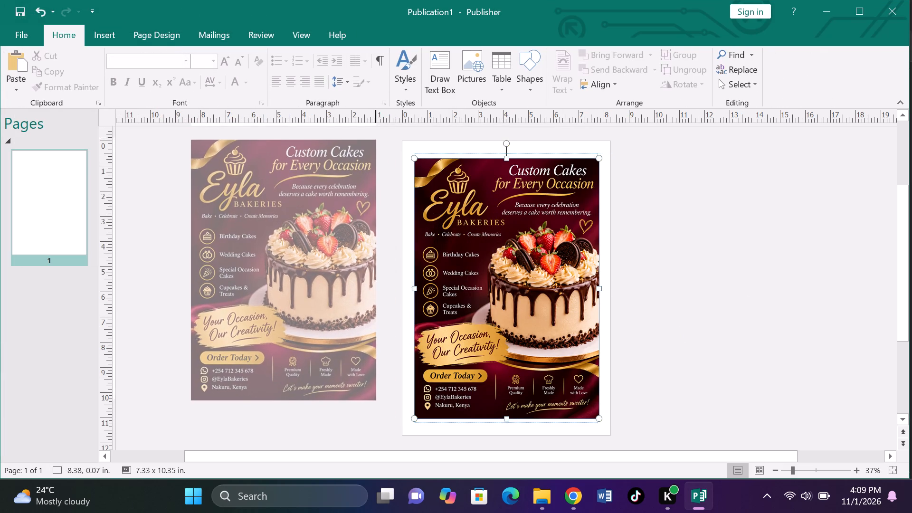
left_click_drag(339, 263, 339, 259)
left_click(625, 284)
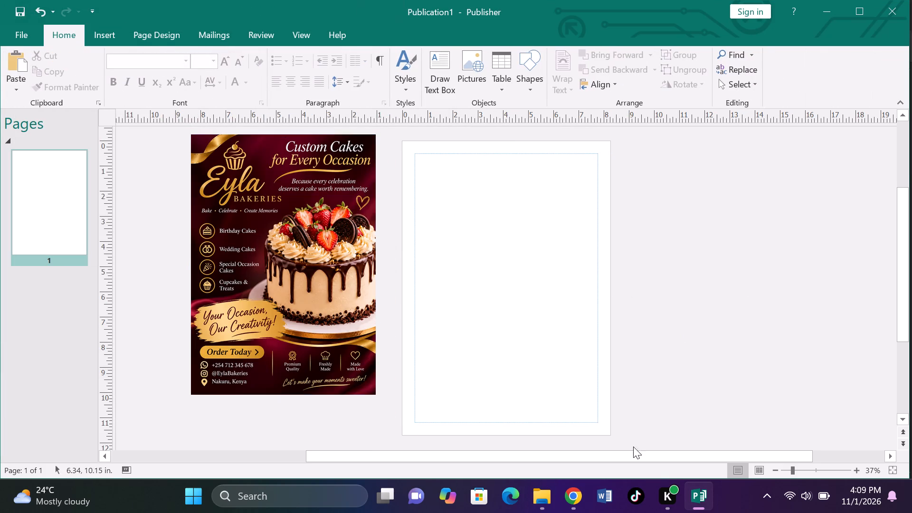
Switch to Chrome and open pinterest.com in the New Tab page.
left_click_drag(570, 494, 651, 497)
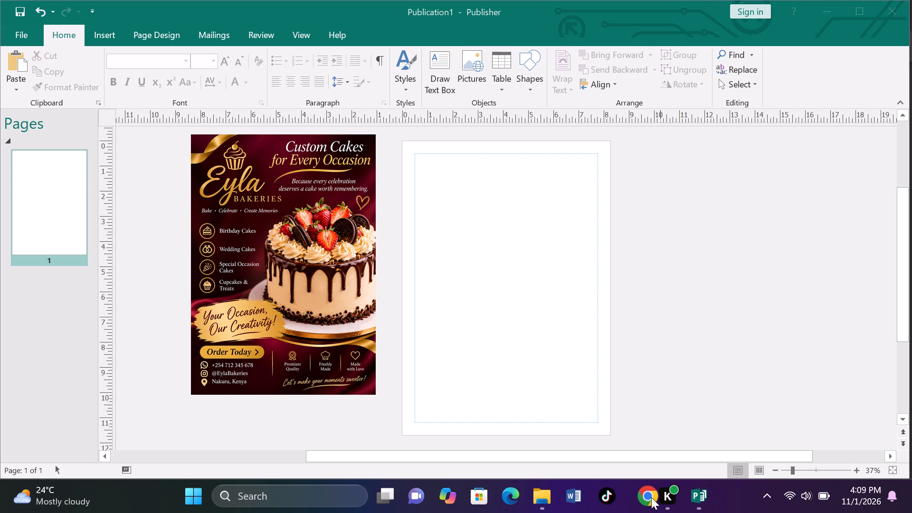
left_click_drag(651, 497, 654, 497)
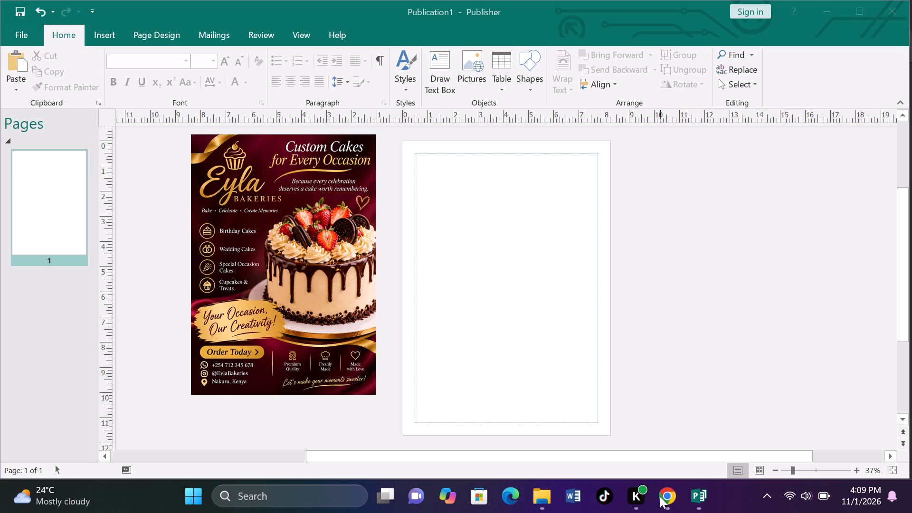
left_click(660, 496)
left_click(556, 36)
key("p")
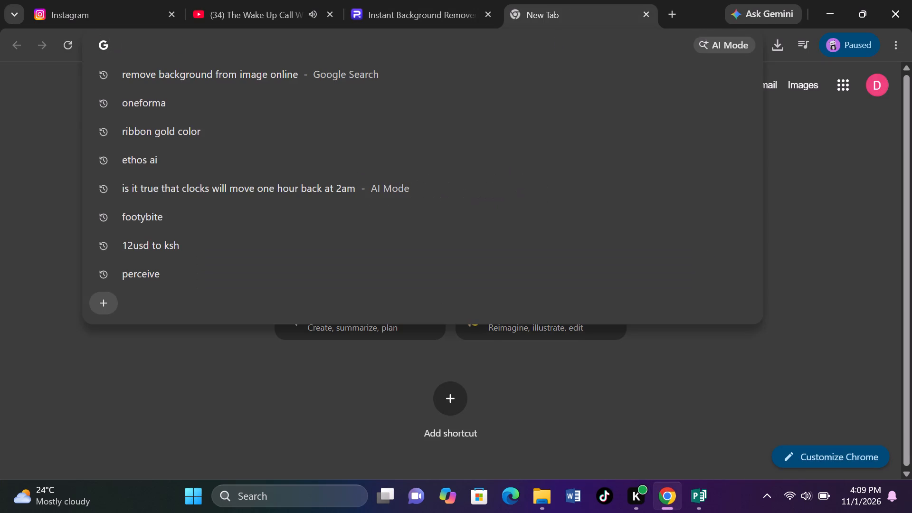
key("Return")
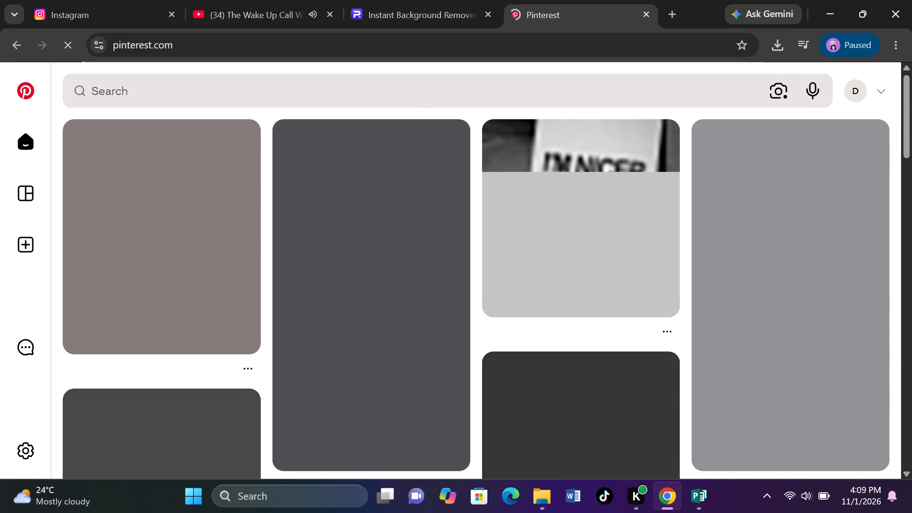
Search Pinterest for "burgundy color background".
left_click(394, 93)
type("burgandy")
key("space")
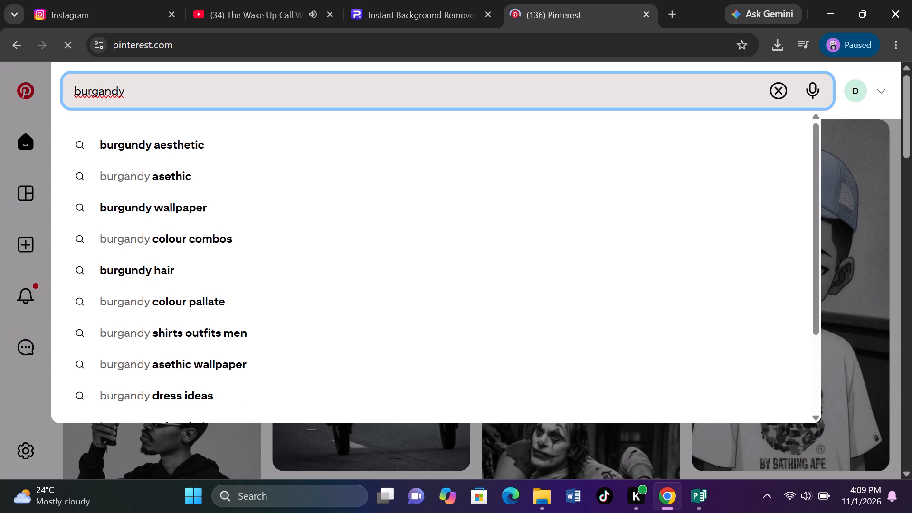
type("color")
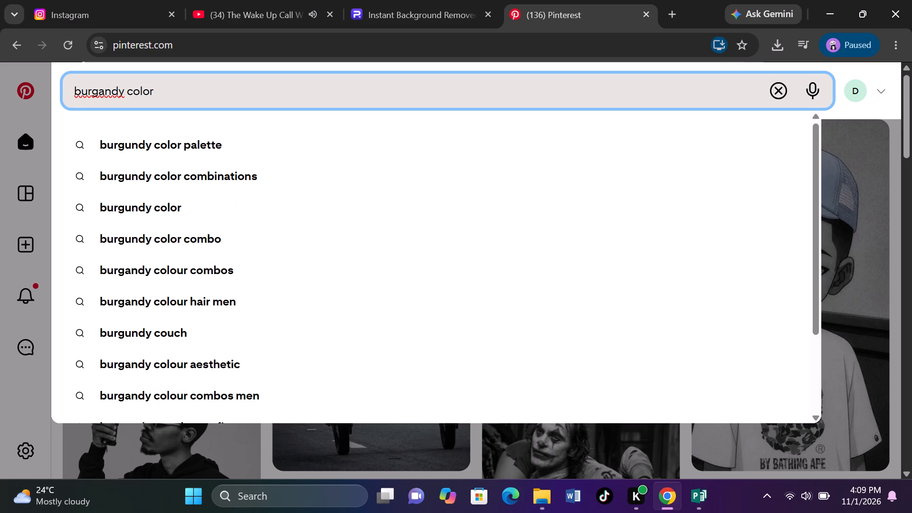
key("space")
type("bac")
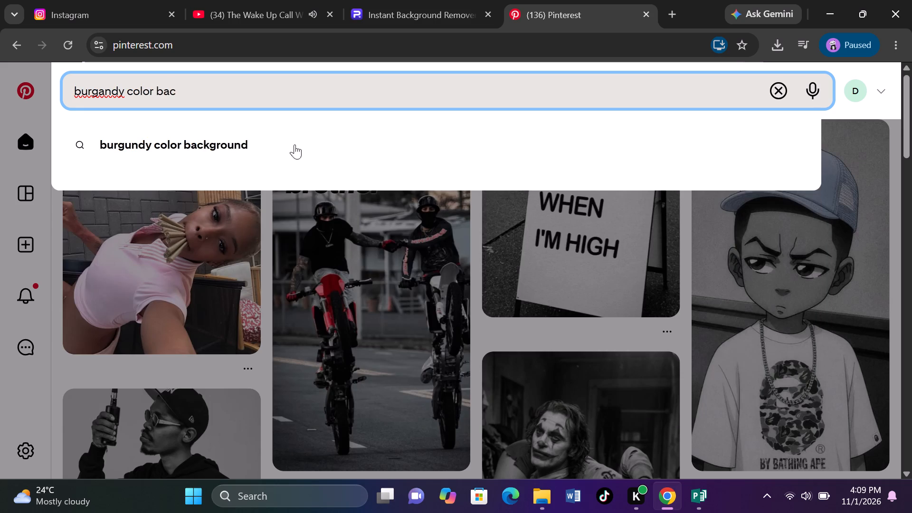
left_click(265, 163)
left_click(293, 155)
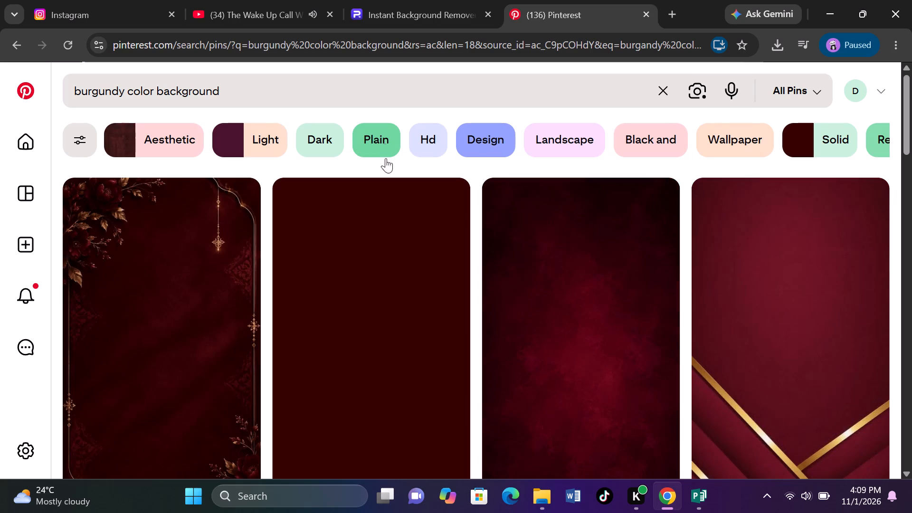
Examine the burgundy background results for one that suits the cake poster.
scroll(448, 293, "down", 2)
scroll(448, 293, "up", 1)
scroll(448, 293, "down", 1)
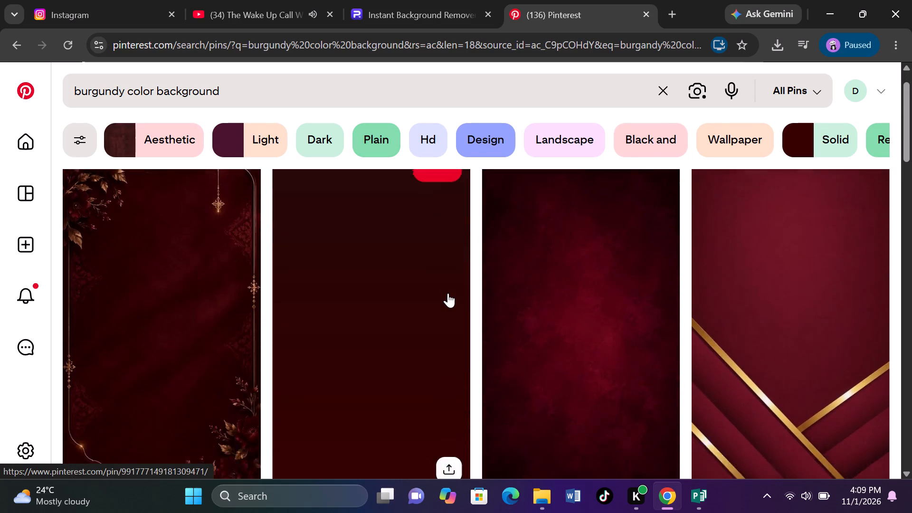
scroll(448, 293, "down", 5)
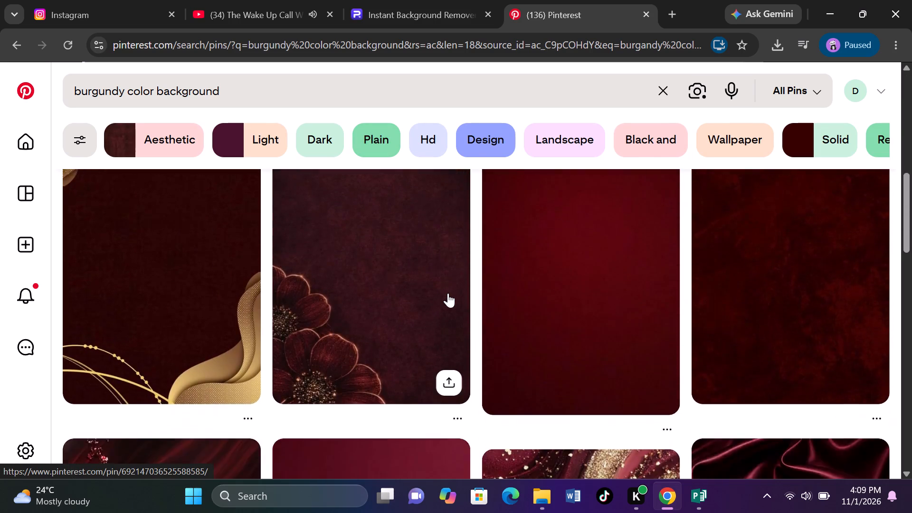
scroll(448, 293, "up", 7)
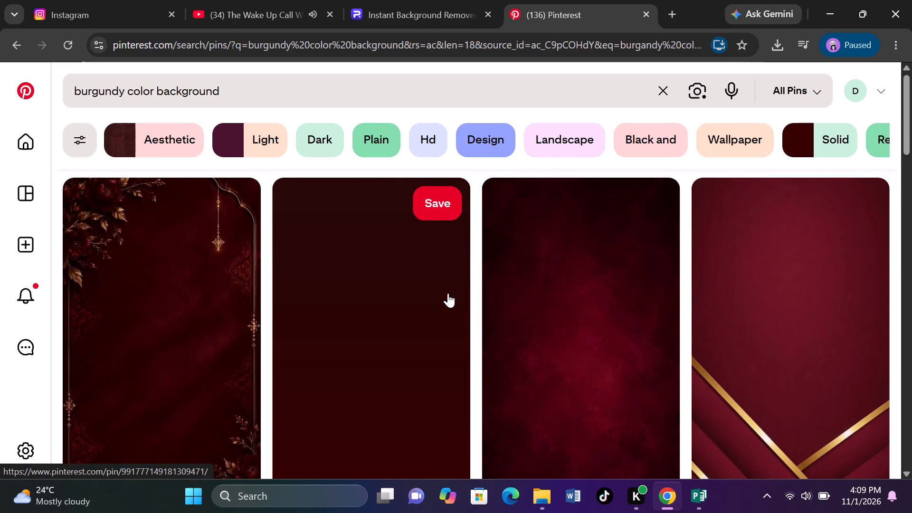
scroll(448, 293, "down", 7)
scroll(448, 293, "right", 1)
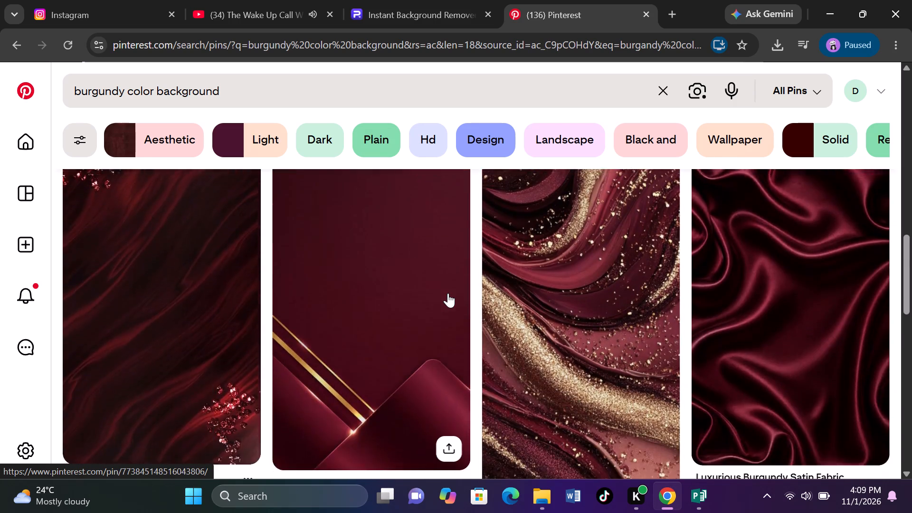
scroll(448, 293, "right", 2)
scroll(448, 293, "up", 1)
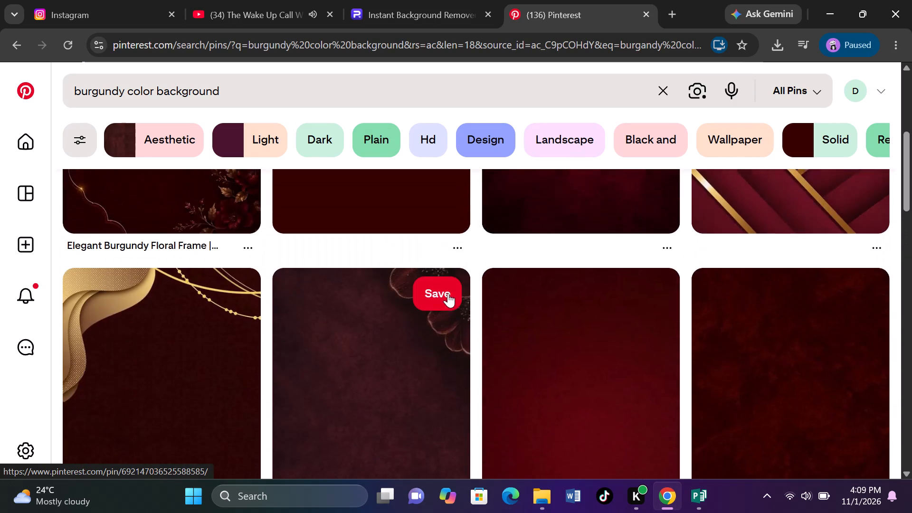
scroll(448, 293, "up", 1)
scroll(448, 293, "down", 2)
Open the plain dark-red gradient pin, and from its related pins open the mottled burgundy background with black edges.
left_click(581, 361)
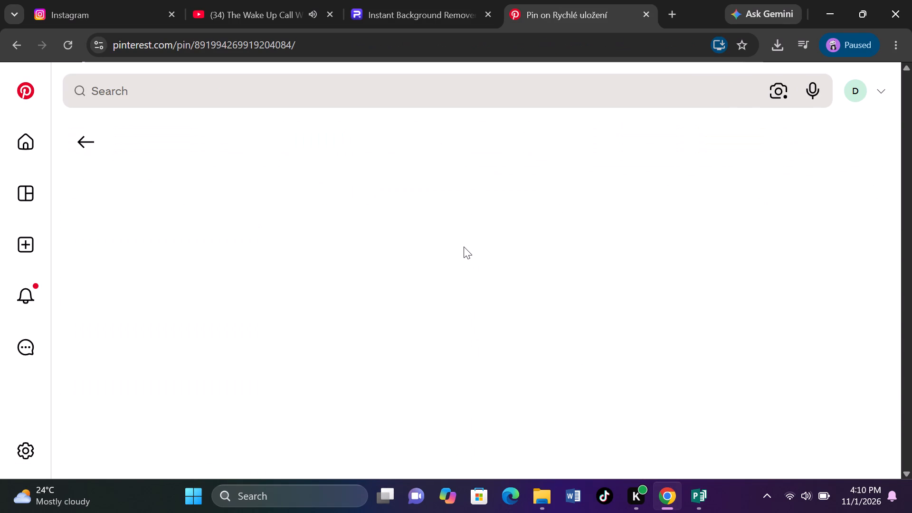
scroll(433, 361, "down", 4)
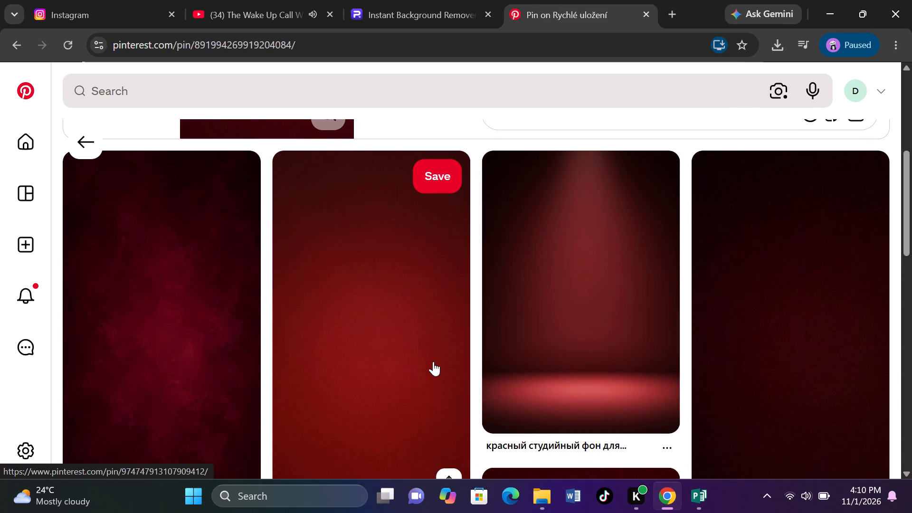
scroll(421, 420, "down", 2)
scroll(421, 420, "up", 2)
left_click(190, 342)
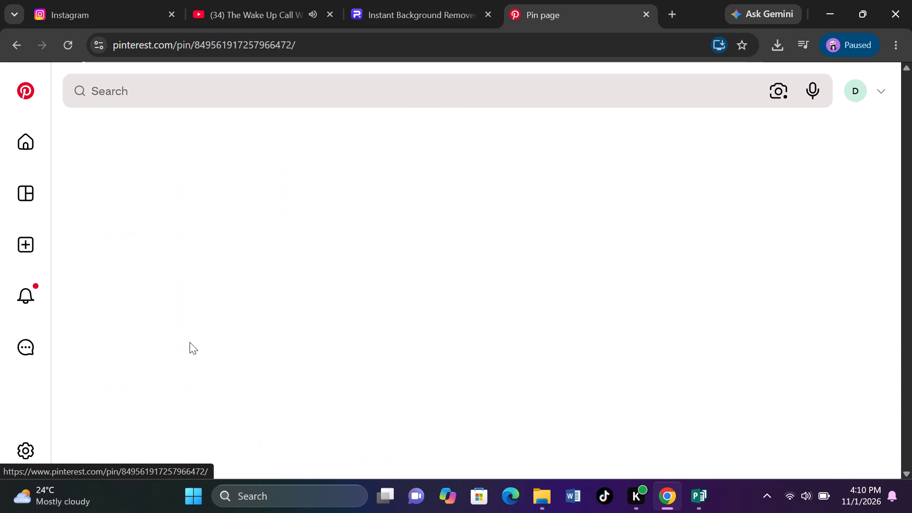
left_click(691, 496)
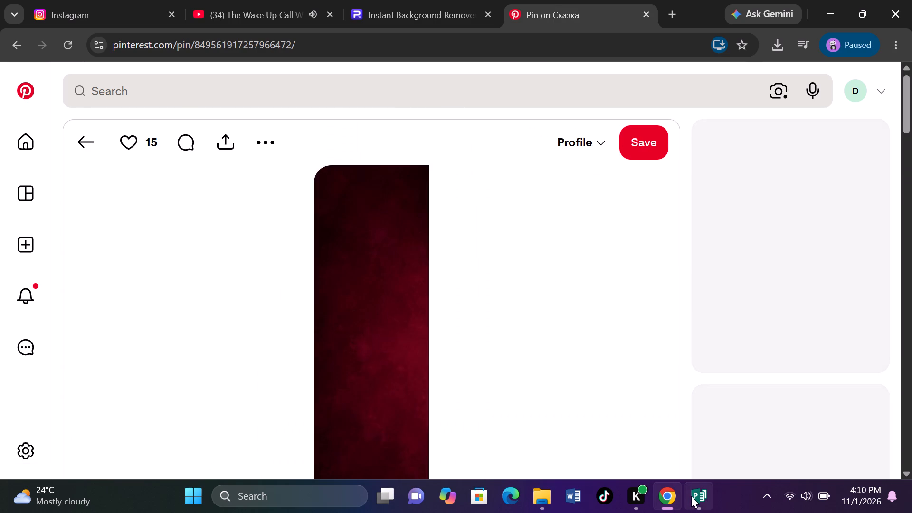
left_click(682, 496)
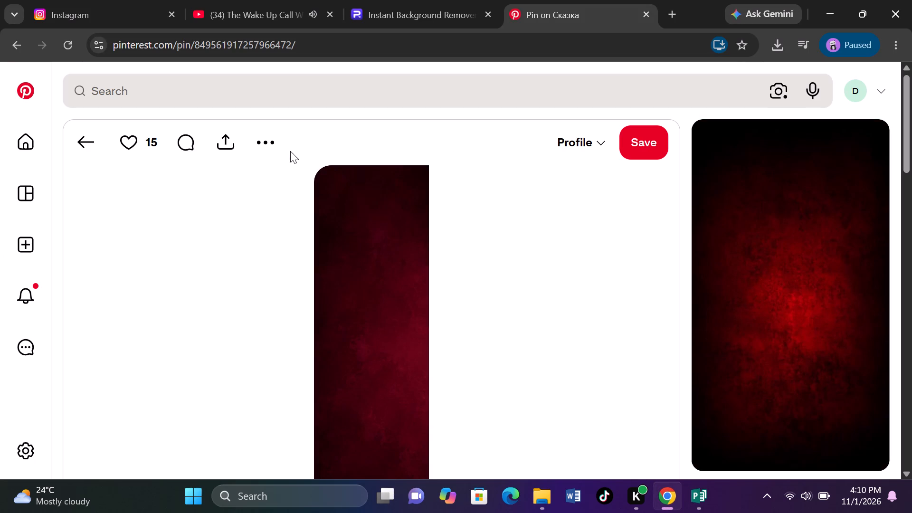
Download the mottled burgundy background image to the Downloads folder as a JPEG.
left_click(278, 146)
left_click(303, 183)
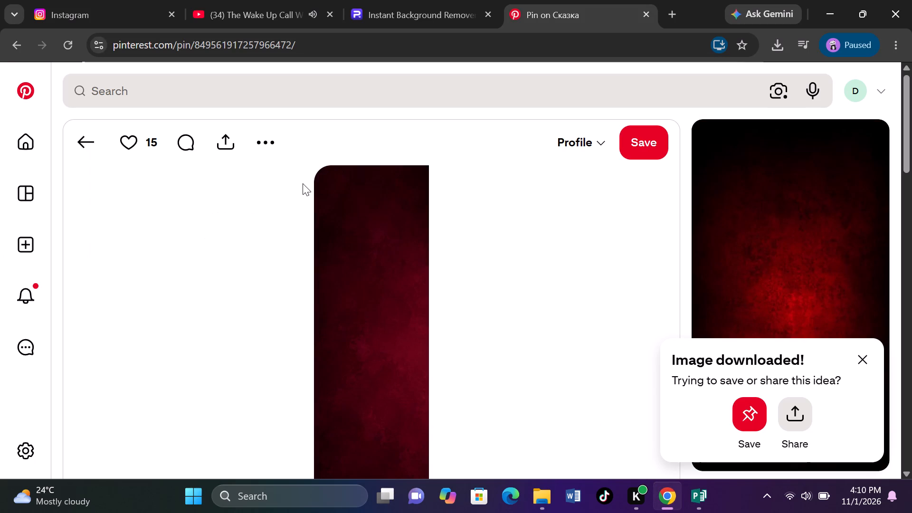
left_click(93, 168)
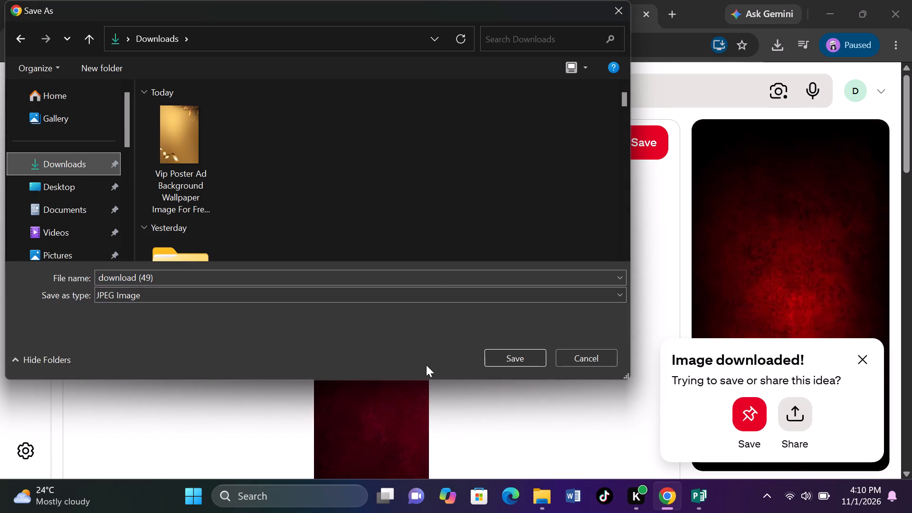
left_click(513, 366)
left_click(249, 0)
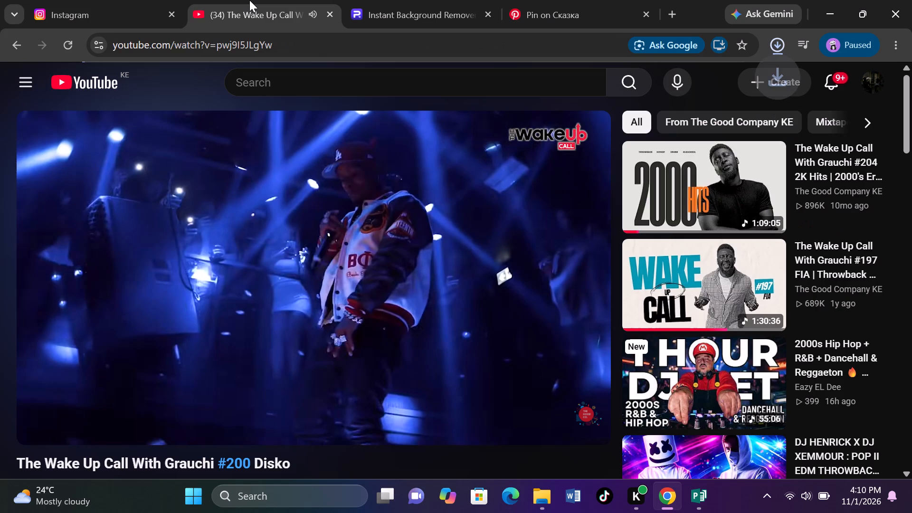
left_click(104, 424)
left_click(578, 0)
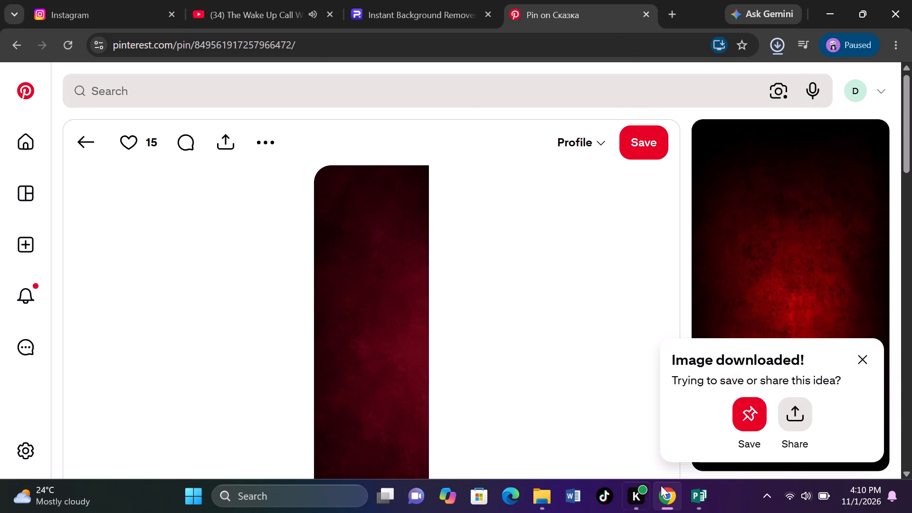
Switch to Publisher and insert the downloaded burgundy background picture, download (49), from the Downloads folder onto the page.
left_click(706, 503)
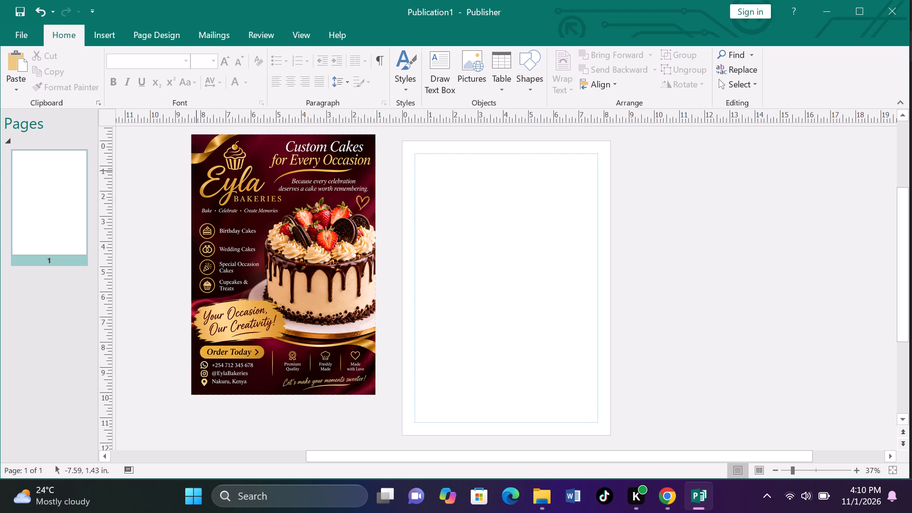
left_click(115, 46)
left_click(115, 75)
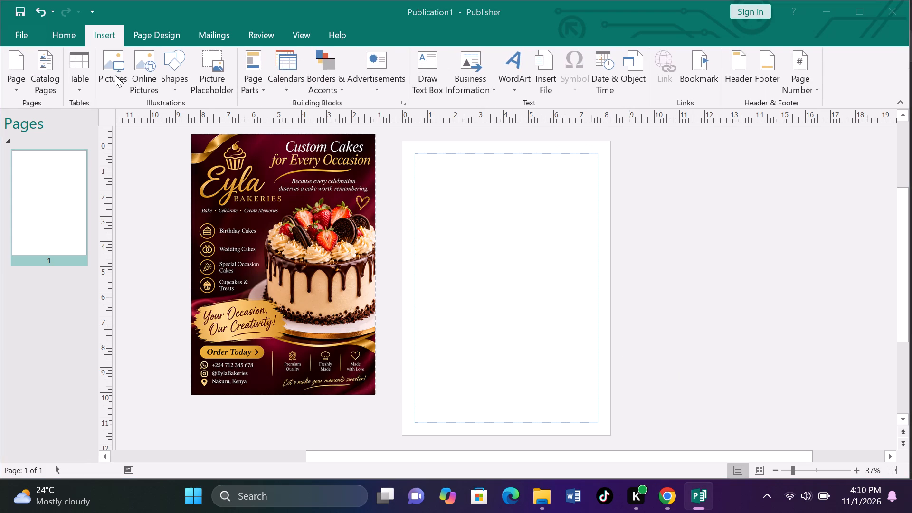
left_click_drag(130, 196, 131, 115)
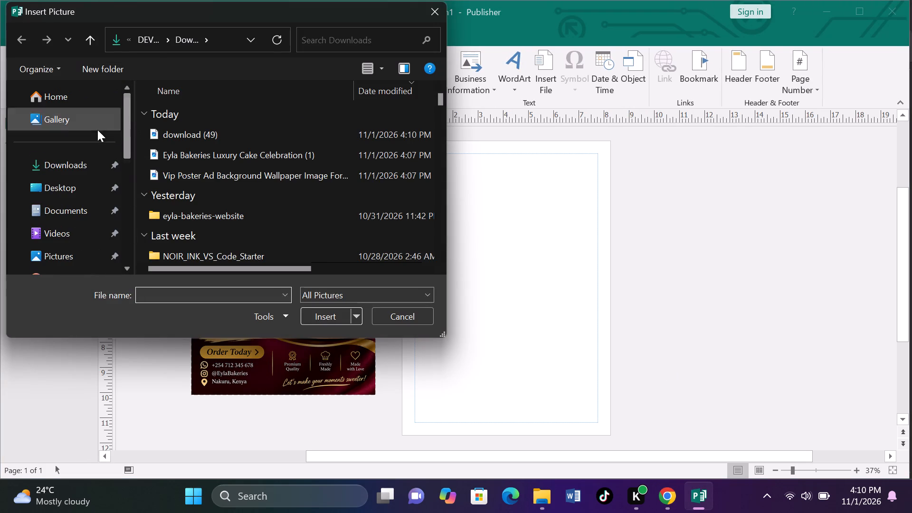
left_click(80, 150)
left_click(77, 163)
left_click(169, 141)
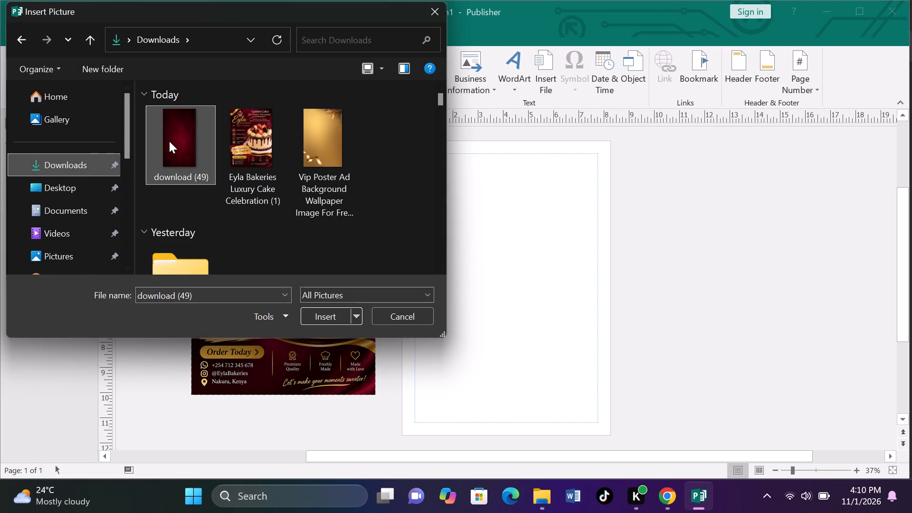
left_click(322, 318)
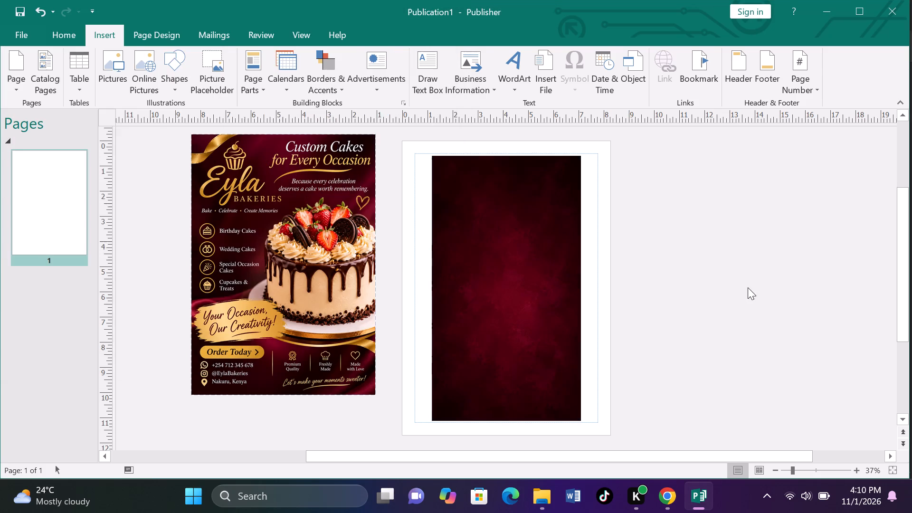
left_click(768, 286)
Align the burgundy picture with the page's top-left corner and enlarge it proportionally to the page height, about 6.54 x 11.63 in.
left_click_drag(472, 256, 472, 255)
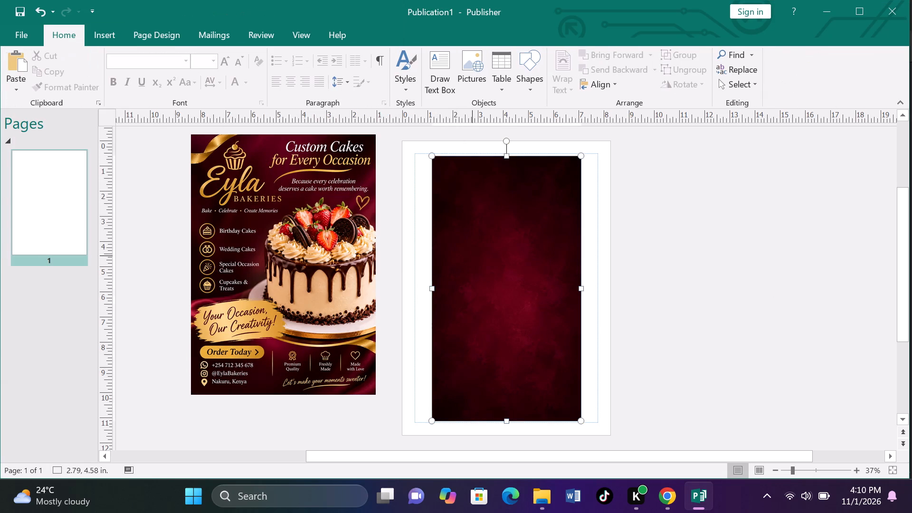
left_click_drag(472, 255, 442, 242)
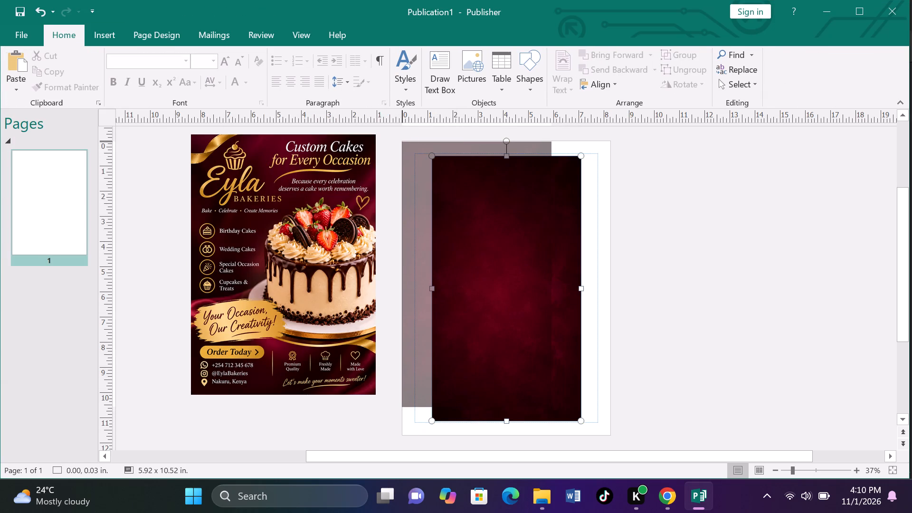
left_click_drag(442, 242, 443, 241)
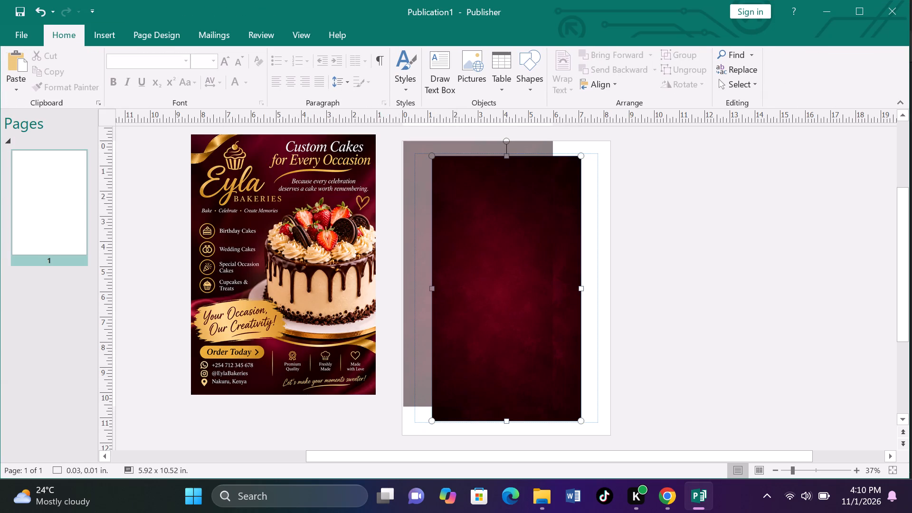
left_click_drag(443, 241, 443, 241)
left_click_drag(547, 403, 551, 405)
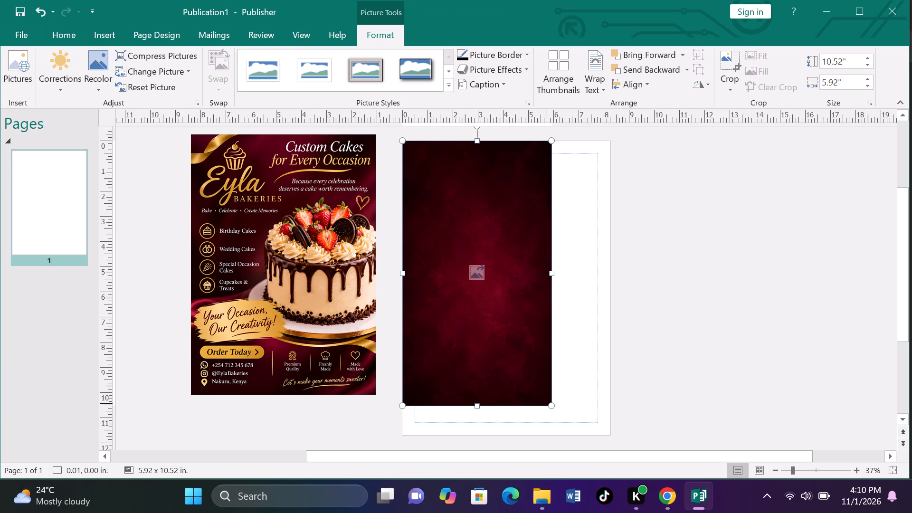
left_click_drag(551, 405, 562, 415)
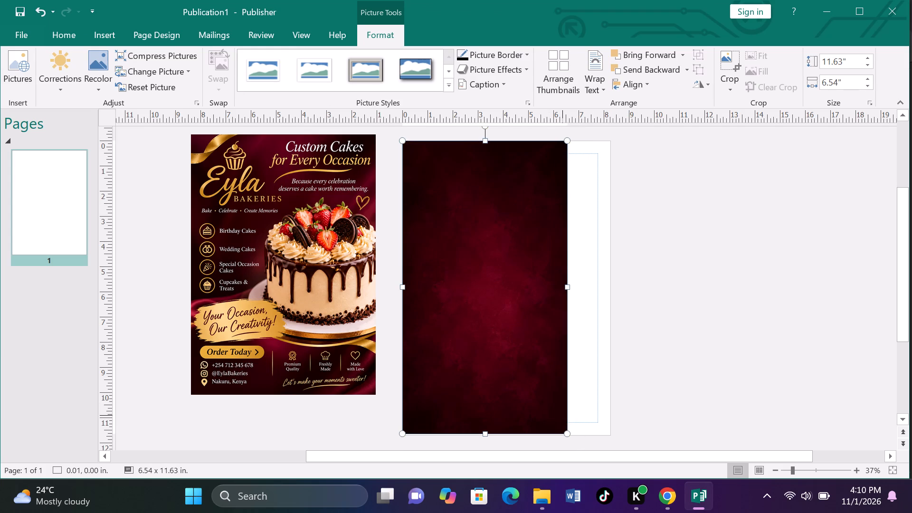
key("Down")
key("Right")
key("Right")
key("Down")
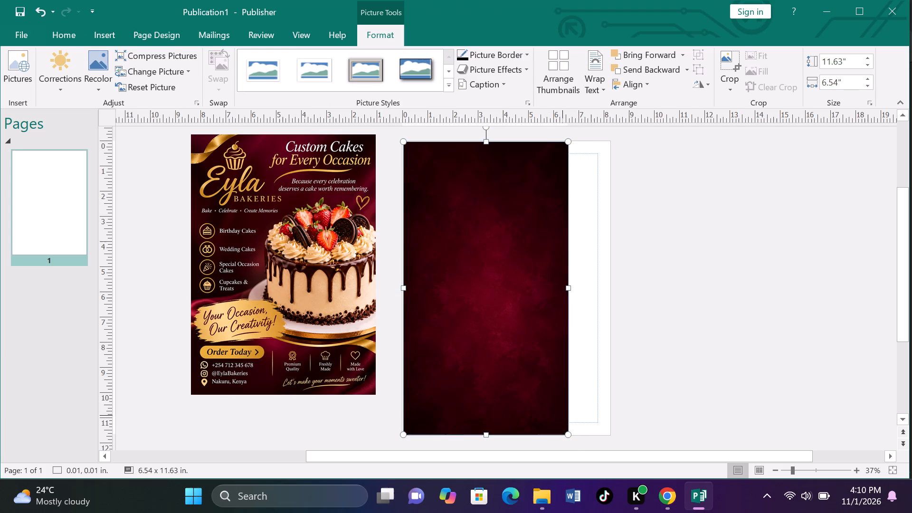
key("Up")
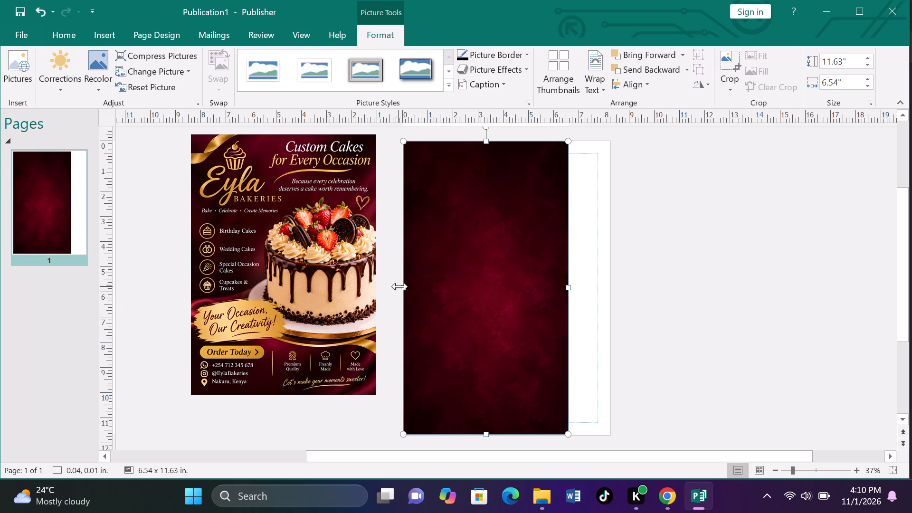
Duplicate the burgundy picture to cover the blank strip along the page's right side.
key("ctrl+c")
key("ctrl+v")
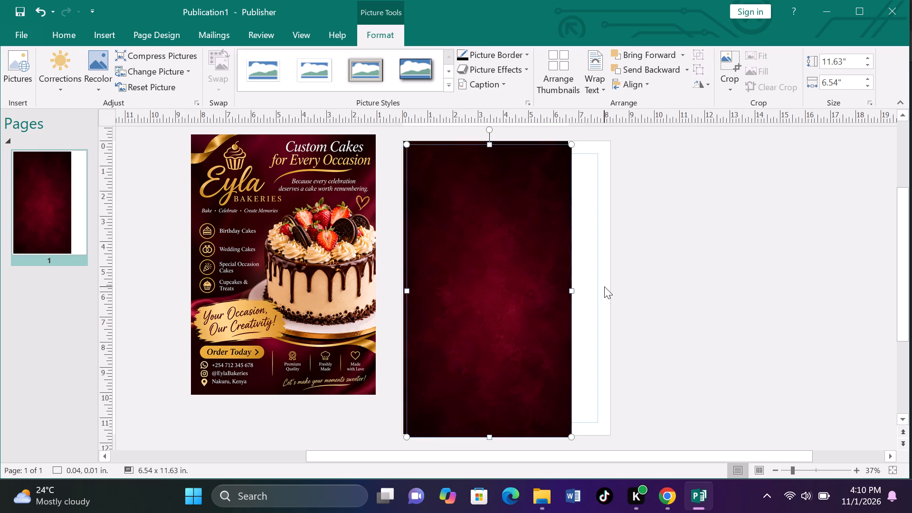
Move the burgundy picture copy beyond the page's right side and align the original at about 0.01, 0.01 in.
left_click_drag(485, 250, 676, 236)
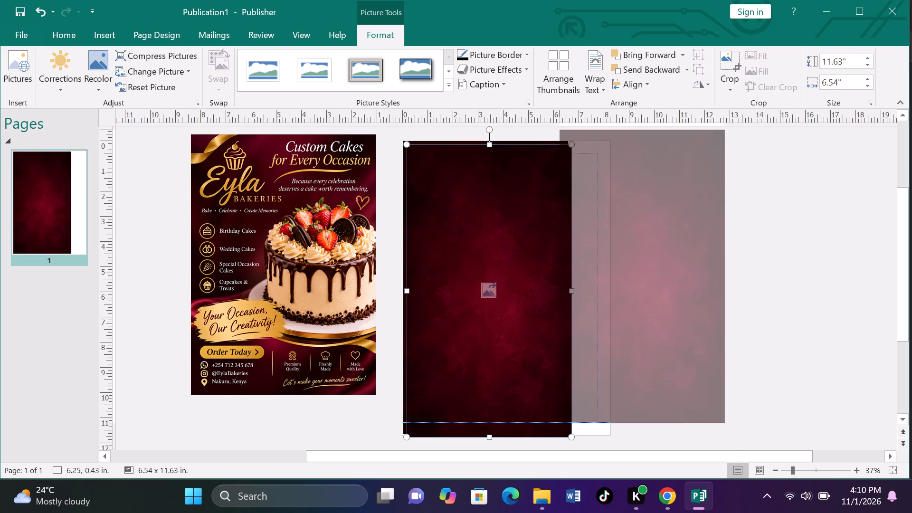
left_click_drag(509, 280, 504, 280)
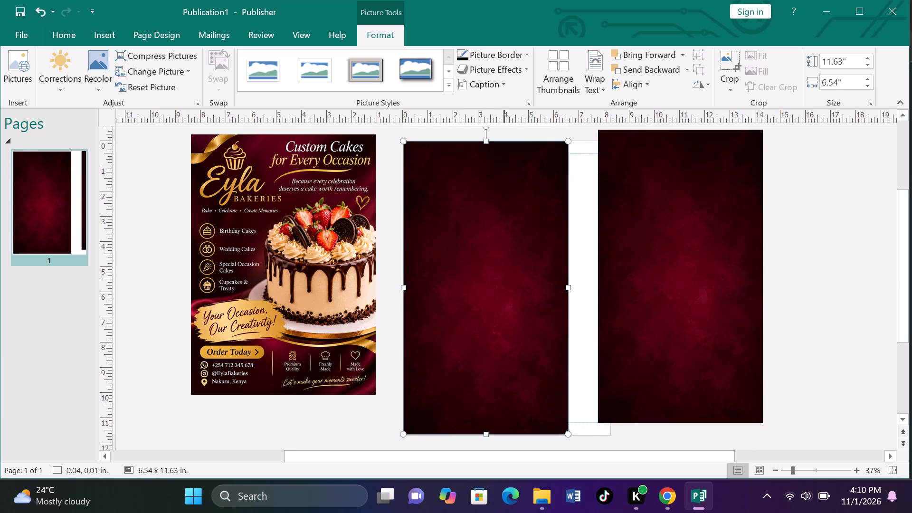
key("Left")
key("Left")
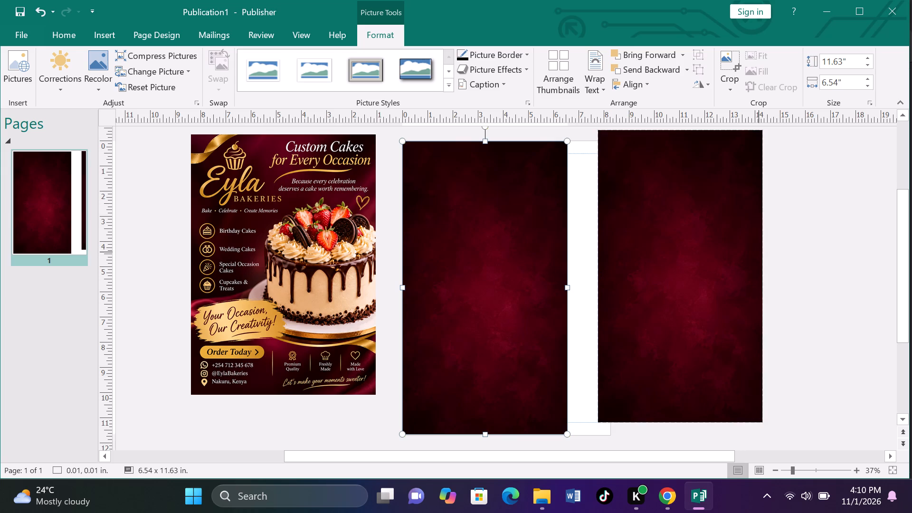
Place the burgundy copy flush against the original's right edge, level with its top, at about 6.55, 0.01 in.
left_click(800, 251)
left_click_drag(680, 228, 658, 240)
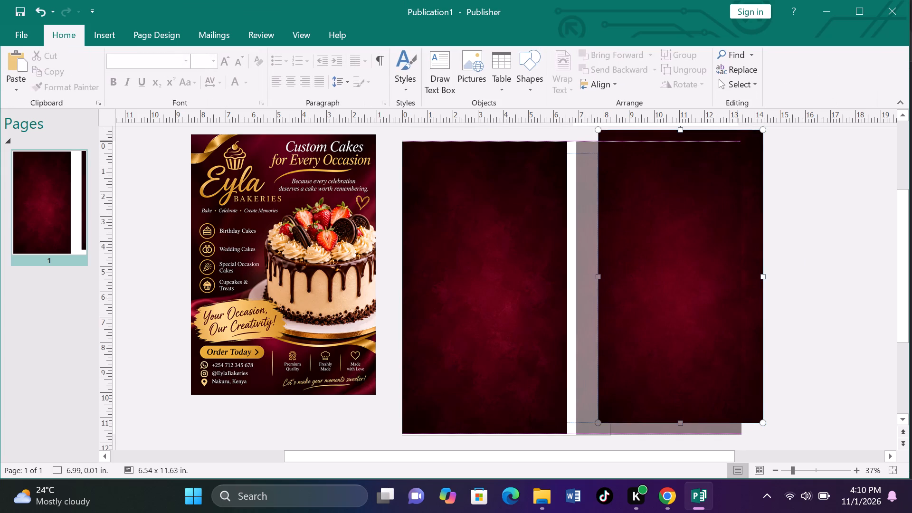
left_click_drag(658, 240, 650, 240)
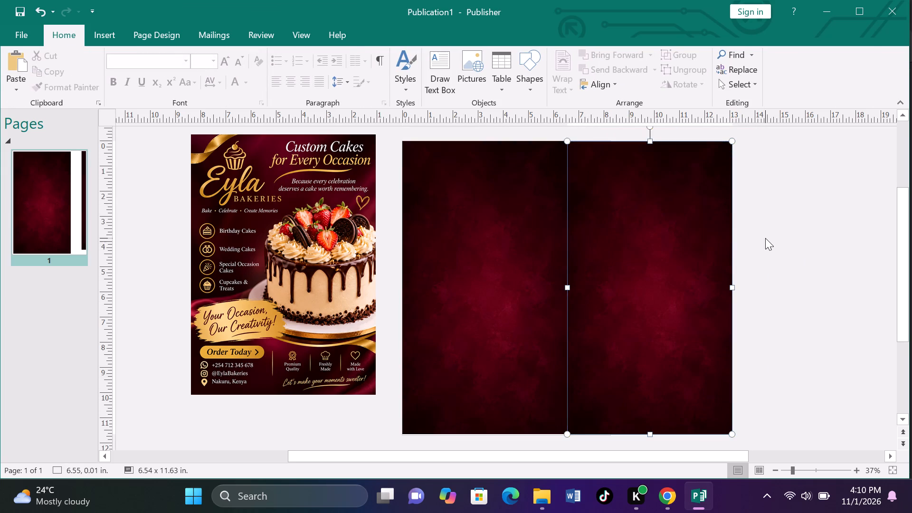
left_click(765, 238)
left_click(663, 247)
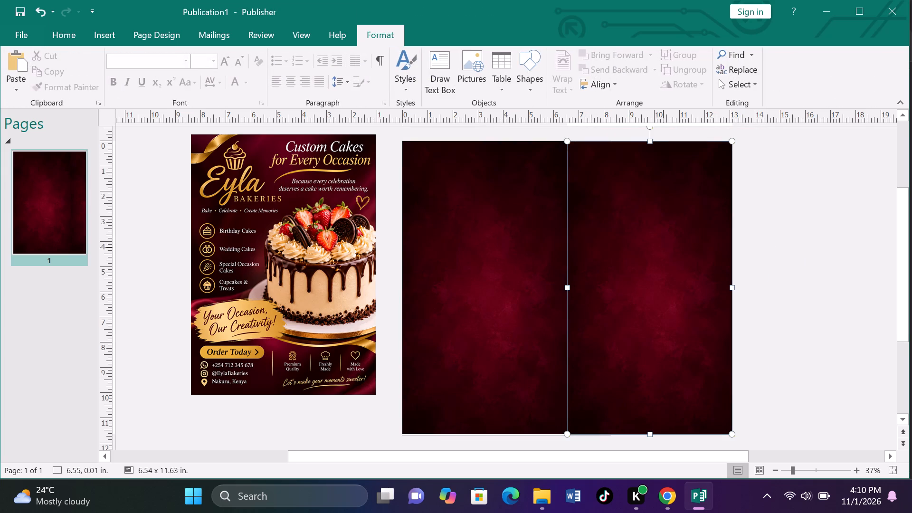
left_click(820, 224)
left_click(688, 235)
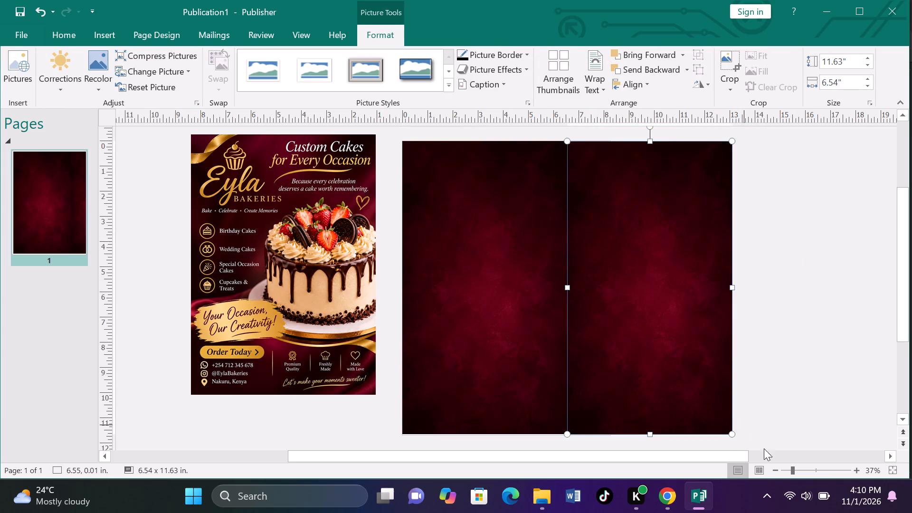
Set the system volume to 45.
left_click(803, 503)
left_click(769, 412)
left_click(764, 411)
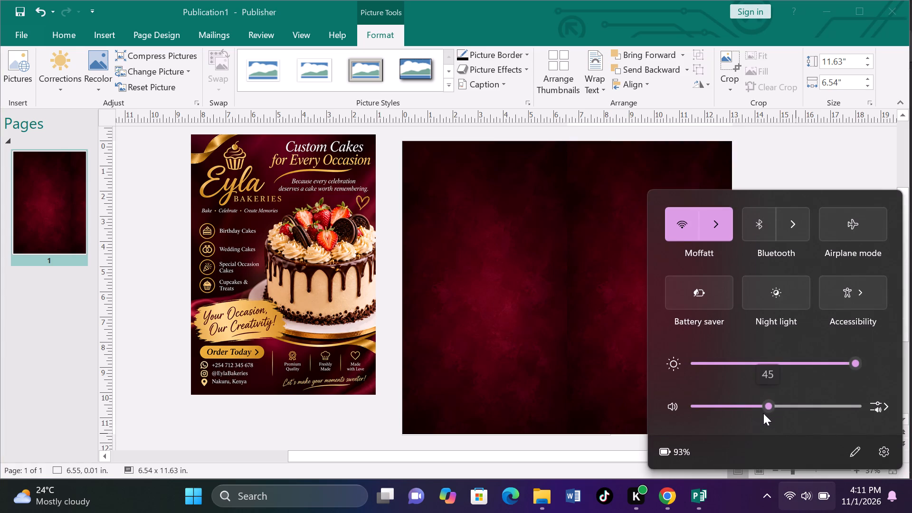
left_click(744, 512)
Crop the burgundy copy from its right side so that it ends at the page's right edge.
left_click(667, 224)
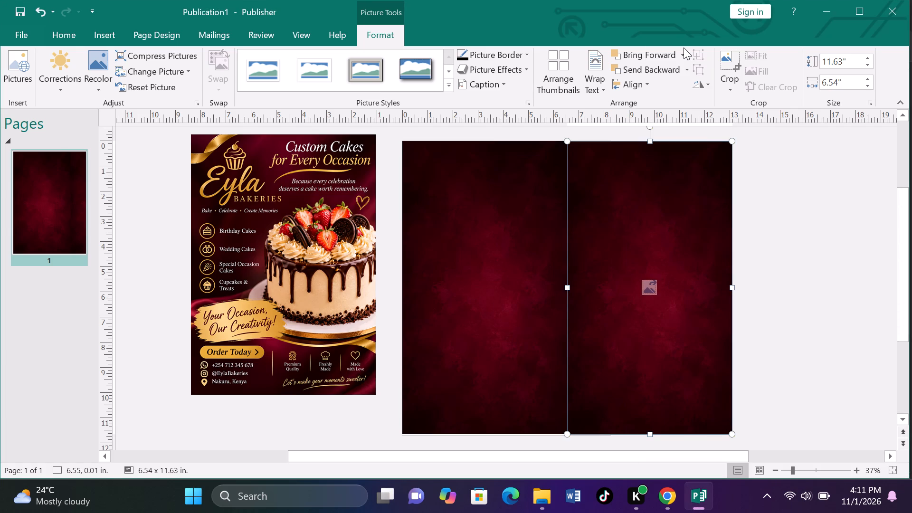
left_click(735, 63)
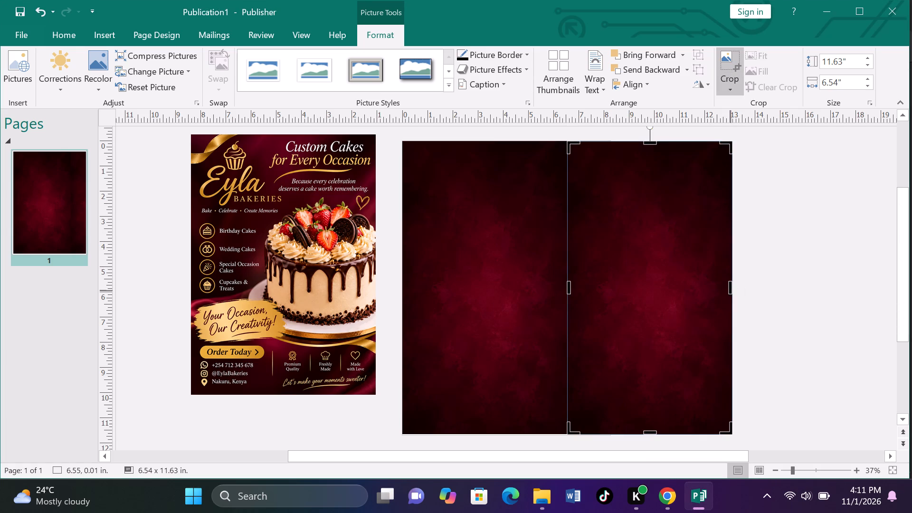
left_click_drag(730, 286, 664, 285)
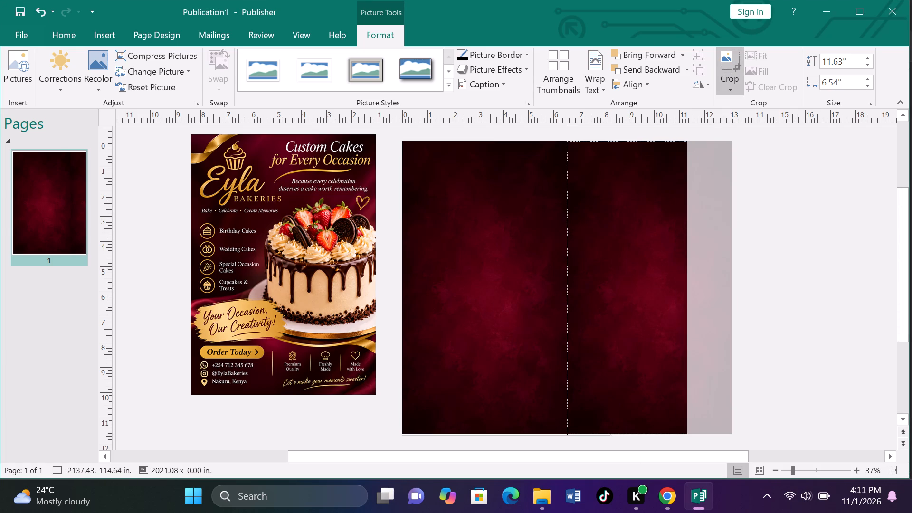
left_click_drag(664, 285, 648, 279)
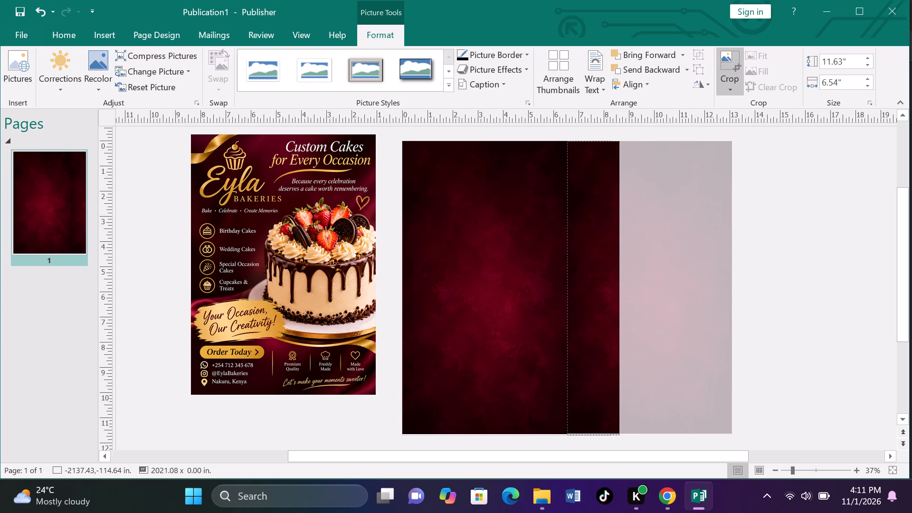
left_click_drag(648, 279, 649, 279)
left_click(813, 245)
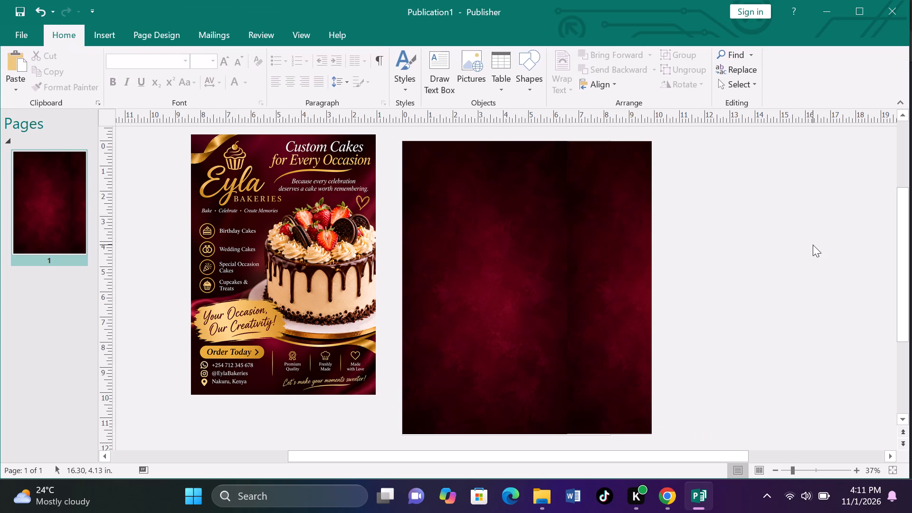
left_click(640, 262)
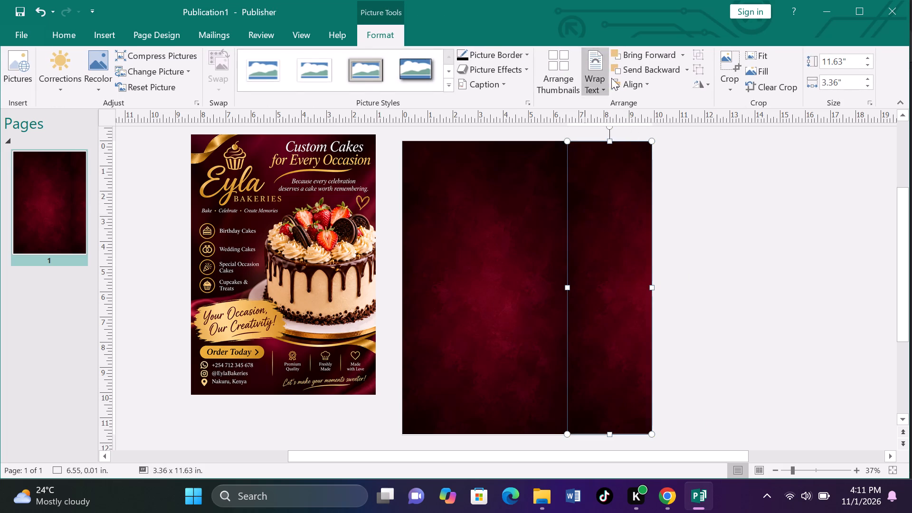
left_click(721, 64)
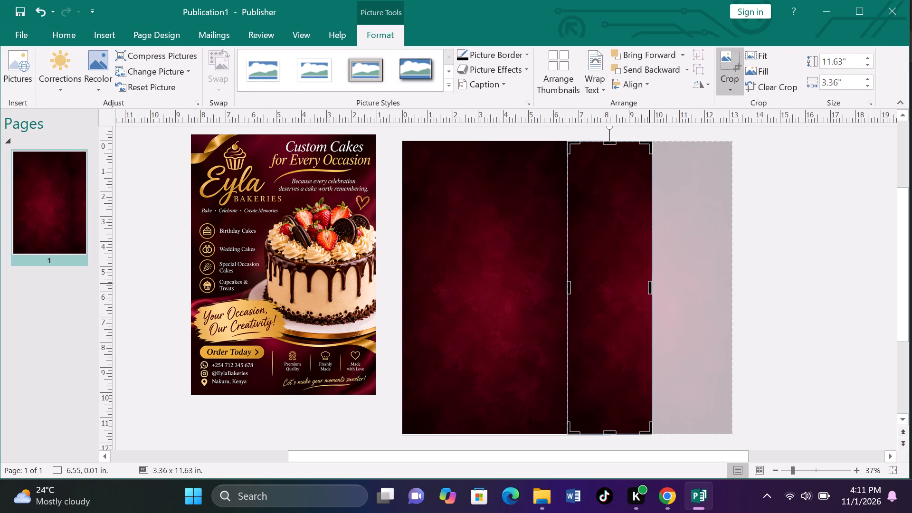
left_click_drag(651, 288, 606, 296)
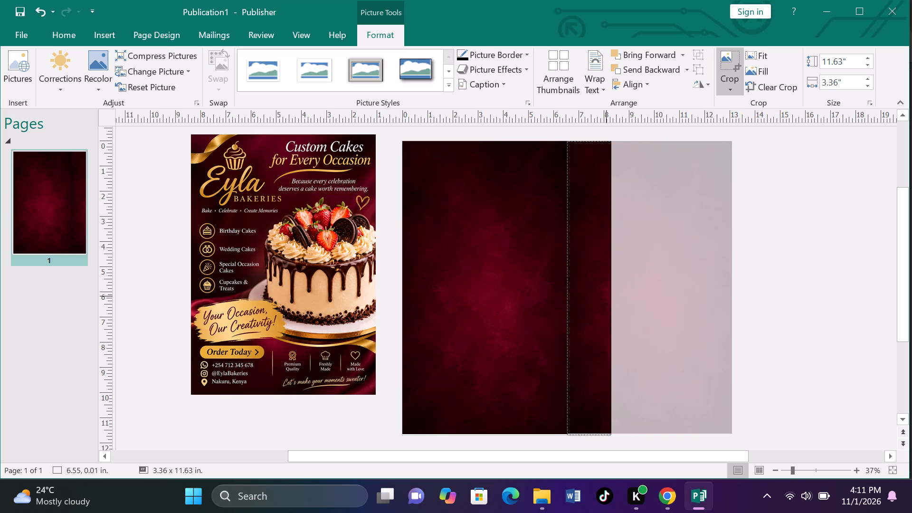
left_click_drag(606, 296, 605, 293)
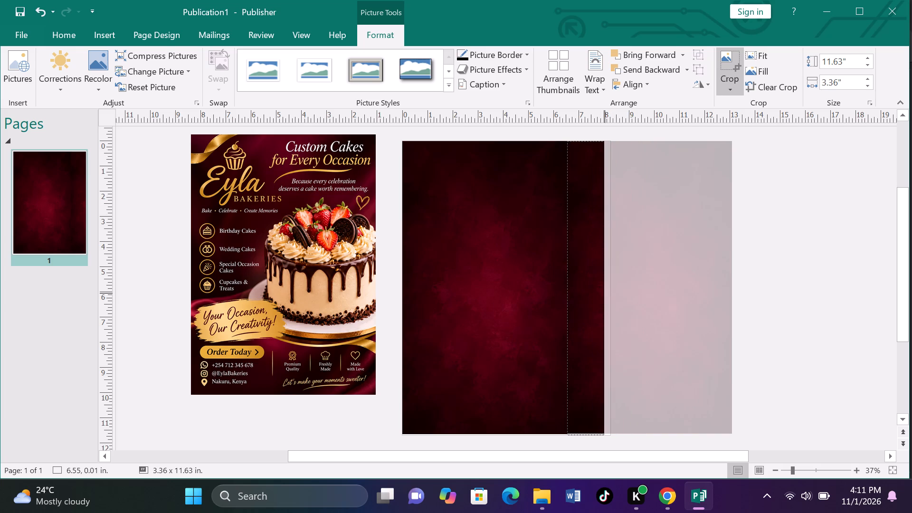
left_click_drag(605, 293, 609, 293)
left_click(849, 275)
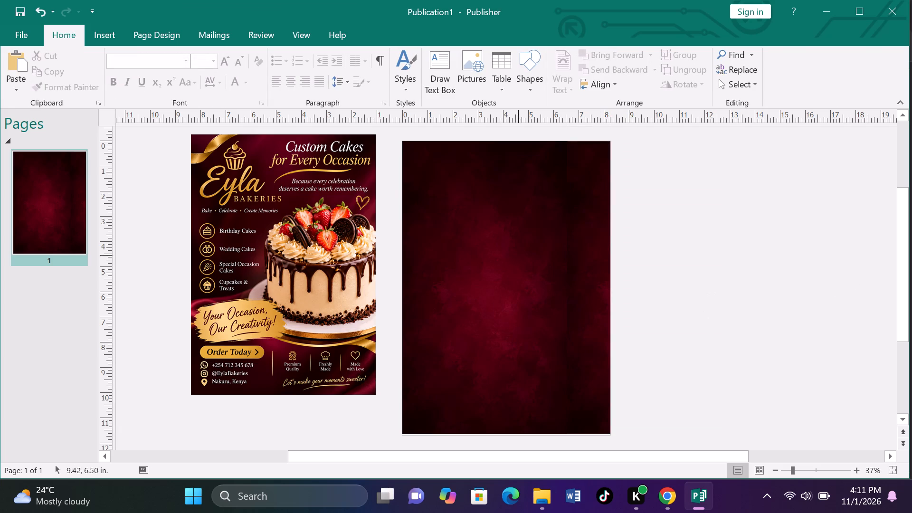
Move the reference cake poster farther left, away from the page.
left_click_drag(290, 214, 260, 218)
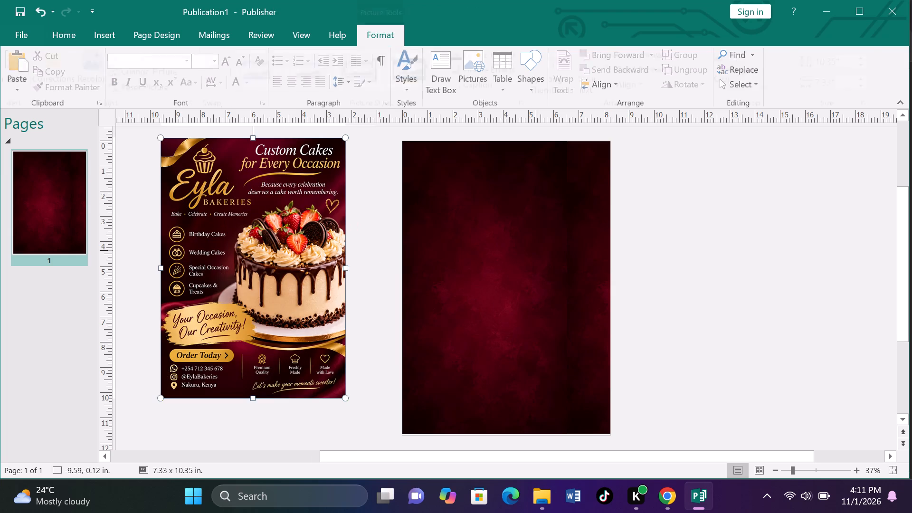
left_click(736, 239)
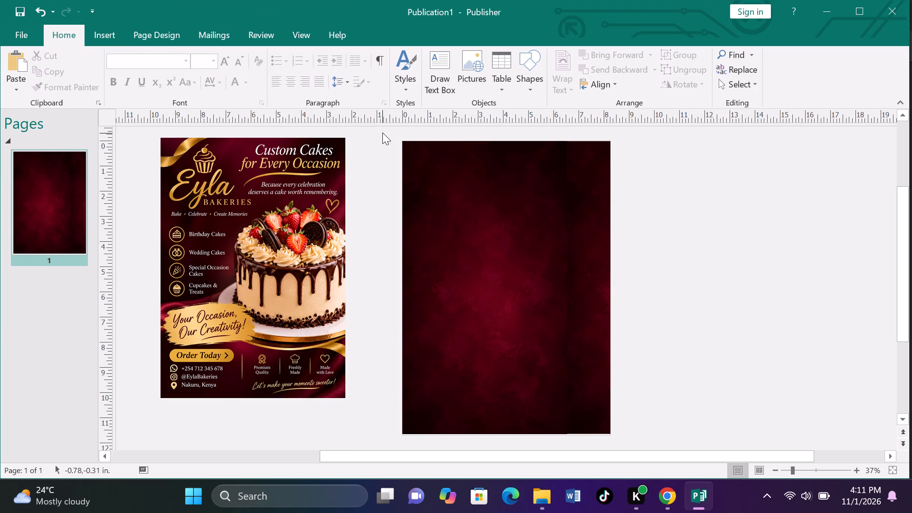
Group the two burgundy background pictures on the page into one object.
left_click_drag(382, 132, 650, 380)
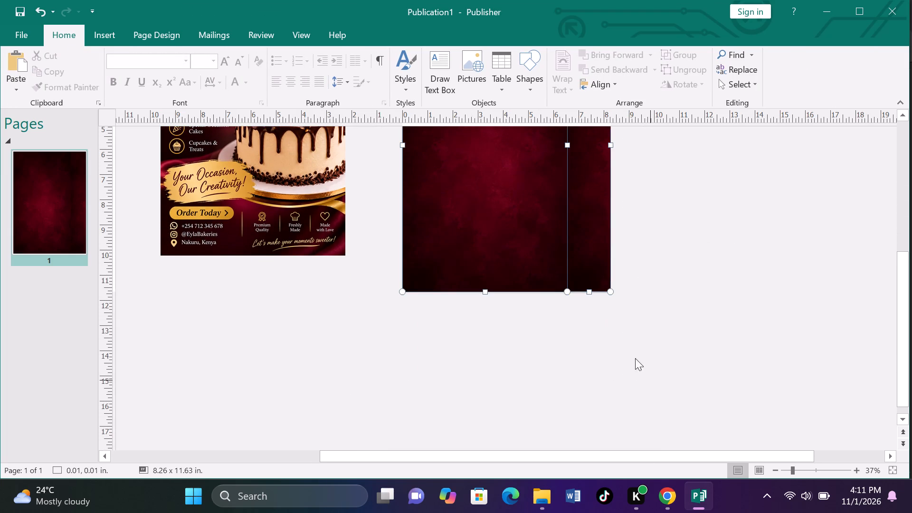
scroll(662, 279, "up", 7)
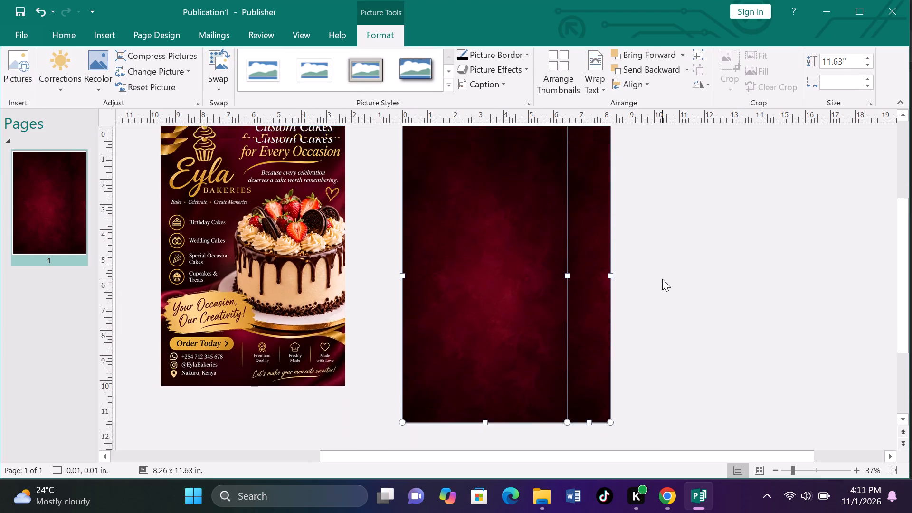
scroll(662, 279, "up", 2)
left_click(698, 52)
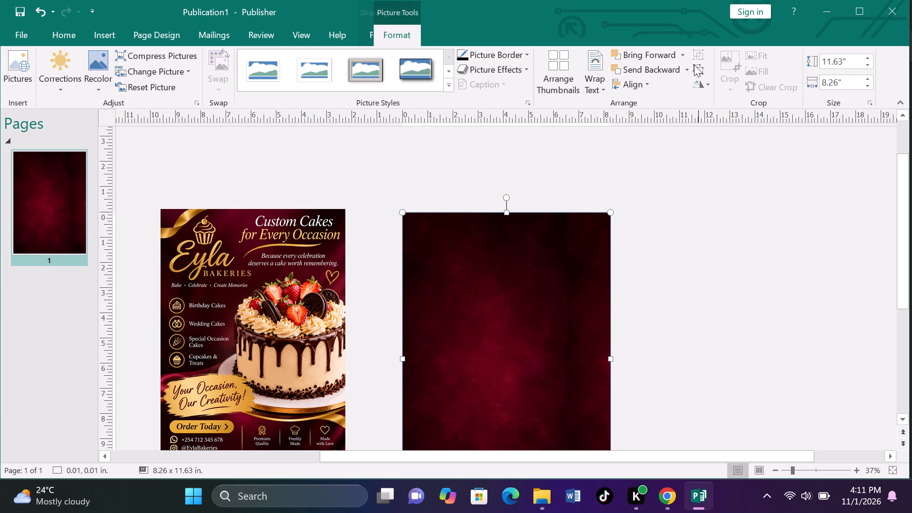
left_click(688, 284)
scroll(660, 323, "down", 4)
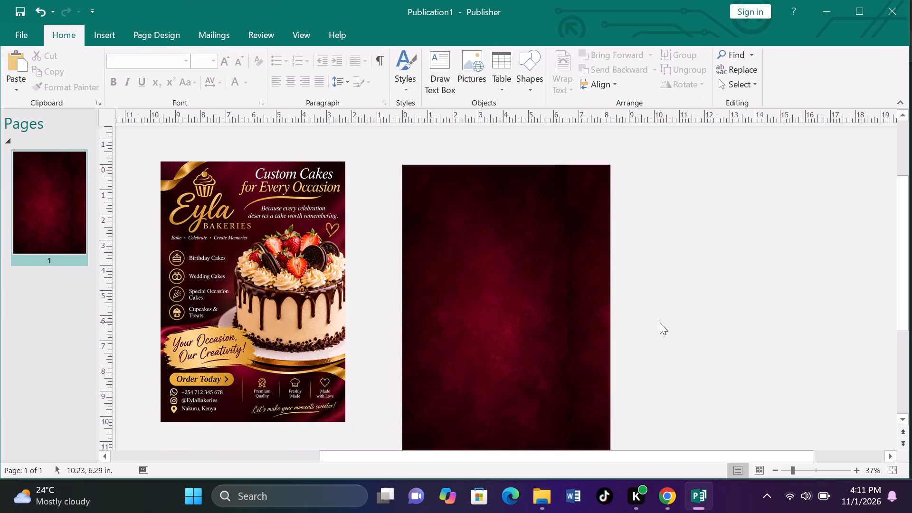
scroll(660, 323, "down", 2)
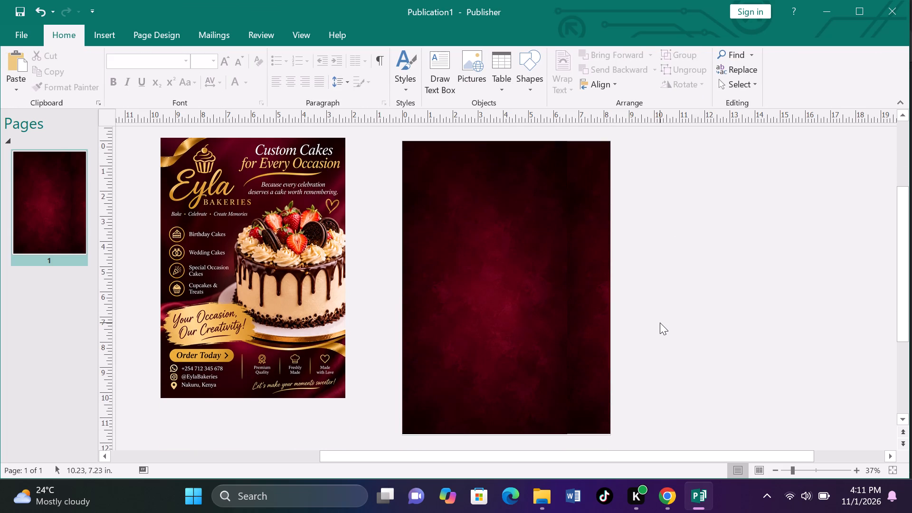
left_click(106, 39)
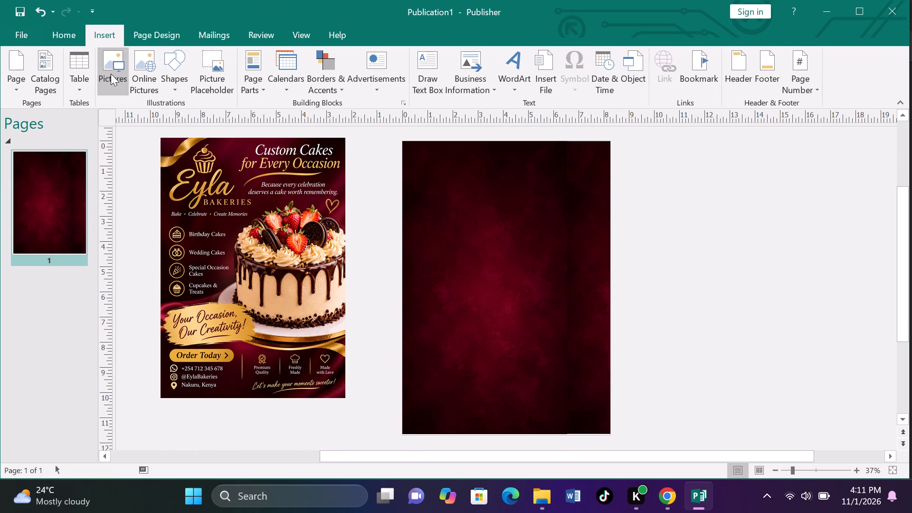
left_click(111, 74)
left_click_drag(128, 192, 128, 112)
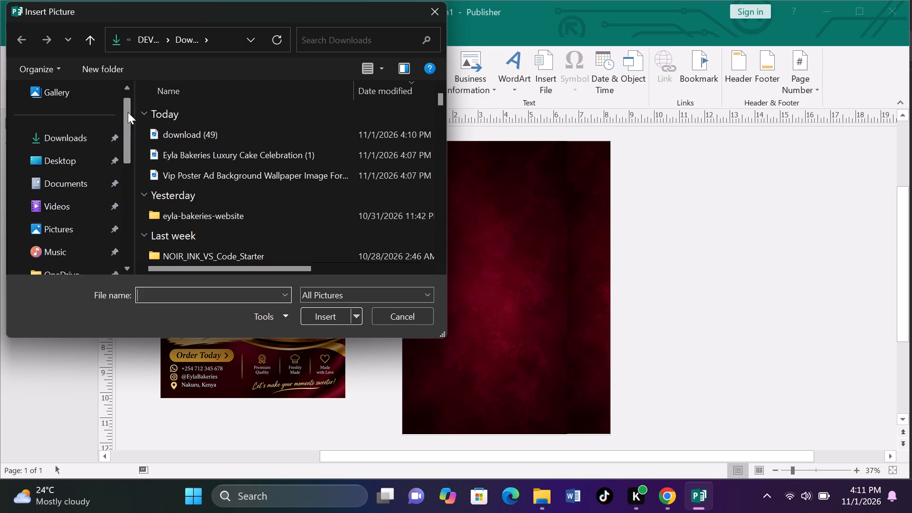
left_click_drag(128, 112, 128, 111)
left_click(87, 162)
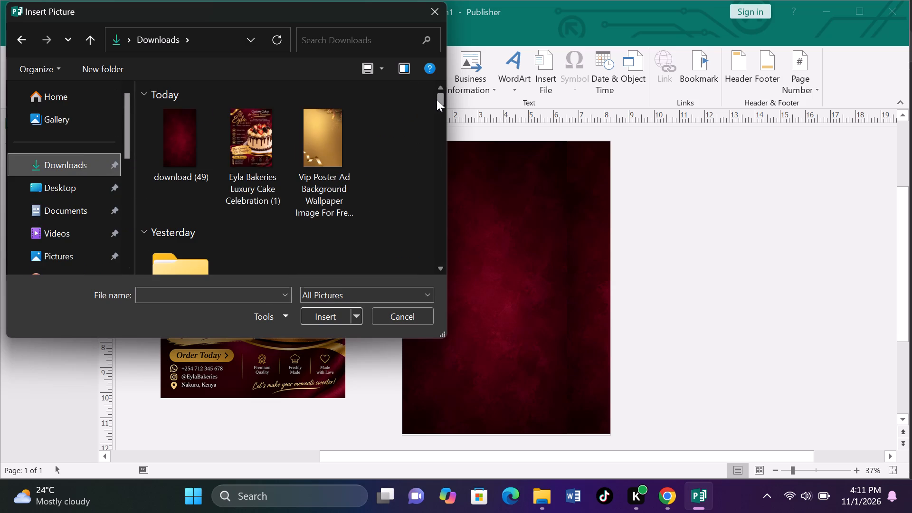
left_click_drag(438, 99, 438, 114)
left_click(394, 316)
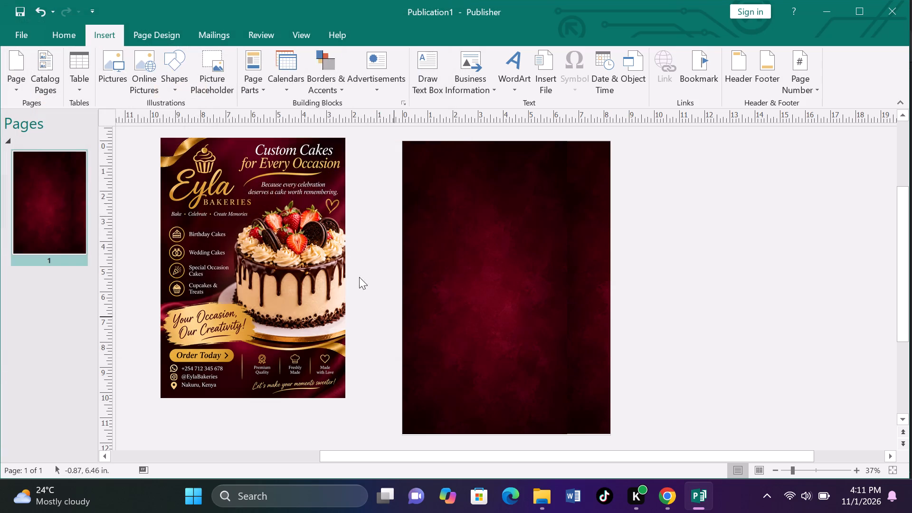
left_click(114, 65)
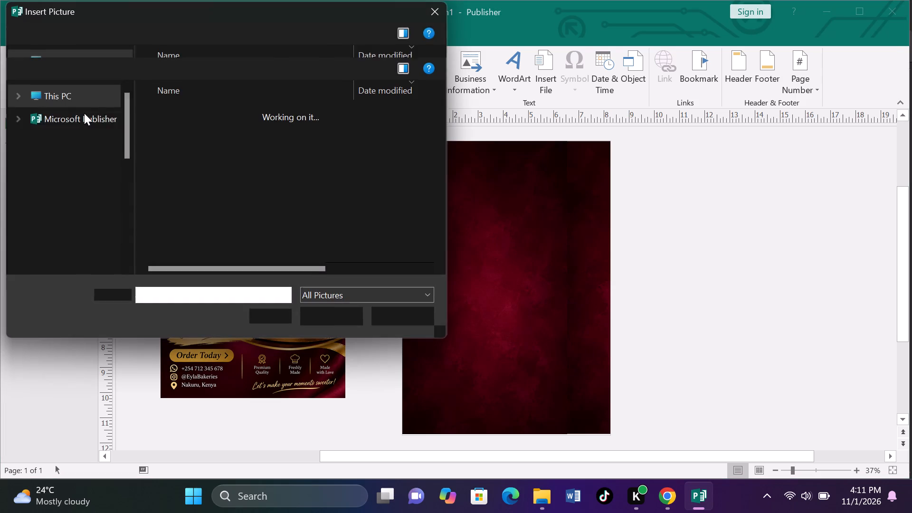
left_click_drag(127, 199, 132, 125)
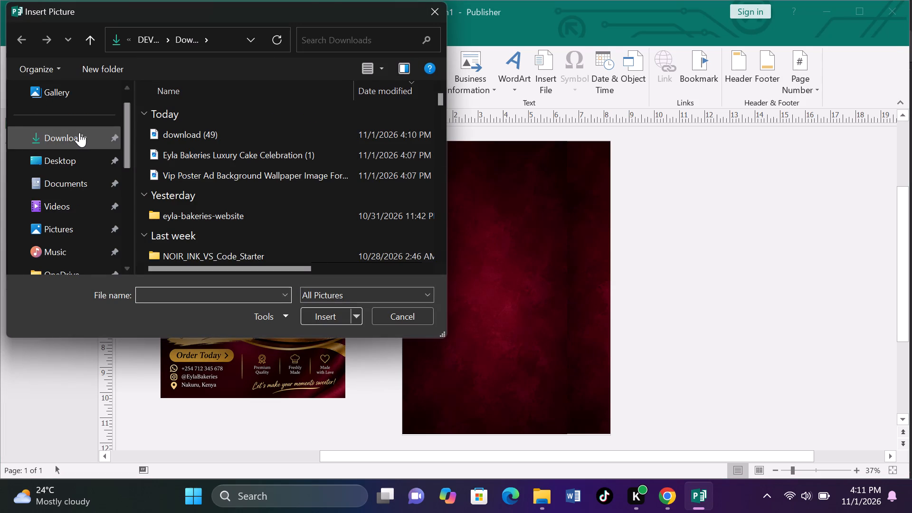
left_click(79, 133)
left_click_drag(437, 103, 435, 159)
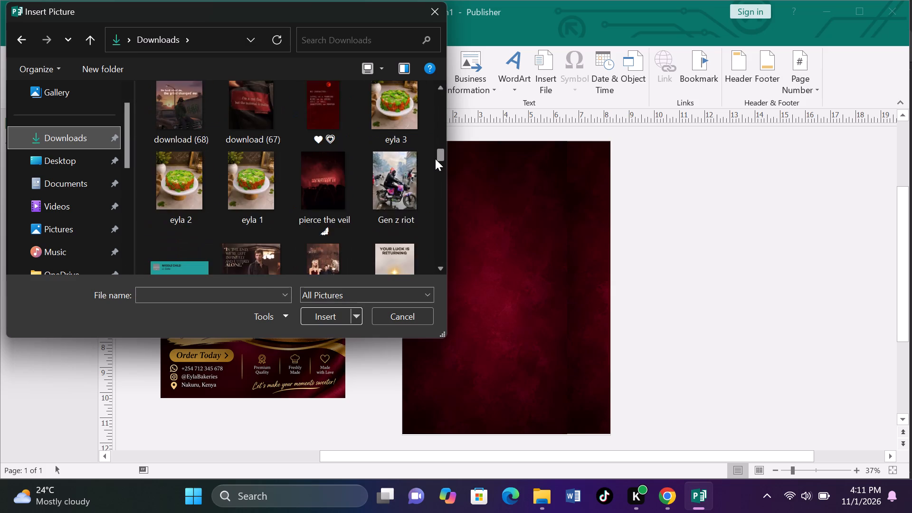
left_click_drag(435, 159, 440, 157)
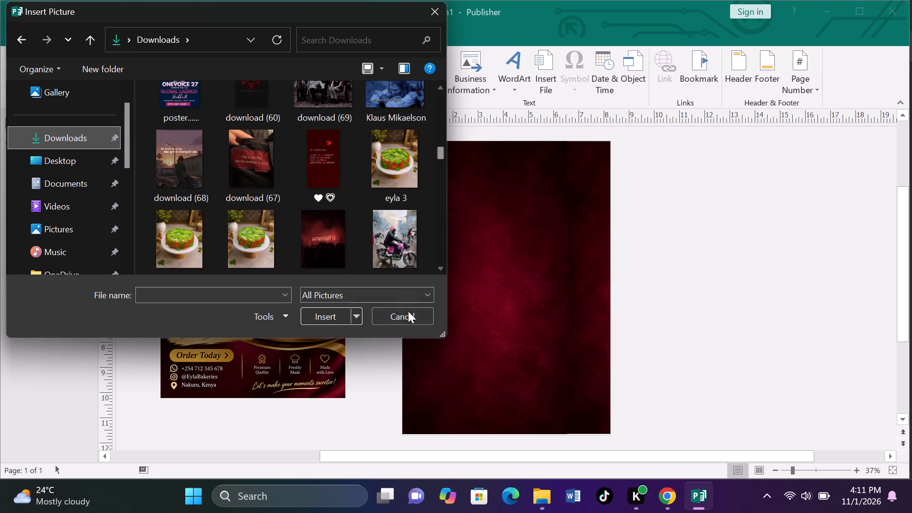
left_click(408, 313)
Switch to Photoroom's background remover in Chrome and upload the eyla 3 cake photo from Downloads for background removal.
left_click(665, 493)
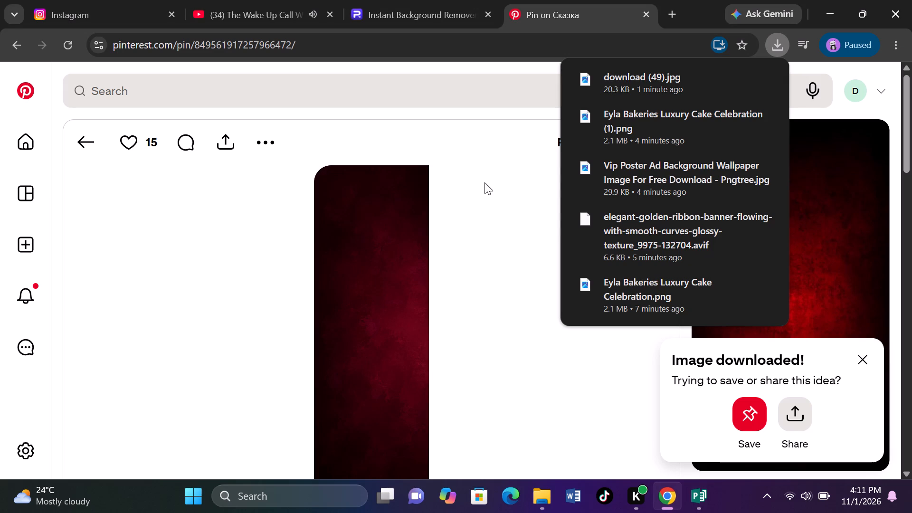
left_click(401, 9)
scroll(396, 316, "down", 2)
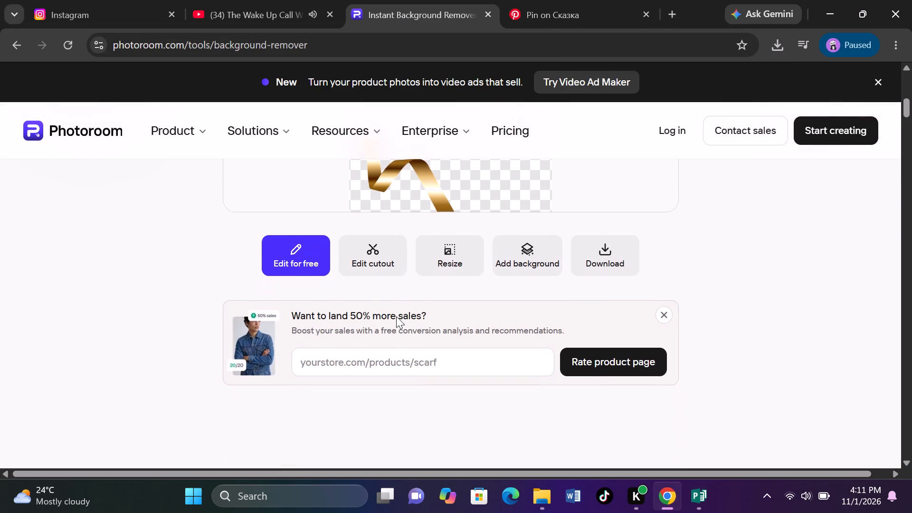
left_click(15, 47)
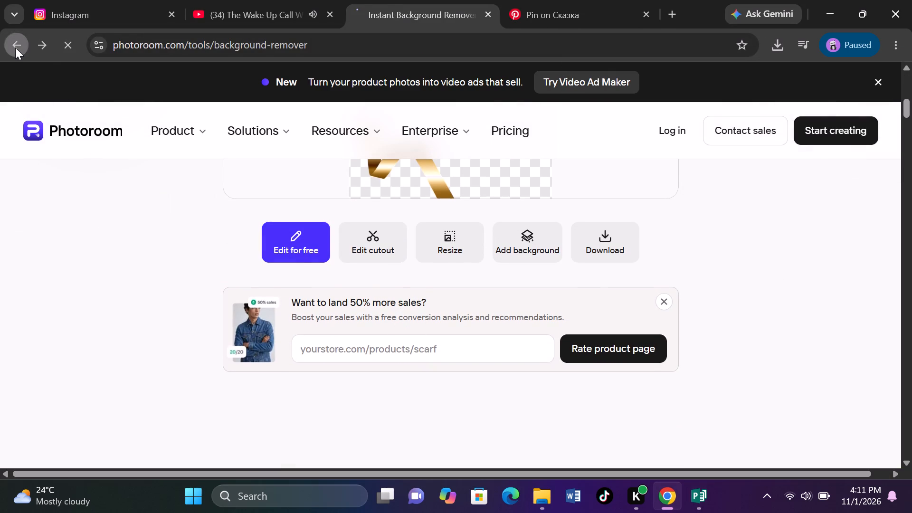
left_click(216, 230)
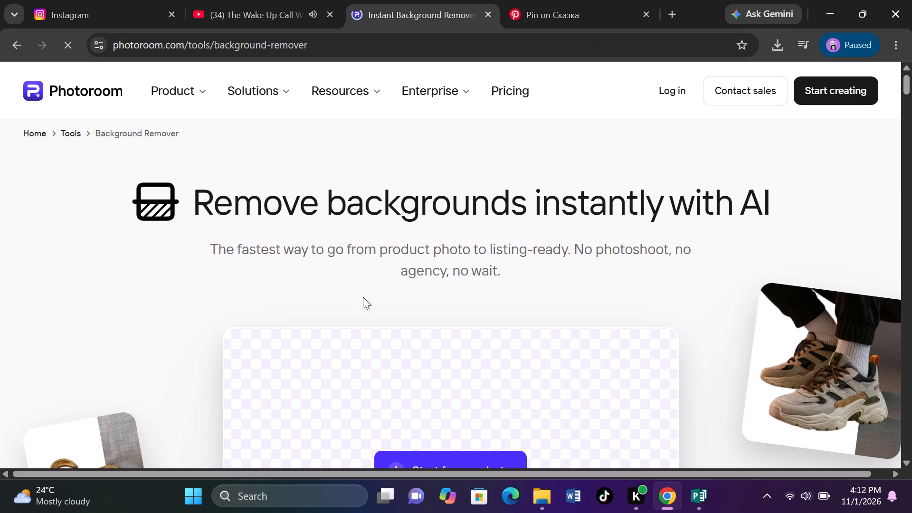
scroll(467, 416, "down", 1)
left_click(476, 339)
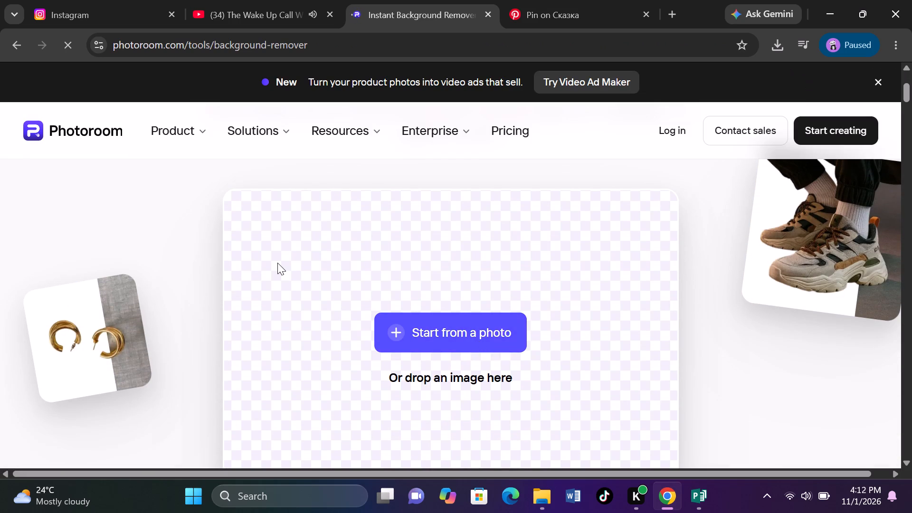
left_click(90, 160)
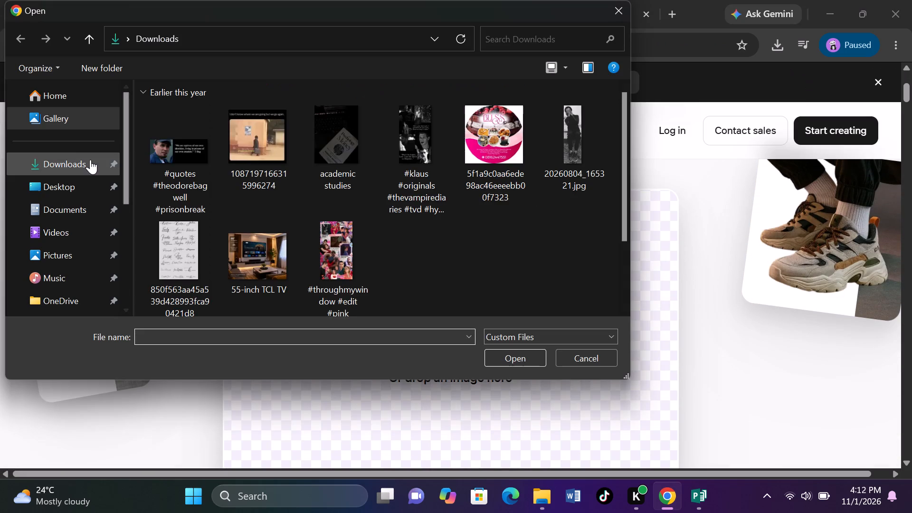
left_click_drag(622, 100, 627, 167)
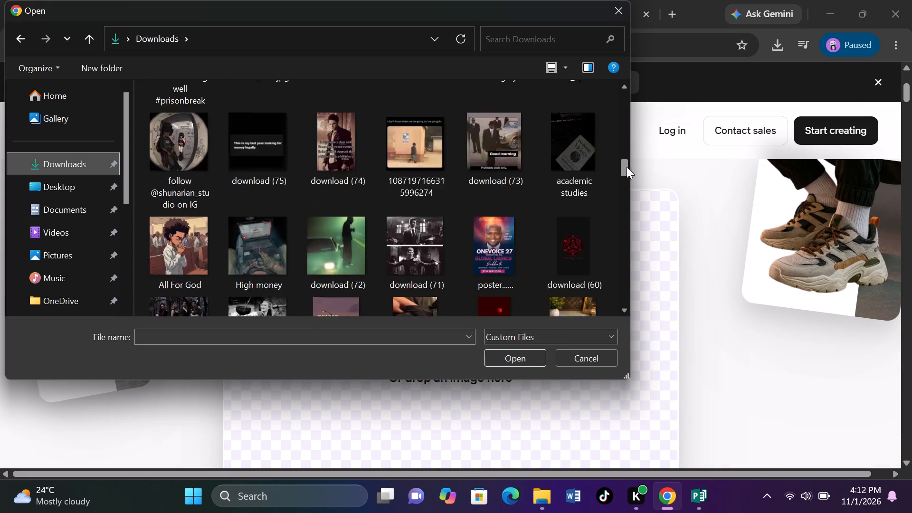
left_click_drag(627, 167, 628, 176)
left_click(587, 147)
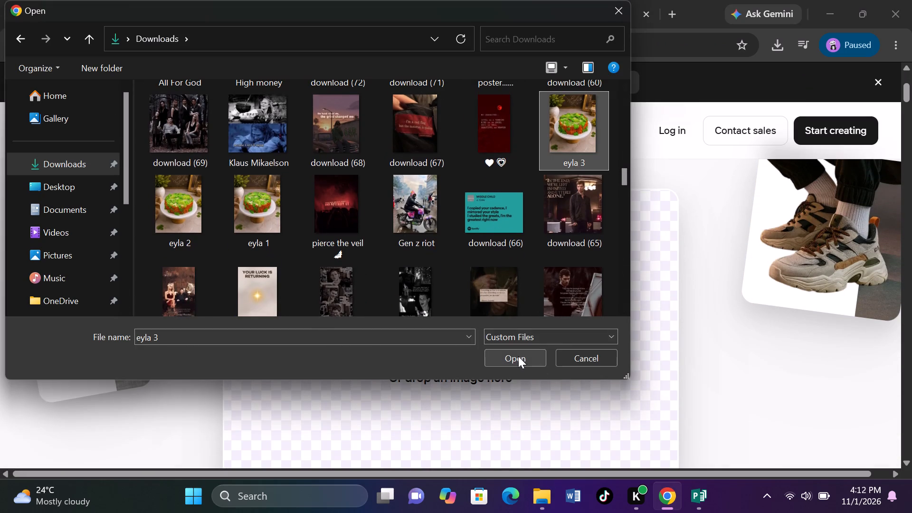
left_click(518, 356)
scroll(542, 310, "down", 1)
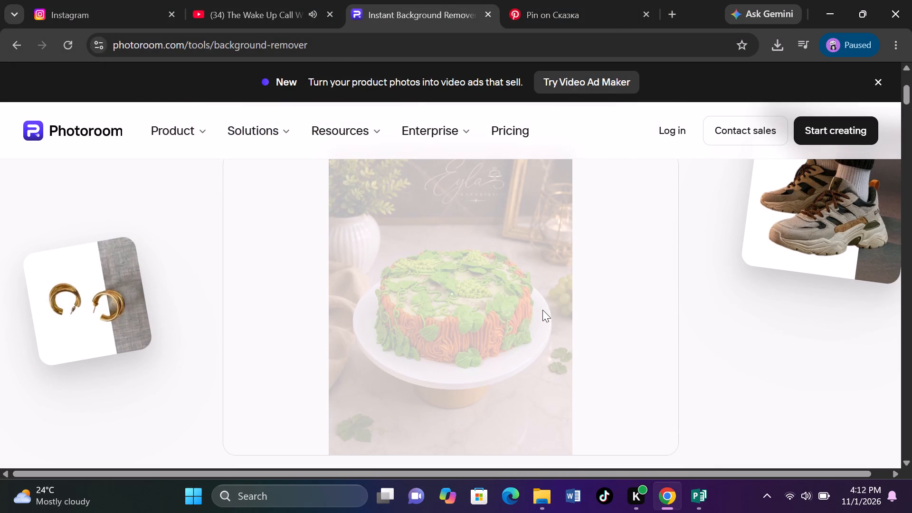
left_click(882, 77)
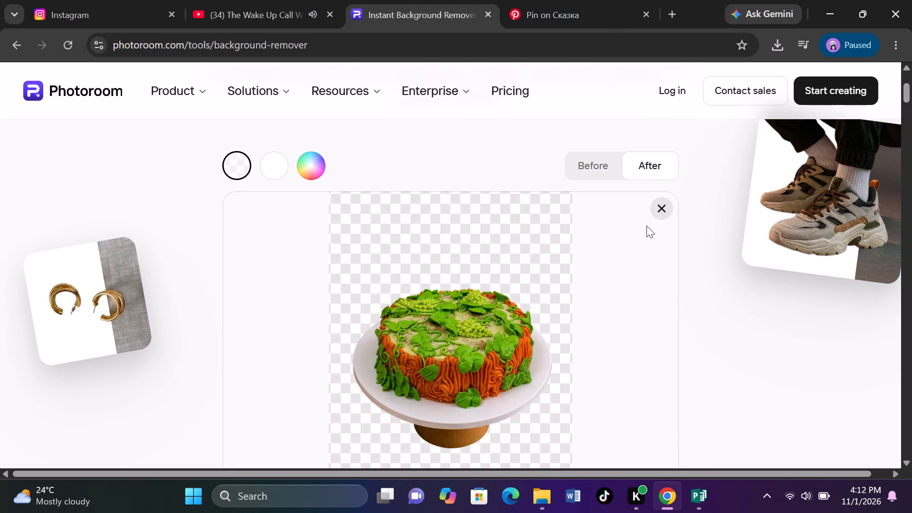
Download the cake cutout as the PNG image eyla 3-Photoroom into the Downloads folder.
scroll(646, 226, "down", 2)
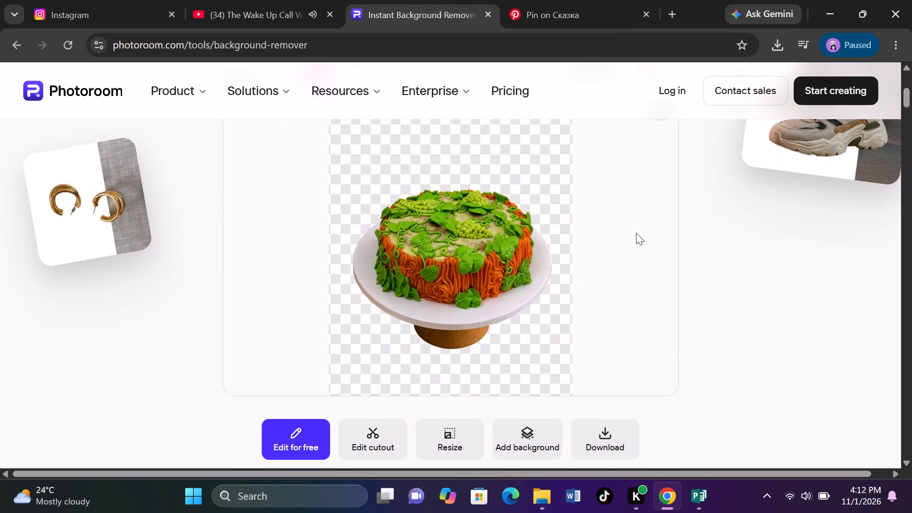
left_click(588, 435)
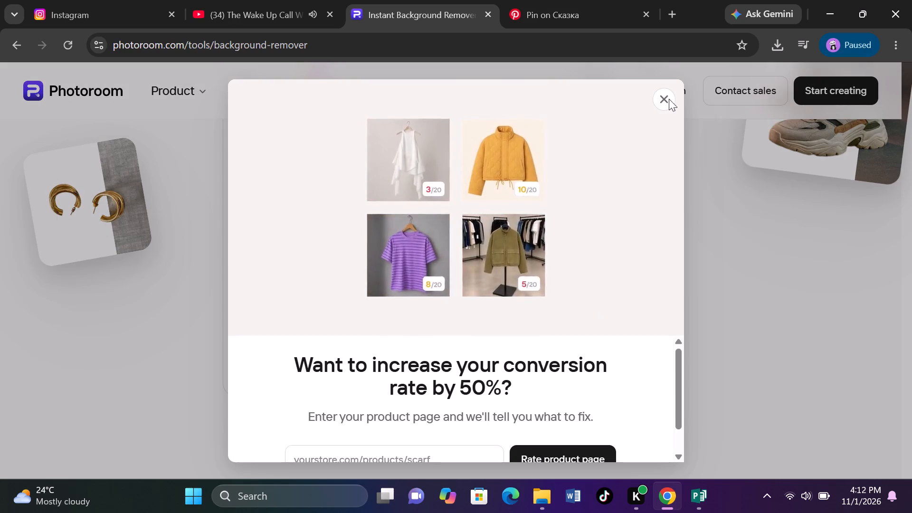
left_click(85, 160)
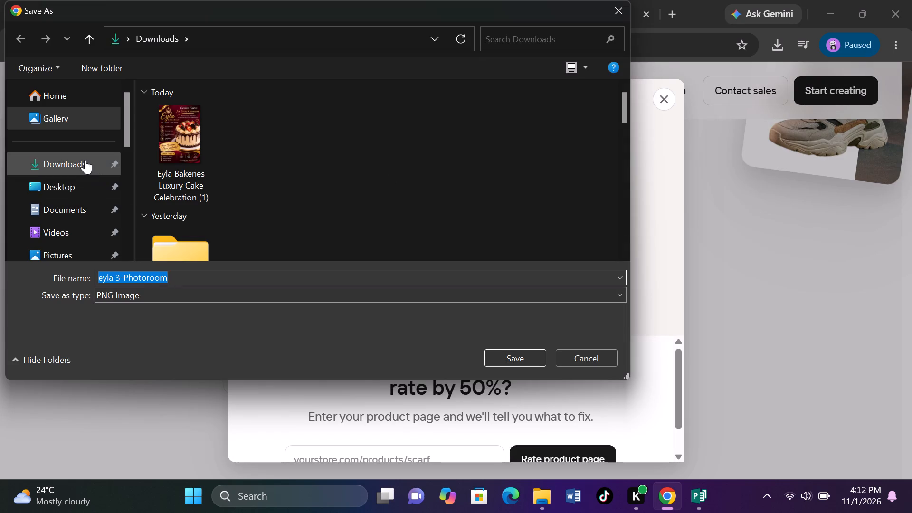
left_click(508, 351)
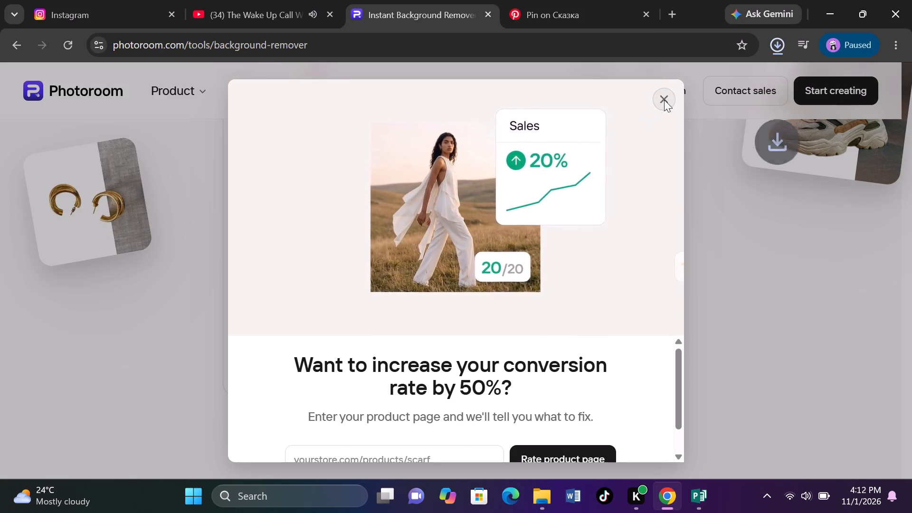
left_click(664, 100)
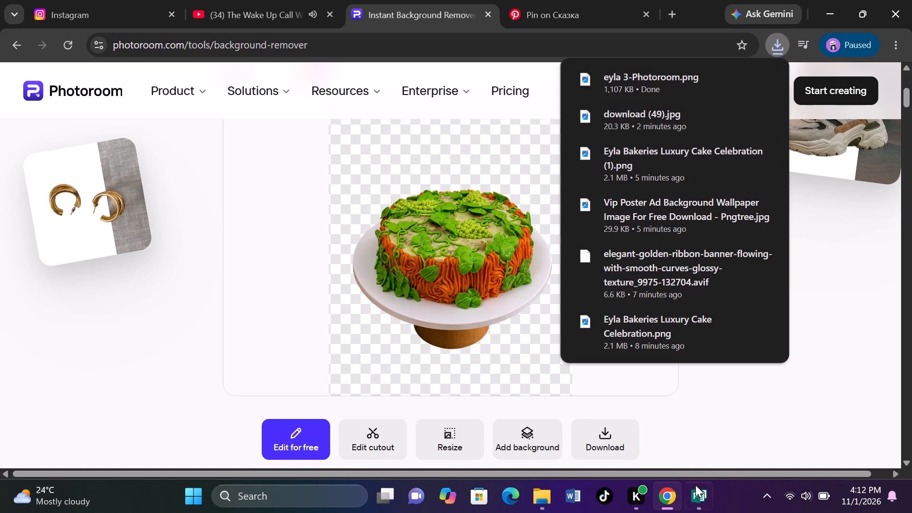
Back in Publisher, insert the eyla 3-Photoroom picture from Downloads onto the page.
left_click(703, 498)
left_click(121, 71)
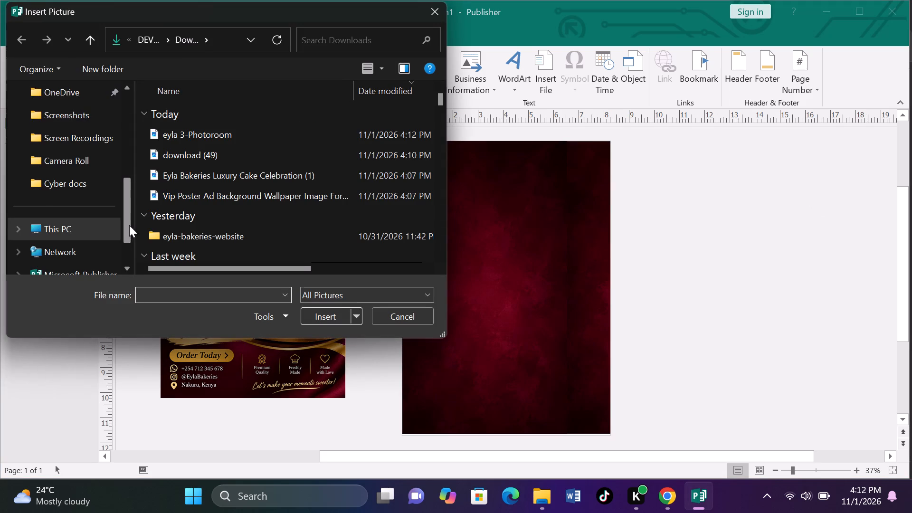
left_click_drag(129, 224, 133, 137)
left_click(91, 161)
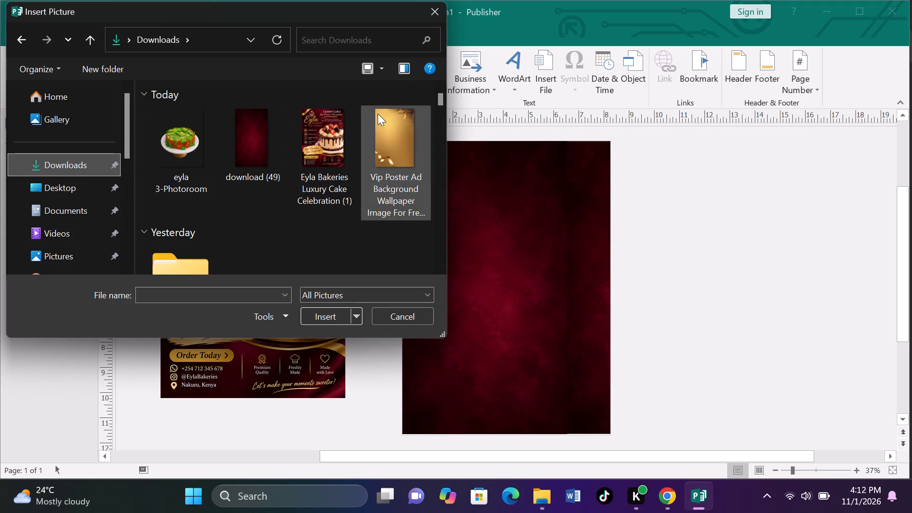
left_click_drag(443, 92, 442, 104)
left_click(199, 154)
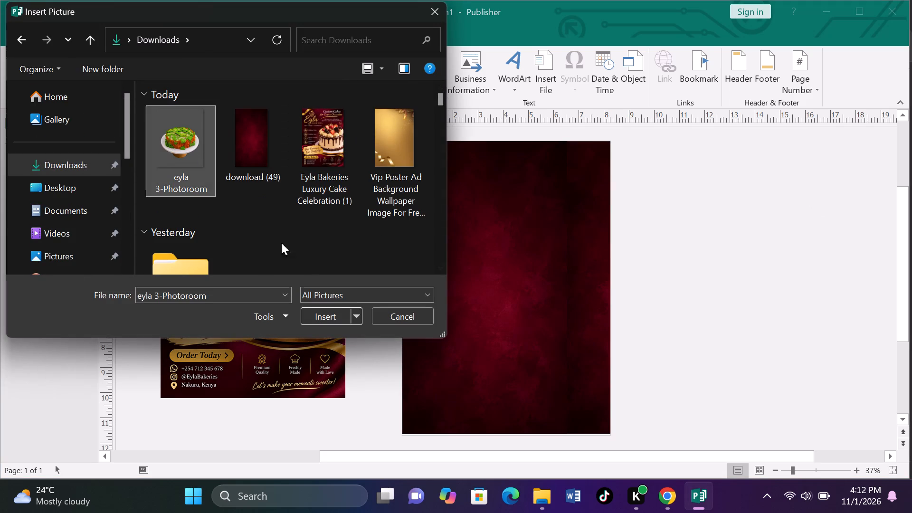
left_click(342, 310)
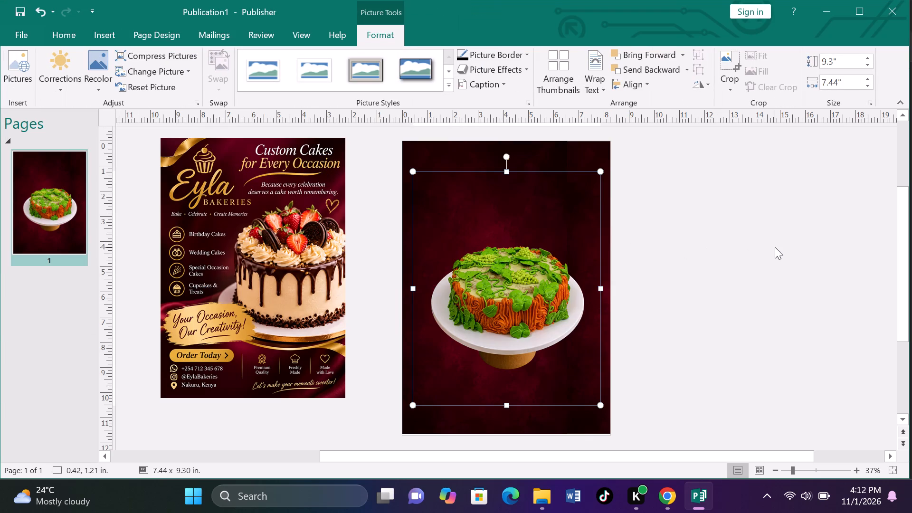
Crop the cake picture from its bottom-right corner to about 7.20 x 7.22 in, cutting off the stand's base.
left_click(727, 65)
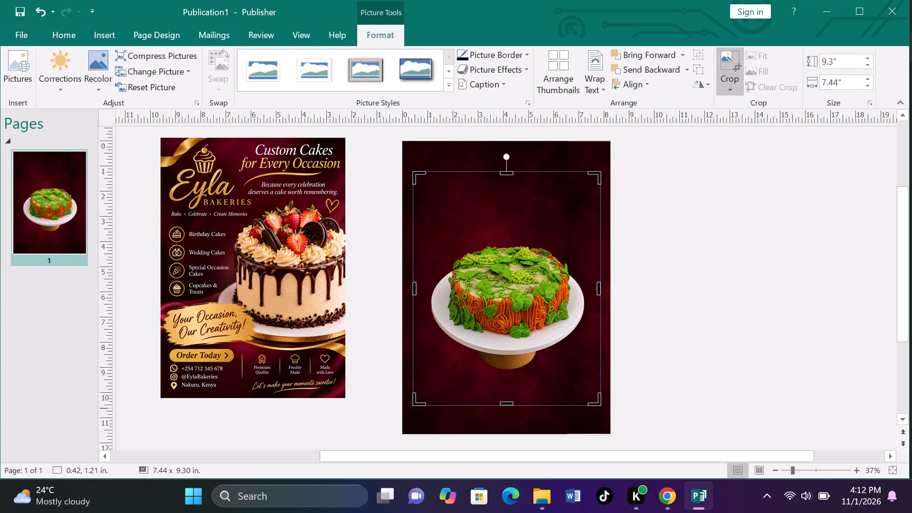
left_click_drag(598, 404, 566, 346)
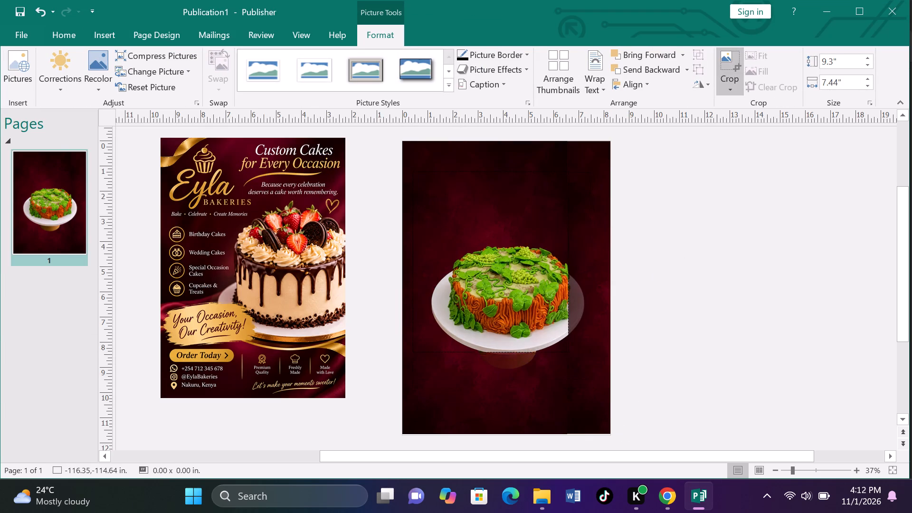
left_click_drag(566, 346, 585, 355)
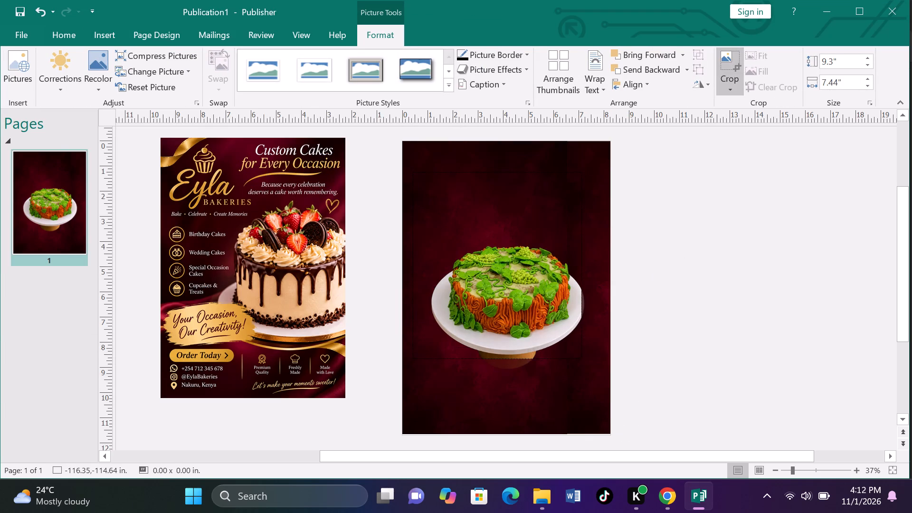
left_click_drag(585, 355, 589, 353)
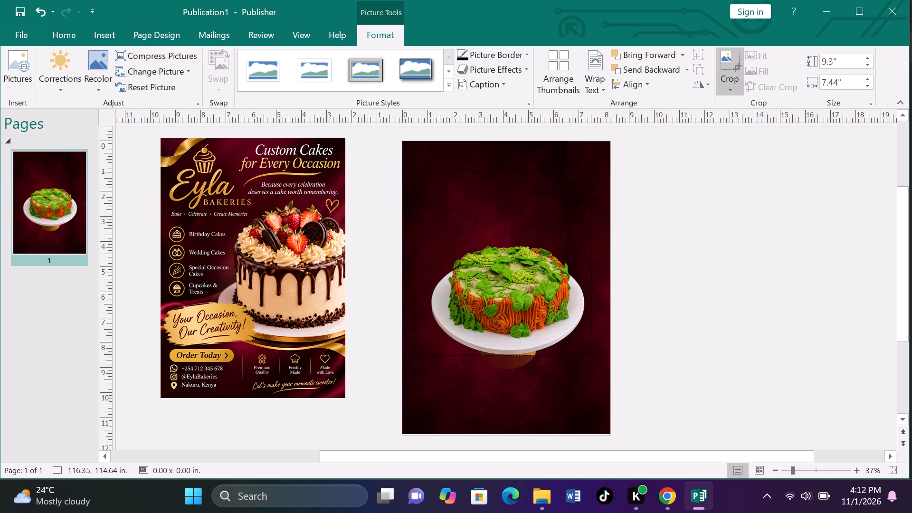
left_click_drag(589, 353, 592, 351)
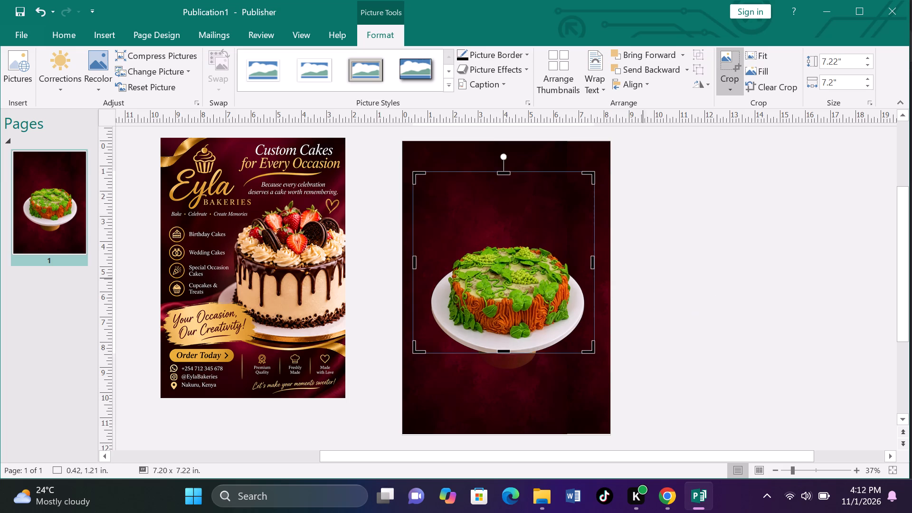
Crop the empty areas above and on both sides of the cake, down to about 6.33 x 4.64 in.
left_click_drag(505, 172, 514, 223)
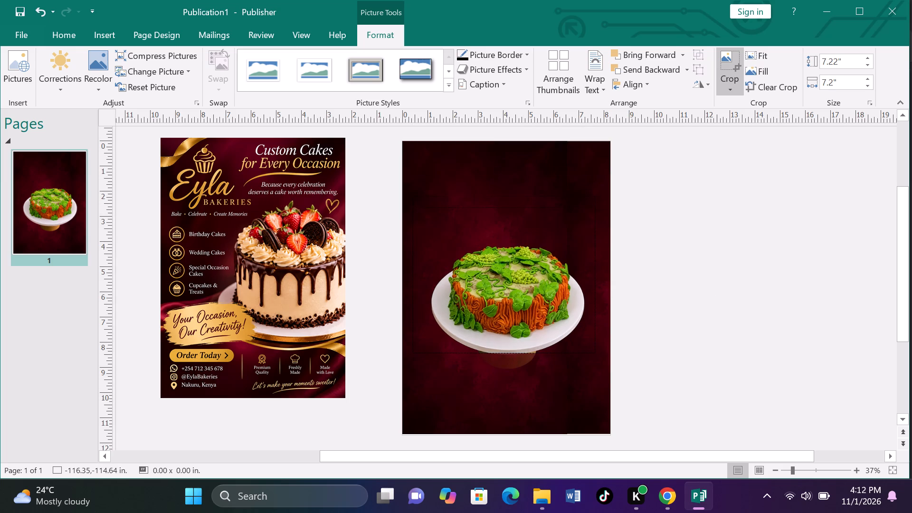
left_click_drag(514, 223, 536, 237)
left_click_drag(413, 294, 415, 294)
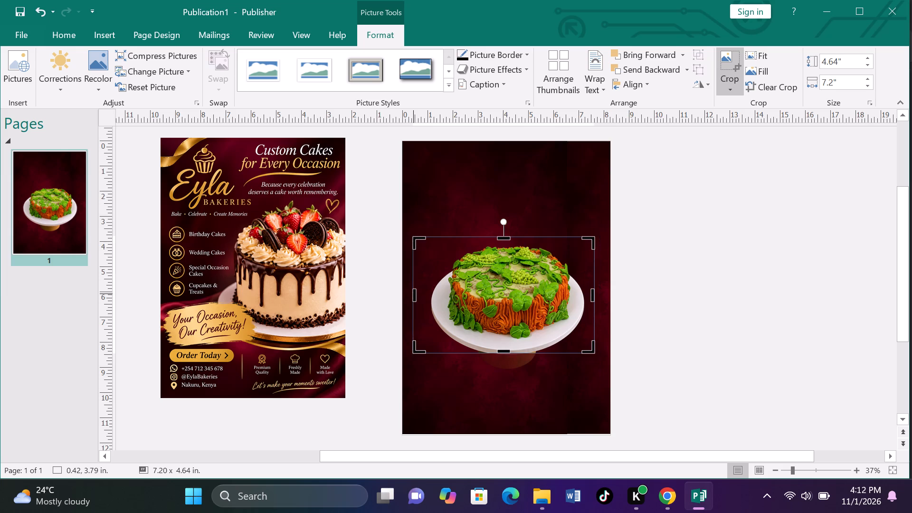
left_click_drag(415, 294, 432, 294)
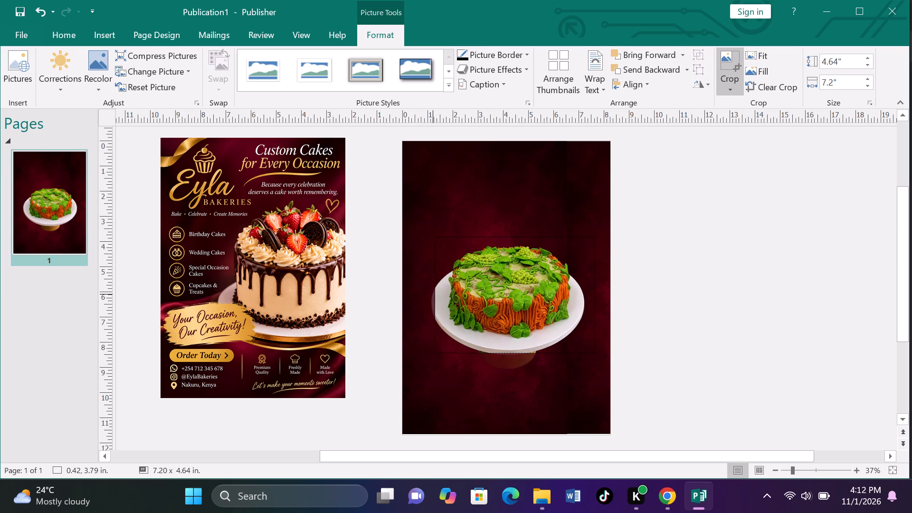
left_click_drag(432, 294, 428, 294)
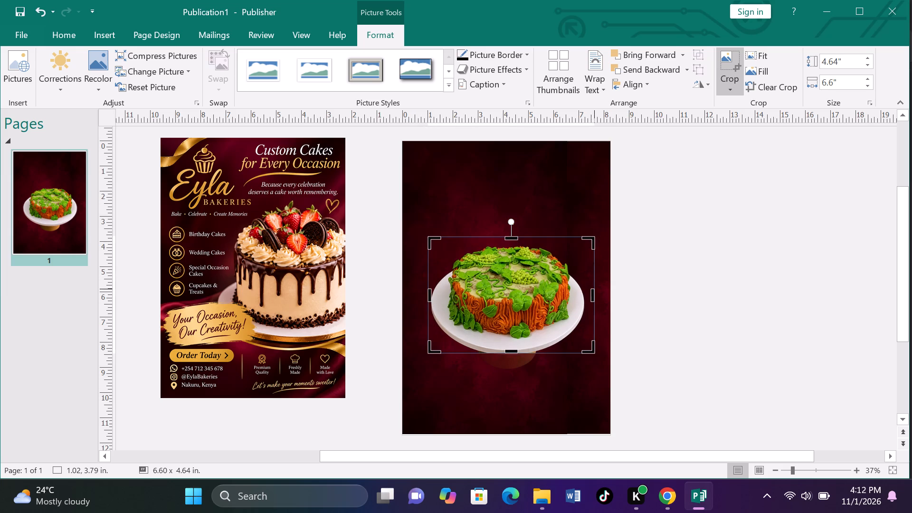
left_click_drag(592, 295, 585, 295)
left_click(681, 277)
Trim the cake picture's bottom edge slightly further, to a height of about 4.60 in.
left_click(525, 307)
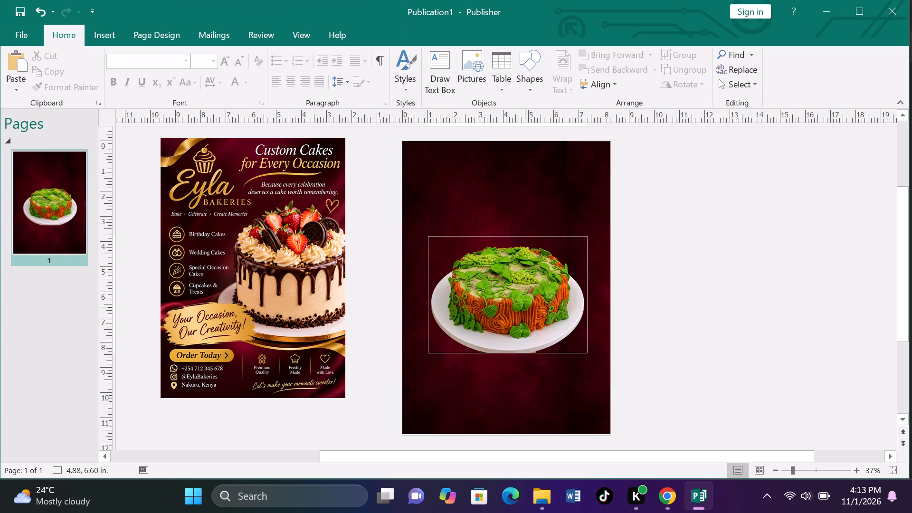
left_click(720, 59)
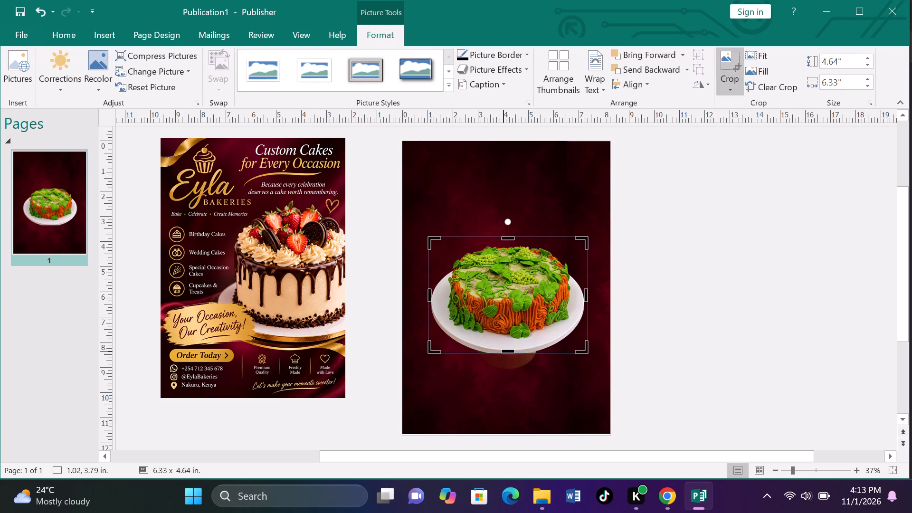
left_click_drag(508, 350, 516, 347)
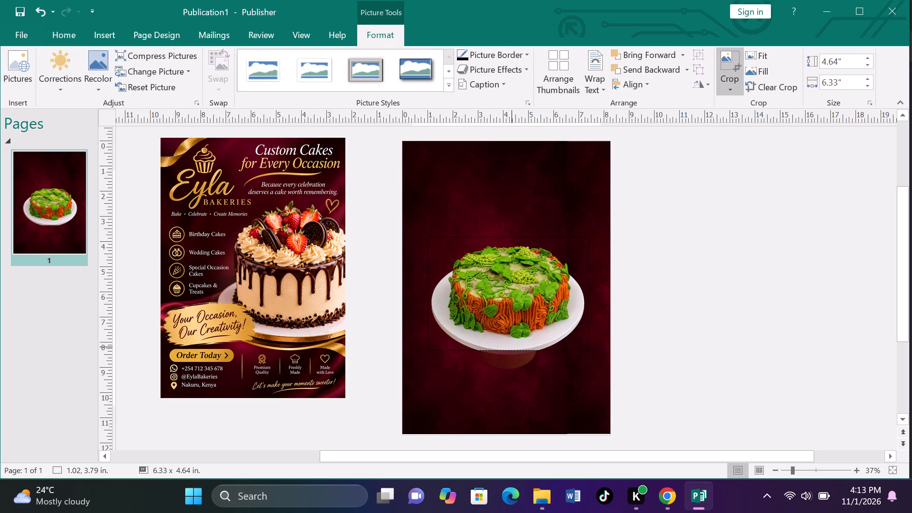
left_click_drag(516, 347, 516, 349)
left_click(664, 297)
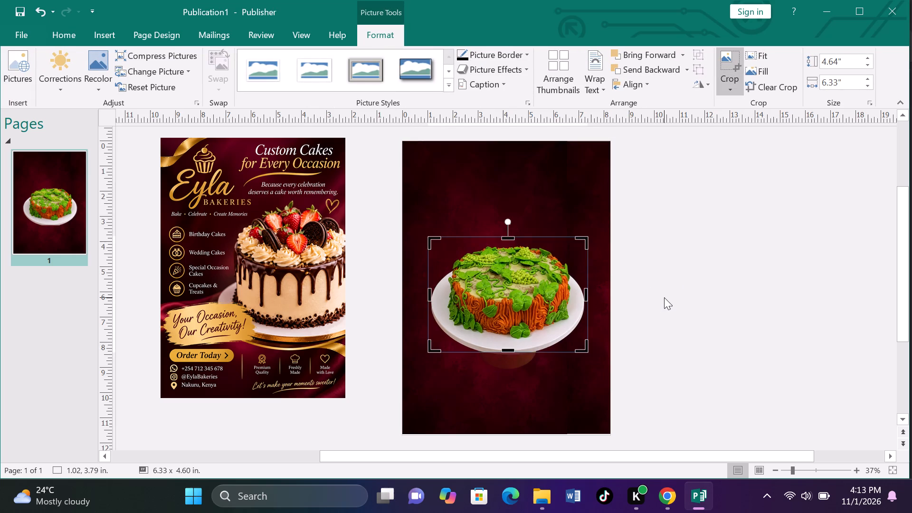
Move the cropped cake picture over the page's right edge, to about 7.56, 0.96 in.
left_click_drag(492, 320, 656, 249)
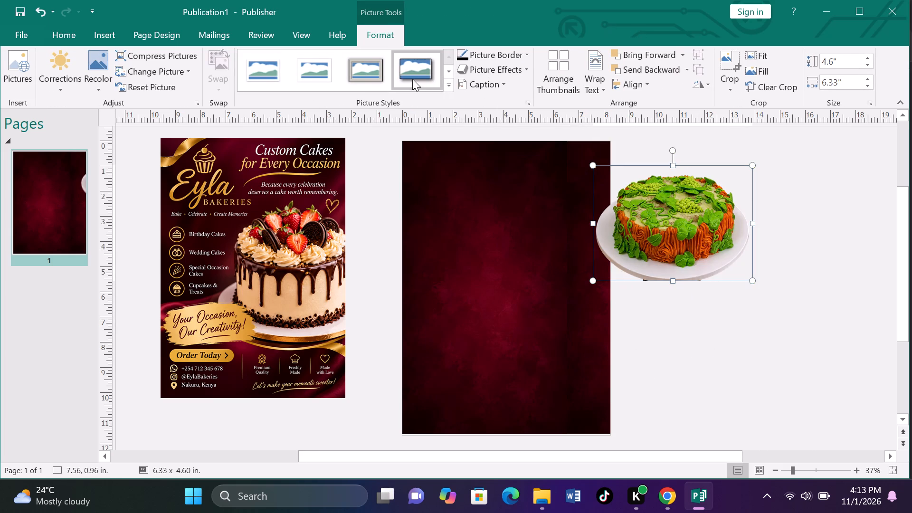
Apply a soft edges picture effect to the green-and-orange cake picture.
left_click(503, 49)
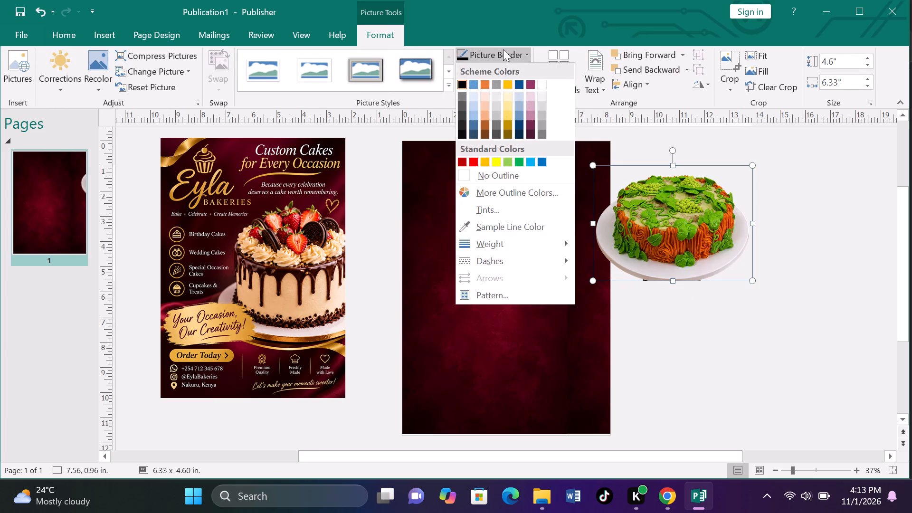
left_click(503, 49)
left_click(503, 67)
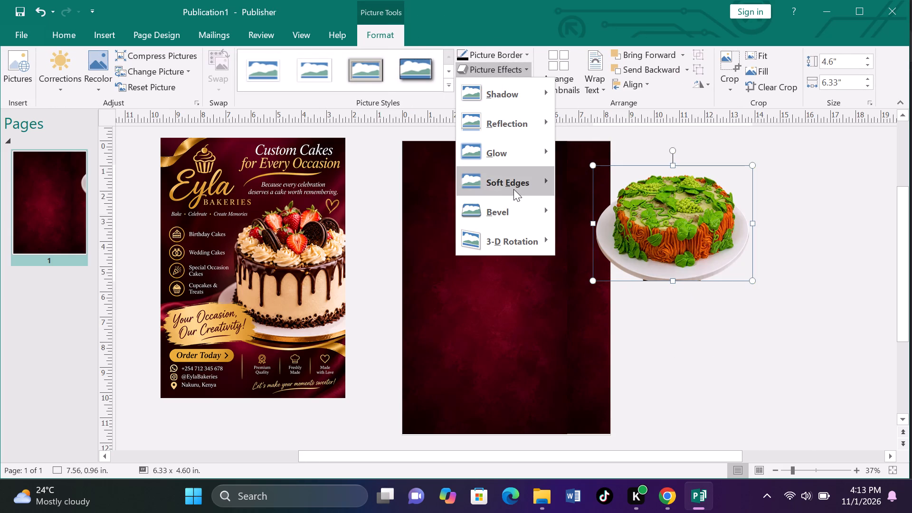
left_click(513, 189)
left_click(591, 245)
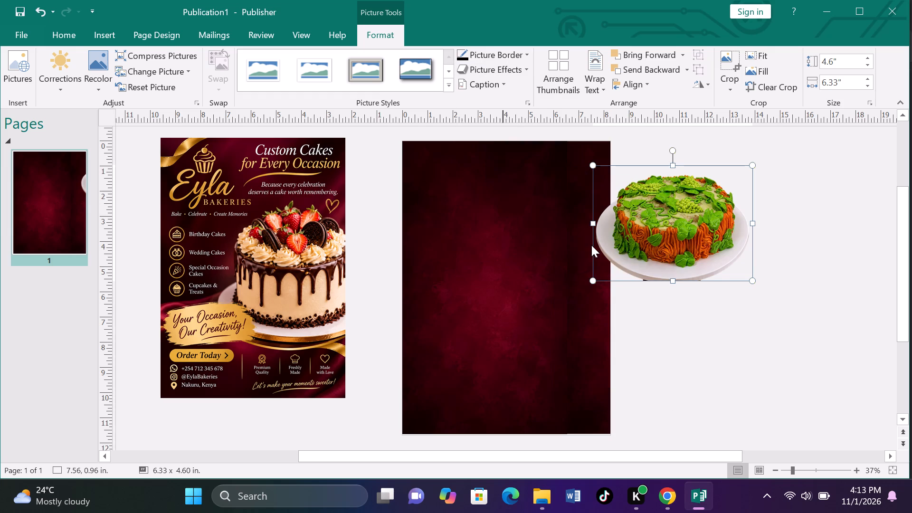
left_click(505, 66)
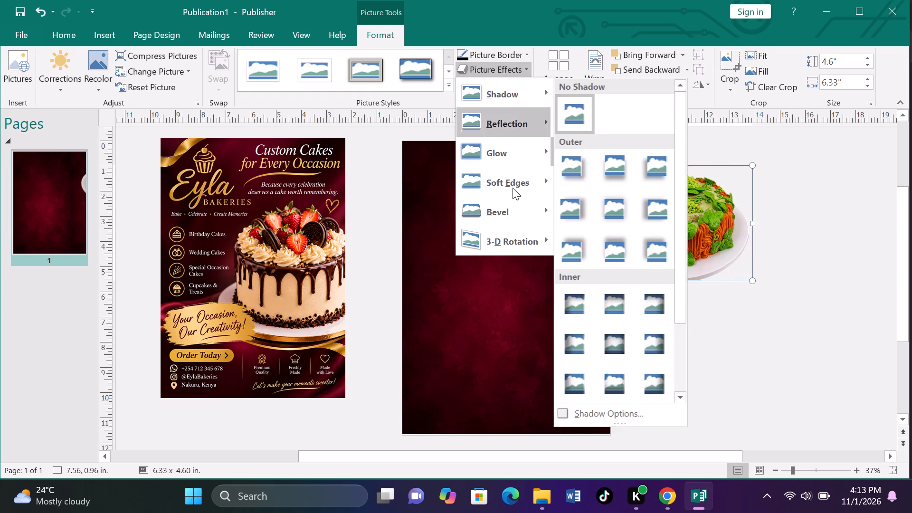
left_click(610, 309)
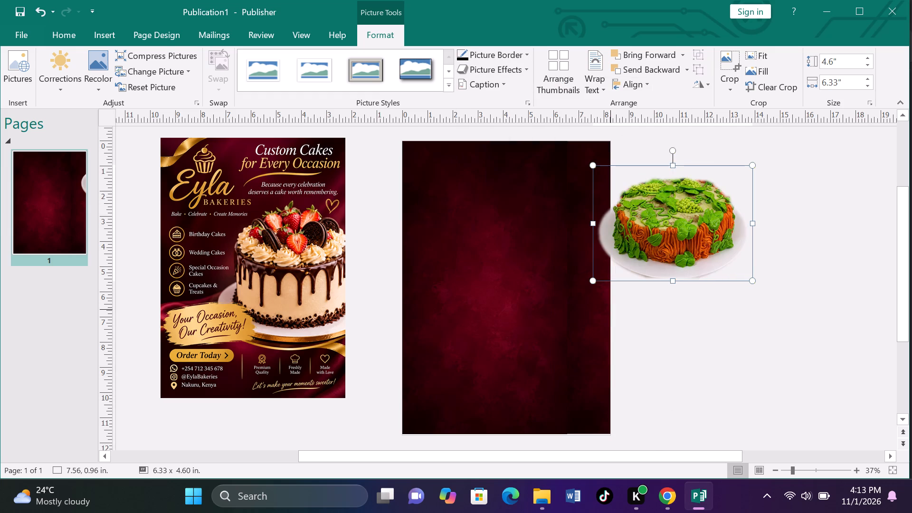
left_click(784, 339)
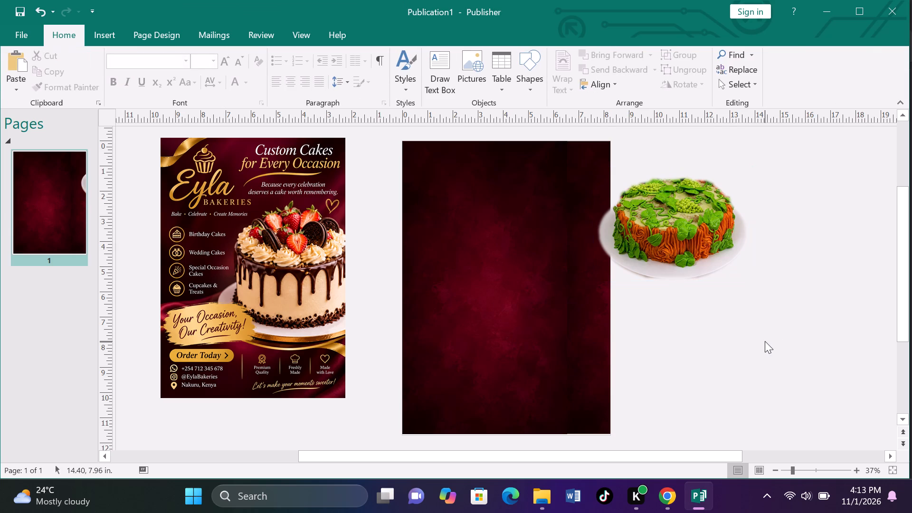
Move the cake picture completely off the page, beside its right edge, to about 9.36, 1.08 in.
left_click_drag(704, 240, 706, 256)
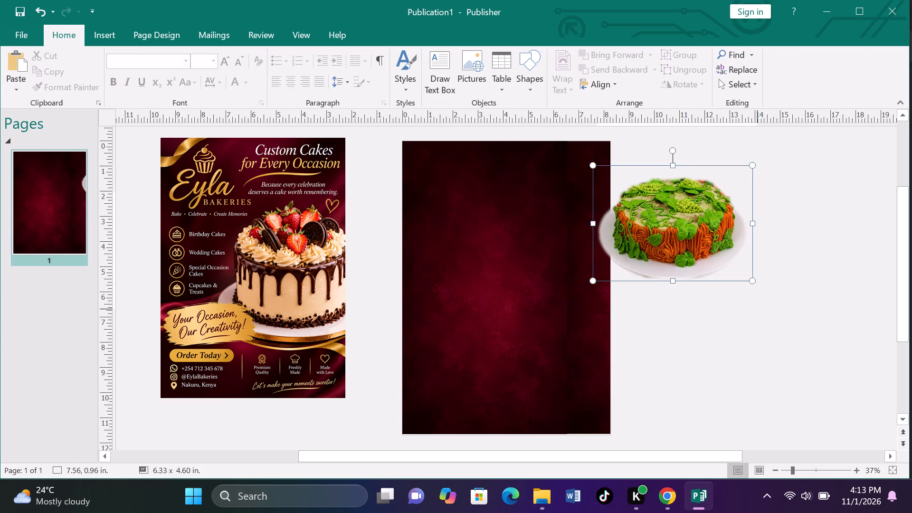
left_click_drag(706, 256, 717, 275)
left_click(759, 380)
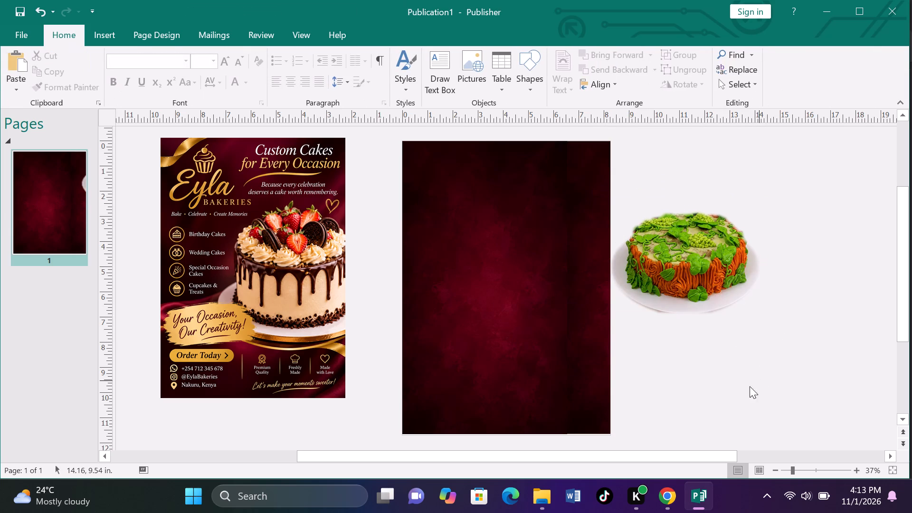
left_click_drag(693, 269, 726, 237)
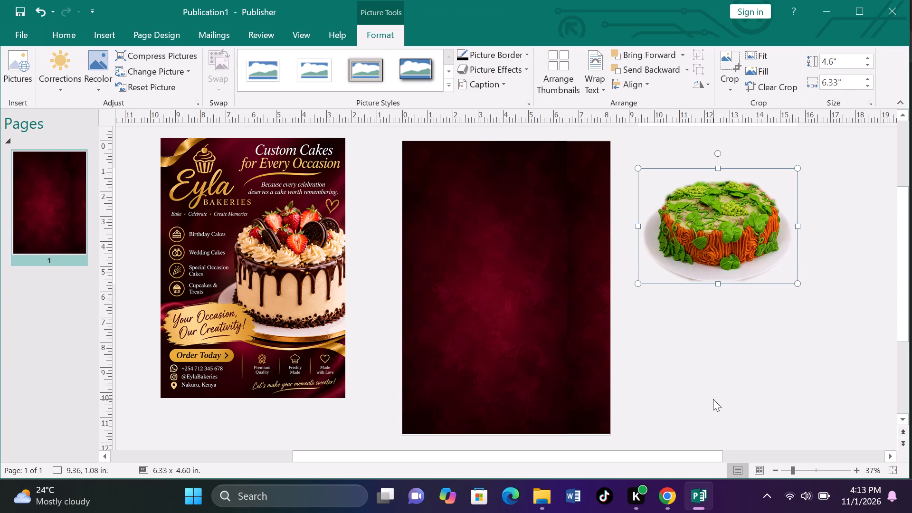
Start a new WordArt in the last plain style, plain light blue, with the text "Custom Cakes for Every Occasion".
left_click(98, 43)
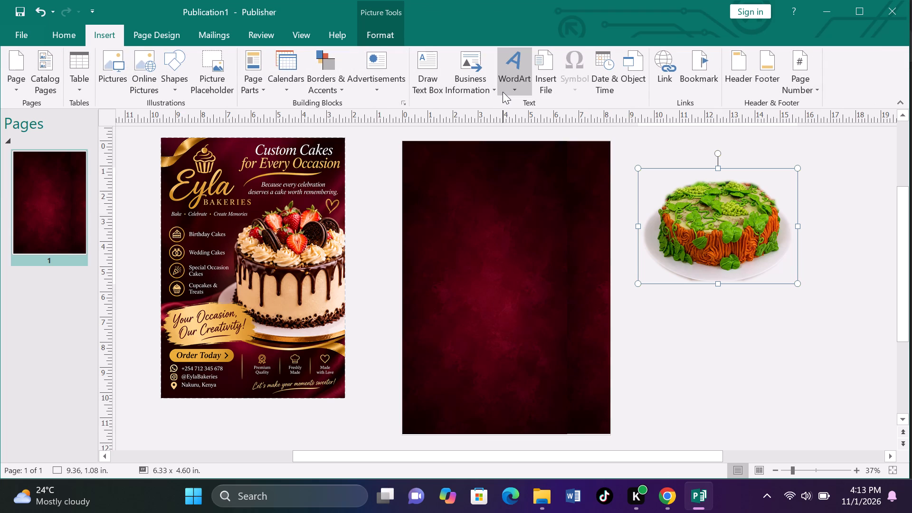
left_click(503, 92)
left_click(632, 251)
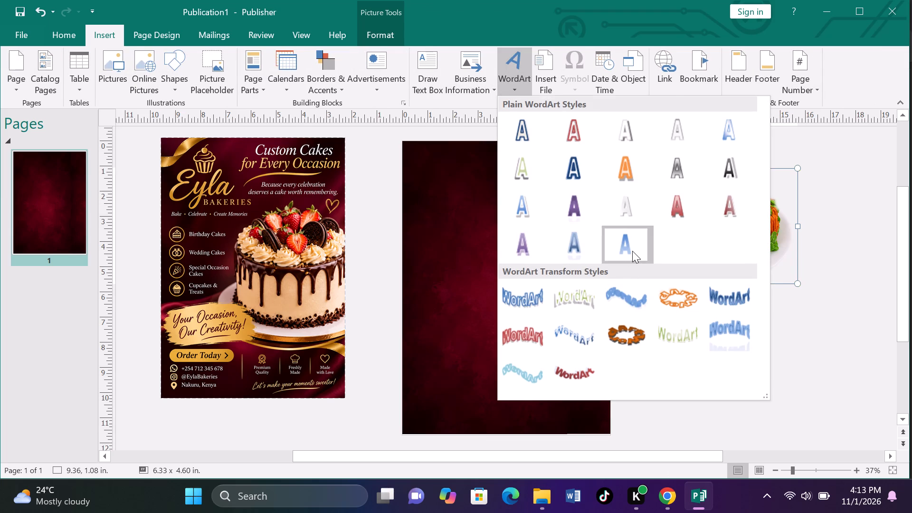
left_click_drag(406, 75, 538, 41)
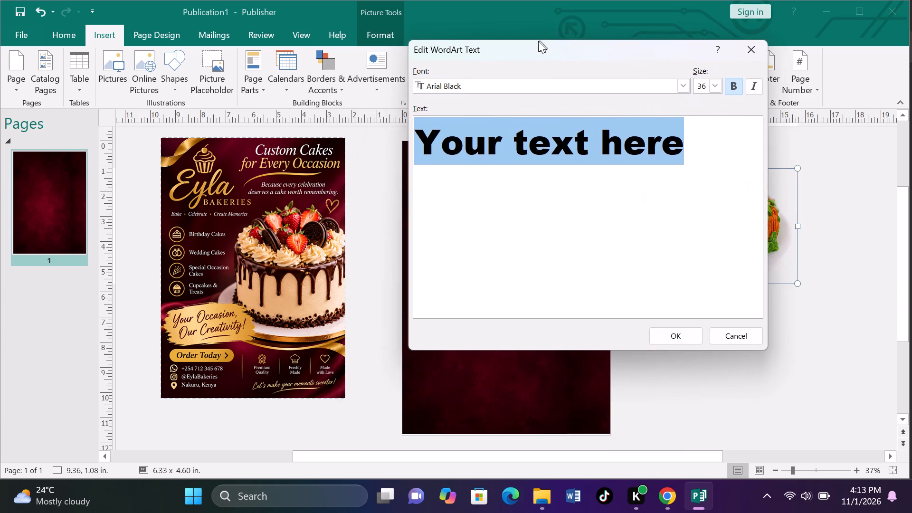
left_click_drag(538, 41, 532, 41)
key("c")
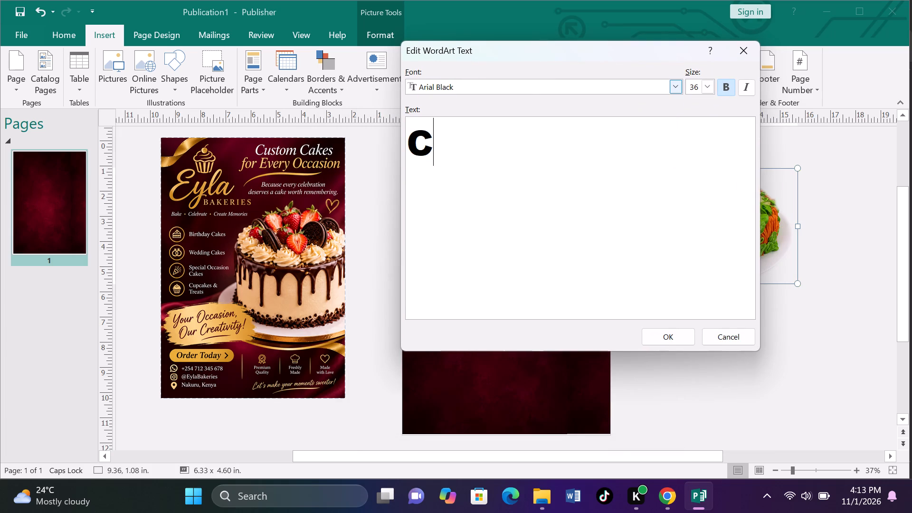
type("ustom")
key("space")
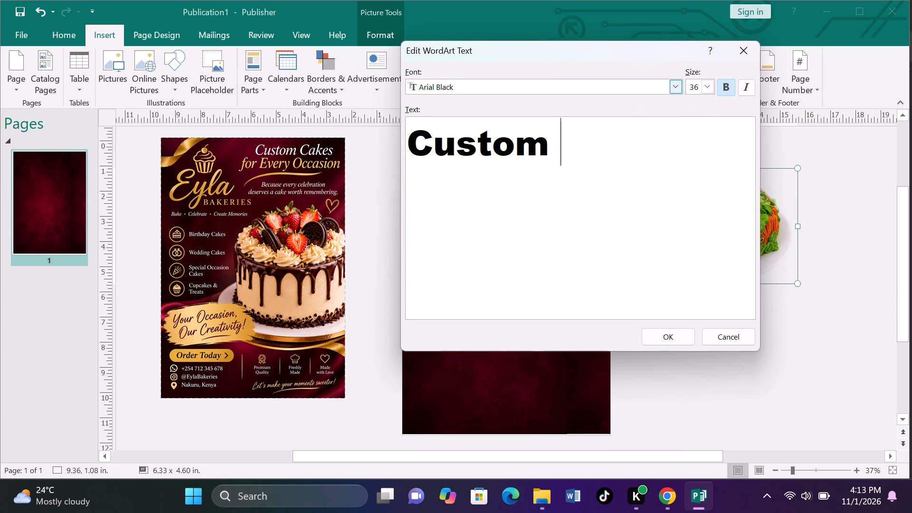
key("c")
type("akes")
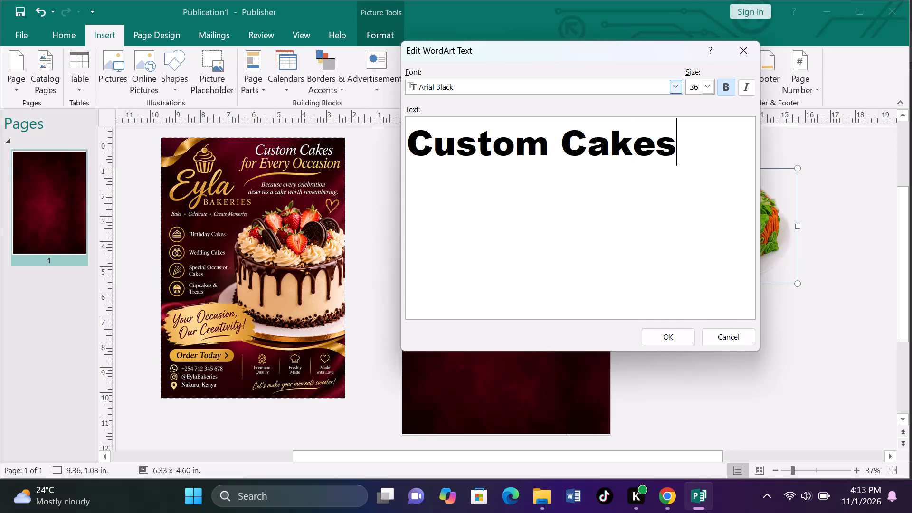
key("space")
type("for")
key("space")
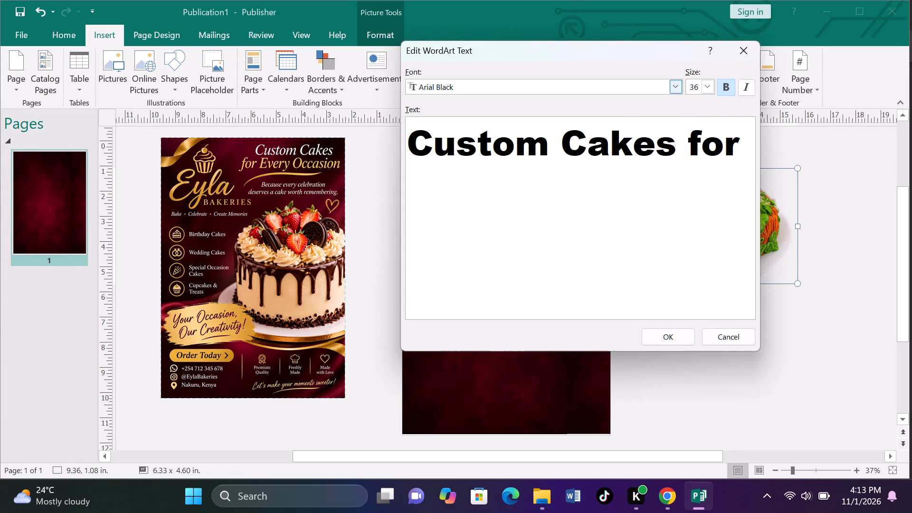
key("e")
type("very")
key("space")
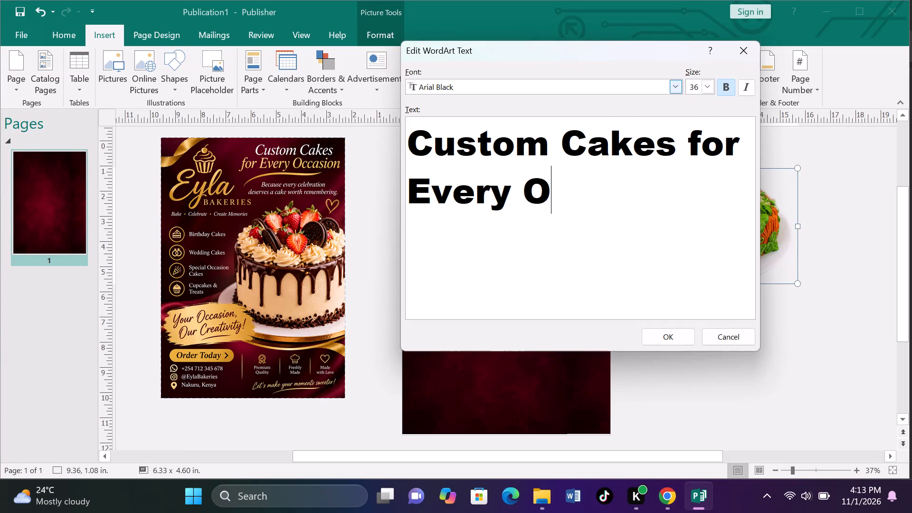
type("ccassi")
key("BackSpace")
key("BackSpace")
type("ion")
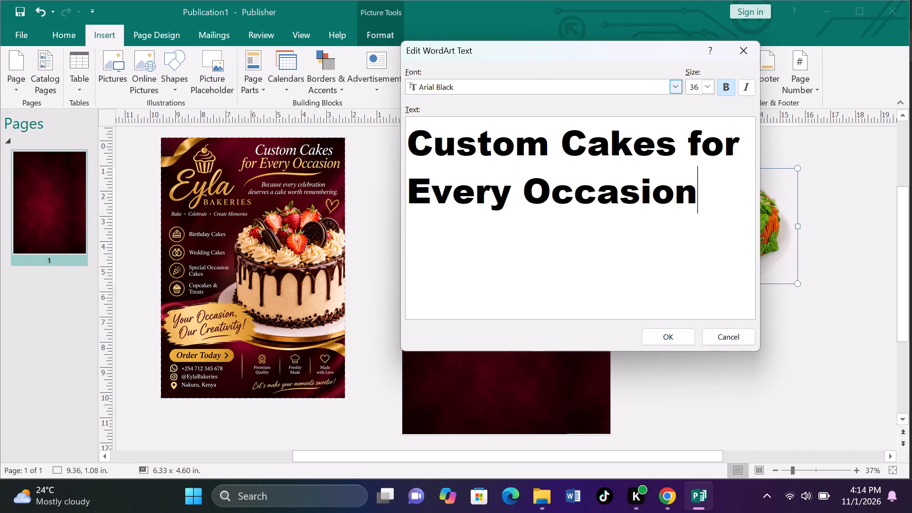
Set the WordArt text size to 12.
left_click(714, 85)
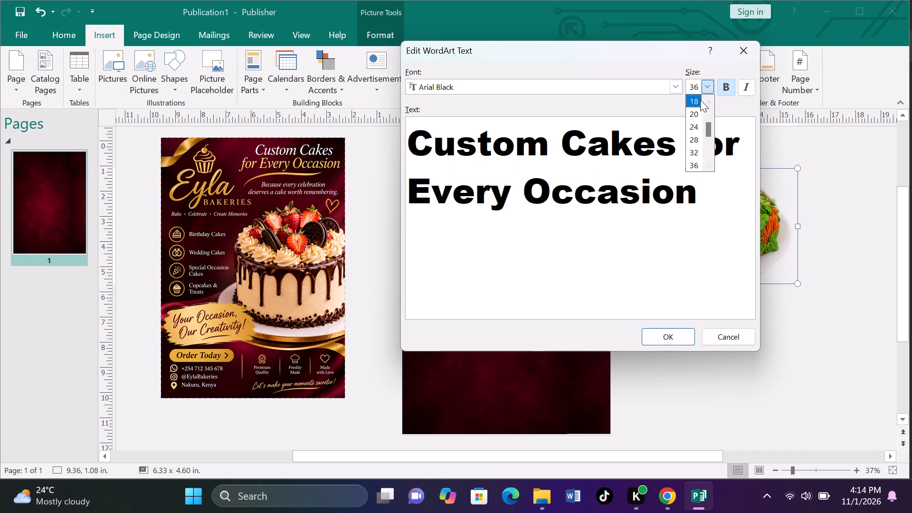
left_click_drag(707, 130, 710, 113)
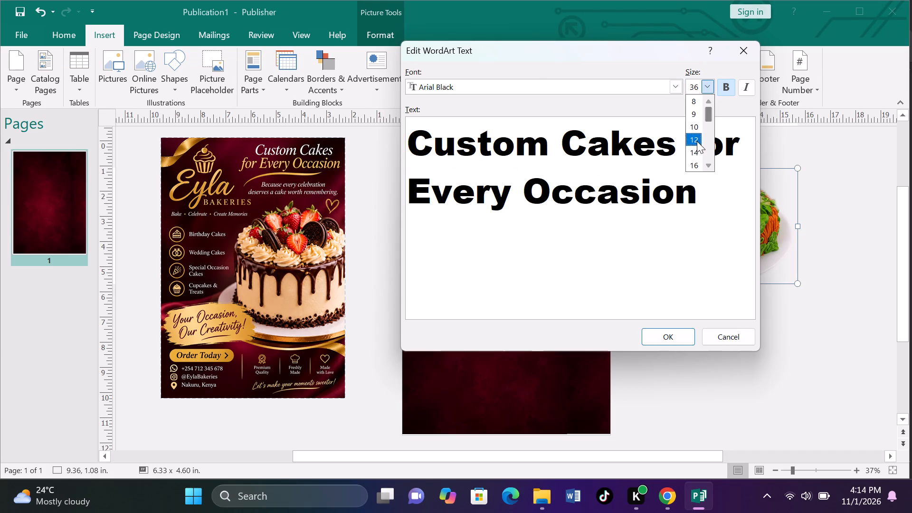
left_click(697, 141)
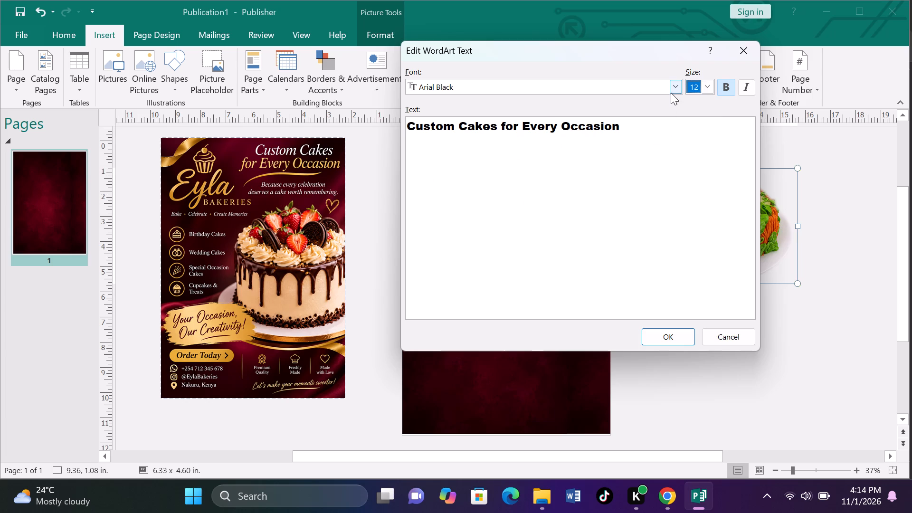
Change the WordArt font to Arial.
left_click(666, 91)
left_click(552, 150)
Break the WordArt text after "Custom Cakes" so that "for Every Occasion" starts a second line.
left_click(488, 129)
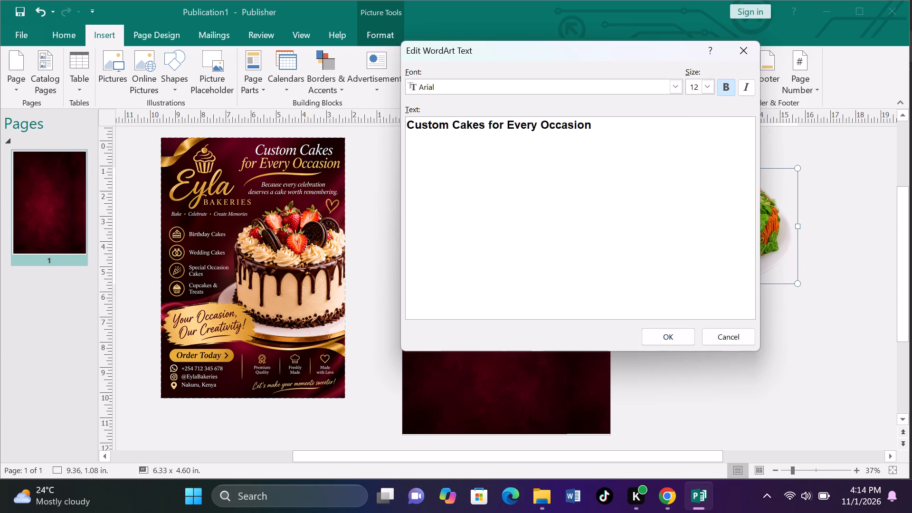
key("Return")
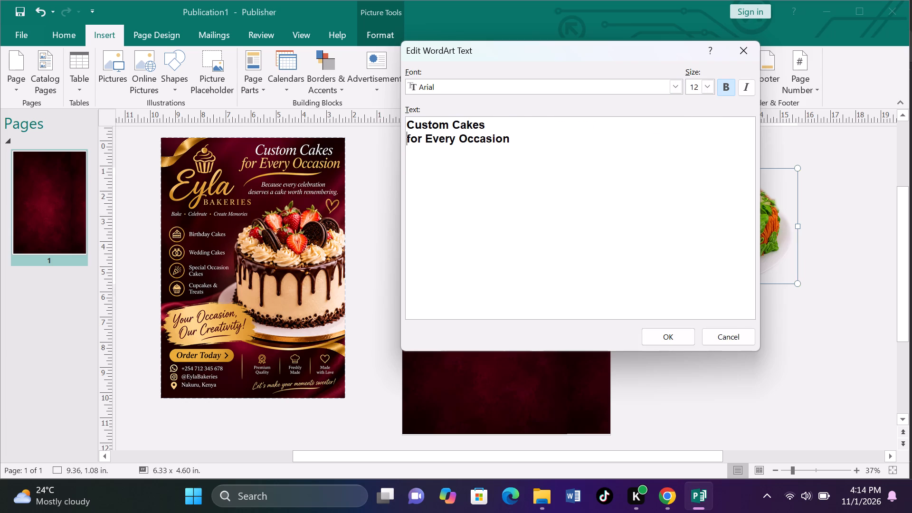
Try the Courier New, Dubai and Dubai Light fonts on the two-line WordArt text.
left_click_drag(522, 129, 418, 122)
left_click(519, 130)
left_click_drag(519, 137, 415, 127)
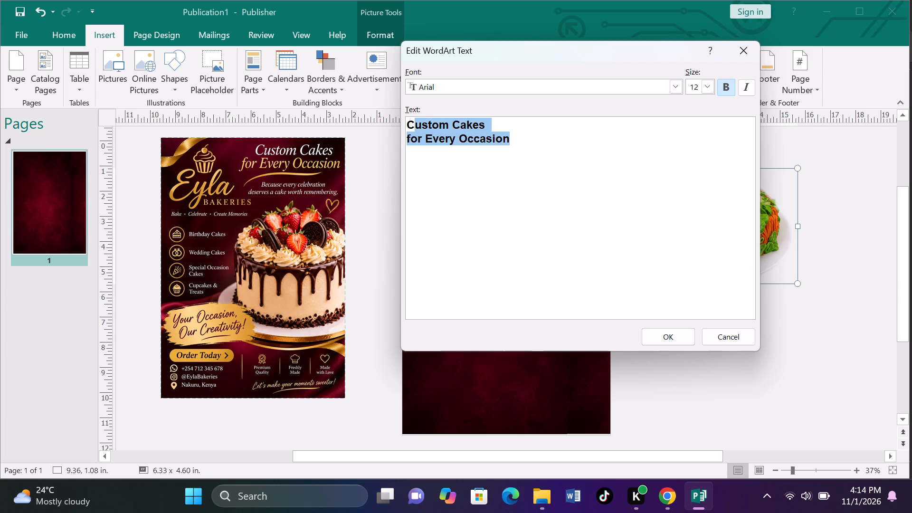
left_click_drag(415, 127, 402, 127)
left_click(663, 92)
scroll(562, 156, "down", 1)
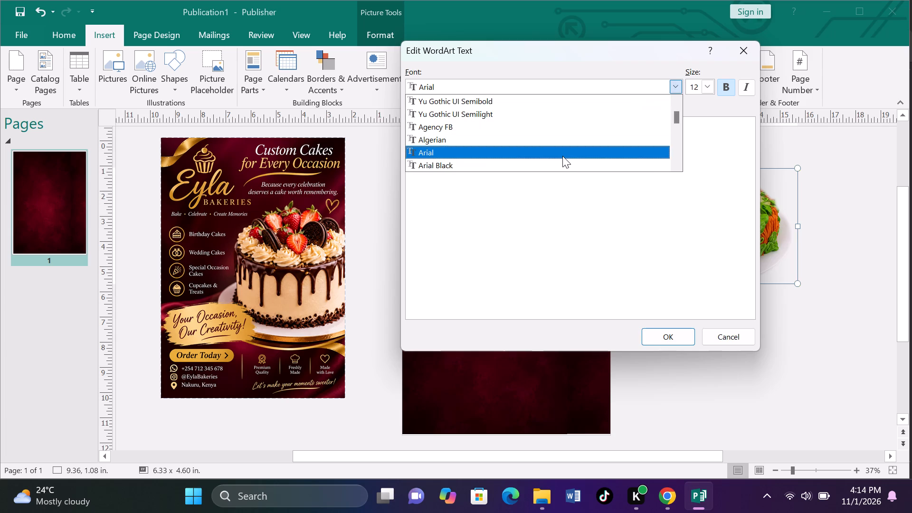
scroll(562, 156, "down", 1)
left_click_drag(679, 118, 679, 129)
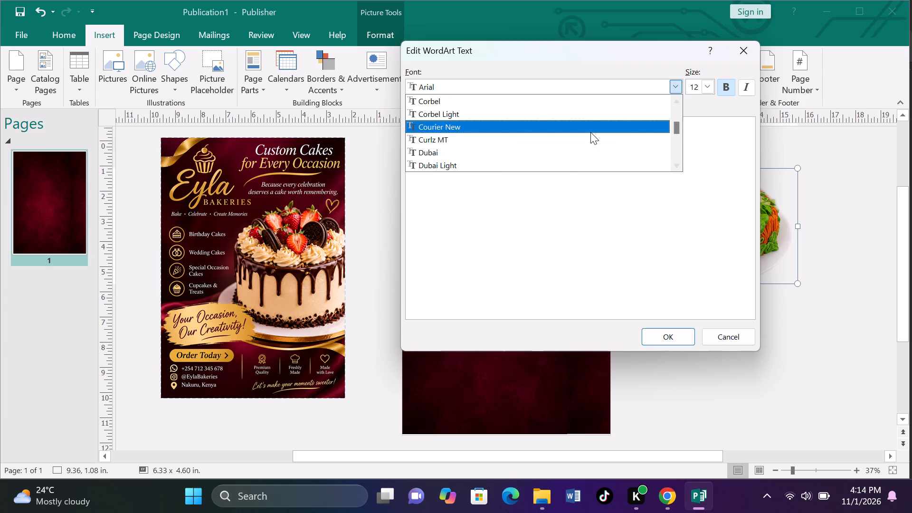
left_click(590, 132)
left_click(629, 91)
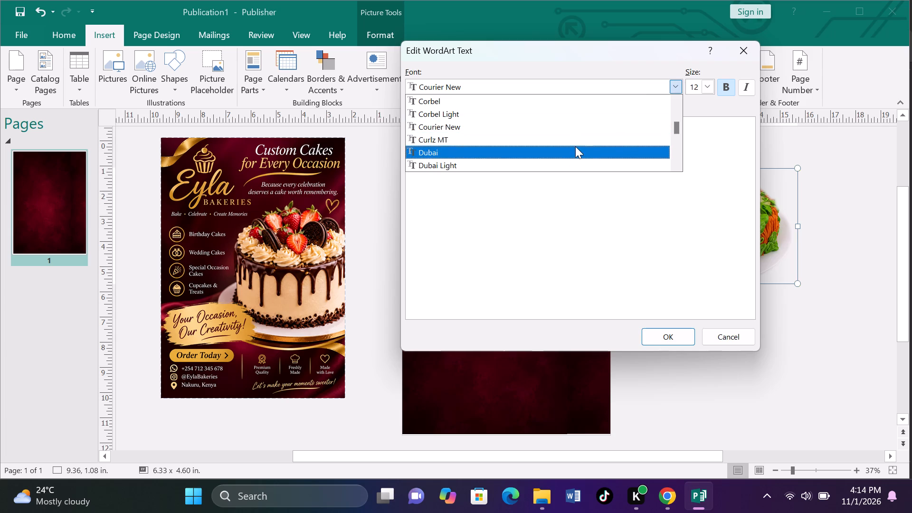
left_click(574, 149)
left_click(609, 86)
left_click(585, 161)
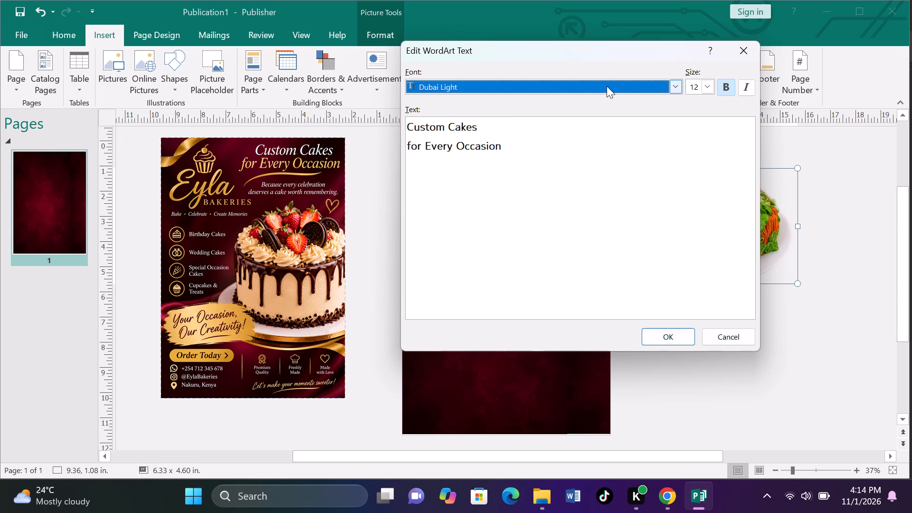
Set the WordArt font to Javanese Text and insert the heading on the page.
left_click(607, 86)
scroll(577, 120, "down", 1)
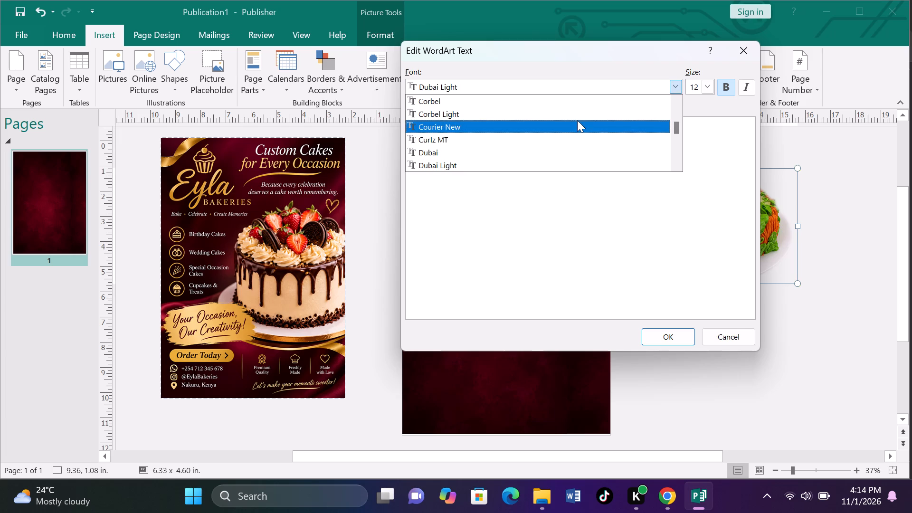
left_click_drag(680, 122, 680, 129)
left_click(576, 126)
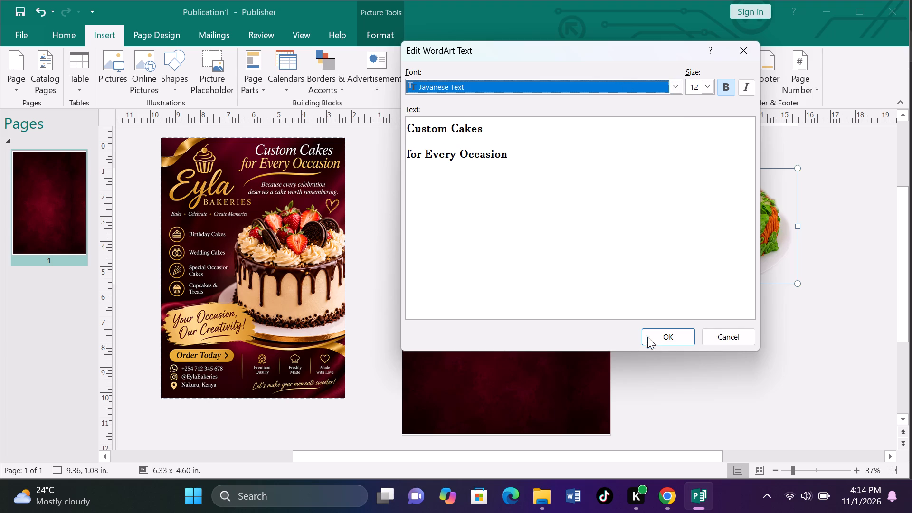
left_click(675, 329)
left_click(713, 356)
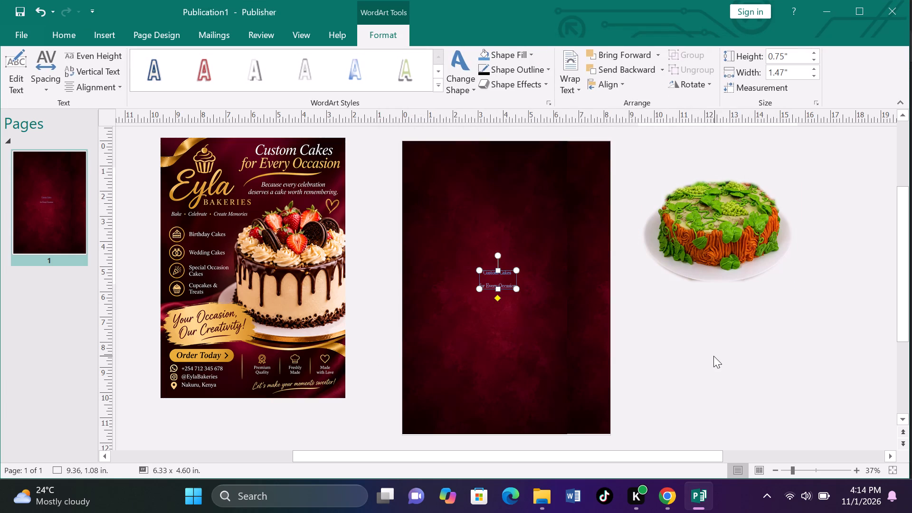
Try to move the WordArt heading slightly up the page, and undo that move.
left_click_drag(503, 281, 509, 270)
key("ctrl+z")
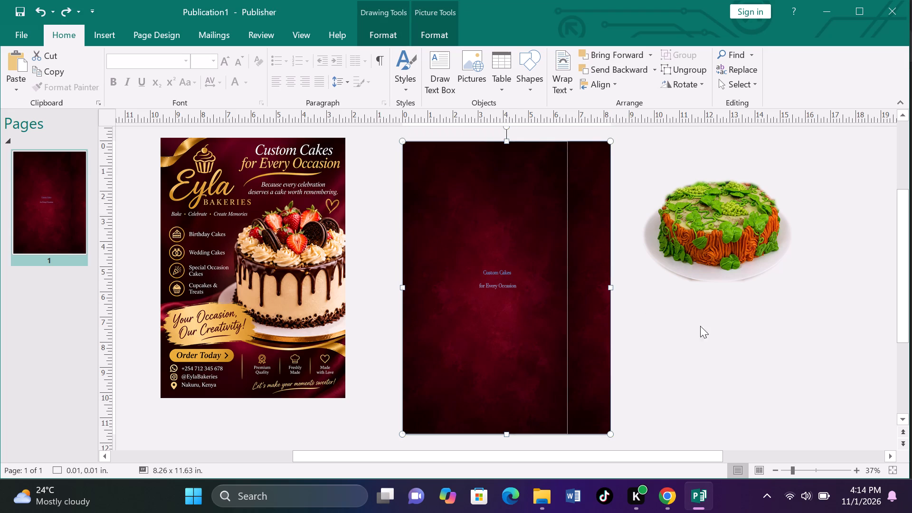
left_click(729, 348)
Move the two-line WordArt heading to the upper-right area of the page, at about 5.92, 0.43 in.
left_click(496, 281)
left_click_drag(496, 281, 508, 254)
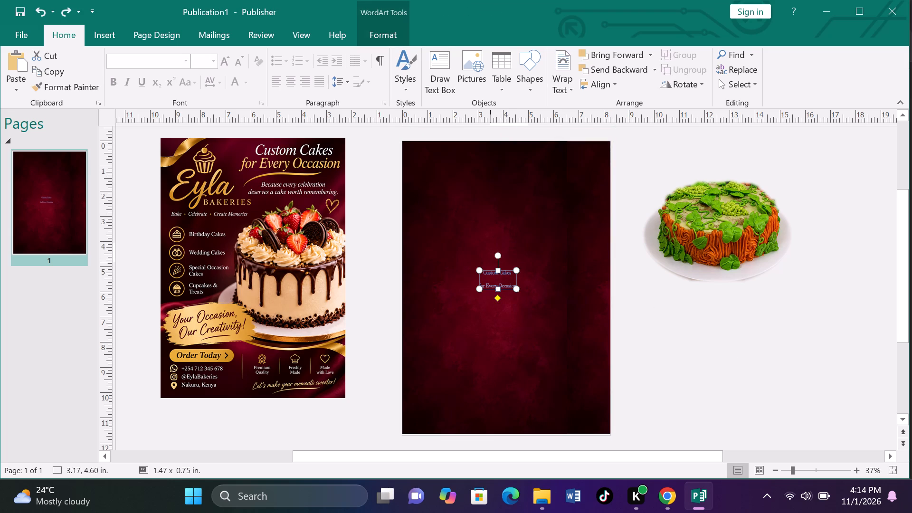
left_click_drag(508, 254, 572, 165)
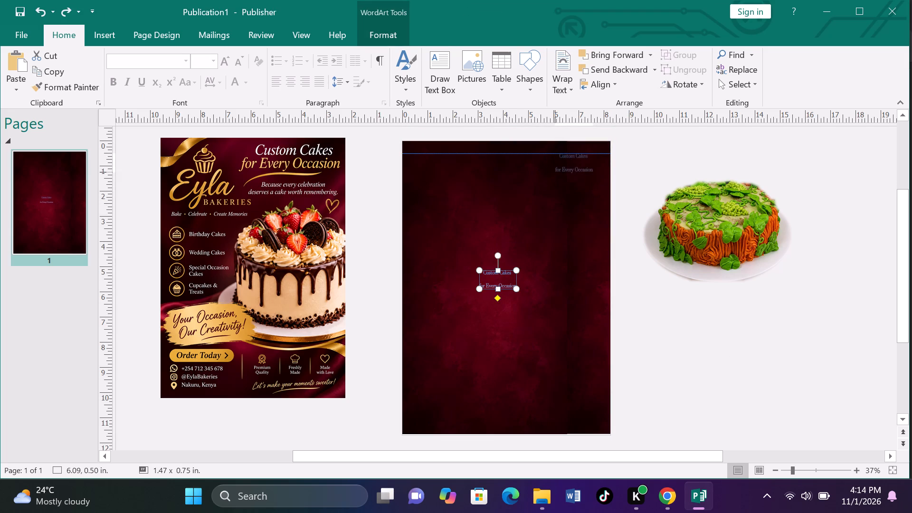
left_click_drag(572, 165, 569, 163)
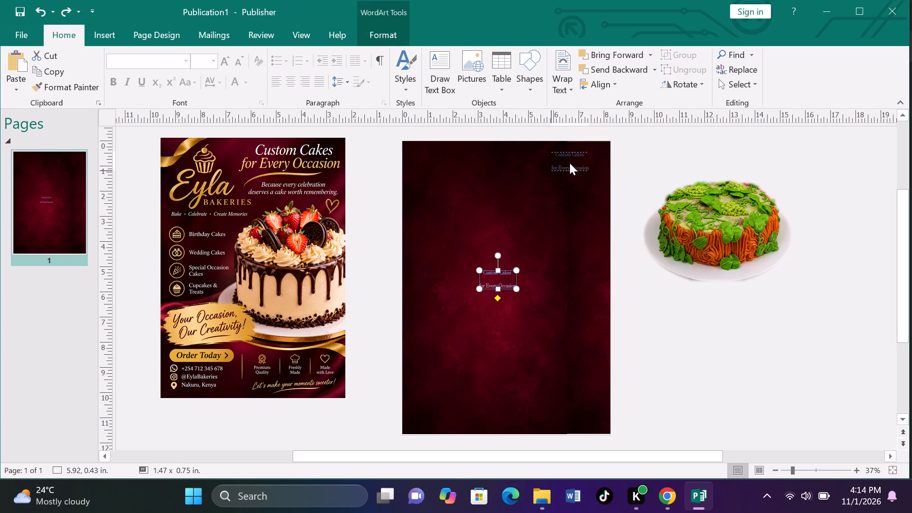
Enlarge the two-line WordArt heading to about 2.49 x 1.54 in by extending its lower-left corner outward.
left_click(665, 273)
key("F9")
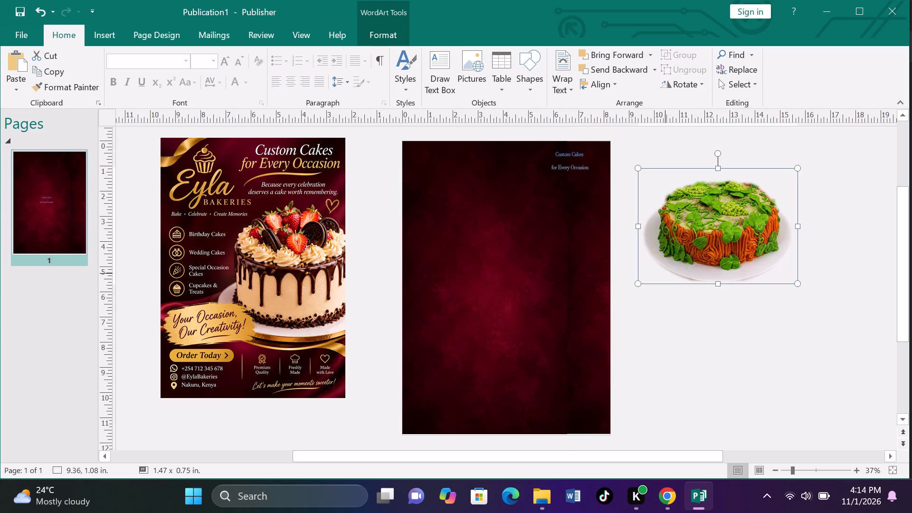
scroll(574, 206, "up", 2)
scroll(250, 200, "right", 6)
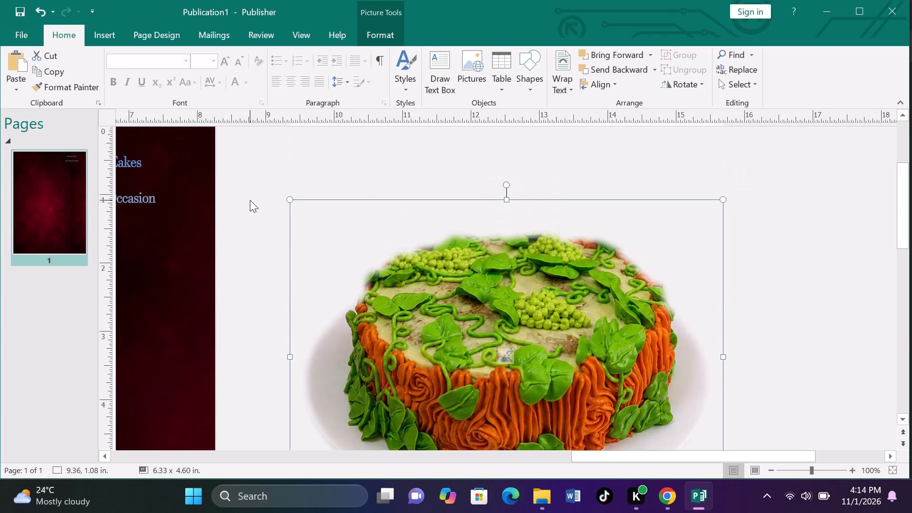
scroll(250, 200, "right", 4)
scroll(250, 200, "left", 1)
scroll(250, 200, "right", 8)
scroll(403, 201, "up", 2)
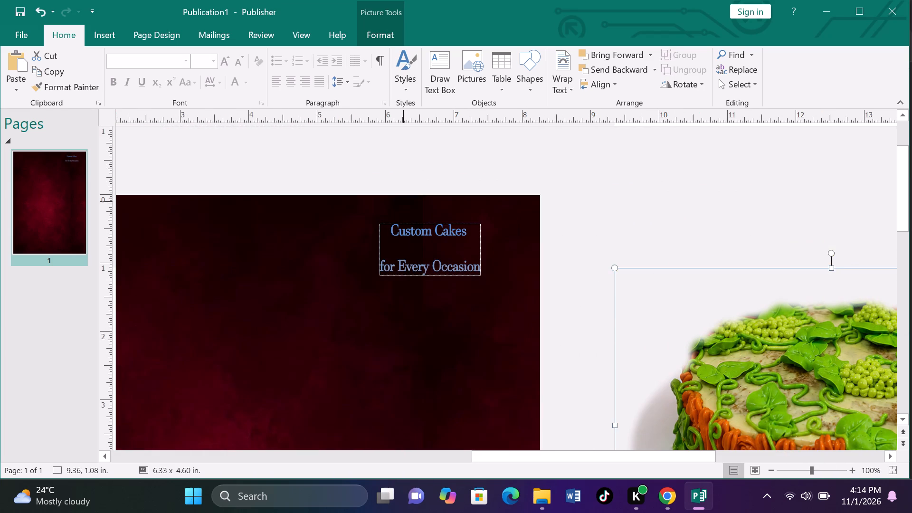
left_click(414, 253)
left_click(422, 250)
left_click(640, 181)
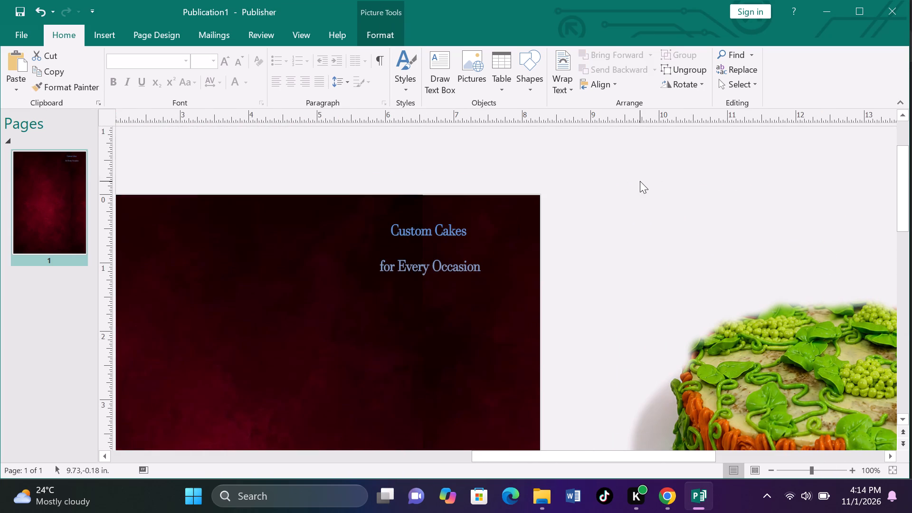
left_click(436, 249)
left_click(425, 254)
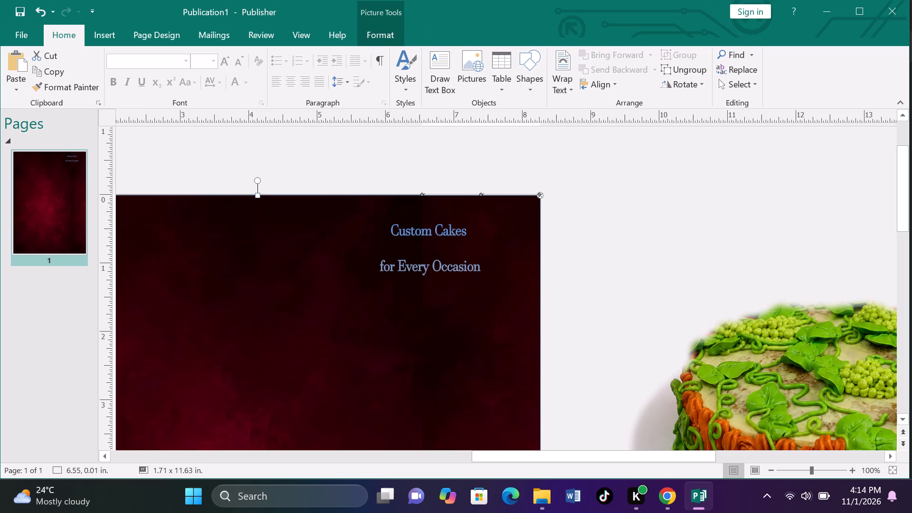
left_click(398, 258)
left_click_drag(381, 274, 363, 285)
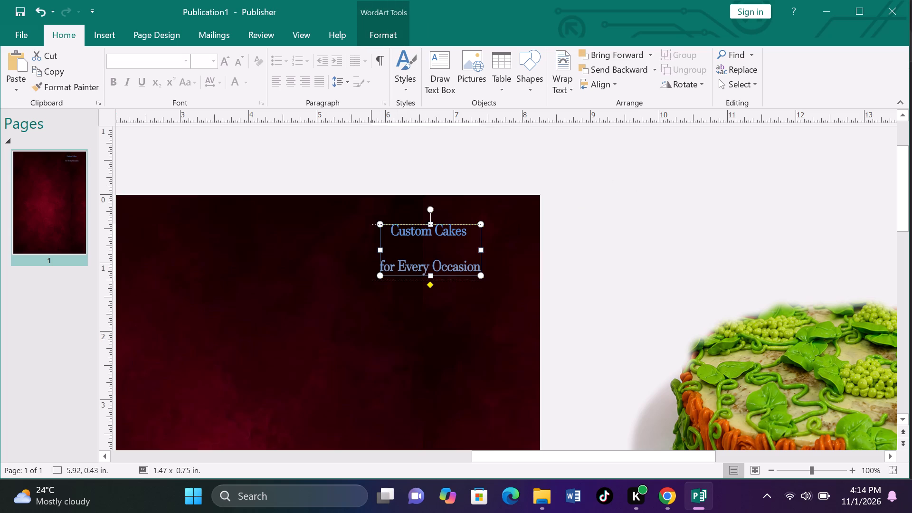
left_click_drag(363, 285, 312, 327)
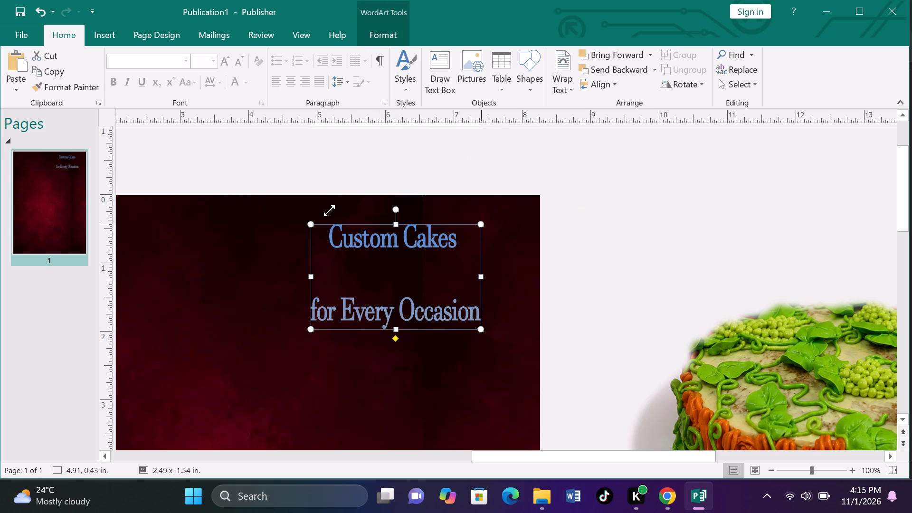
Remove the line "for Every Occasion" from the WordArt heading, leaving only "Custom Cakes".
left_click(389, 31)
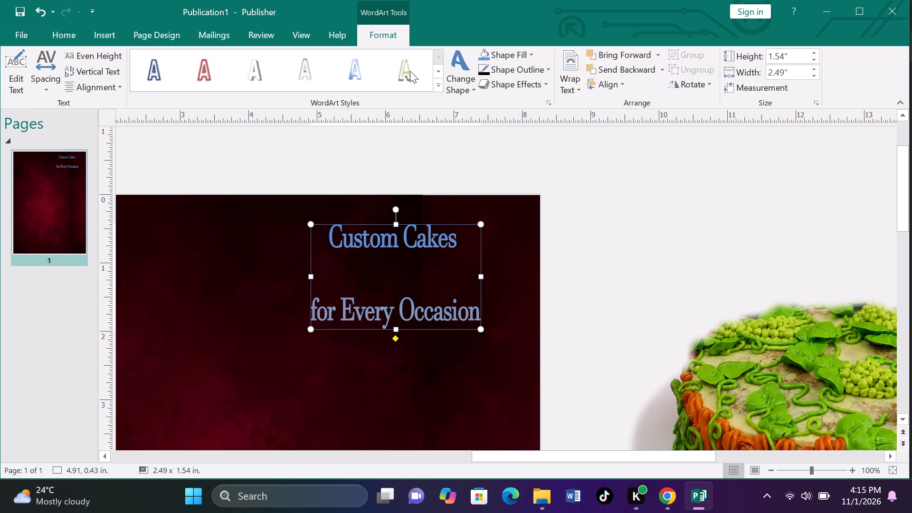
left_click(19, 67)
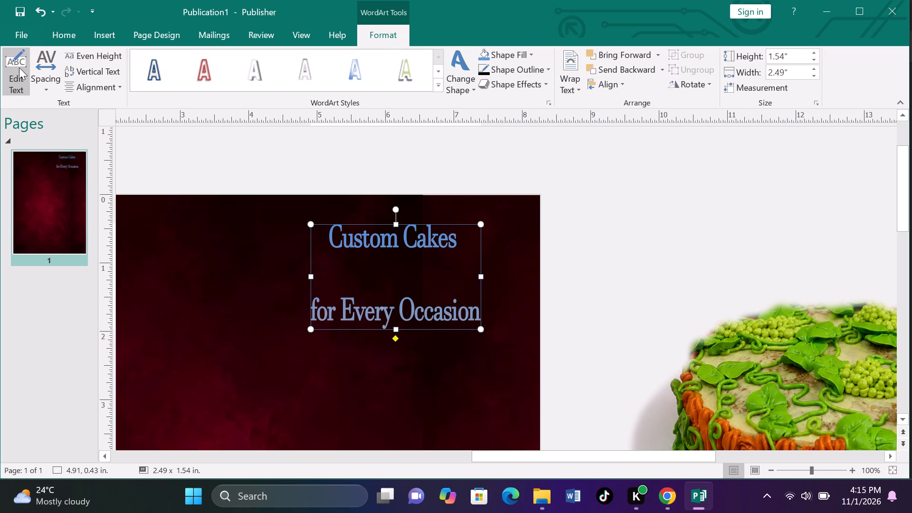
left_click(382, 206)
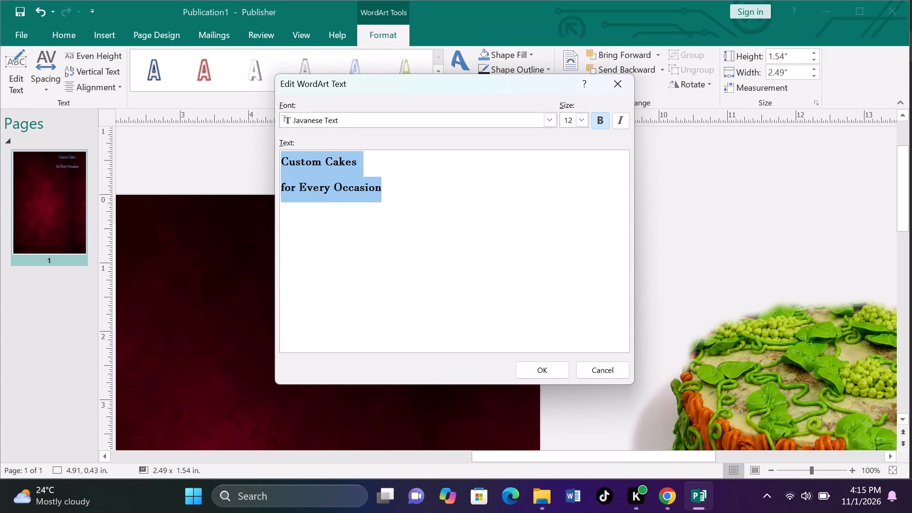
left_click_drag(389, 191, 227, 198)
key("BackSpace")
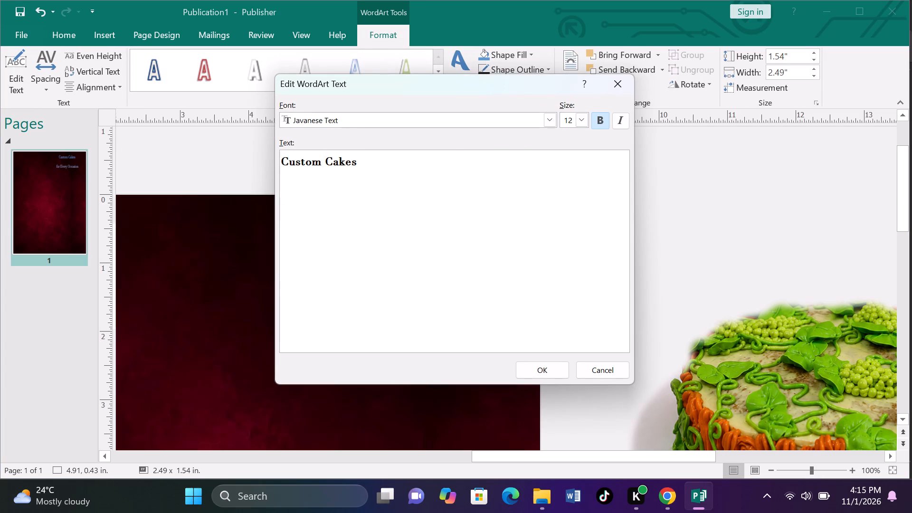
left_click(543, 364)
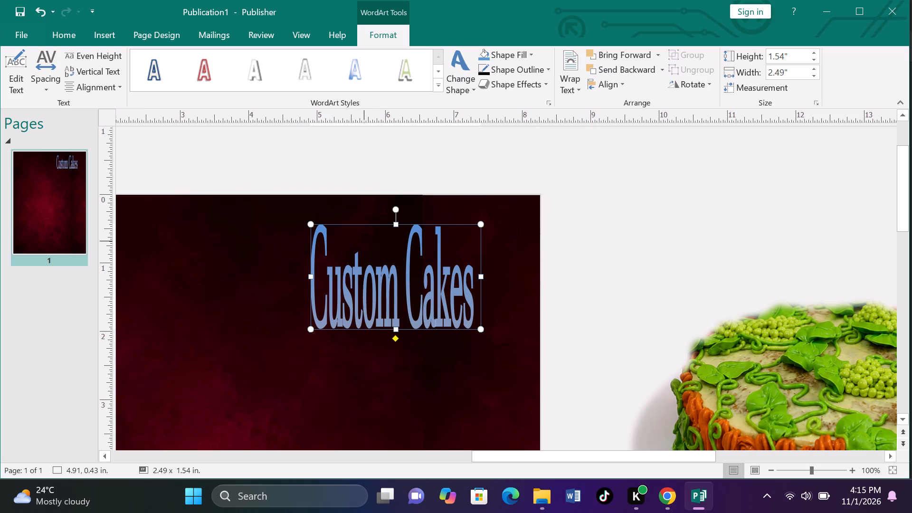
Set the font size of the "Custom Cakes" WordArt text to 9.
left_click(19, 82)
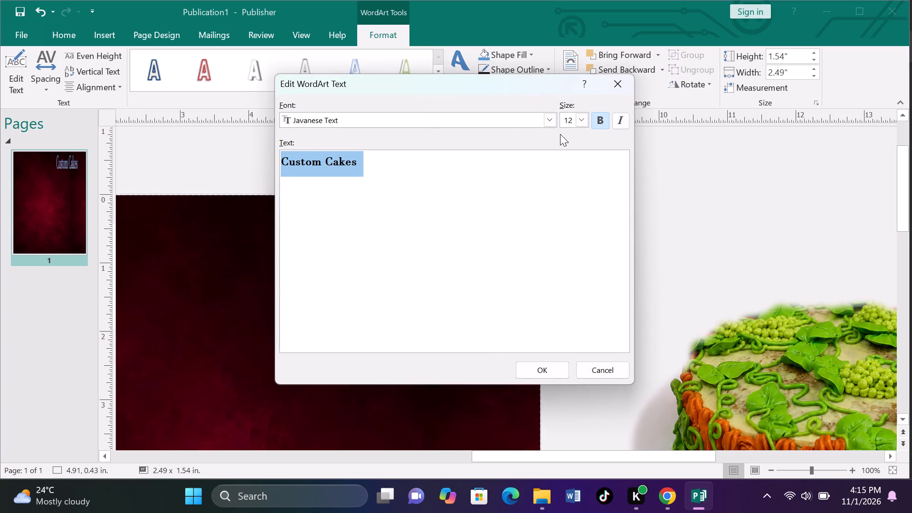
left_click(576, 122)
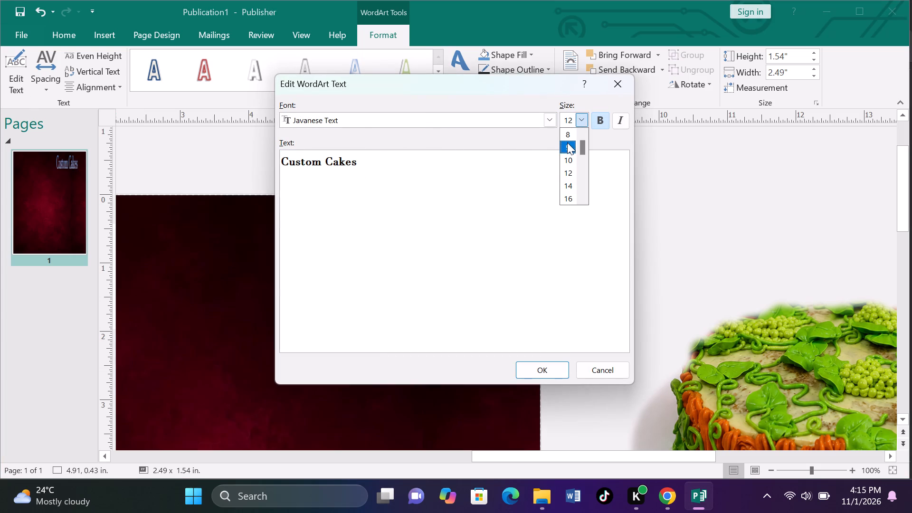
left_click(567, 143)
left_click(541, 369)
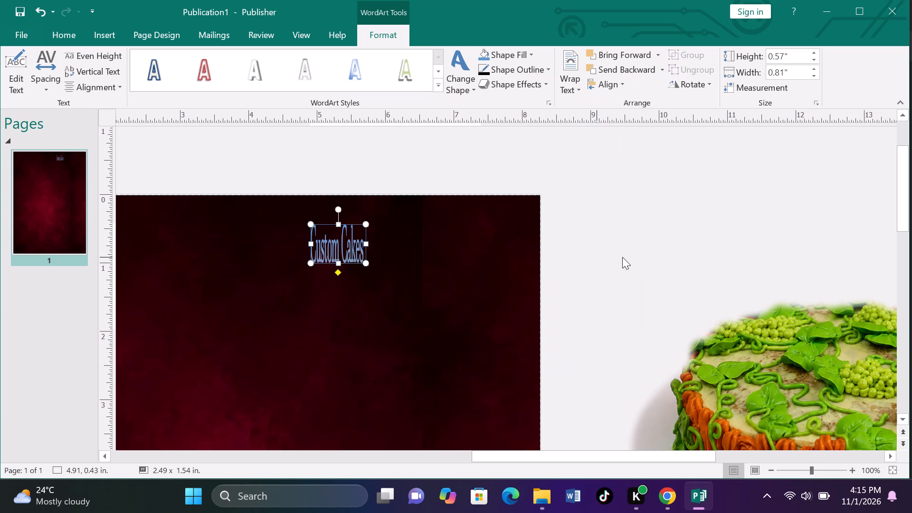
Stretch the "Custom Cakes" heading to about 2.86 in wide and reduce its height to about 0.5 in.
left_click_drag(366, 241, 466, 243)
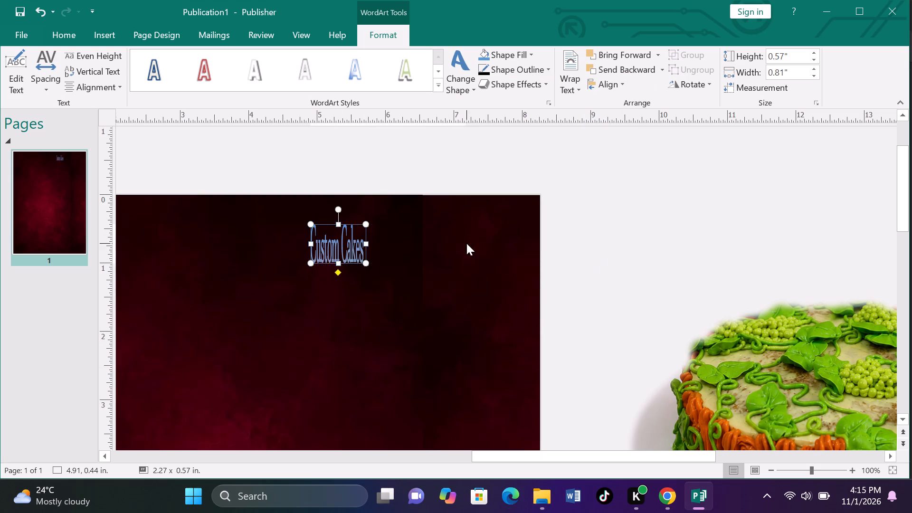
left_click_drag(466, 244, 507, 246)
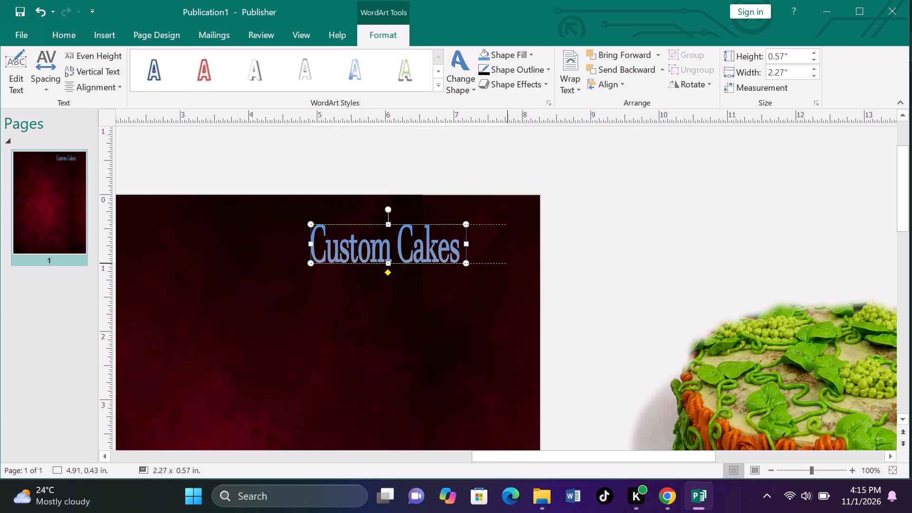
left_click_drag(507, 246, 506, 246)
left_click_drag(408, 223, 408, 228)
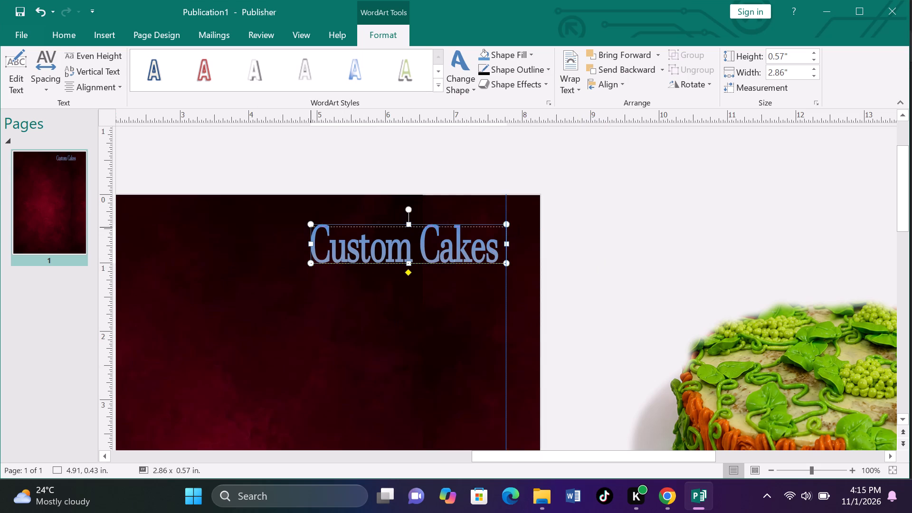
left_click_drag(408, 228, 408, 228)
Set the character spacing of the "Custom Cakes" WordArt to Normal.
left_click(39, 79)
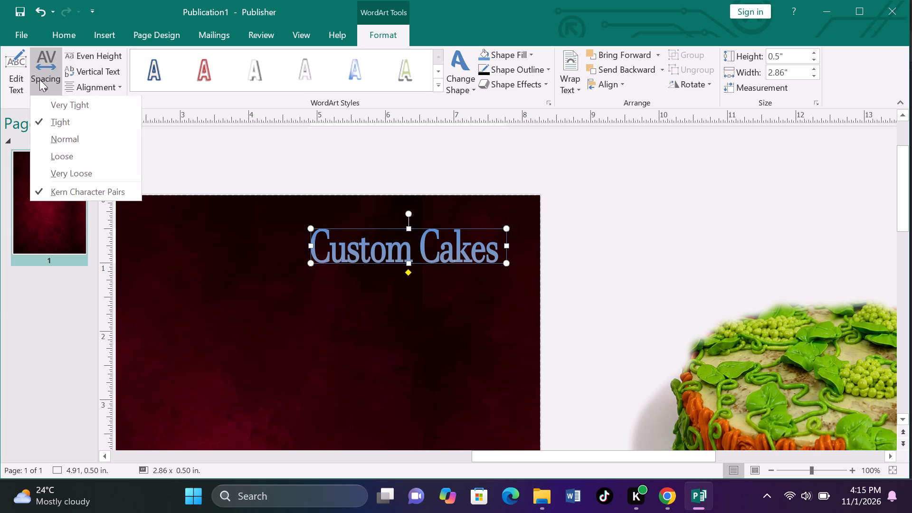
left_click(95, 138)
left_click(638, 244)
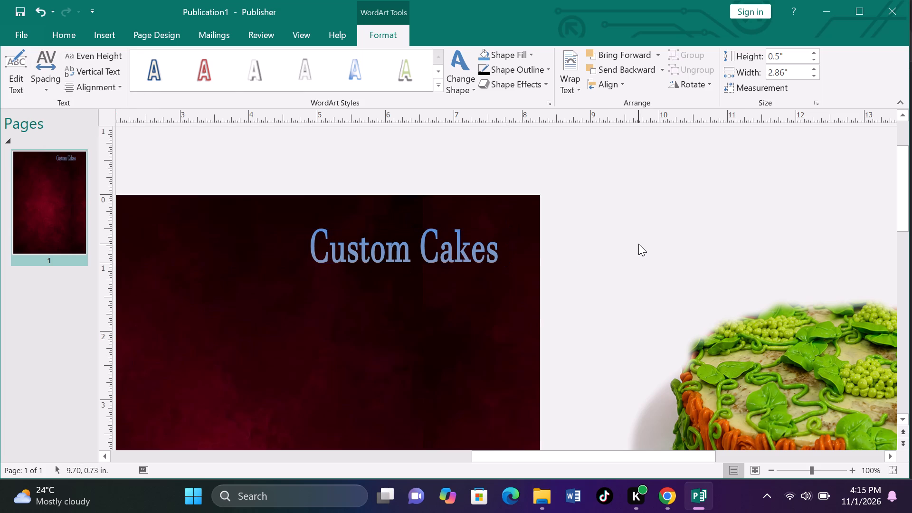
Move the "Custom Cakes" heading slightly up and to the right, to about 4.97, 0.25 in.
left_click_drag(471, 249, 475, 232)
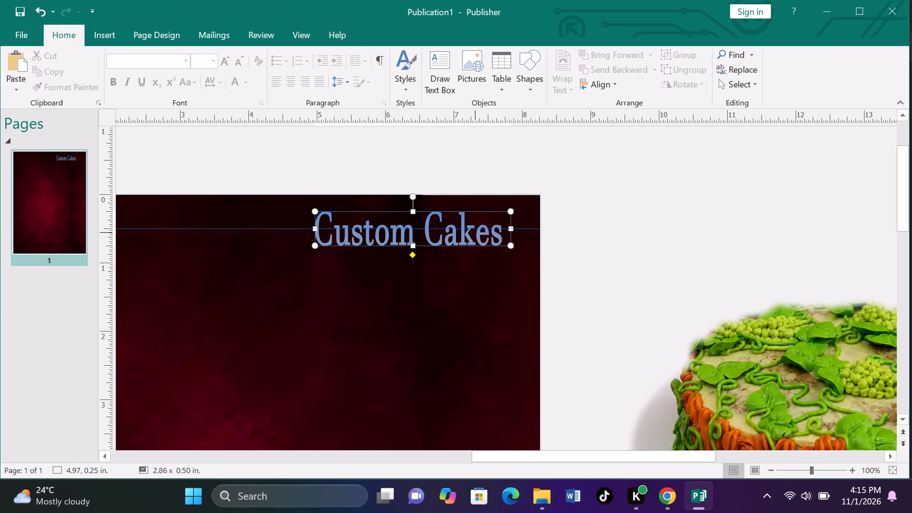
Lower the system volume slightly in the Windows quick settings.
left_click(798, 497)
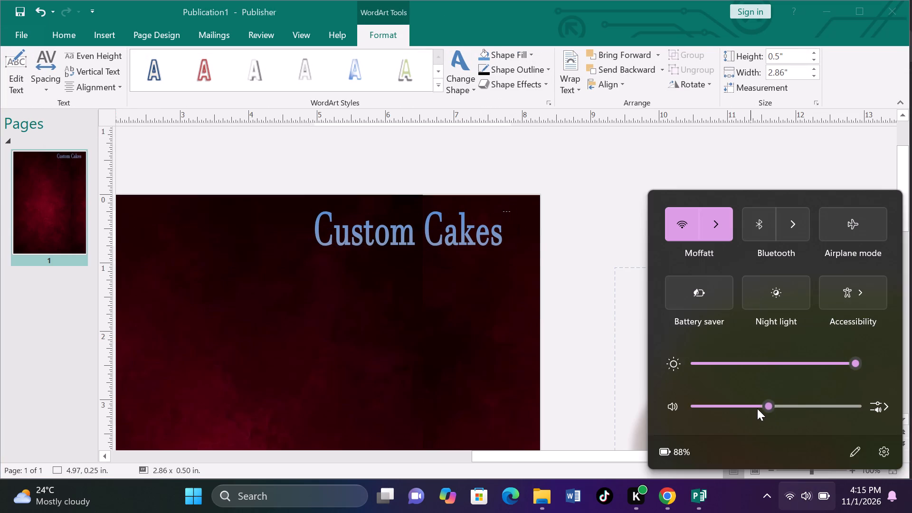
left_click(757, 409)
Resize the "Custom Cakes" heading to about 3.24 x 0.54 in, widening it toward the page's left side.
left_click(442, 225)
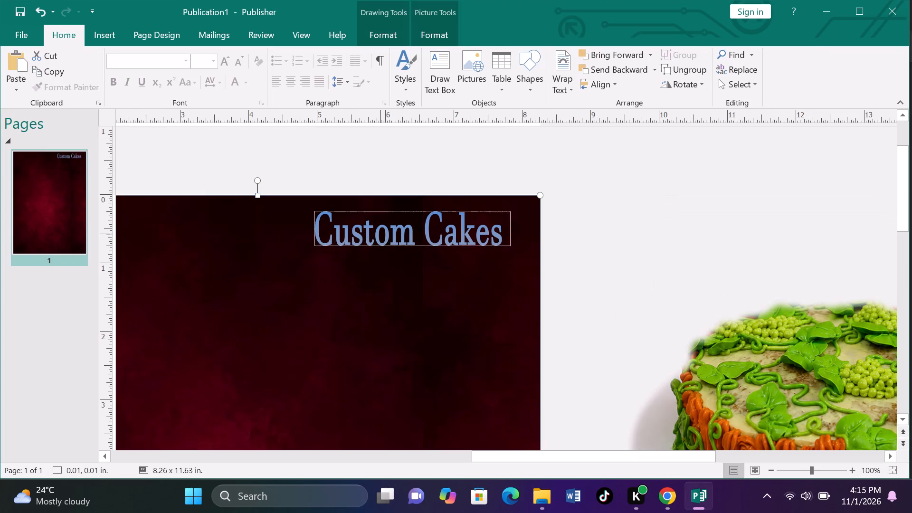
left_click(382, 236)
left_click(408, 226)
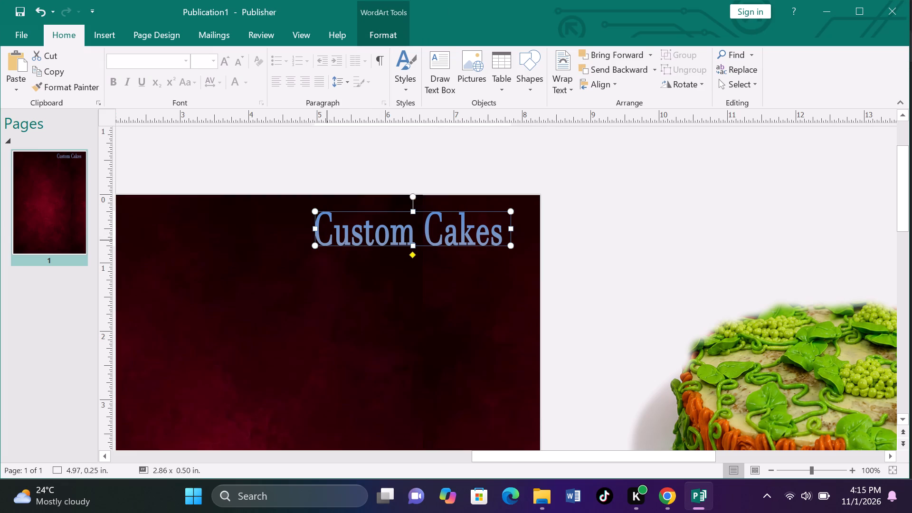
left_click_drag(316, 243, 294, 247)
left_click_drag(294, 247, 290, 247)
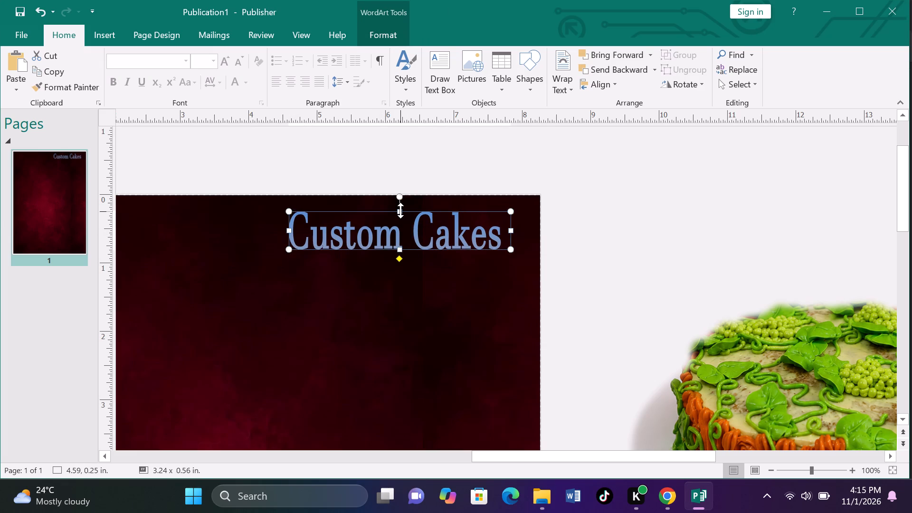
left_click(400, 210)
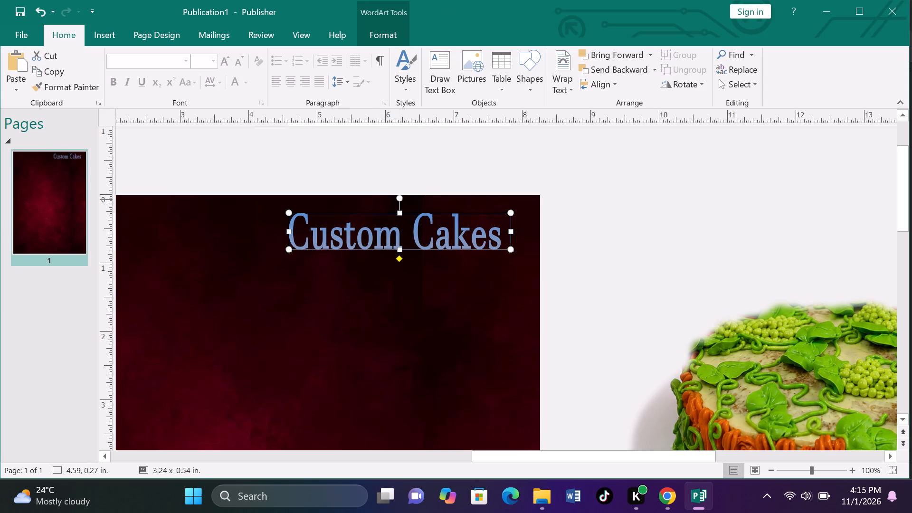
Fill the "Custom Cakes" WordArt with white.
left_click(672, 204)
key("F9")
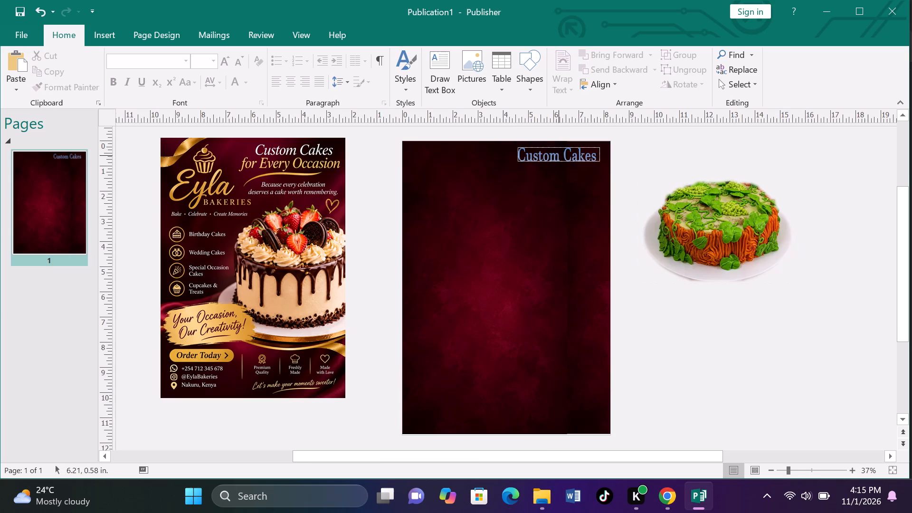
left_click(559, 155)
left_click(389, 39)
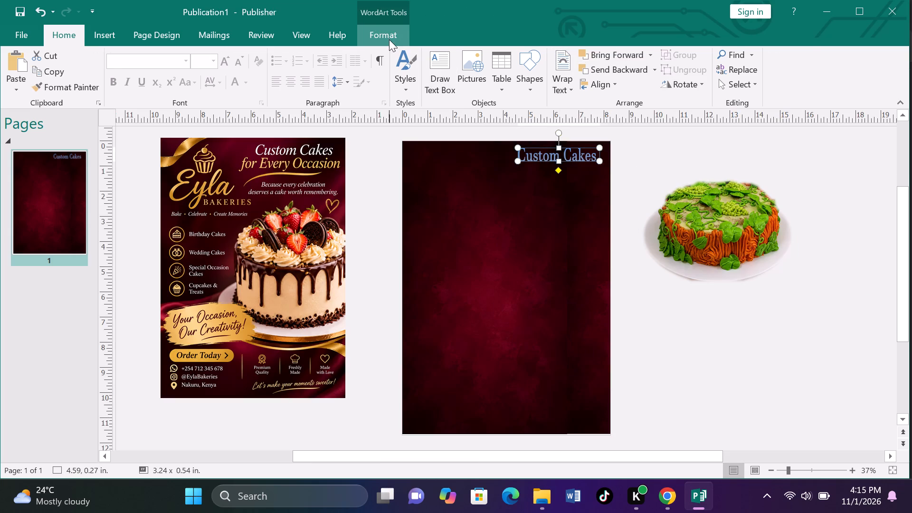
left_click(514, 57)
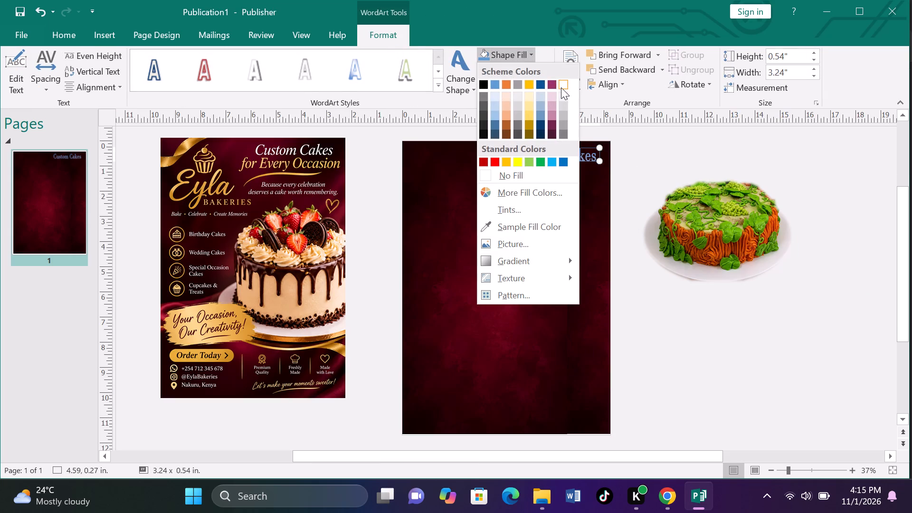
left_click(561, 87)
left_click(726, 137)
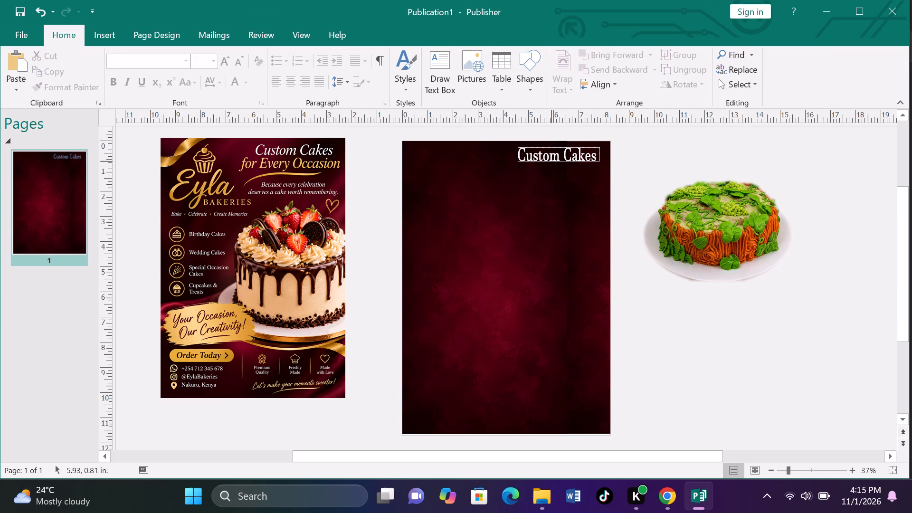
Duplicate the white "Custom Cakes" WordArt and space the two lines vertically, at about 4.59, 0.46 in and 4.59, 1.48 in.
left_click(564, 156)
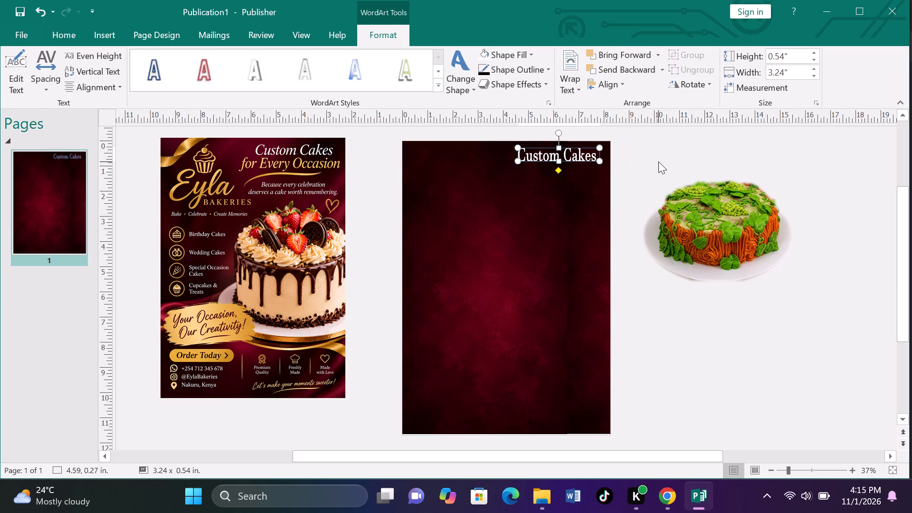
key("ctrl+c")
key("ctrl+v")
left_click_drag(564, 154, 564, 161)
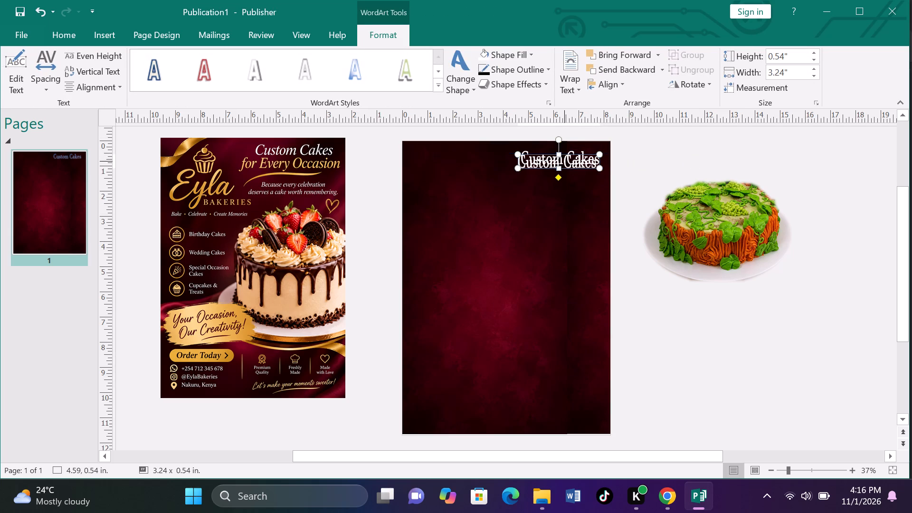
left_click_drag(553, 161, 552, 169)
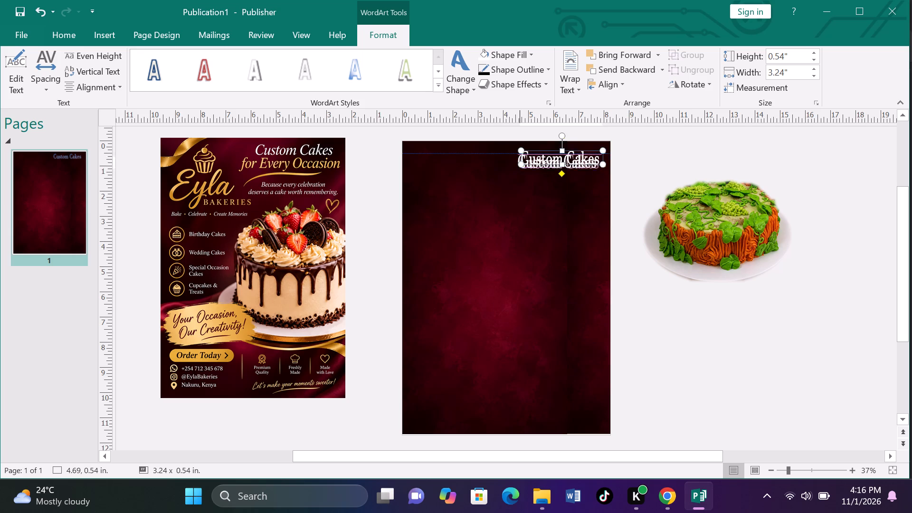
left_click_drag(552, 169, 552, 175)
left_click(655, 146)
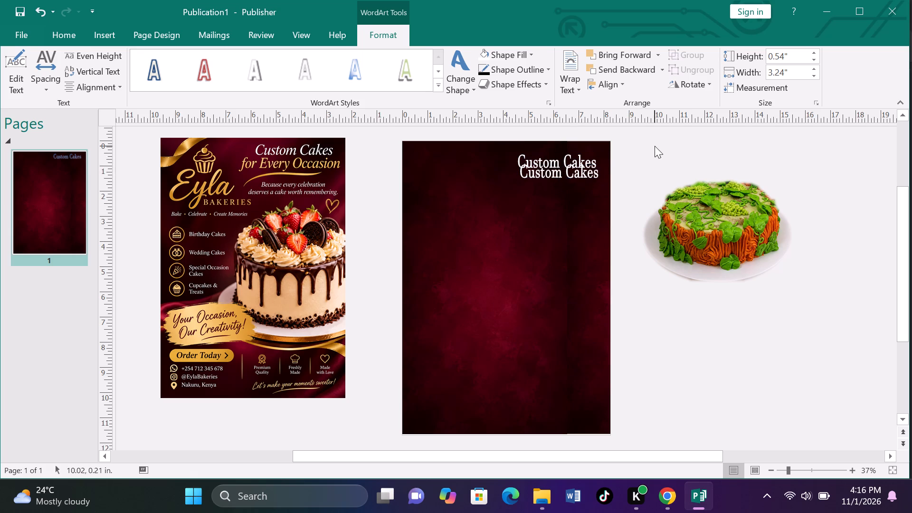
left_click_drag(571, 165, 572, 160)
left_click_drag(572, 161, 570, 179)
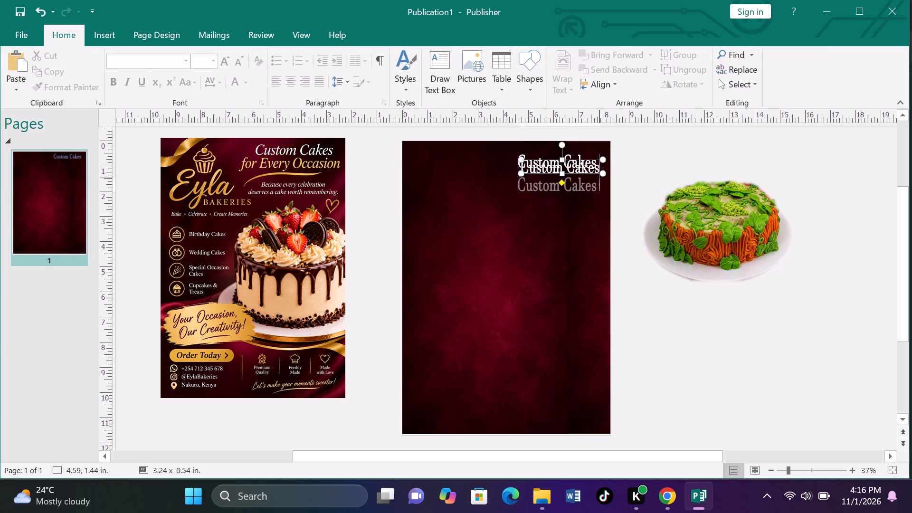
left_click_drag(570, 179, 570, 179)
left_click(565, 163)
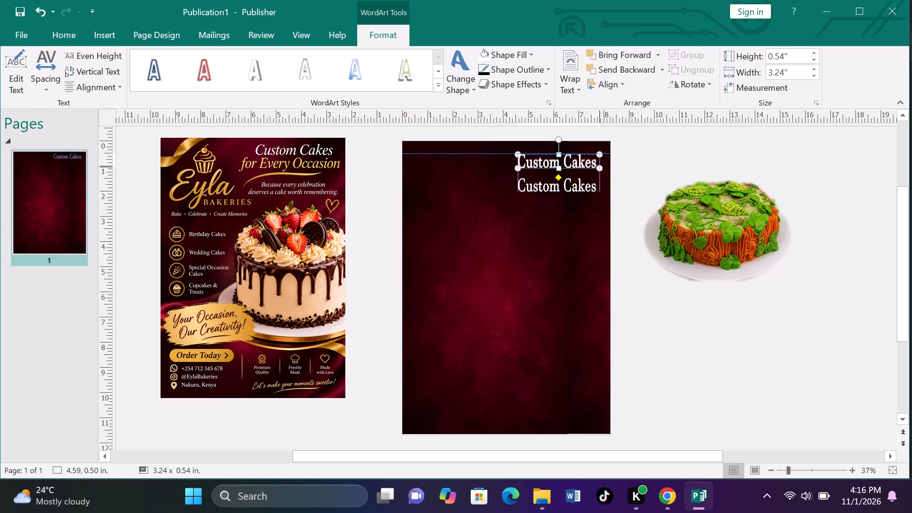
Nudge the lower "Custom Cakes" copy up and slightly left, to about 4.53, 1.16 in, just beneath the first line.
left_click(589, 186)
key("Up")
key("Up")
key("Up")
key("Up")
key("Up")
key("Up")
key("Up")
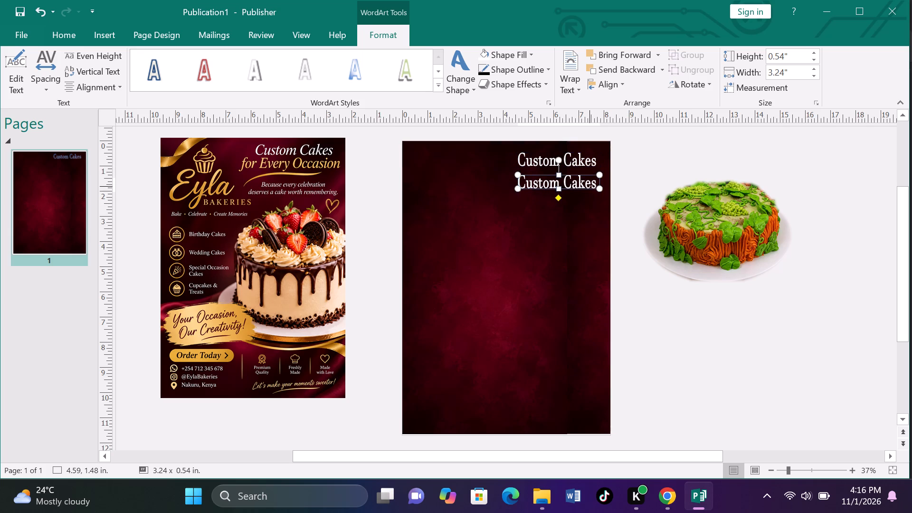
key("Up")
key("Up")
key("Up")
key("Up")
key("Up")
key("Up")
key("Up")
key("Up")
key("Up")
key("Up")
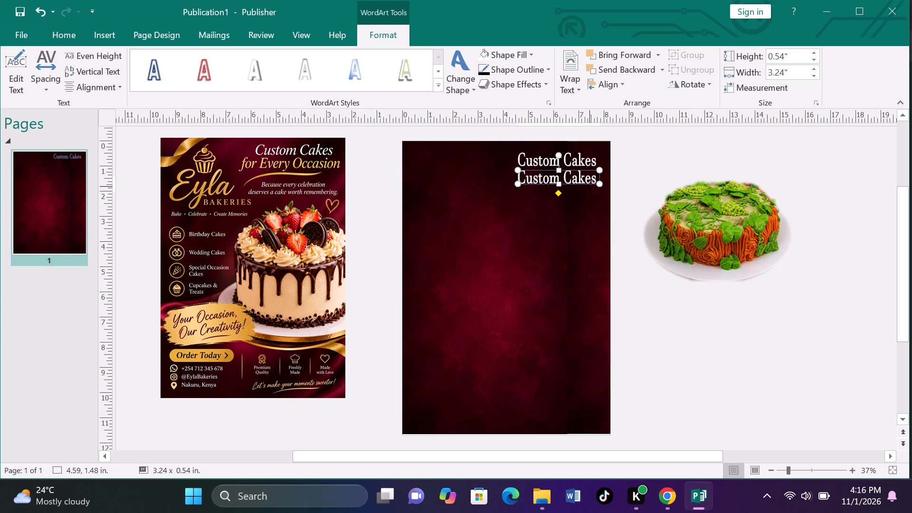
key("Left")
key("Left")
key("Left")
Change the lower WordArt line's text to "for Every Occassion".
left_click(11, 74)
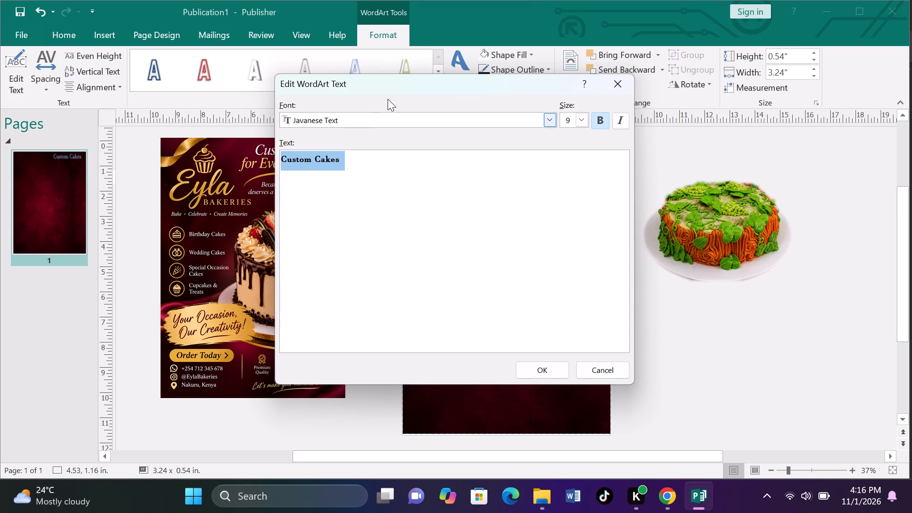
left_click_drag(434, 87, 590, 112)
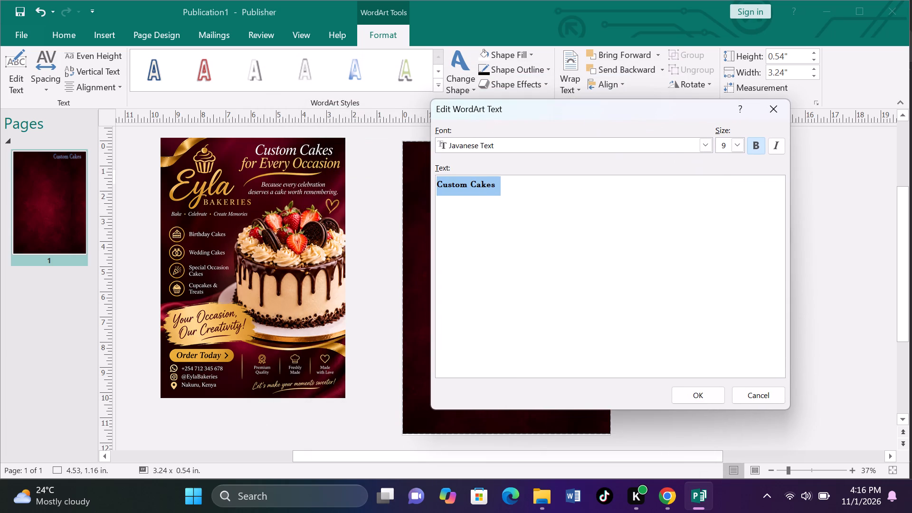
type("for")
key("space")
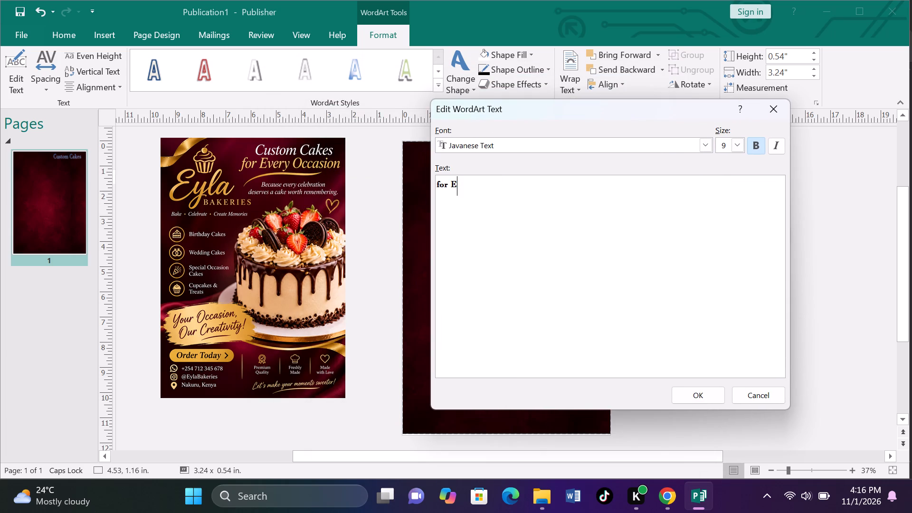
key("BackSpace")
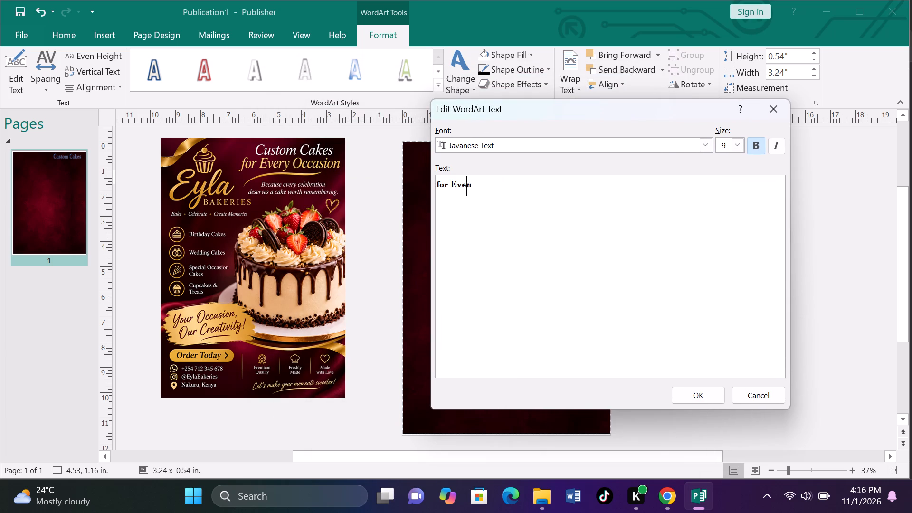
type("cc")
key("BackSpace")
key("a")
key("BackSpace")
type("cassion")
left_click(699, 392)
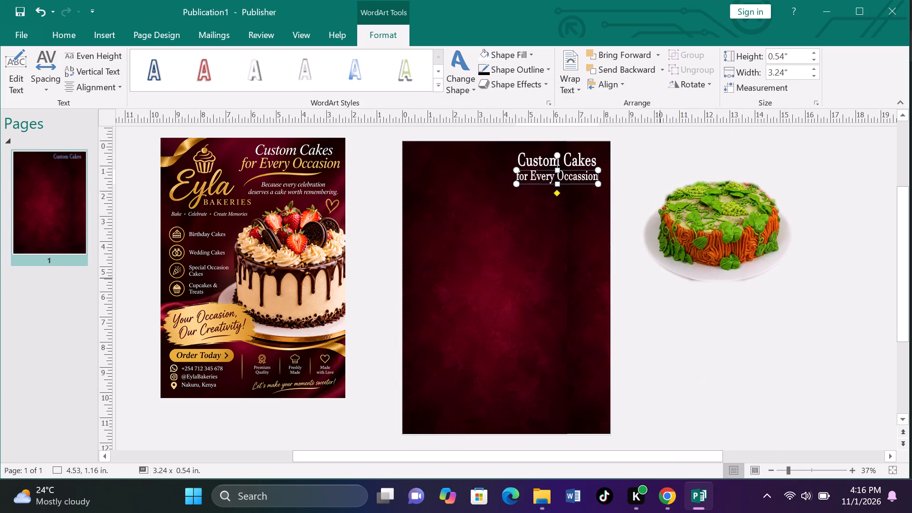
left_click(712, 316)
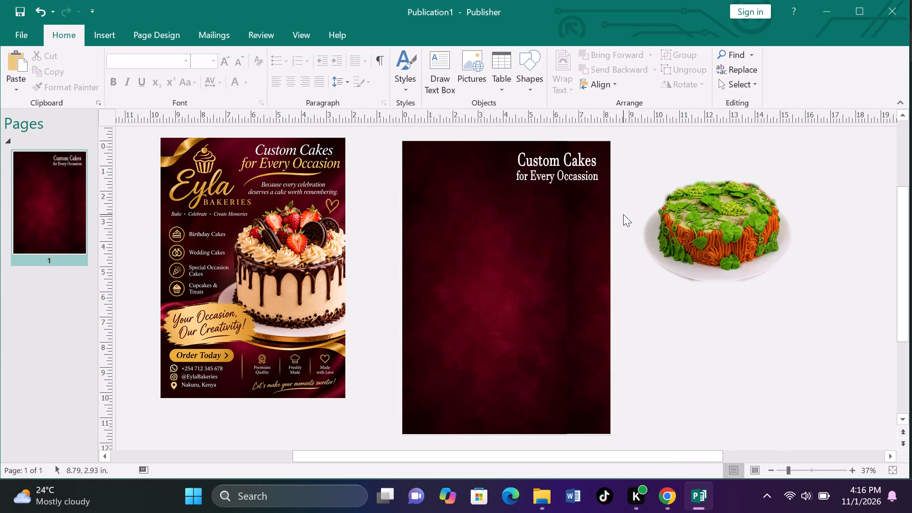
Resize the "for Every Occassion" WordArt to about 3.94 x 0.55 in, widening it toward both sides of the page.
key("F9")
left_click(582, 224)
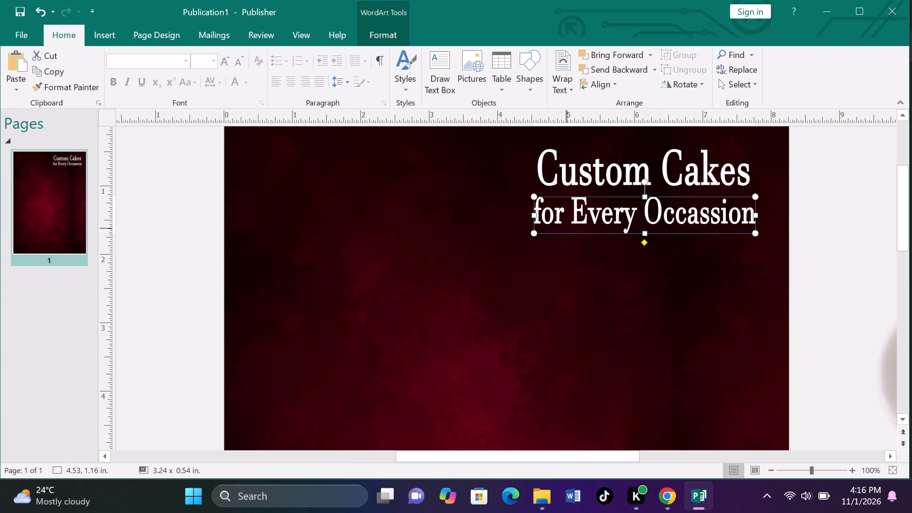
left_click_drag(535, 233, 518, 239)
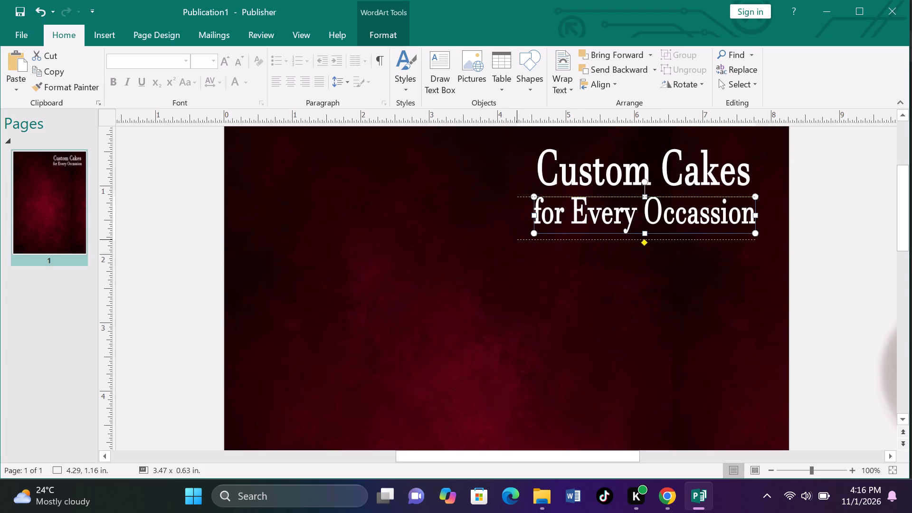
left_click_drag(518, 239, 514, 238)
left_click_drag(754, 219, 760, 219)
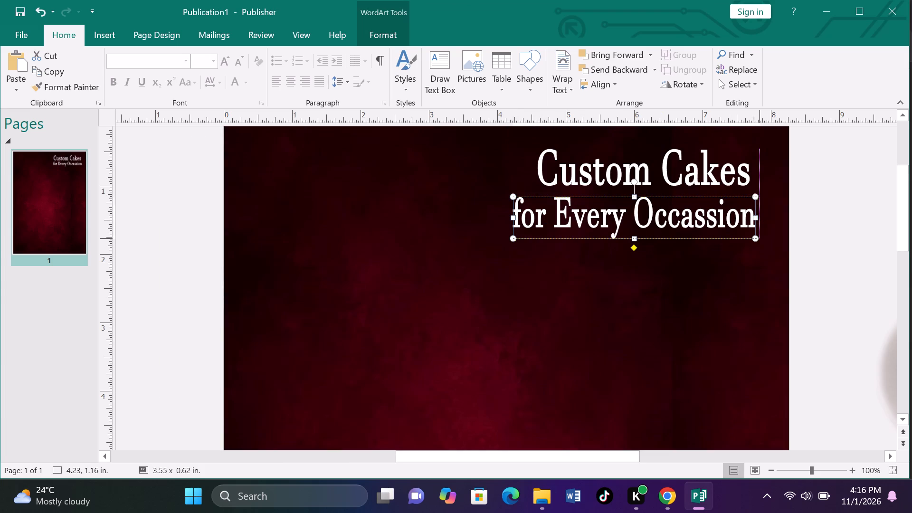
left_click_drag(760, 219, 767, 219)
left_click_drag(766, 218, 767, 218)
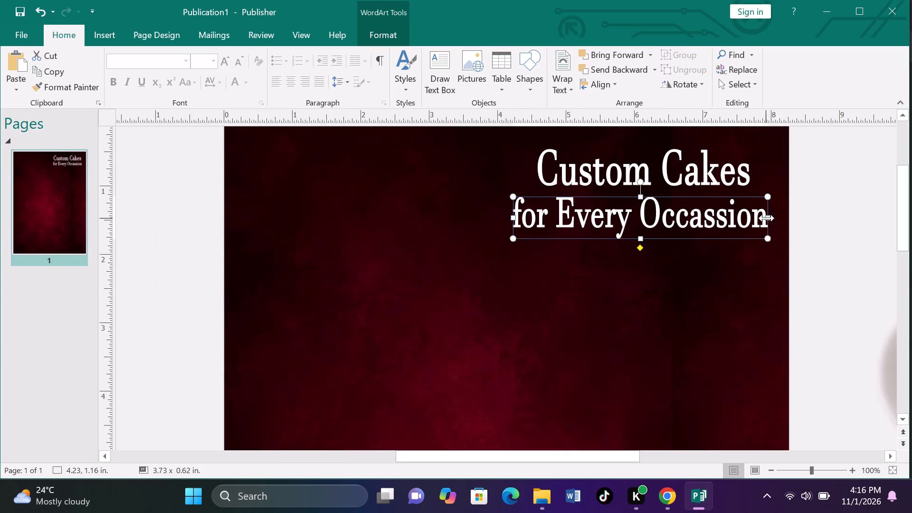
left_click_drag(767, 218, 780, 218)
left_click(841, 190)
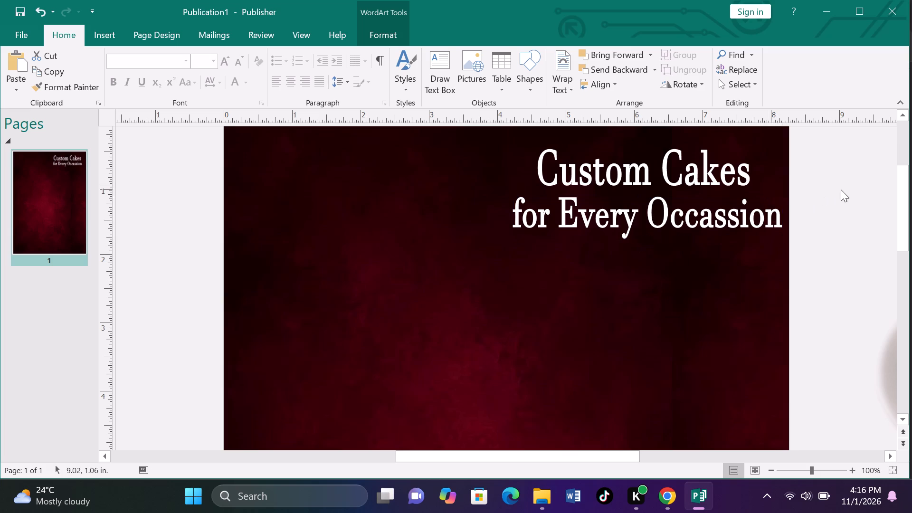
left_click(686, 213)
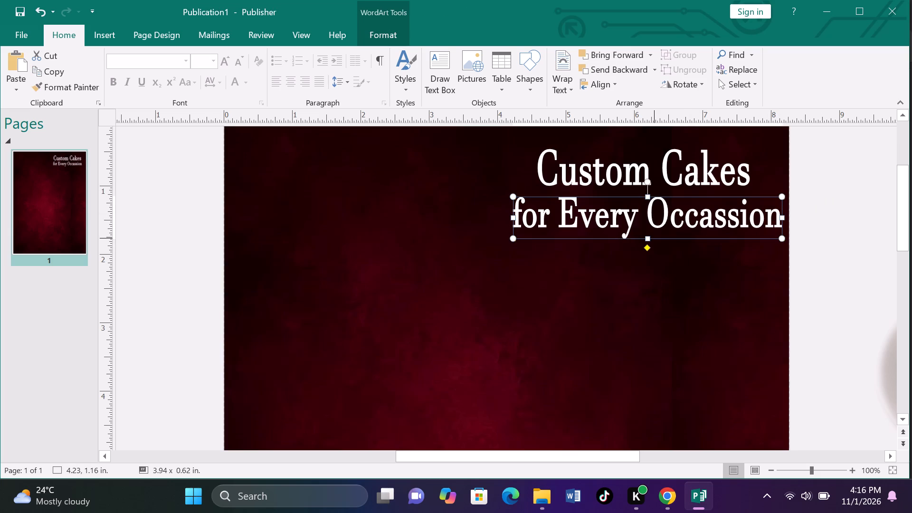
left_click_drag(649, 239, 649, 235)
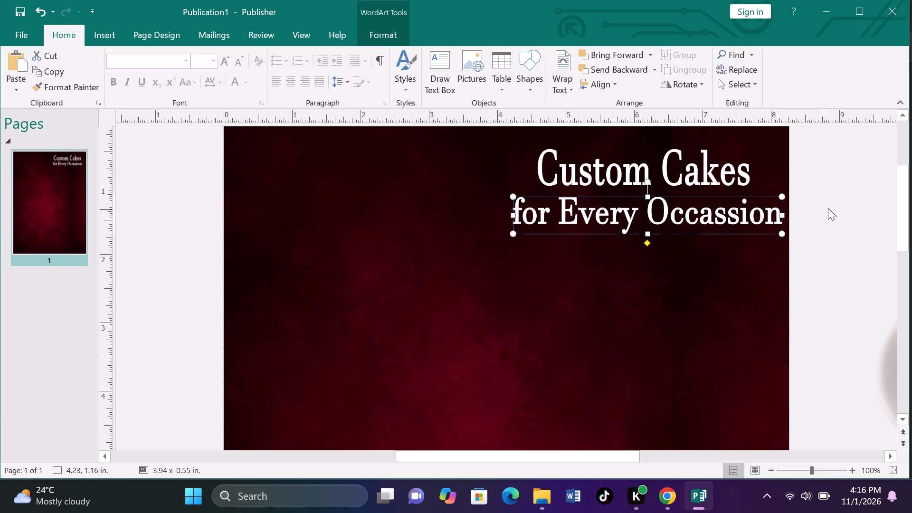
left_click(828, 208)
Shrink the "Custom Cakes" WordArt to about 3.09 x 0.42 in.
left_click(705, 176)
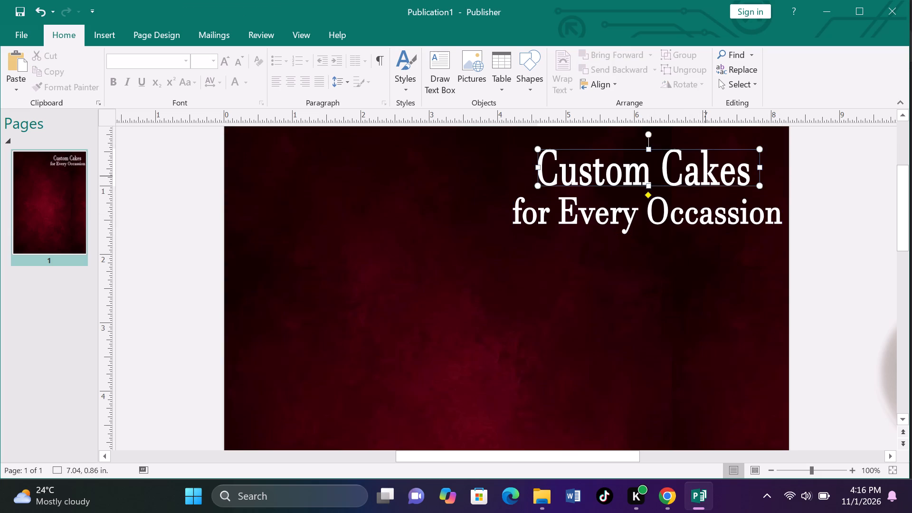
left_click_drag(540, 169, 559, 168)
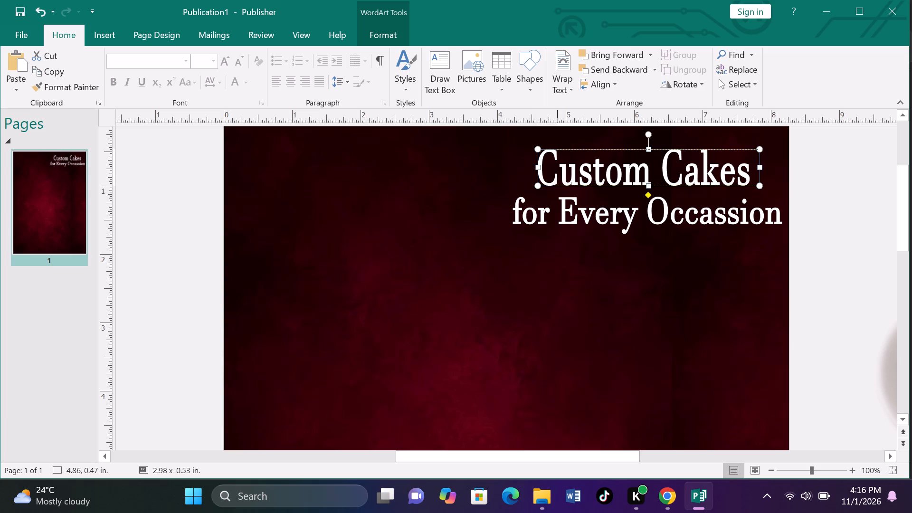
left_click_drag(559, 168, 550, 170)
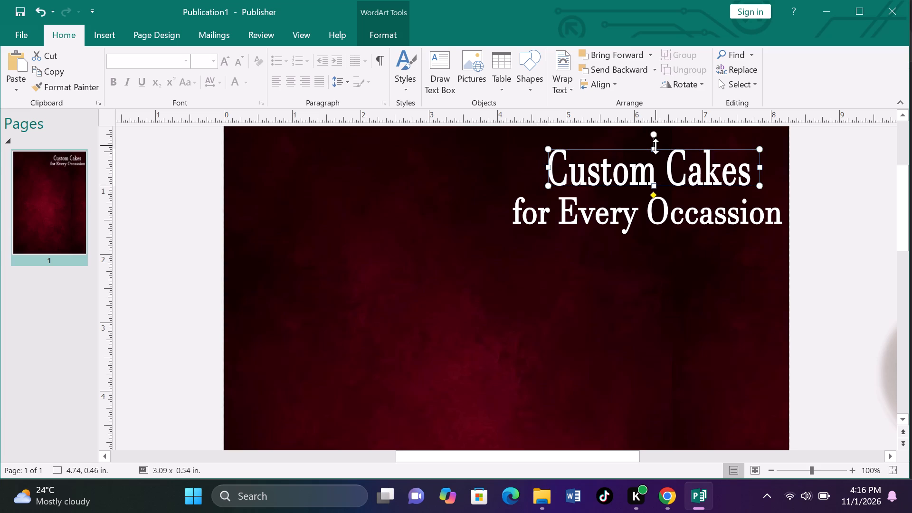
left_click(655, 147)
left_click_drag(656, 151, 656, 156)
Move the "Custom Cakes" heading directly before "for Every Occassion" on the same line, to about 1.14, 1.16 in.
left_click_drag(652, 167, 410, 211)
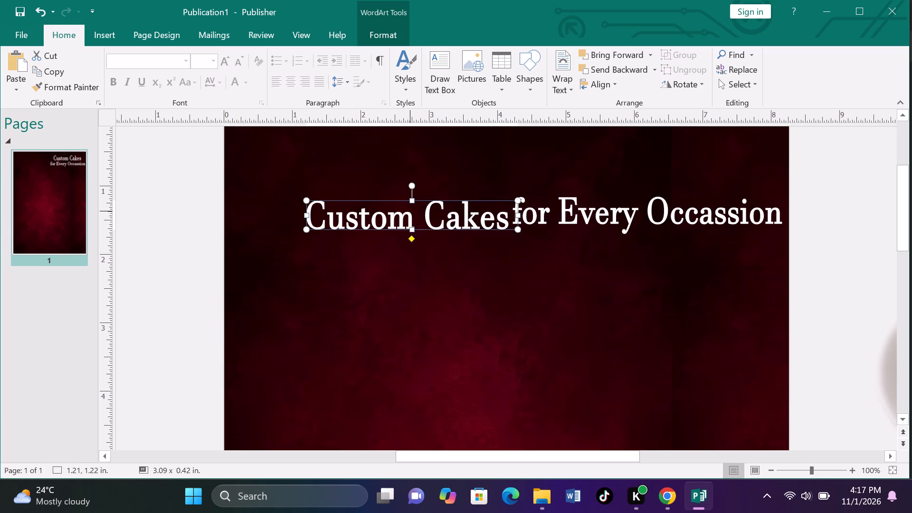
left_click_drag(464, 217, 433, 217)
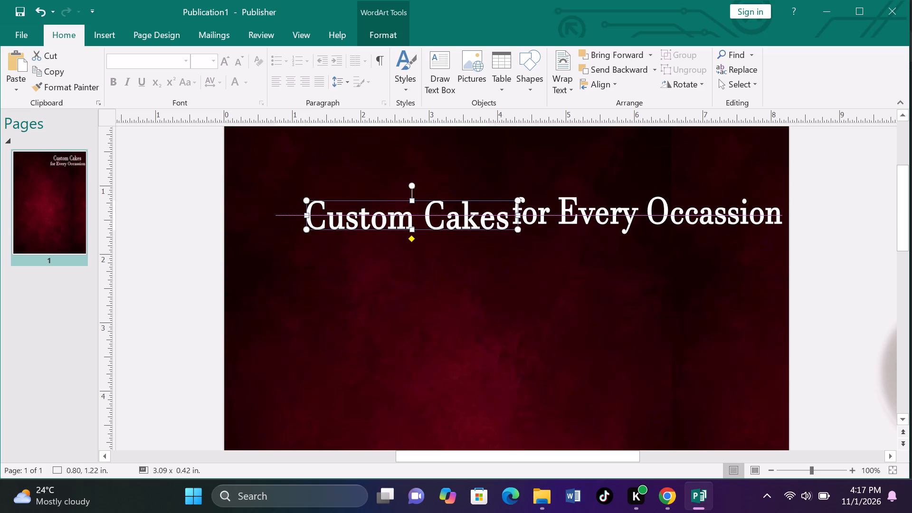
left_click_drag(433, 217, 432, 213)
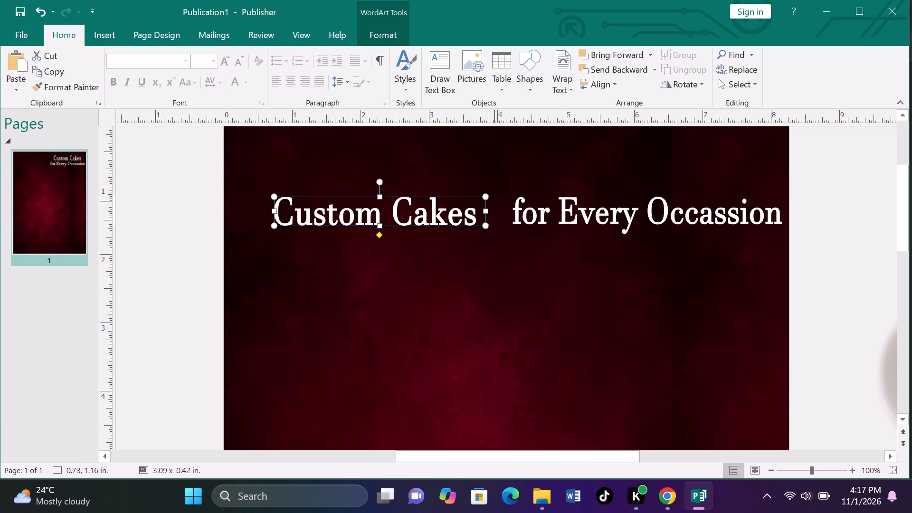
left_click_drag(420, 212, 448, 209)
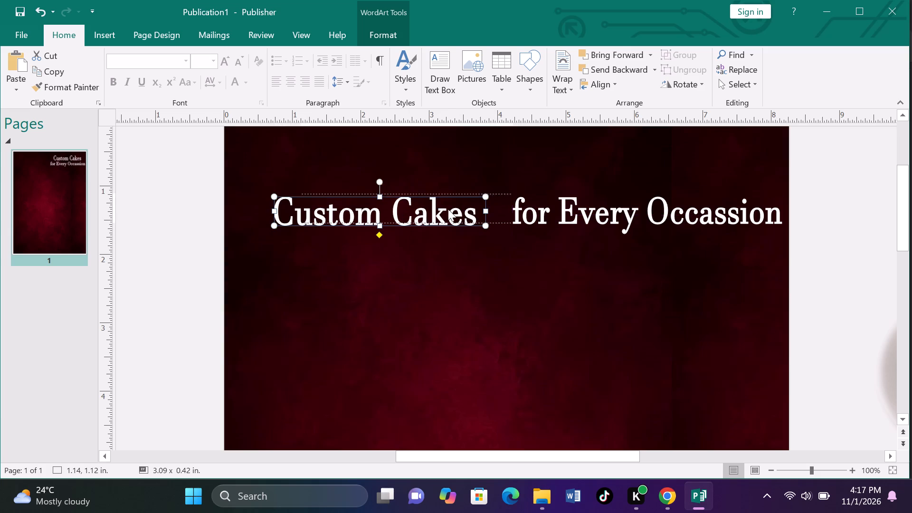
left_click(451, 208)
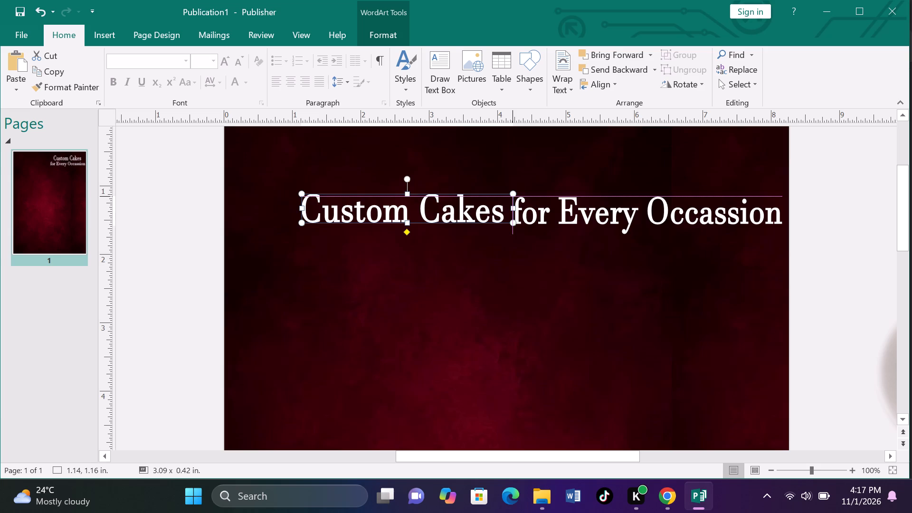
left_click(408, 195)
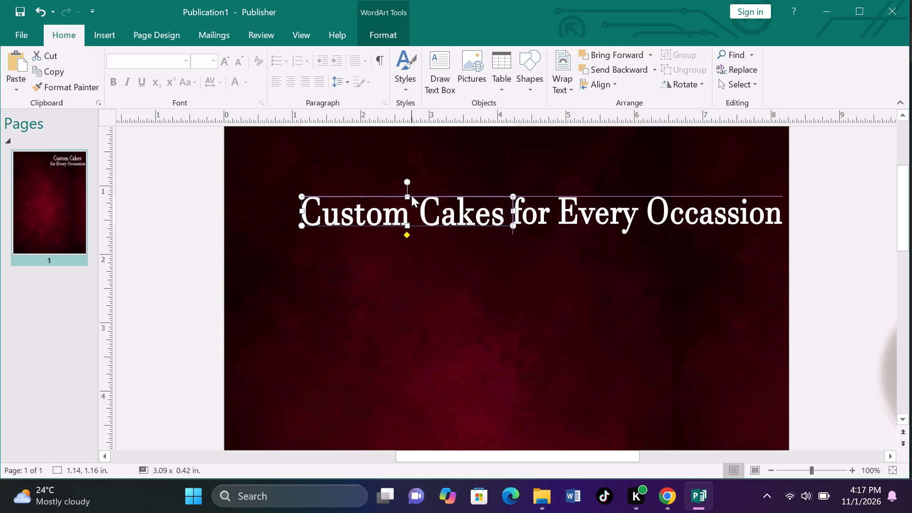
Reduce the "Custom Cakes" WordArt height to about 0.38 in, keeping its top edge in place.
left_click_drag(405, 226, 408, 221)
left_click_drag(408, 221, 416, 224)
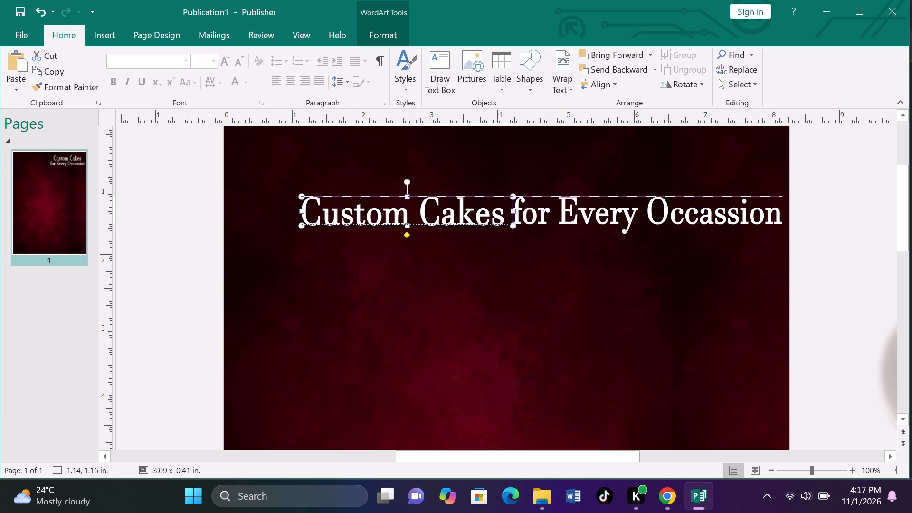
left_click_drag(416, 224, 416, 223)
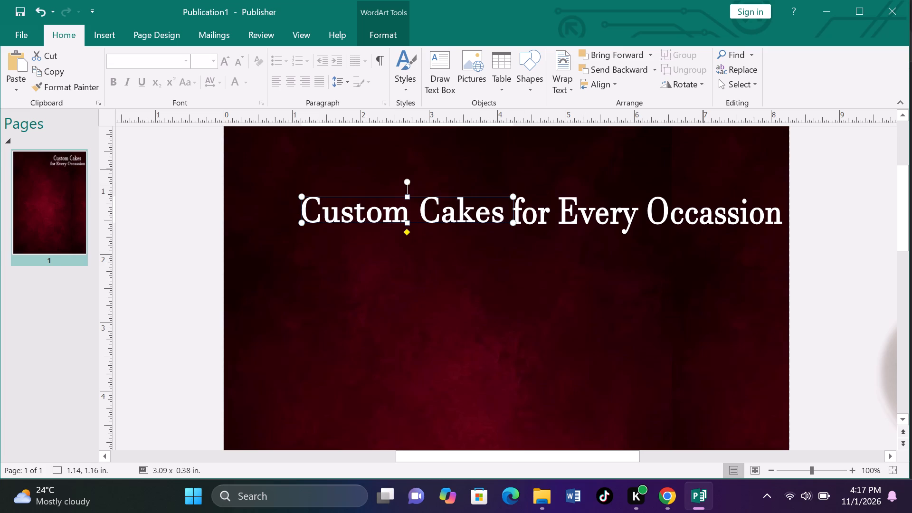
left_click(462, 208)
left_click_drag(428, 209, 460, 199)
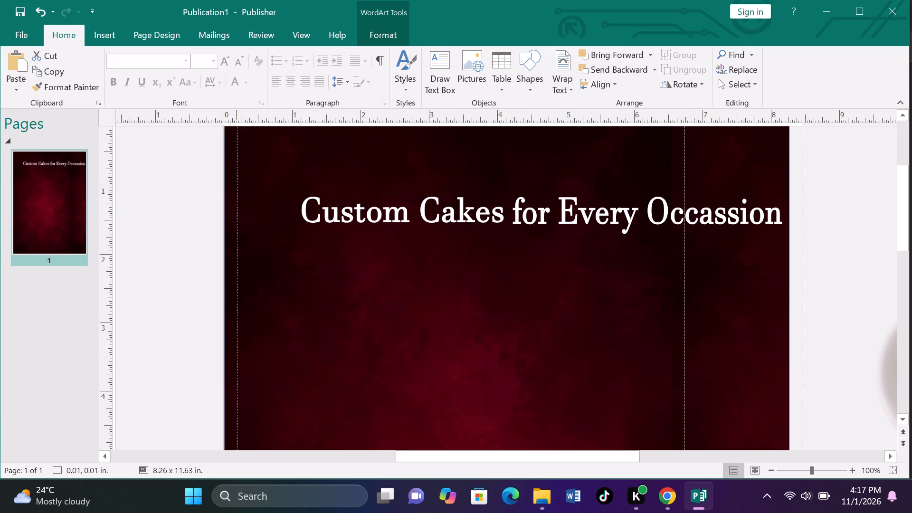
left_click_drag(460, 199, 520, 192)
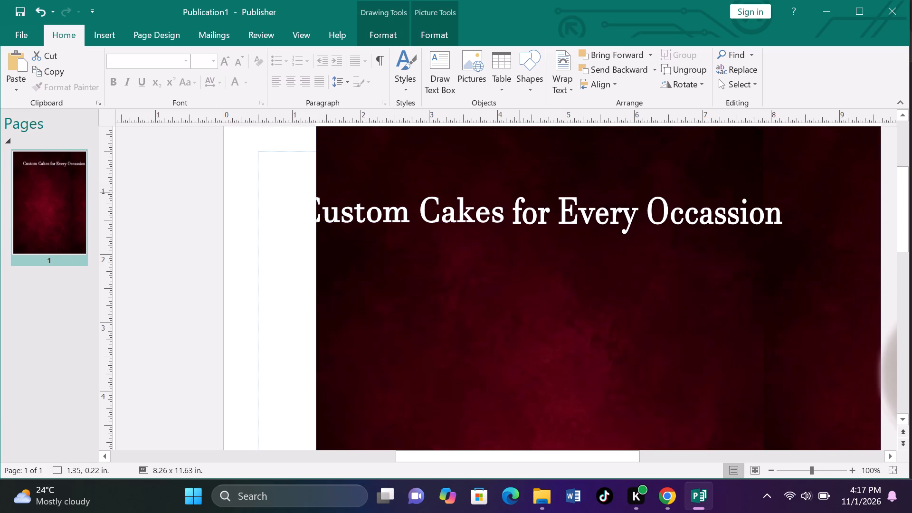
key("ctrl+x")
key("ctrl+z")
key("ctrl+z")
Move the "Custom Cakes" heading above "for Every Occassion", to about 4.45, 0.44 in.
left_click(427, 211)
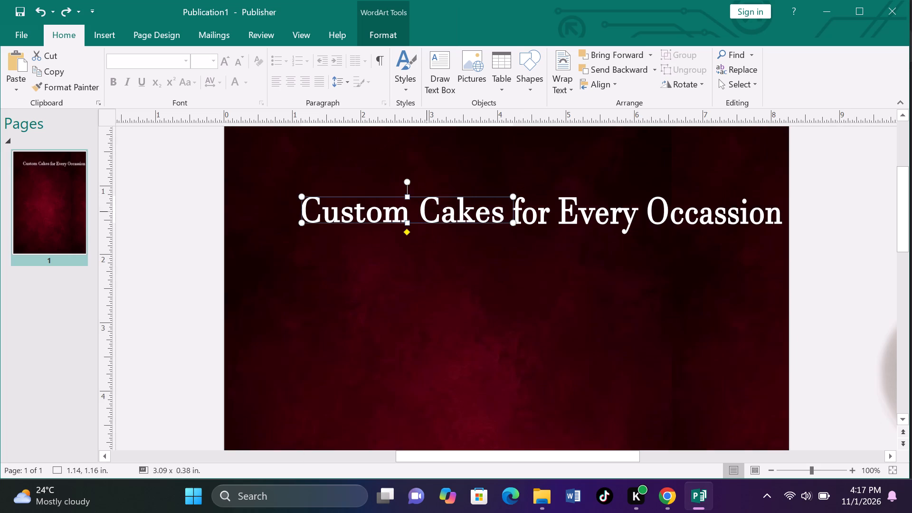
left_click_drag(427, 210, 653, 161)
Nudge "Custom Cakes" down and right to about 4.60, 0.62 in, closer to and centred over "for Every Occassion".
key("Down")
key("Down")
key("Down")
key("Down")
key("Down")
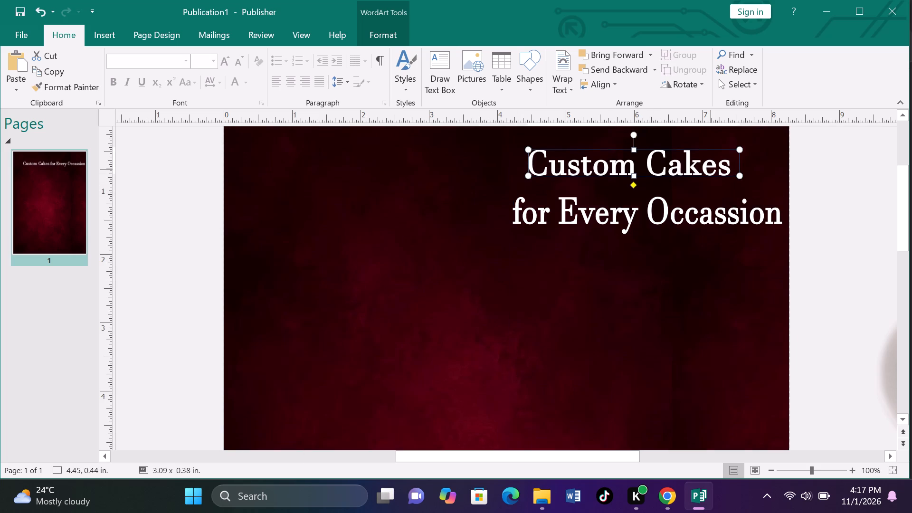
key("Down")
key("Down")
key("Down")
key("Down")
key("Down")
key("Down")
key("Down")
key("Down")
key("Down")
key("Down")
key("Down")
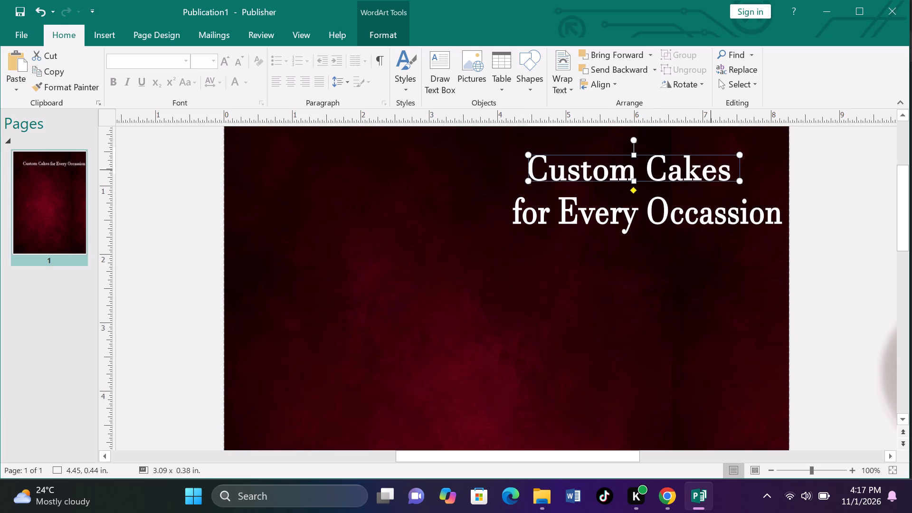
key("Right")
key("Right")
key("Right")
key("Right")
key("Down")
key("Down")
key("Down")
key("Down")
key("Down")
key("Right")
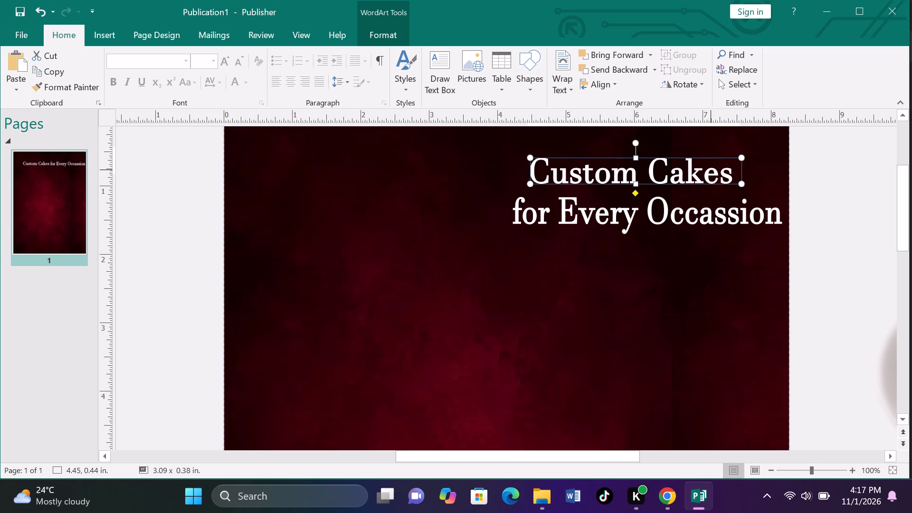
key("Right")
key("Right")
key("Right")
key("Right")
key("Down")
key("Down")
key("Down")
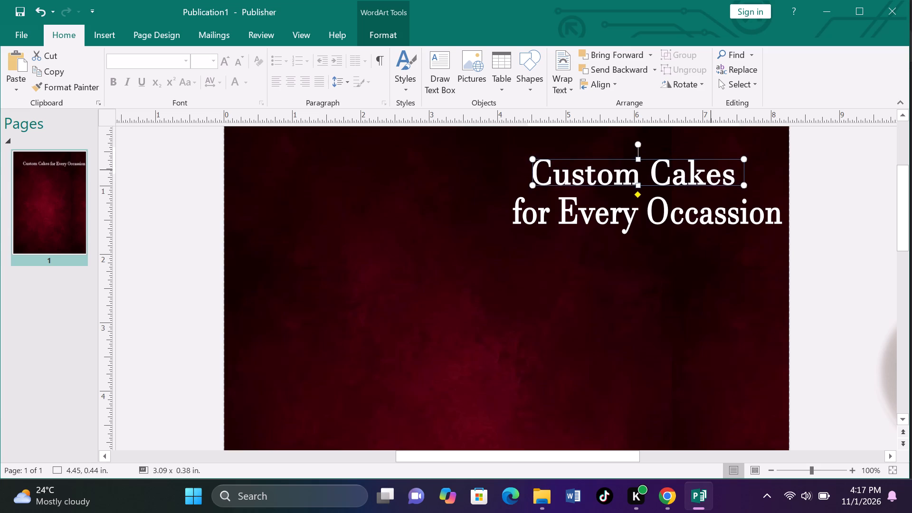
key("Down")
key("Right")
key("Right")
key("Right")
key("Right")
key("Right")
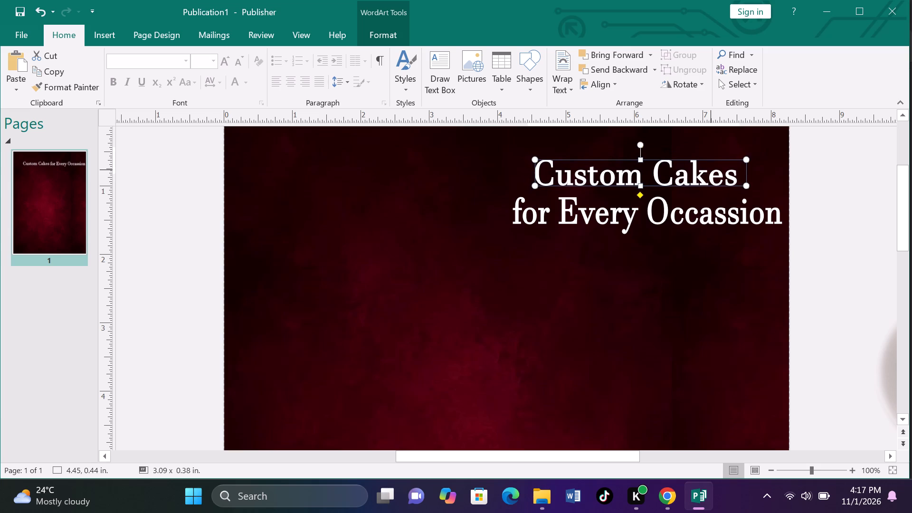
key("Right")
key("Right")
key("Right")
key("Right")
key("Right")
key("Right")
key("Right")
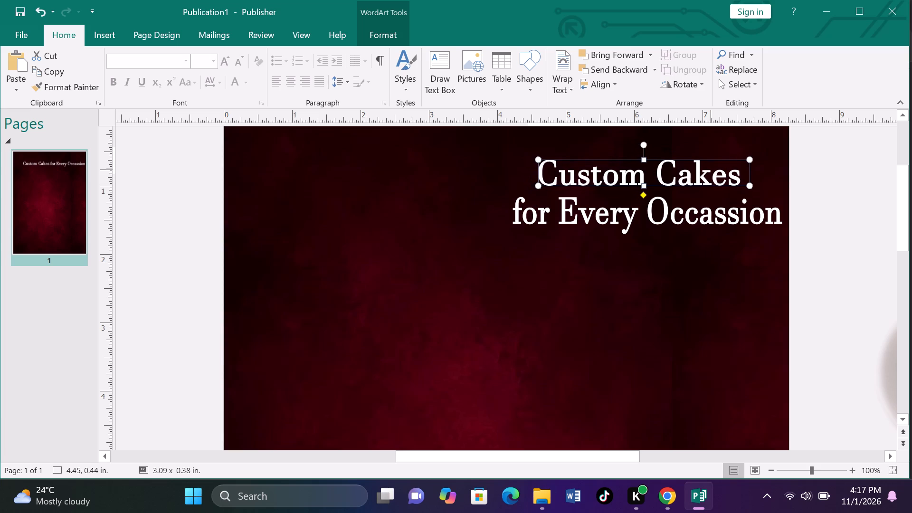
key("F9")
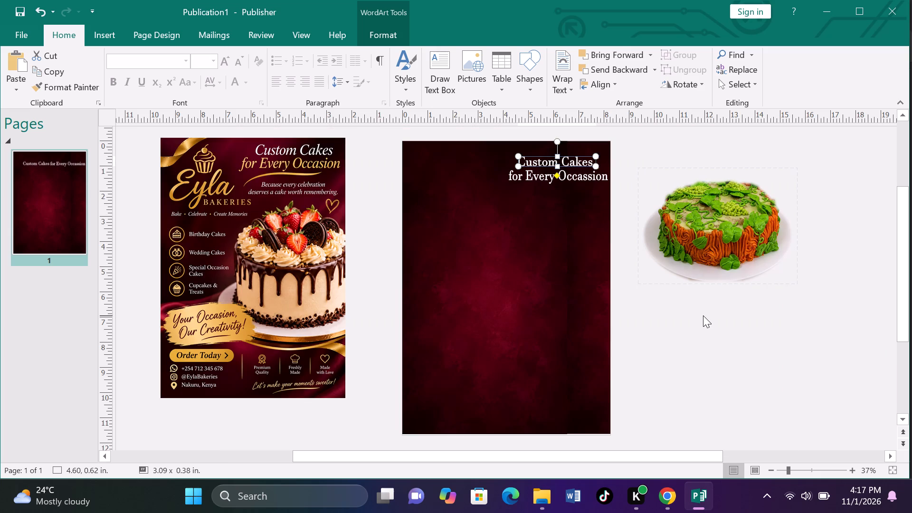
left_click(703, 315)
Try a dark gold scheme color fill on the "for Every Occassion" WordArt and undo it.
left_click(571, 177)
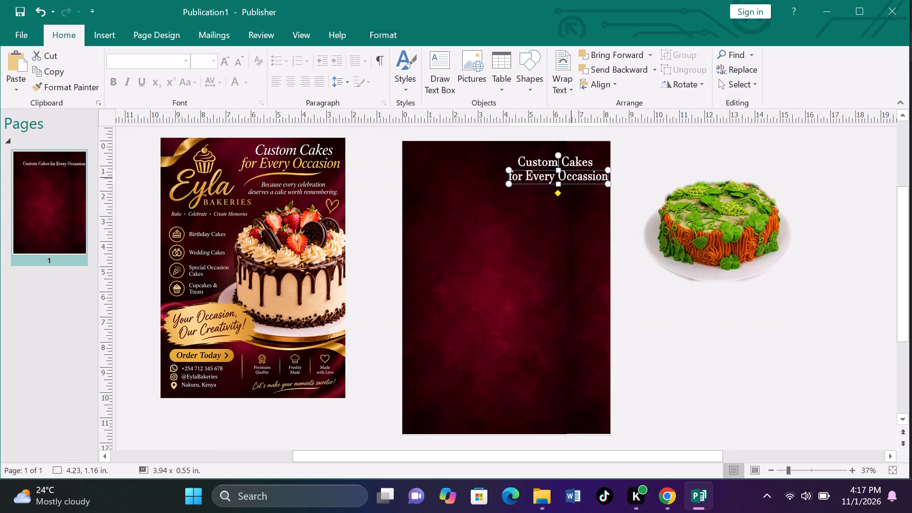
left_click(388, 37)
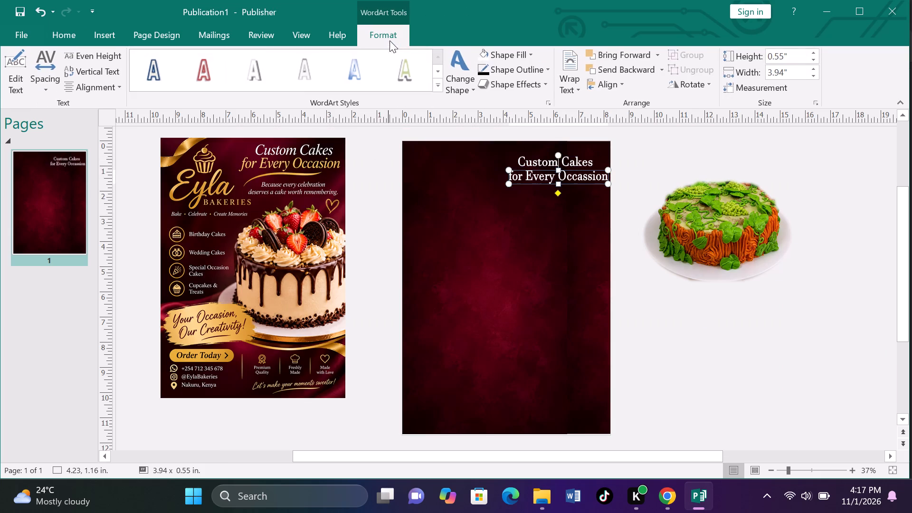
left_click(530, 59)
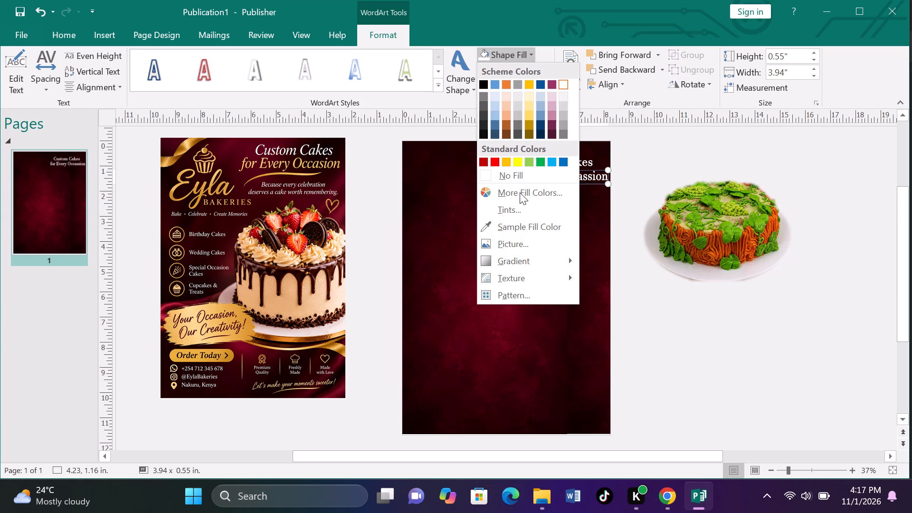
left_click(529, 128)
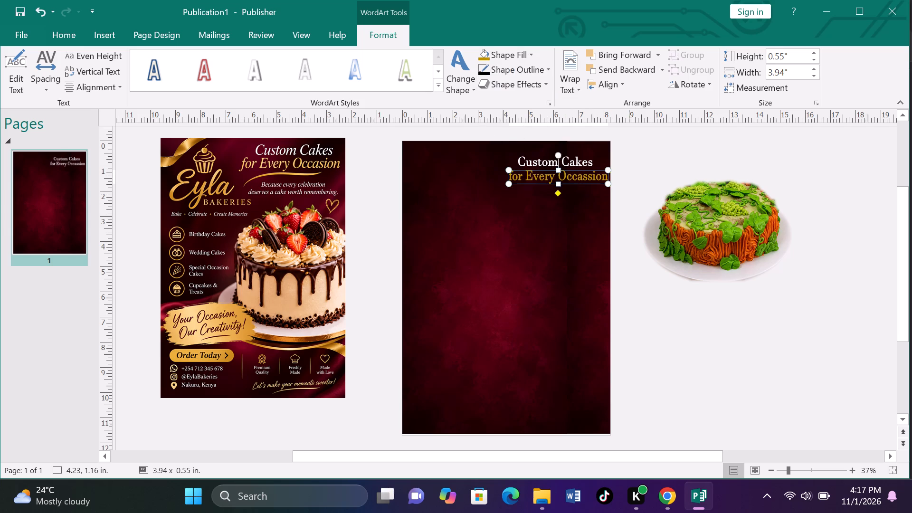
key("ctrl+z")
Fill the "for Every Occassion" WordArt with orange from the standard colors palette at 0% transparency.
left_click(519, 52)
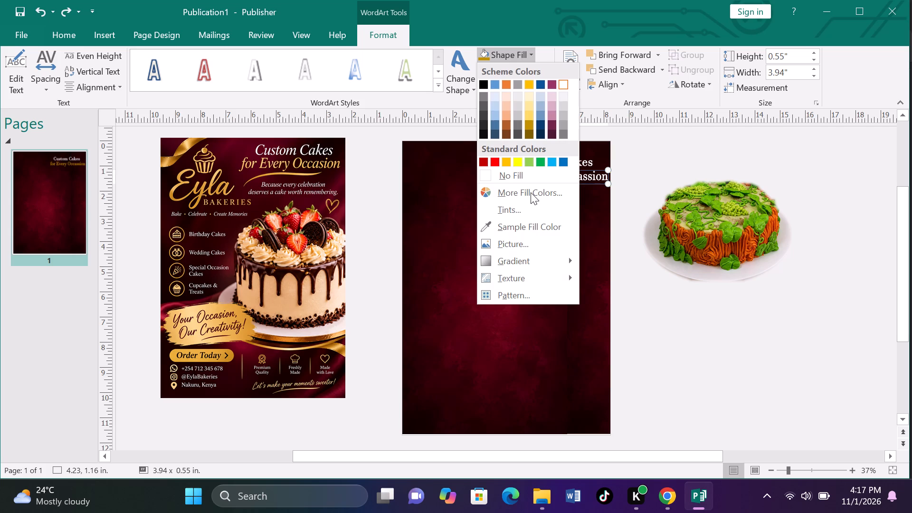
left_click(531, 192)
left_click_drag(397, 204, 384, 213)
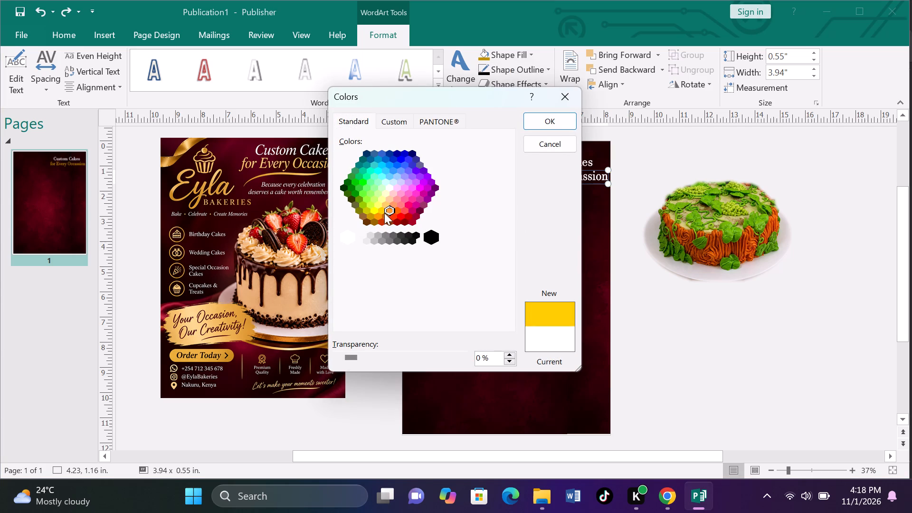
left_click_drag(384, 213, 379, 218)
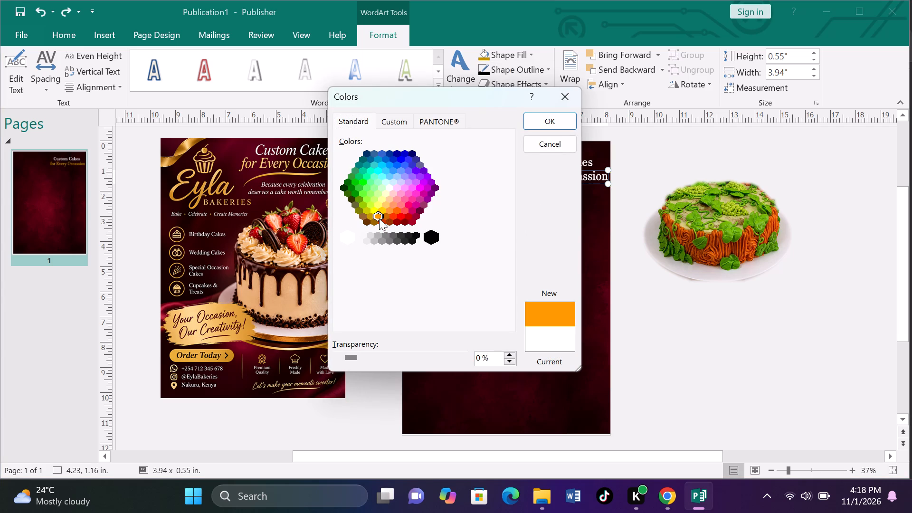
left_click_drag(379, 218, 385, 216)
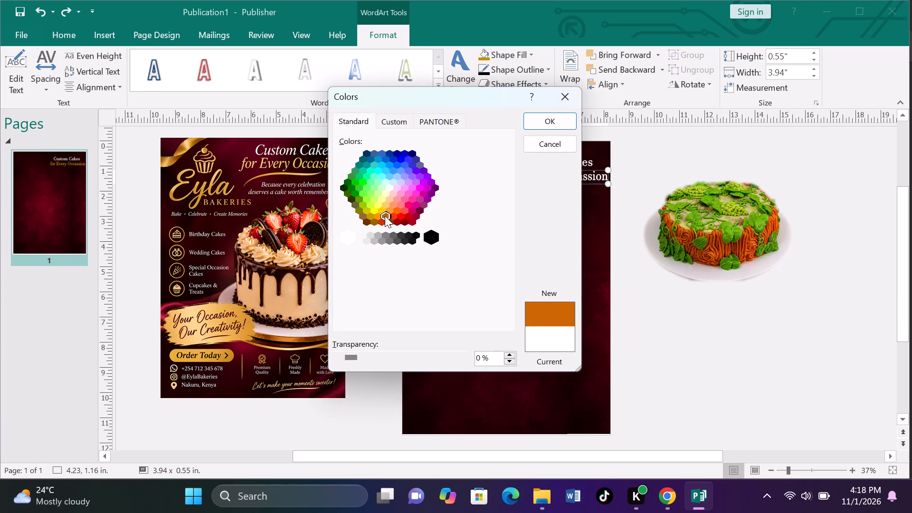
left_click_drag(385, 216, 380, 214)
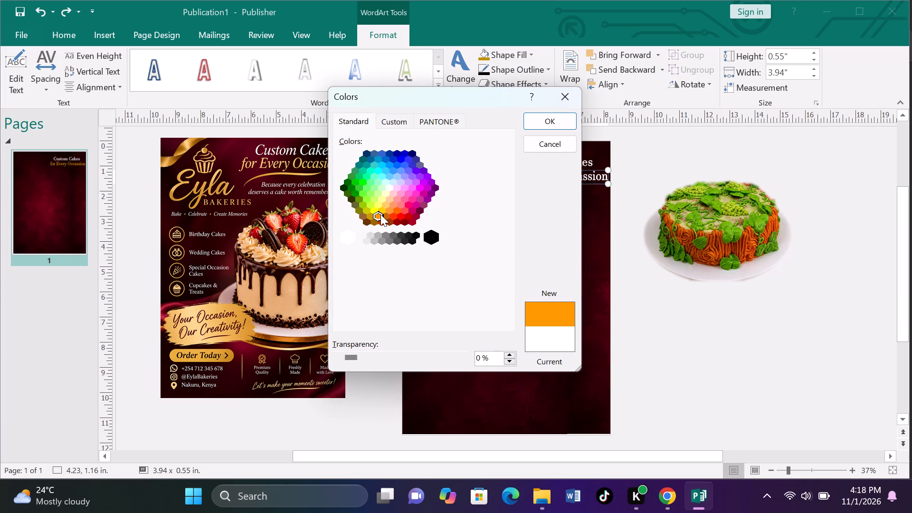
left_click_drag(380, 214, 380, 217)
left_click(550, 123)
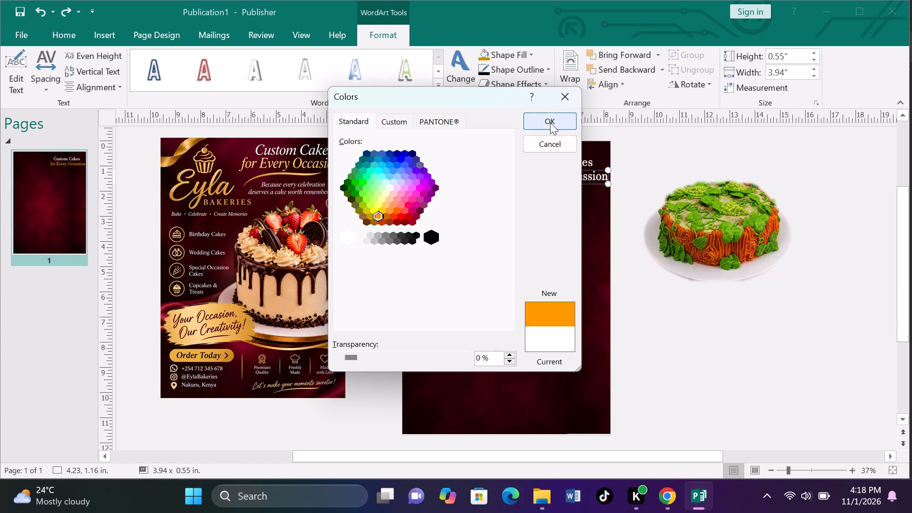
left_click(691, 149)
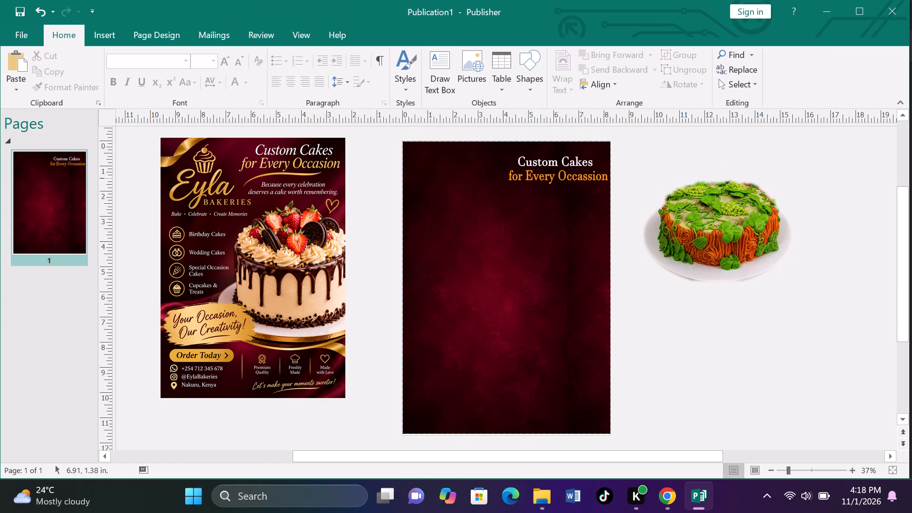
Draw a freehand curve, about 5.88 x 3.98 in, starting below "for Every Occassion" and ending off the page near the cake cutout.
left_click(100, 37)
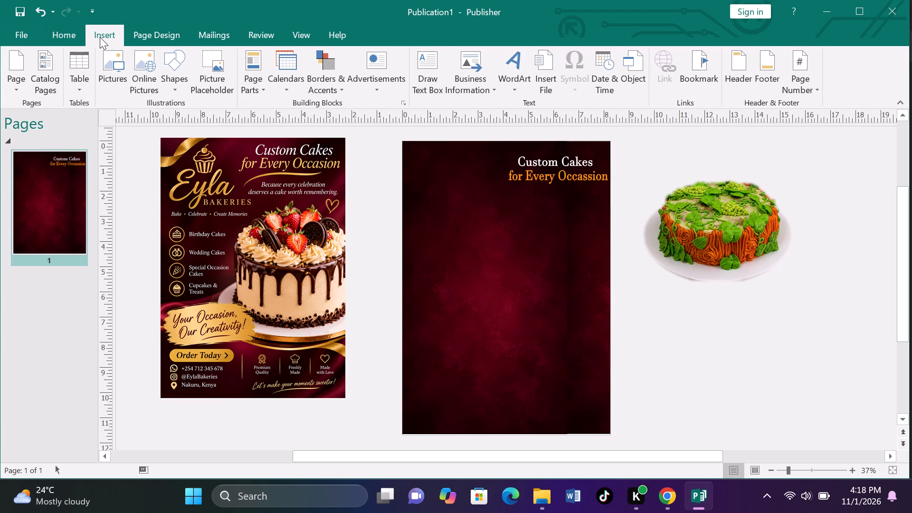
left_click(173, 79)
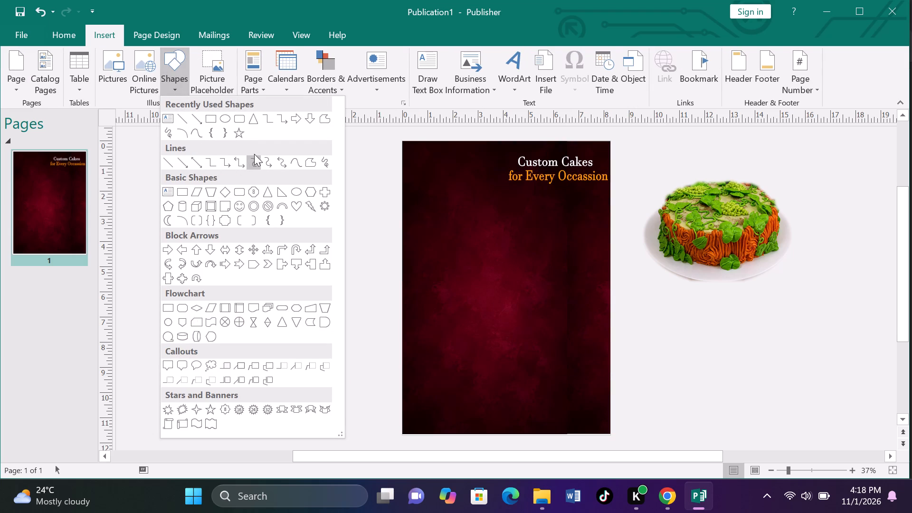
left_click(194, 136)
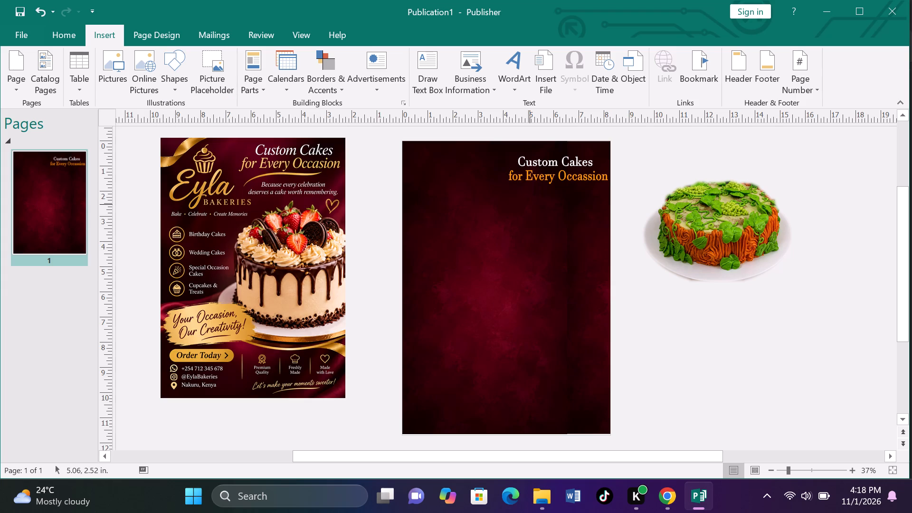
left_click_drag(509, 201, 554, 190)
left_click_drag(554, 190, 591, 194)
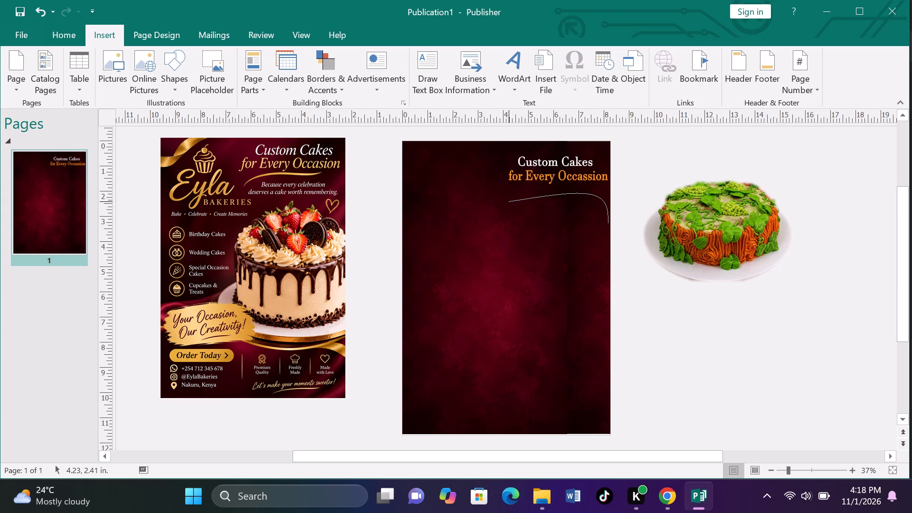
left_click(588, 232)
left_click(627, 255)
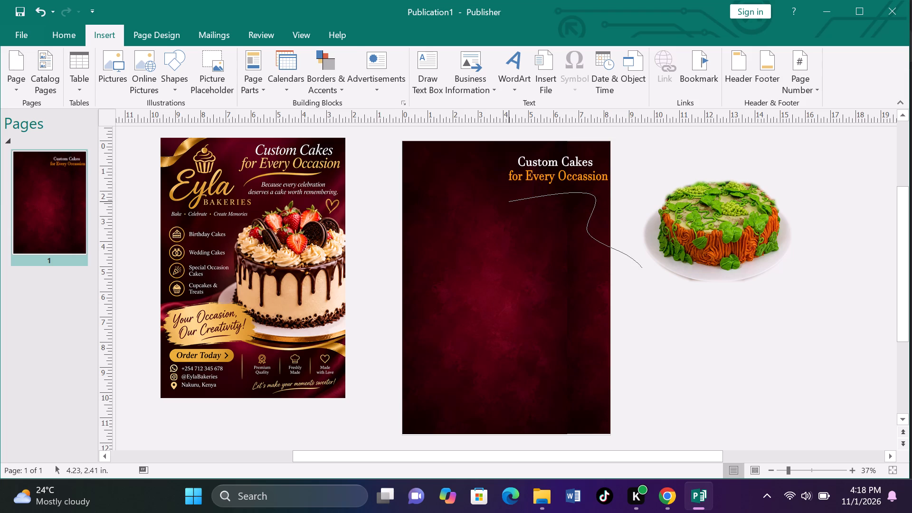
triple_click(657, 289)
left_click(699, 328)
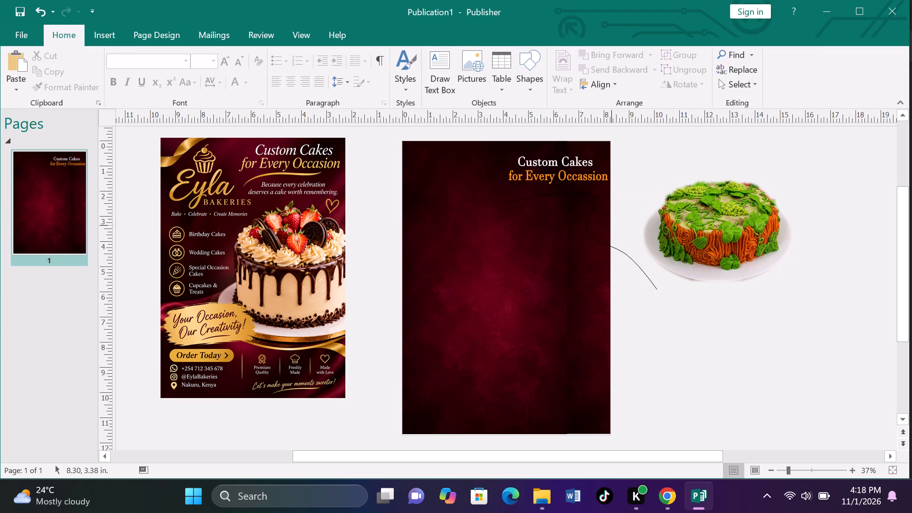
Flip and flatten the large freehand curve below "for Every Occassion" to about 5.88 x 1.46 in and delete it.
left_click(592, 196)
left_click_drag(583, 190, 569, 203)
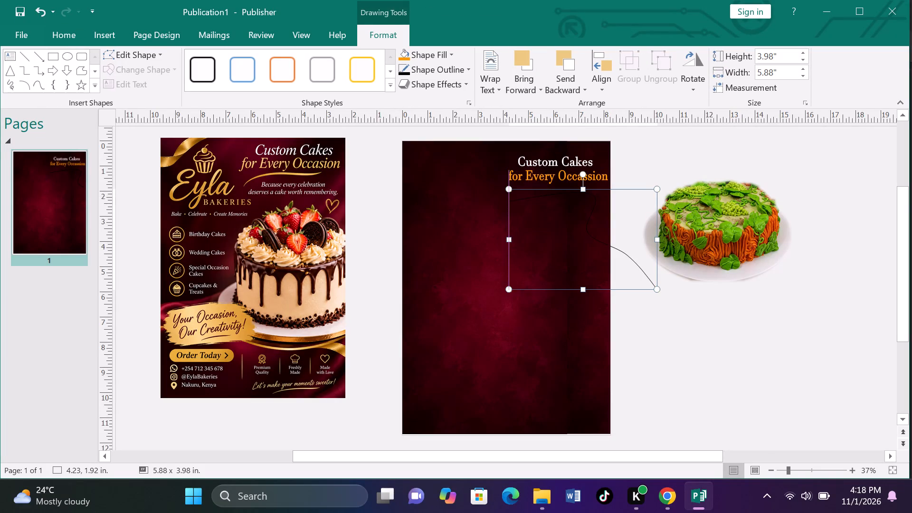
left_click_drag(569, 203, 541, 264)
left_click_drag(541, 264, 530, 298)
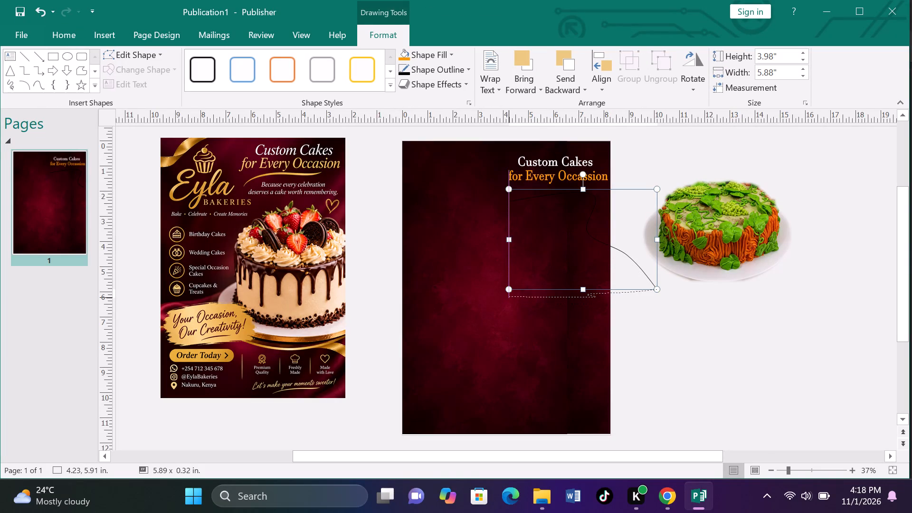
left_click_drag(530, 298, 525, 330)
left_click_drag(525, 330, 531, 327)
key("BackSpace")
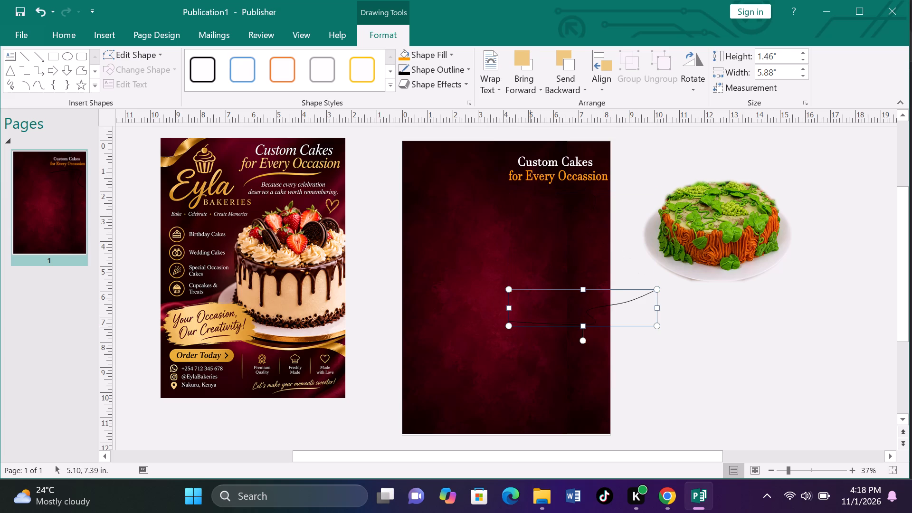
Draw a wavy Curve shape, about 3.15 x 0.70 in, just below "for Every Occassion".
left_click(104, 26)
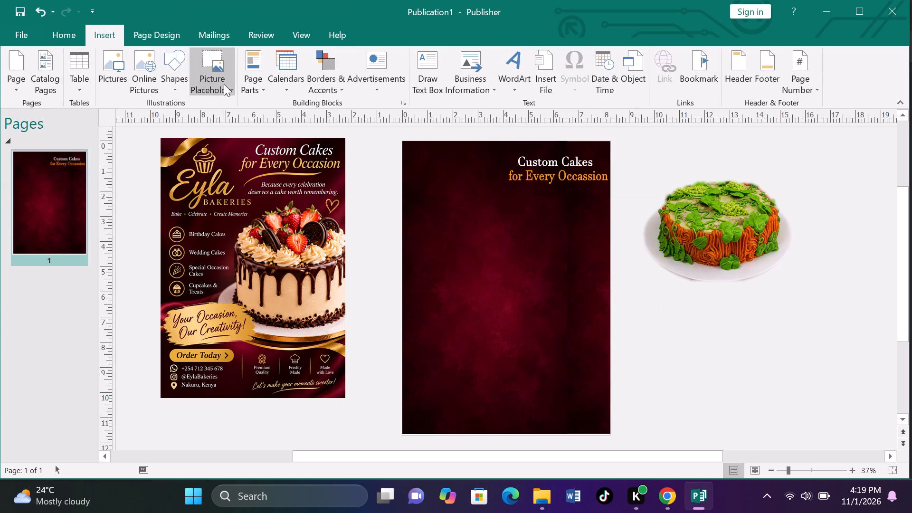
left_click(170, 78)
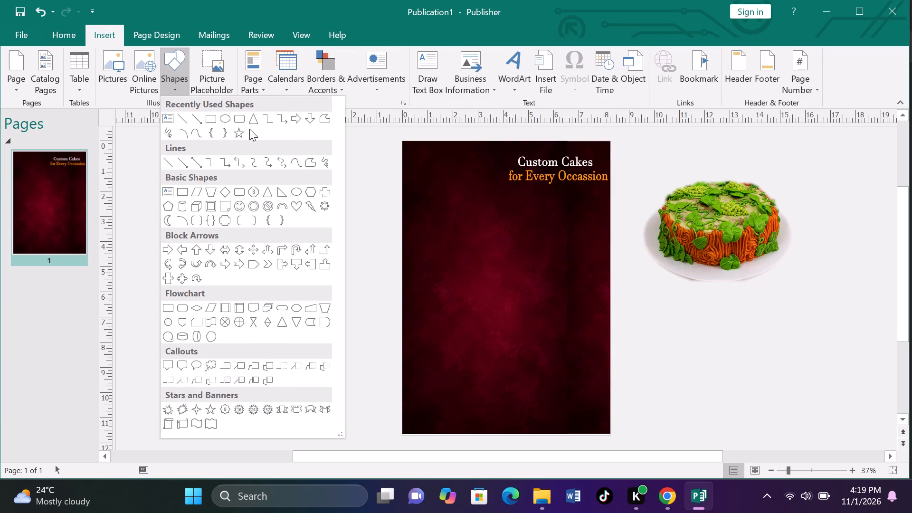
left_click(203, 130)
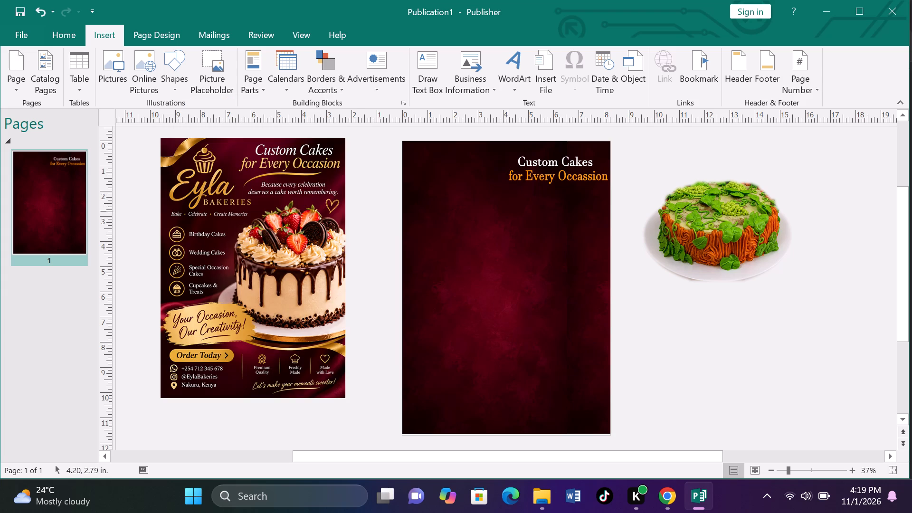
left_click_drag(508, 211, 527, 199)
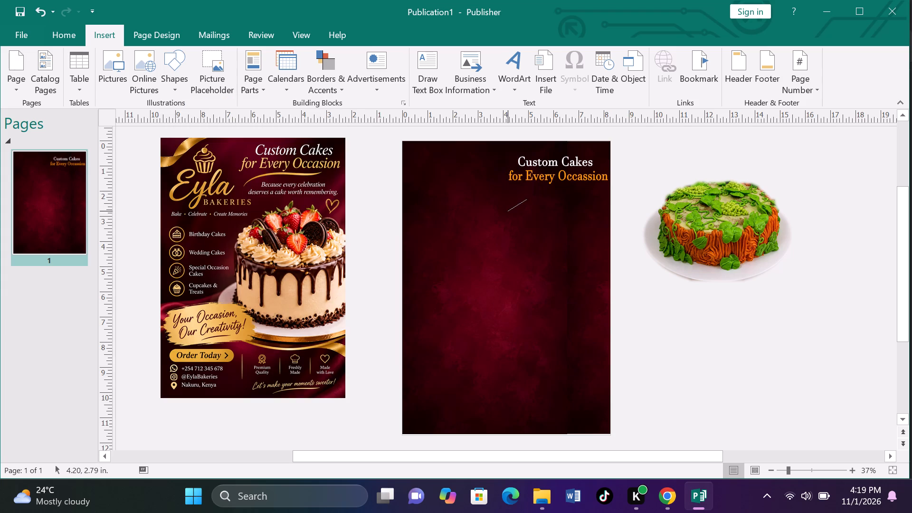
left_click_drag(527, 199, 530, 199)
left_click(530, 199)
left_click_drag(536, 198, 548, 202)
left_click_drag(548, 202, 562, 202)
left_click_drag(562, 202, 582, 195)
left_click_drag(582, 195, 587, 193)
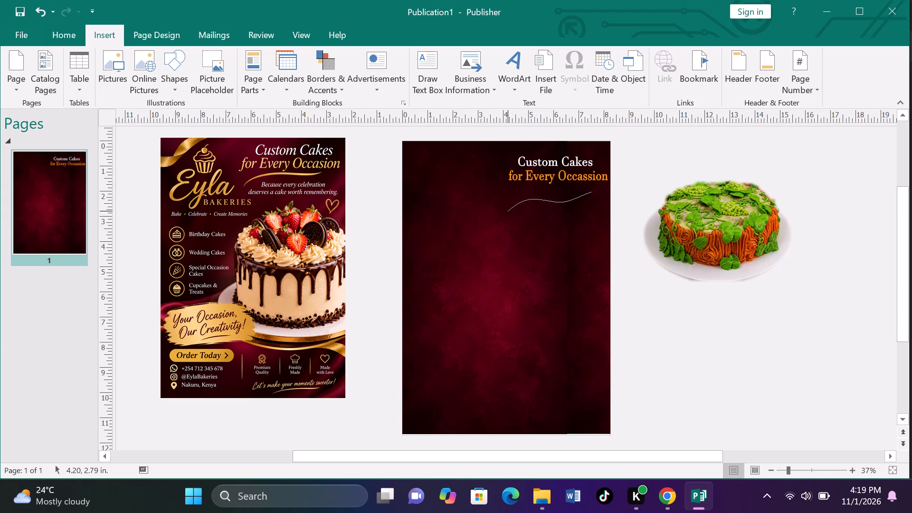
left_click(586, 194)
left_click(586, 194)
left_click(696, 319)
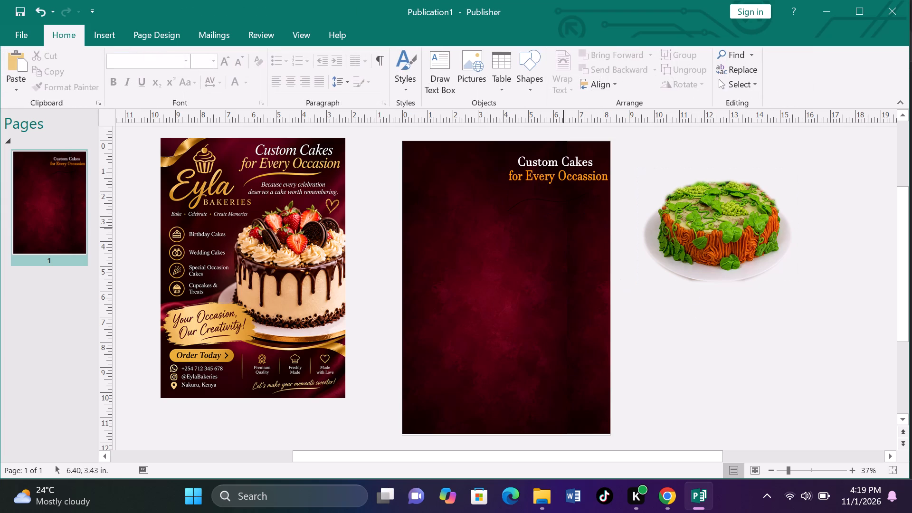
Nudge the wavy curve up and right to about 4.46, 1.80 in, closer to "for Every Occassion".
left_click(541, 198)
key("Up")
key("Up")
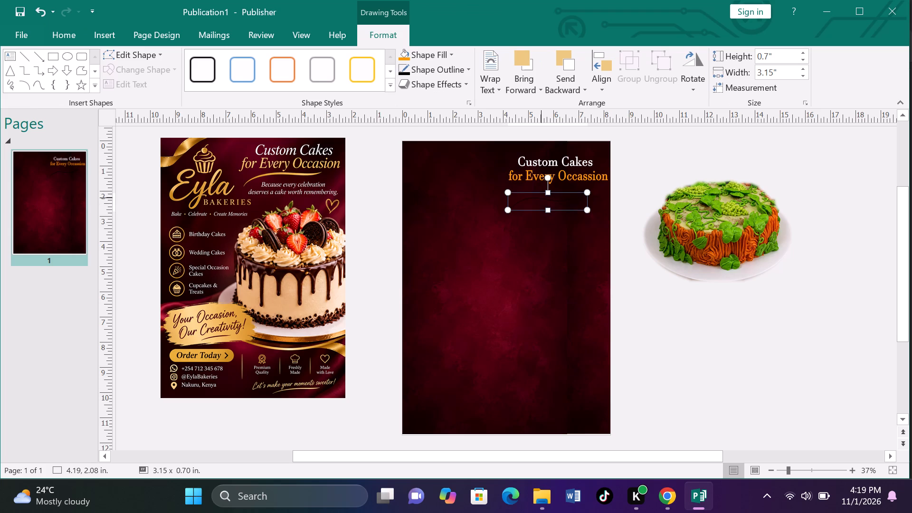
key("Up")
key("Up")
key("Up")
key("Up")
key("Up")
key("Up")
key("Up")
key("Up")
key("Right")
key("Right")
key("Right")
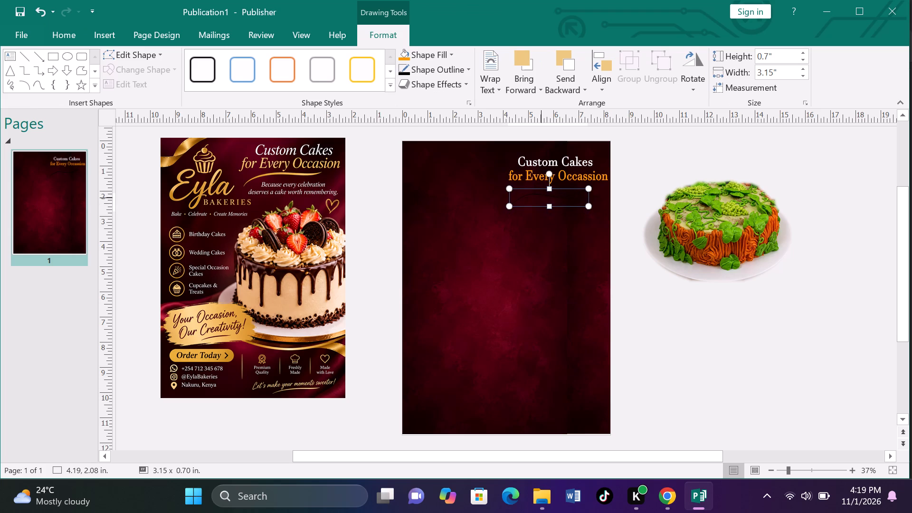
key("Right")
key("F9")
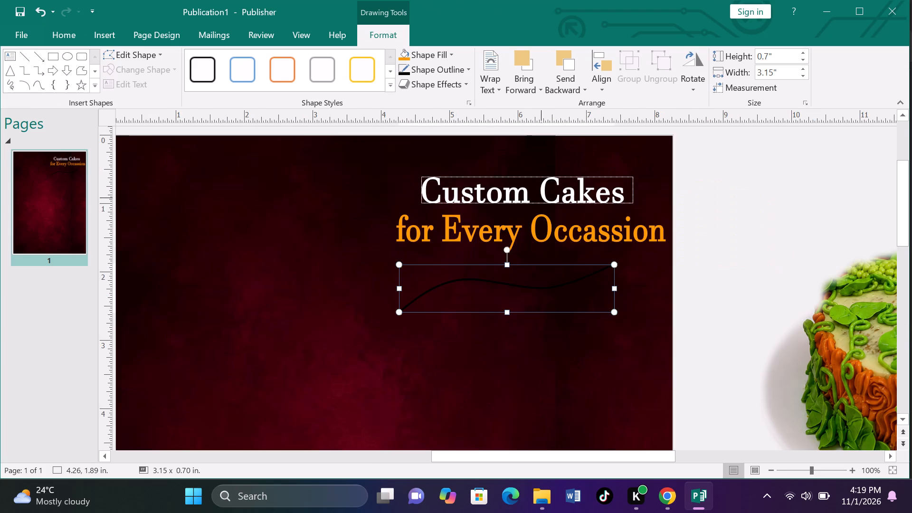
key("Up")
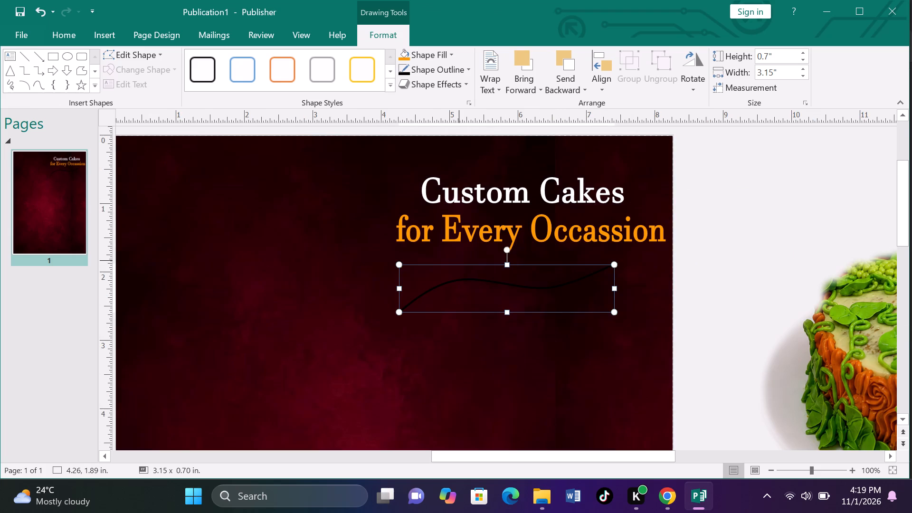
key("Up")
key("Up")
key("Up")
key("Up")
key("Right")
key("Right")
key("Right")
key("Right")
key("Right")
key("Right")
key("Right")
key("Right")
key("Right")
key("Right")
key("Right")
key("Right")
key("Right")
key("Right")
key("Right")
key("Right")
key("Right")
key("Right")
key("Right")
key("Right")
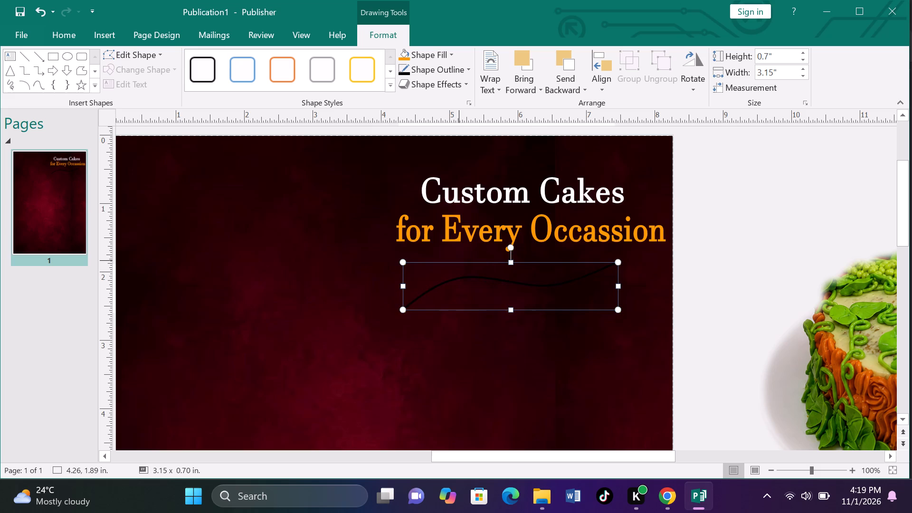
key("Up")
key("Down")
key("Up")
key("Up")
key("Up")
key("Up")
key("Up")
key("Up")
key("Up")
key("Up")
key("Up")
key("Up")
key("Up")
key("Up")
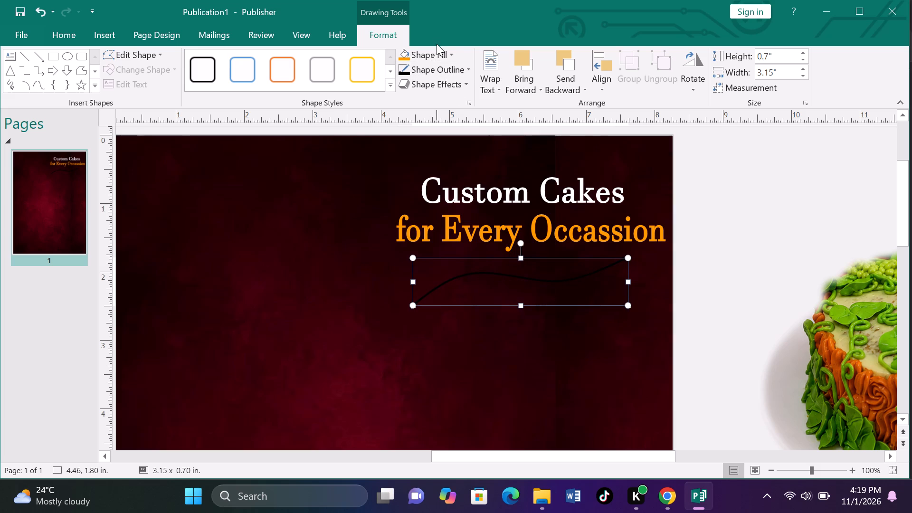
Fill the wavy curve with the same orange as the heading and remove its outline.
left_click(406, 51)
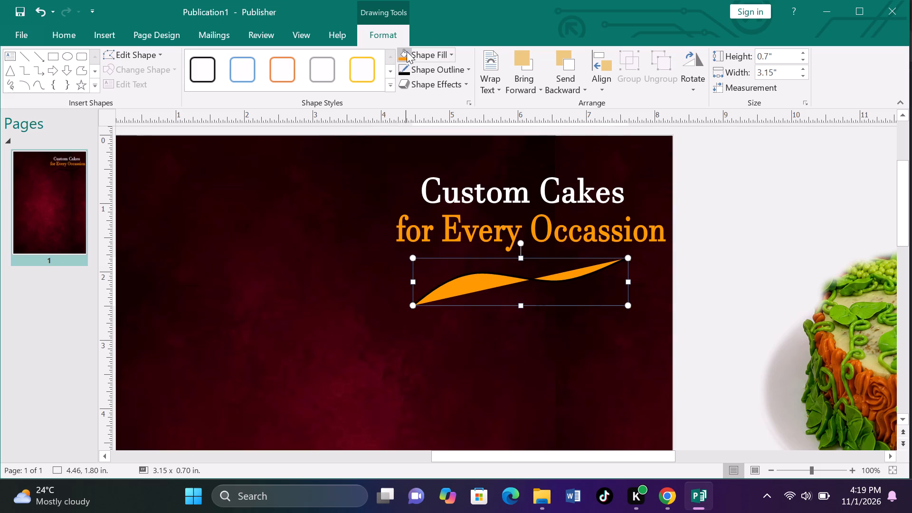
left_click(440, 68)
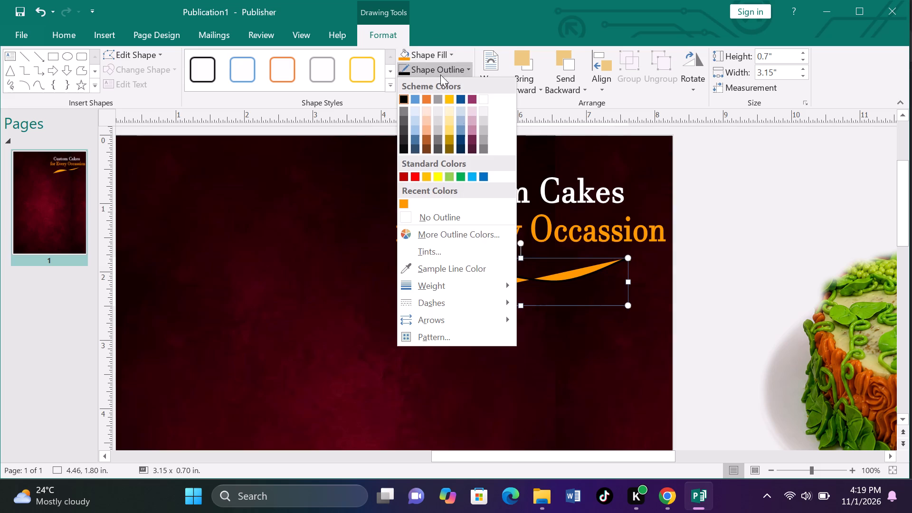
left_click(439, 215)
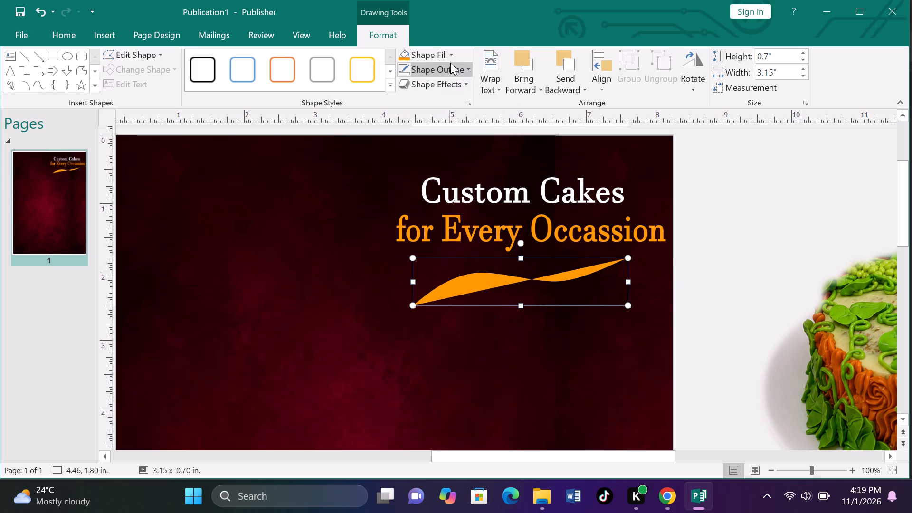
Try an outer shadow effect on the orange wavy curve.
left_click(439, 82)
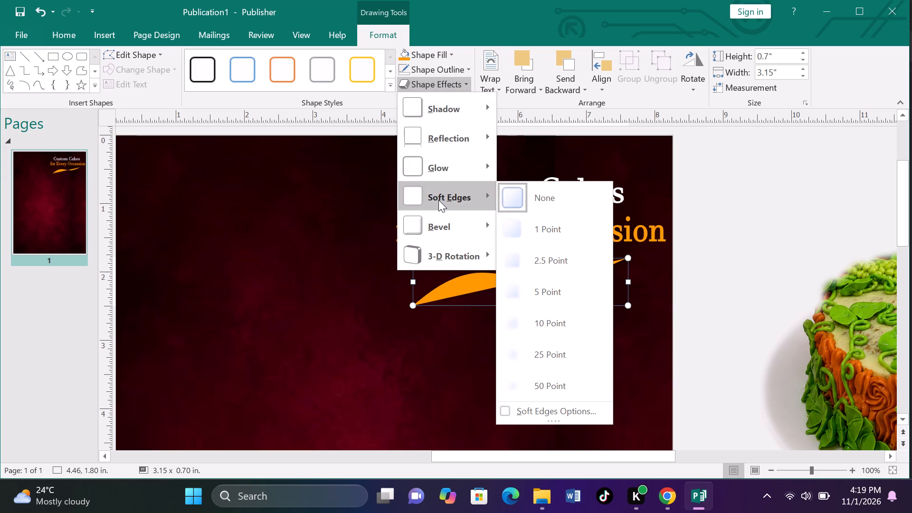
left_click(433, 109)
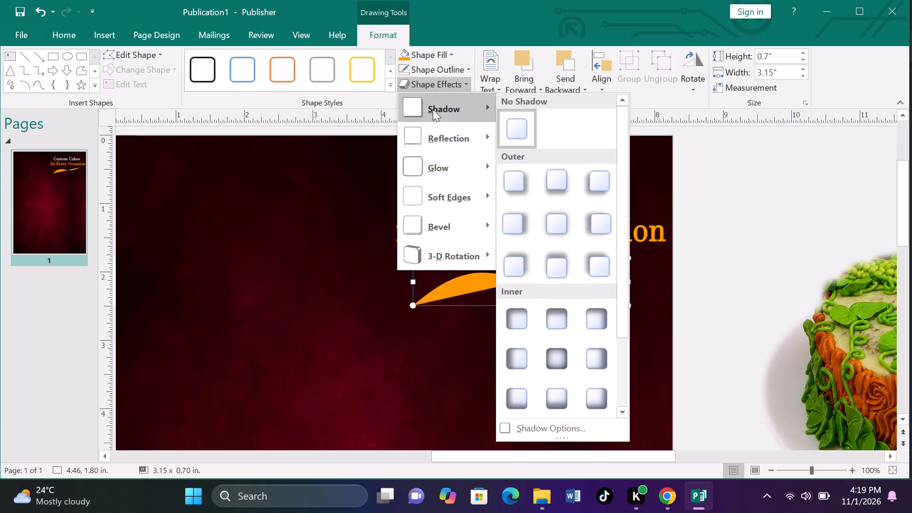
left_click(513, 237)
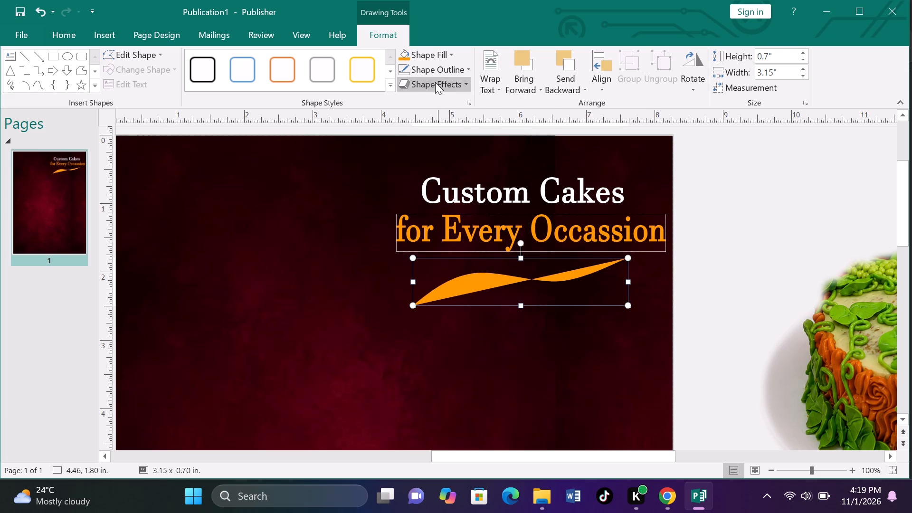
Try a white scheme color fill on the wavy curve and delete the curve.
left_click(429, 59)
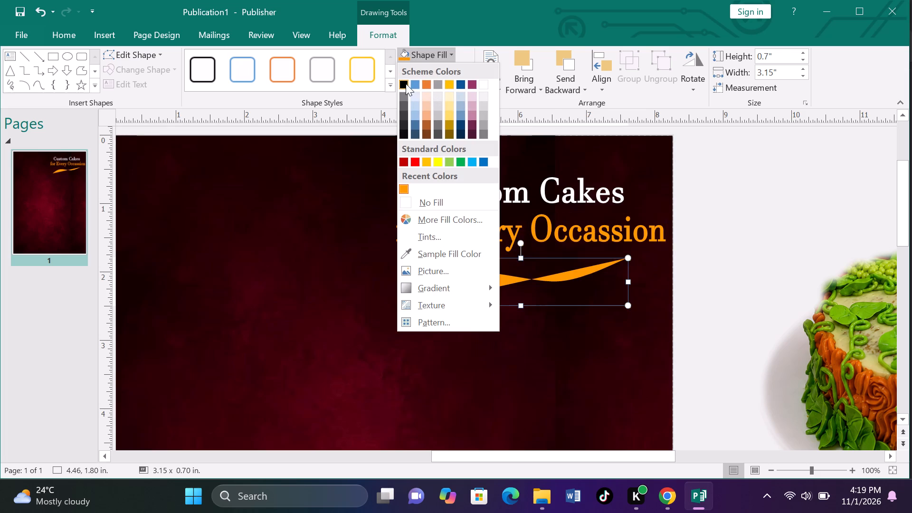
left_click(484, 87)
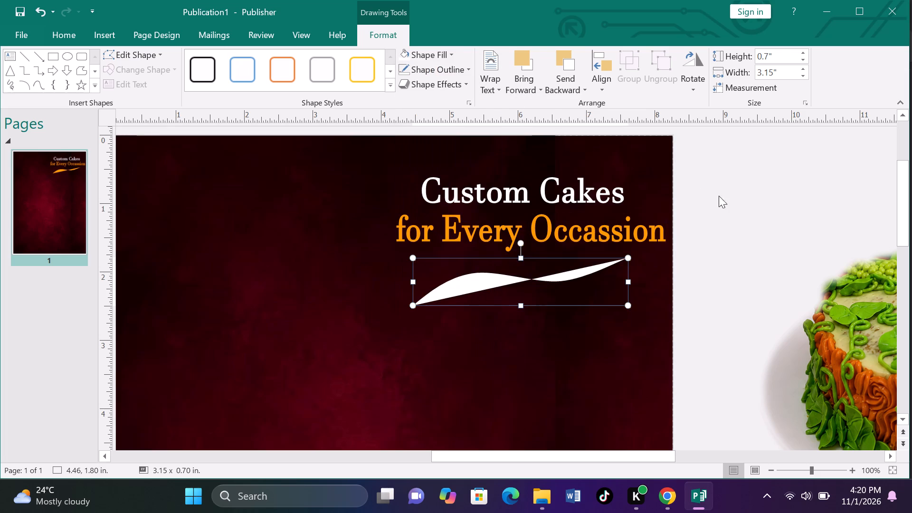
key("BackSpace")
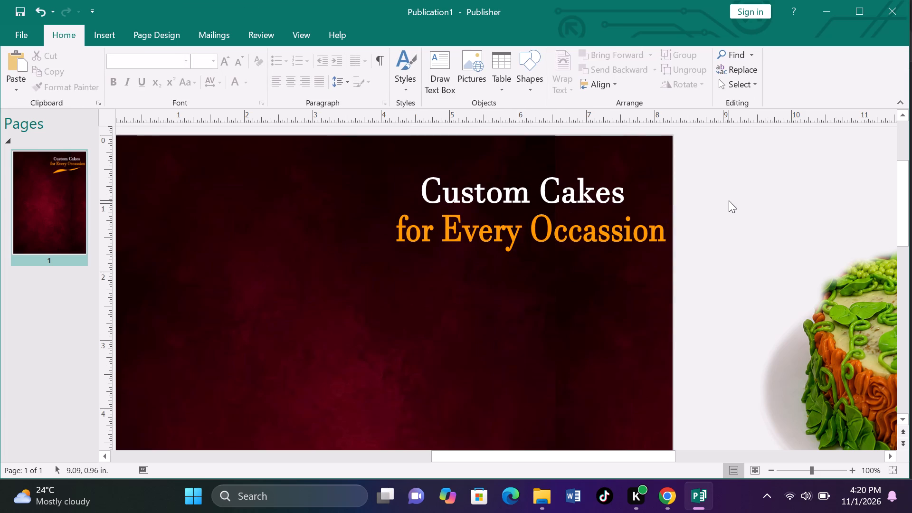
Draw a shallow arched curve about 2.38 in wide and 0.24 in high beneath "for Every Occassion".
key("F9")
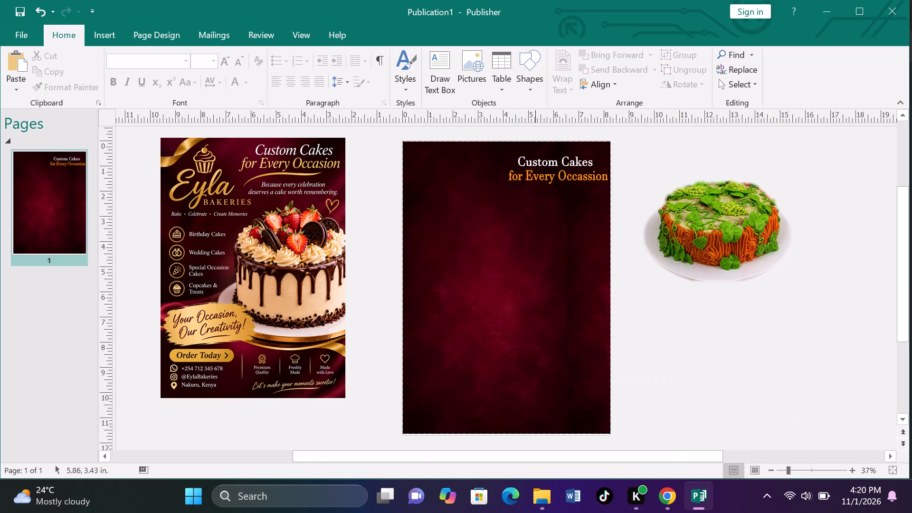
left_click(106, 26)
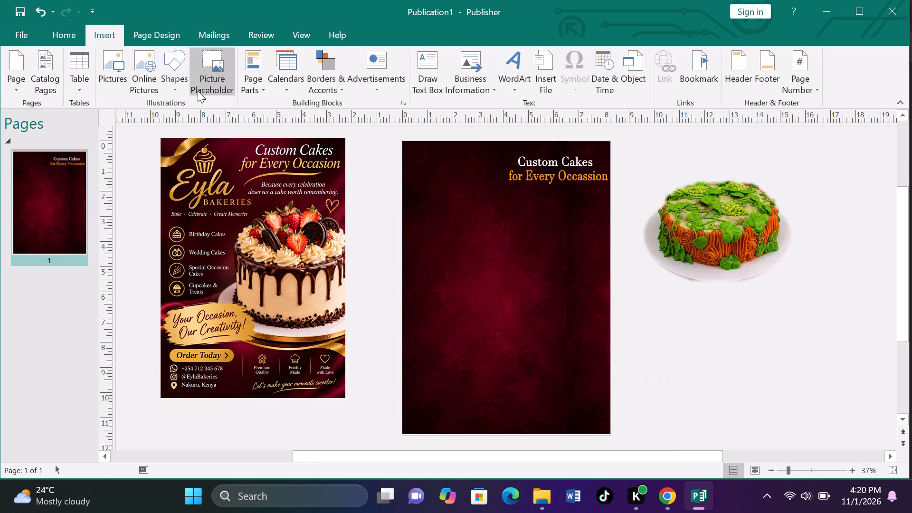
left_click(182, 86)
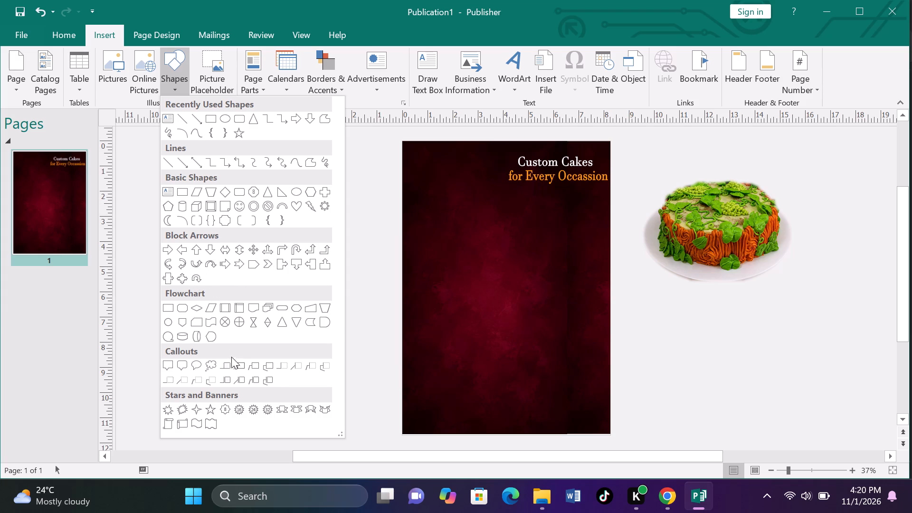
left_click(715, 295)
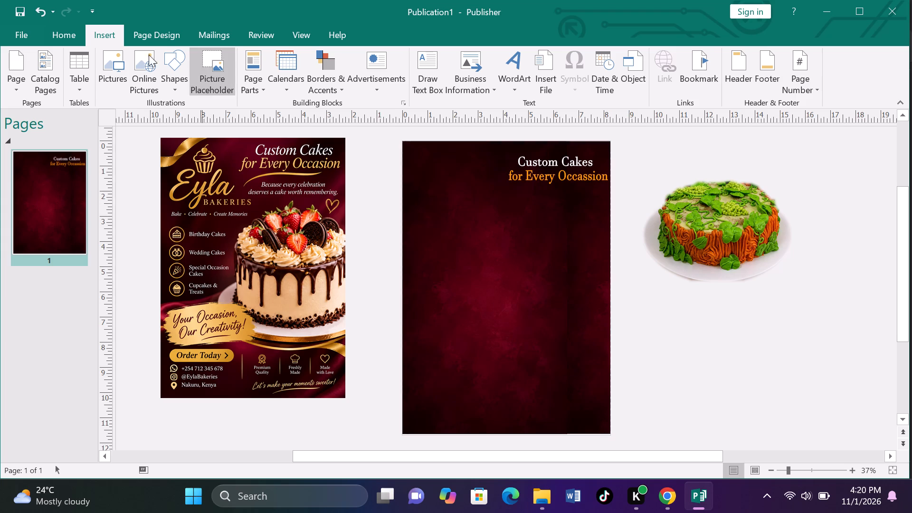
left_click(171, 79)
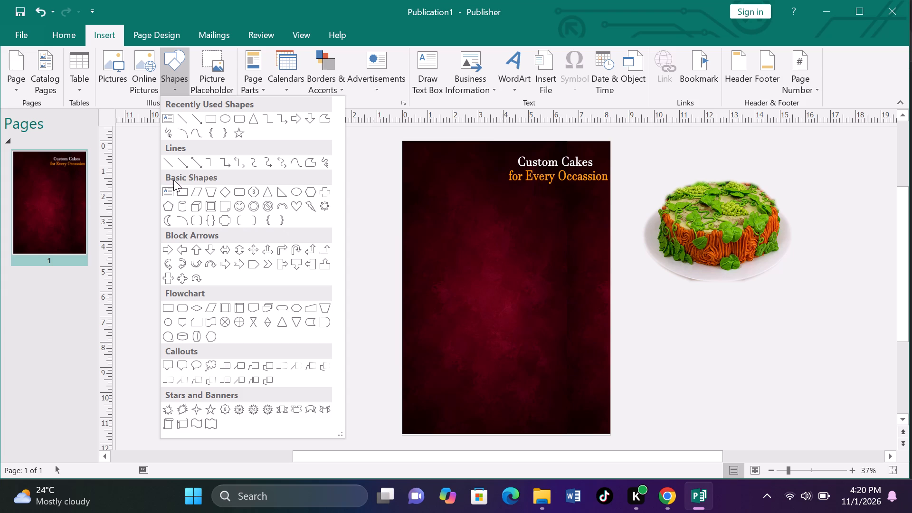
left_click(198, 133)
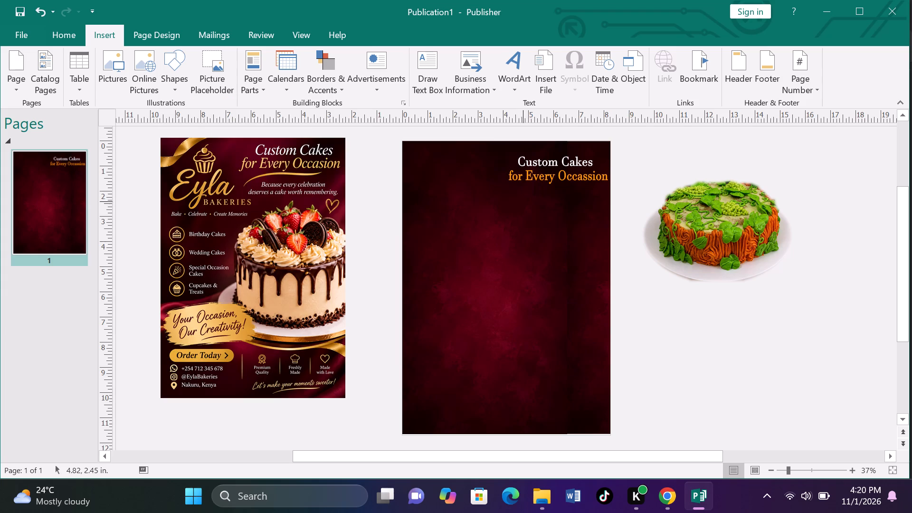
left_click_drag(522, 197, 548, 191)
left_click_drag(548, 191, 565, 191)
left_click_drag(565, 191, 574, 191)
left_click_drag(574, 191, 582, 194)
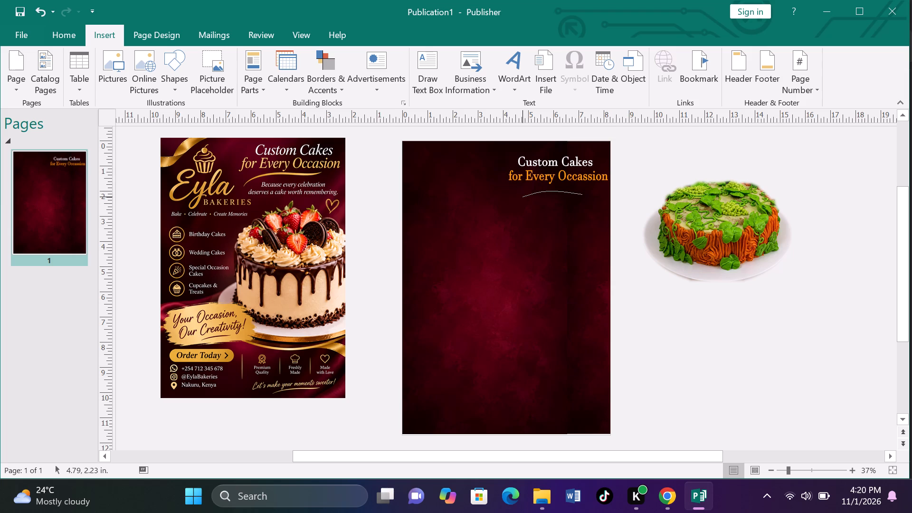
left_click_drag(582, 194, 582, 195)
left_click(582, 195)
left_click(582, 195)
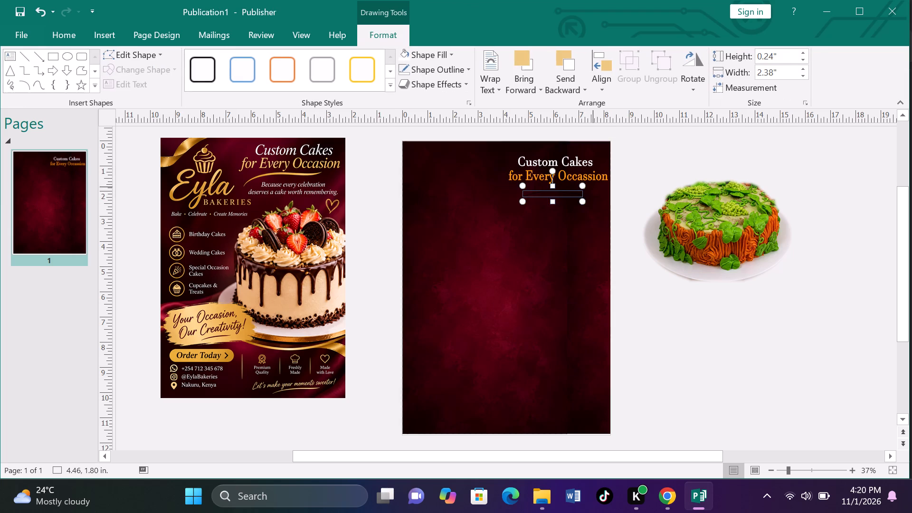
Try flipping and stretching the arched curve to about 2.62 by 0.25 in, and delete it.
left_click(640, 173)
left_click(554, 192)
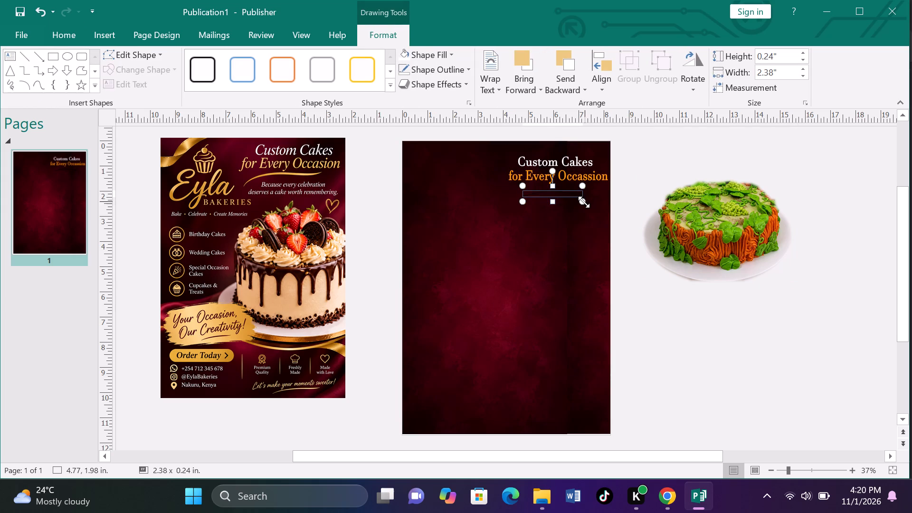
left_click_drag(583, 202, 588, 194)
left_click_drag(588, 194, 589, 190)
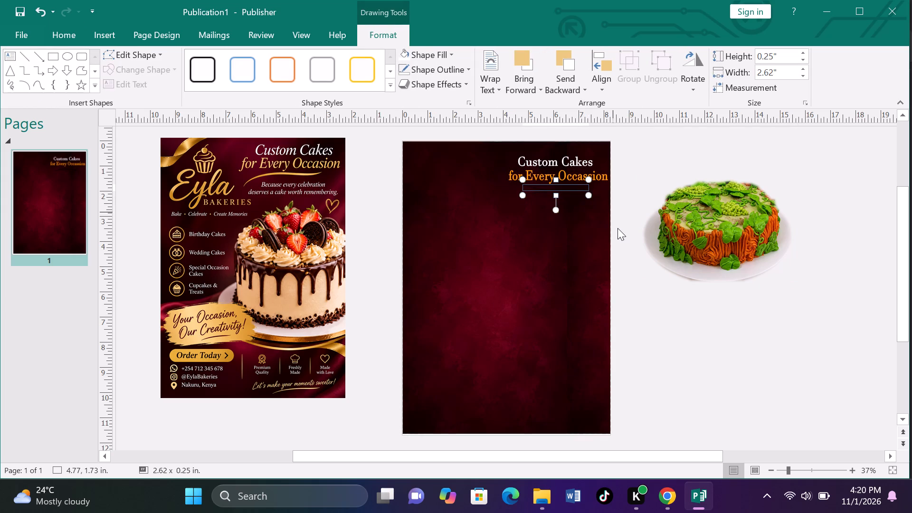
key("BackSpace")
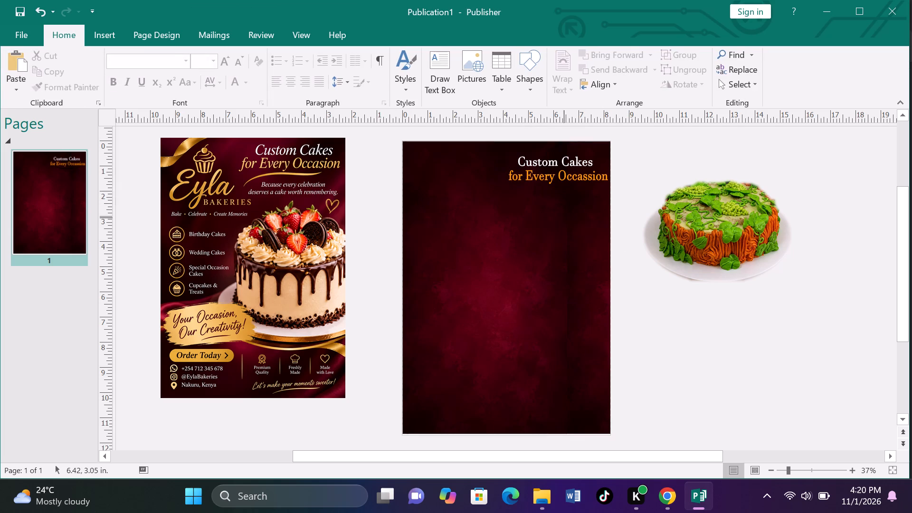
Switch to Pinterest in Chrome and search for "curverd ribbon".
left_click(672, 497)
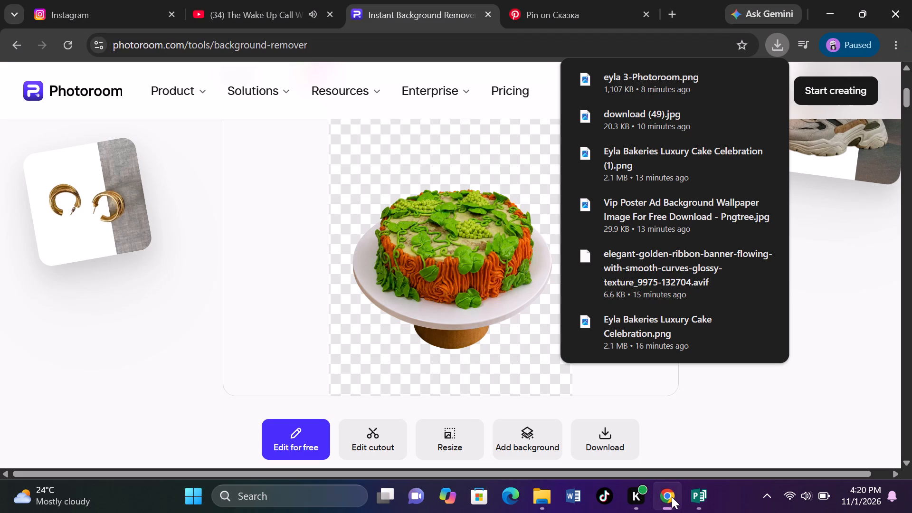
left_click(621, 14)
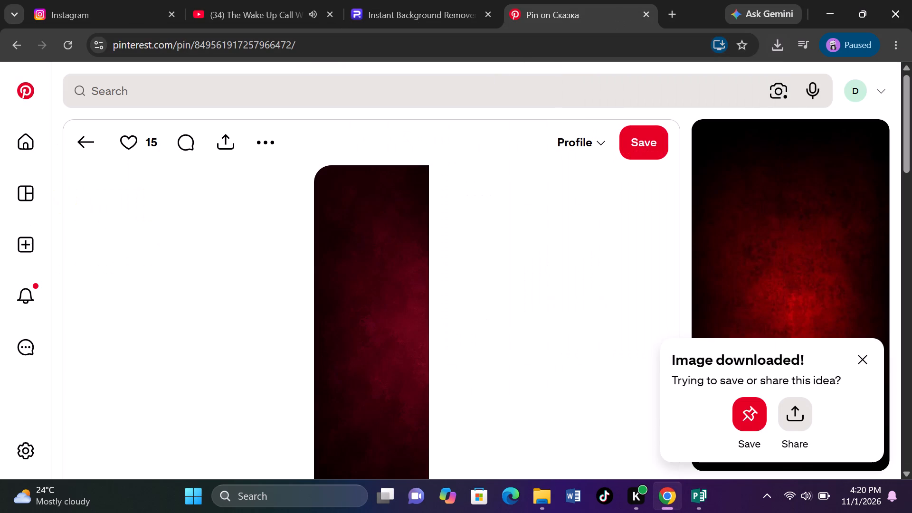
left_click(465, 85)
left_click(465, 85)
key("c")
type("urvers")
key("BackSpace")
type("d ribbon")
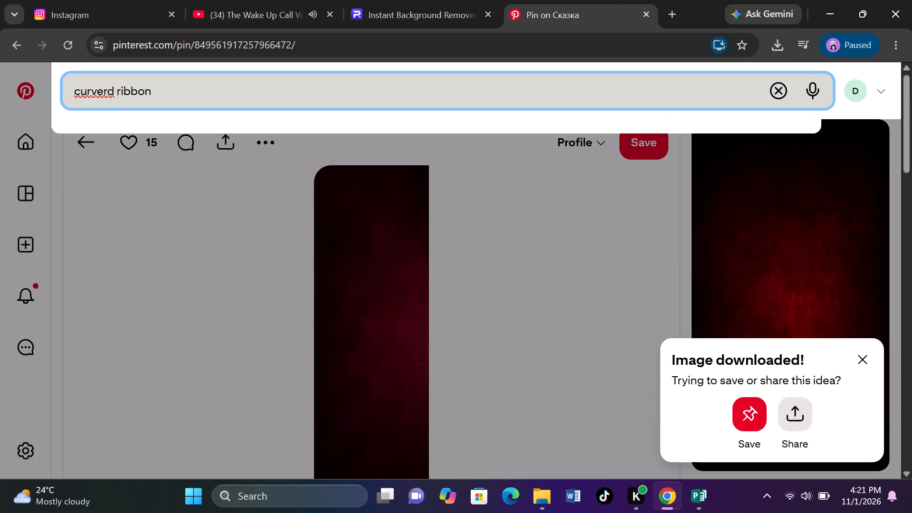
key("Return")
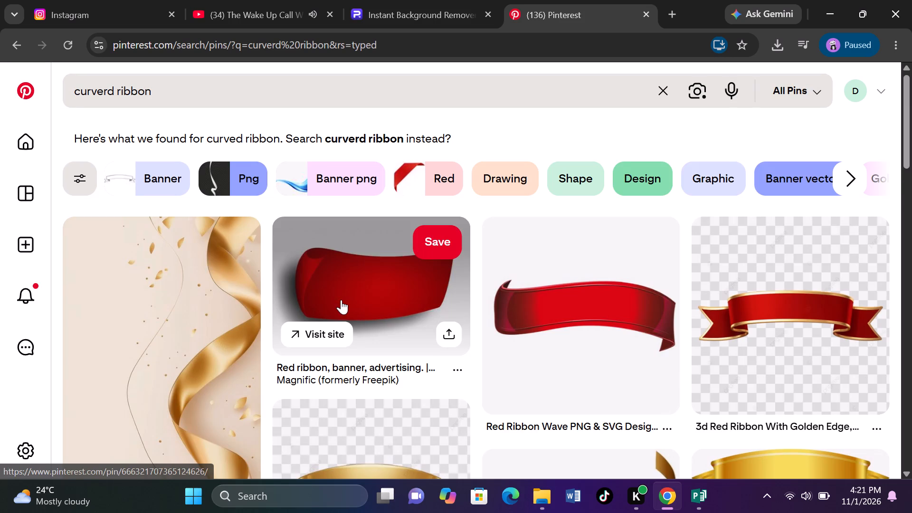
Examine the ribbon results and related pins for a slim golden wave suitable as a flourish beneath the headings.
scroll(341, 300, "down", 7)
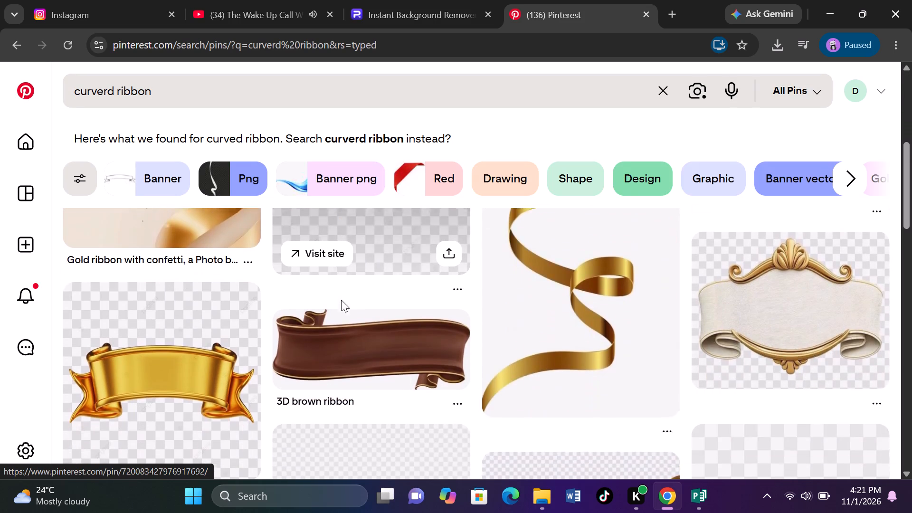
scroll(341, 300, "down", 4)
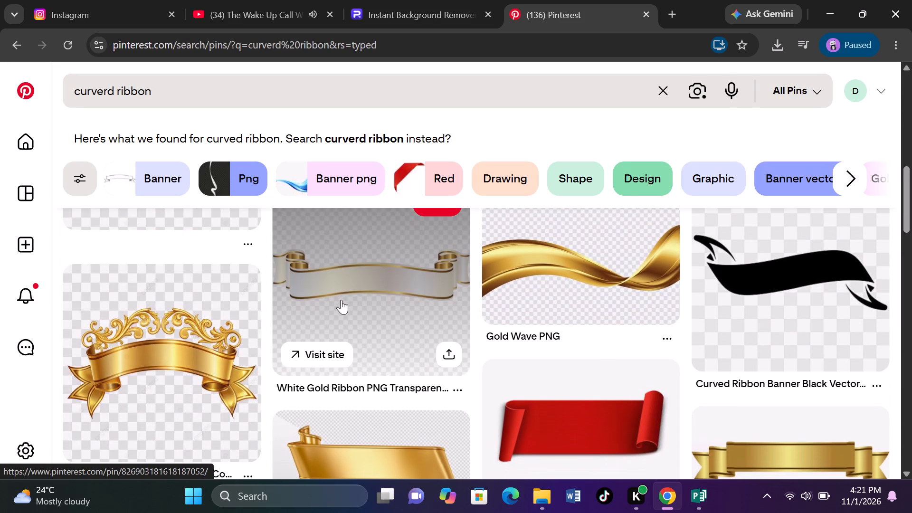
scroll(567, 328, "down", 2)
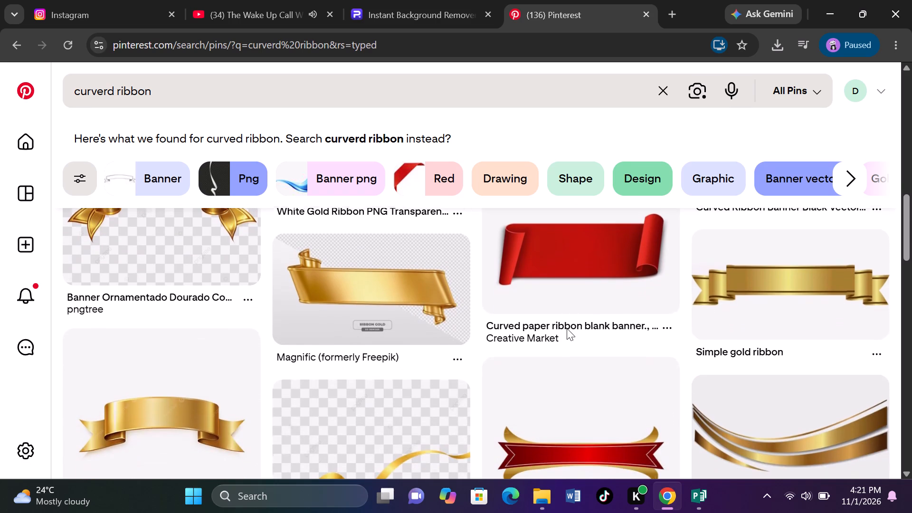
scroll(550, 378, "down", 1)
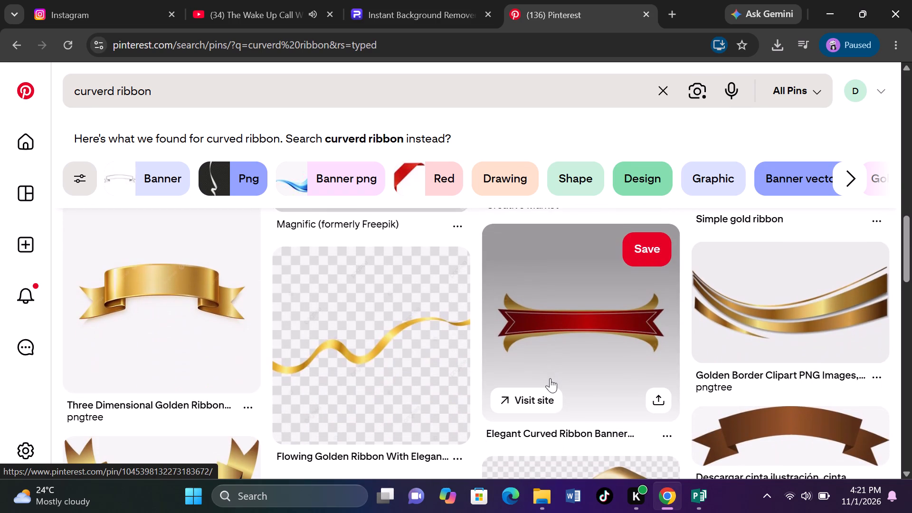
left_click(405, 354)
scroll(522, 282, "down", 4)
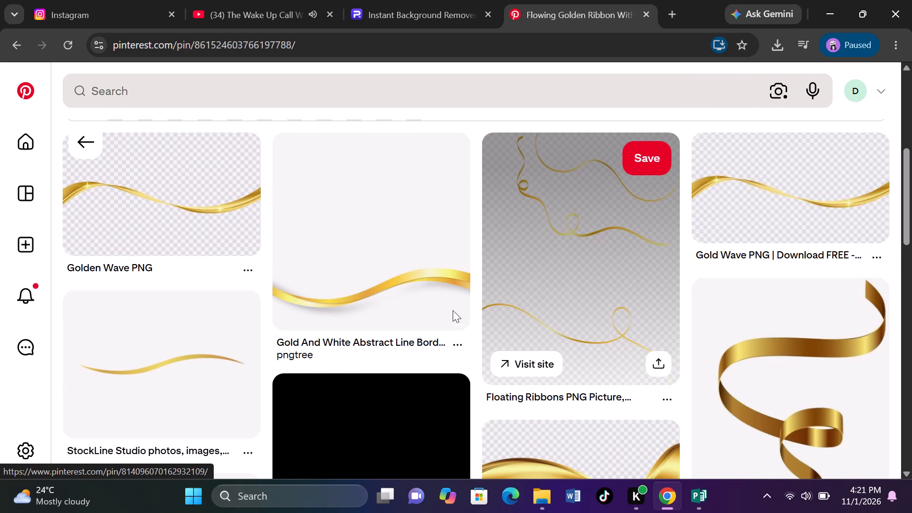
left_click(735, 198)
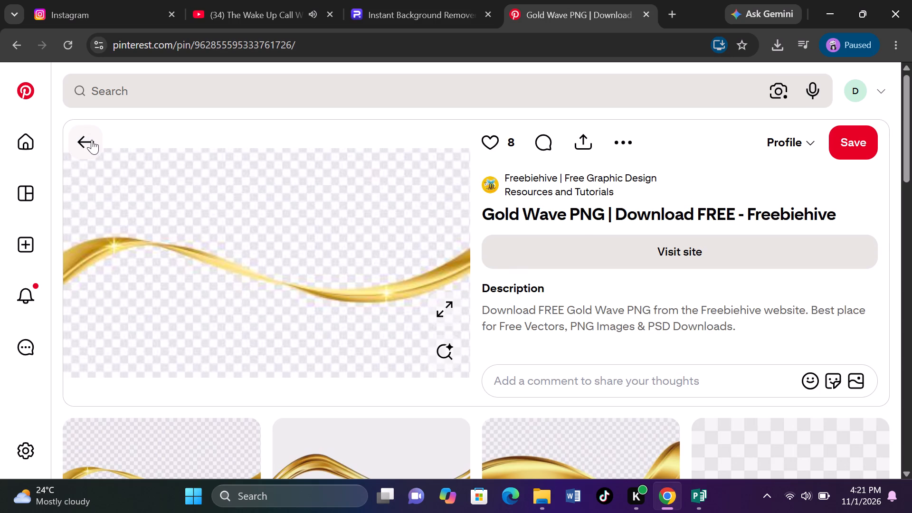
left_click(92, 140)
Open the "Golden Wave PNG" pin and download its image to Downloads as the JPEG "Golden Wave PNG".
left_click(215, 227)
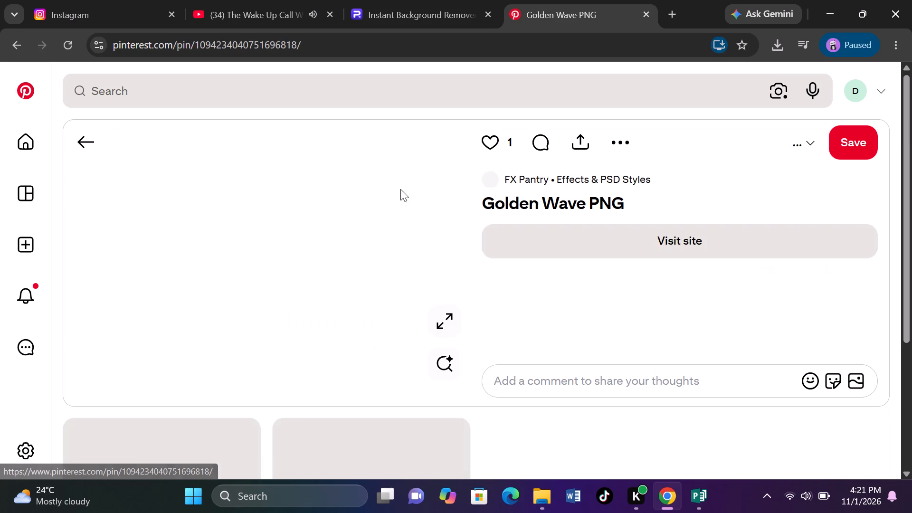
left_click(627, 144)
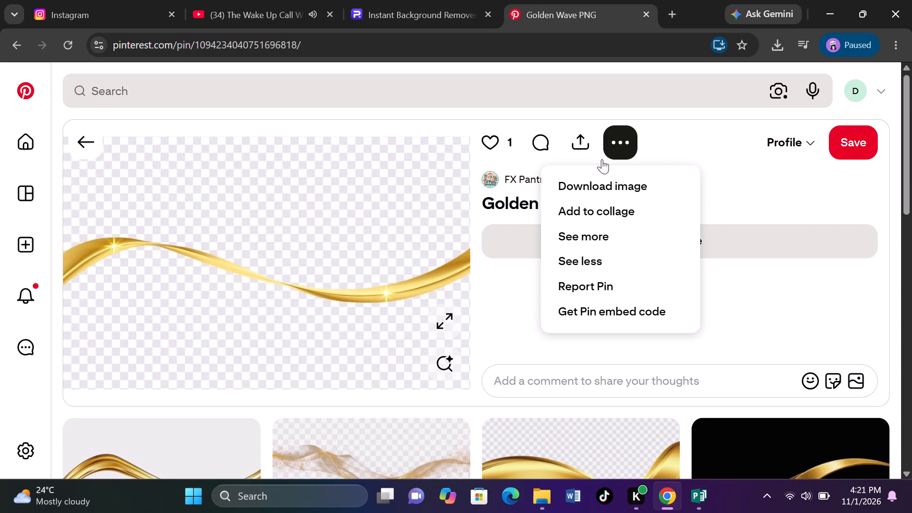
left_click(498, 325)
scroll(498, 325, "down", 3)
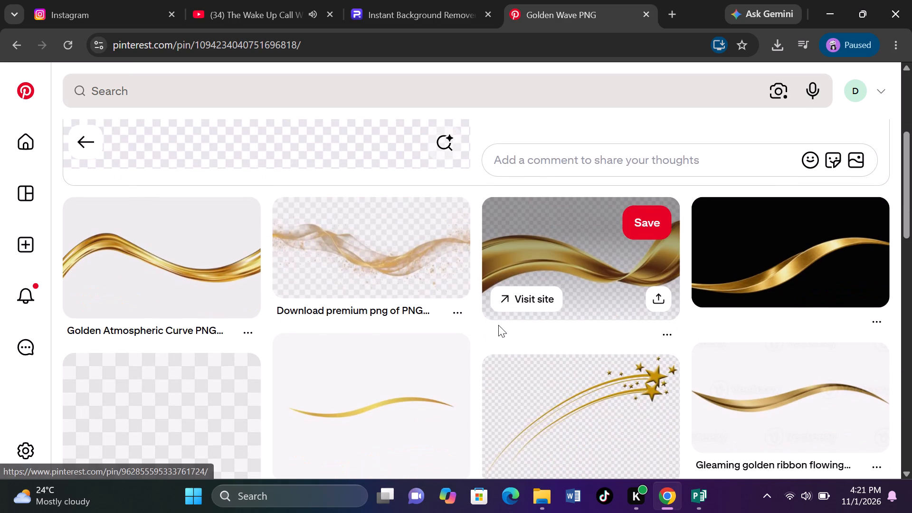
scroll(498, 325, "down", 3)
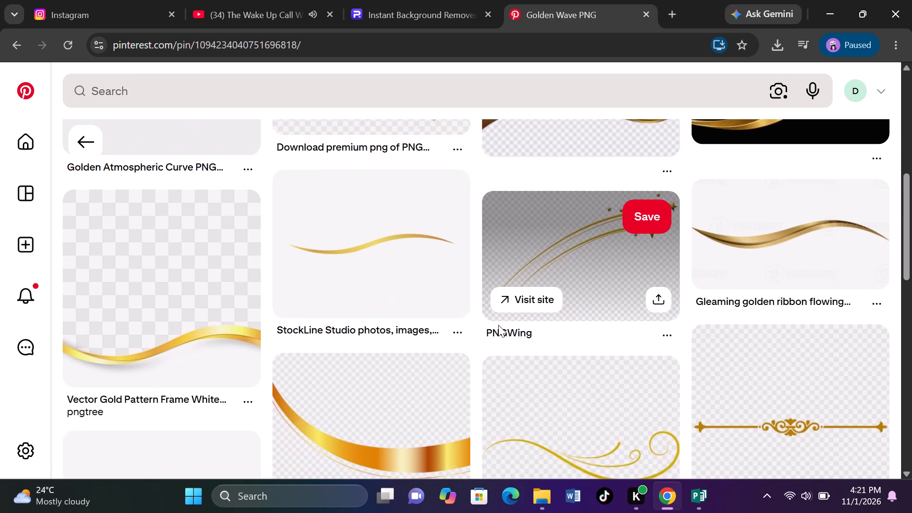
scroll(498, 325, "down", 1)
scroll(498, 325, "up", 5)
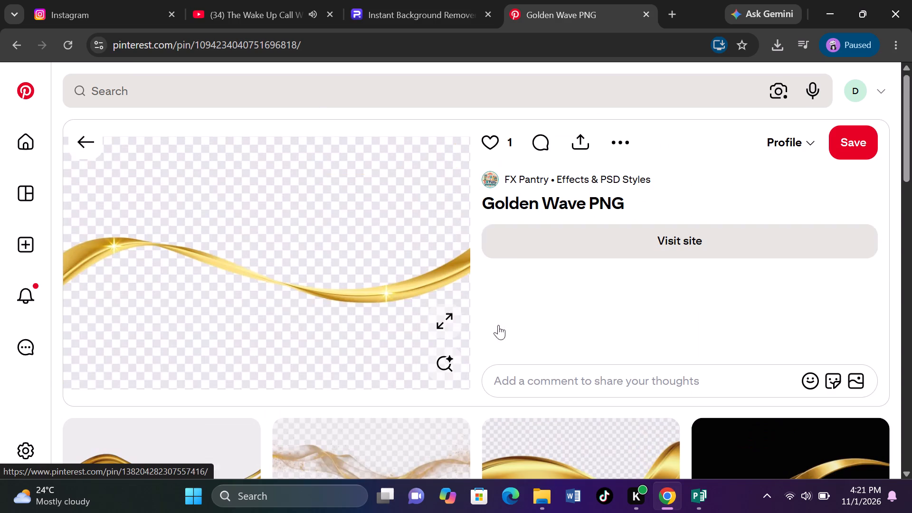
left_click(627, 143)
left_click(591, 187)
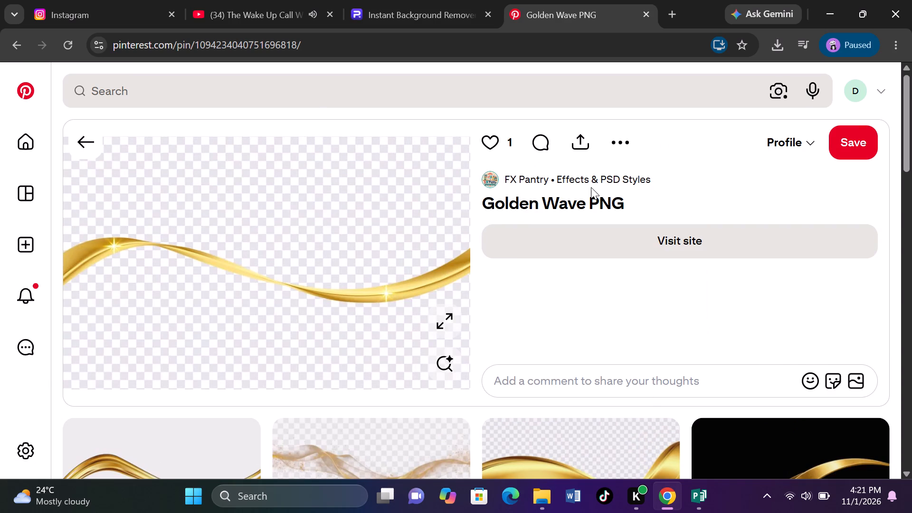
left_click(82, 161)
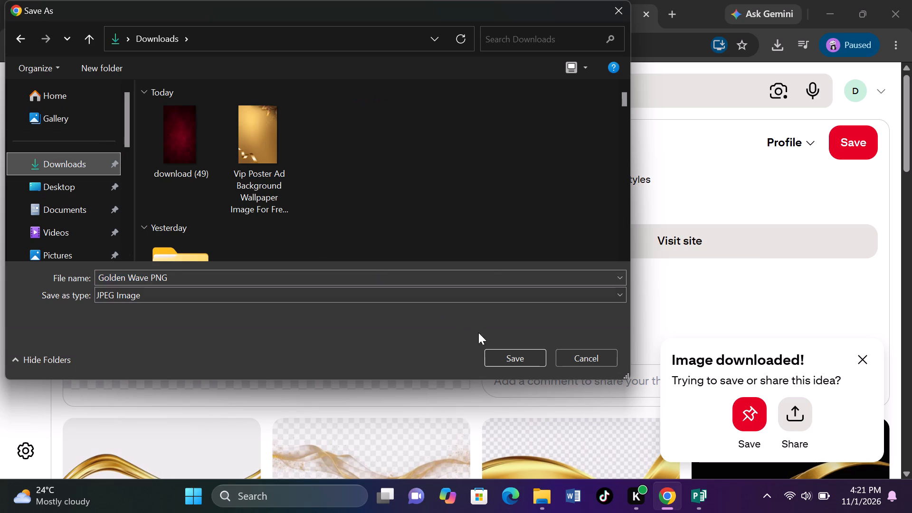
left_click(501, 352)
Switch to the Photoroom page, reopen its Background Remover and upload "Golden Wave PNG" from Downloads.
left_click(427, 0)
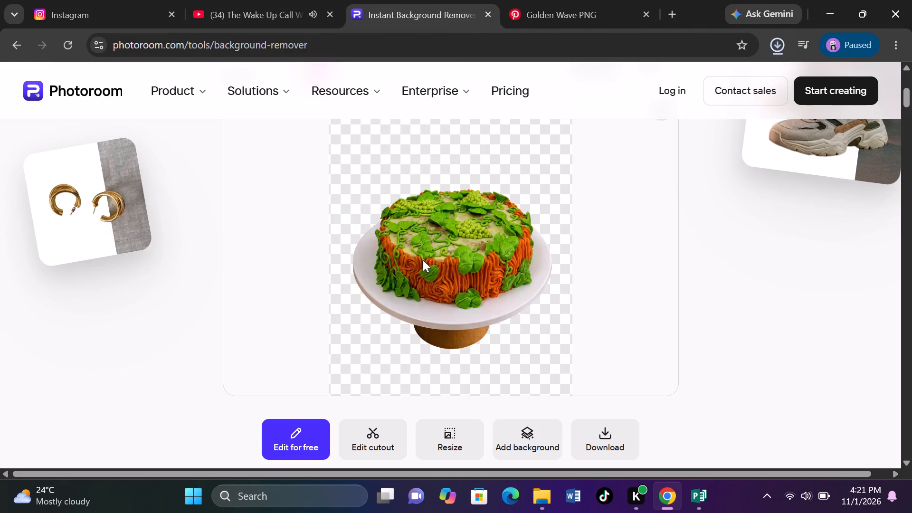
left_click(14, 47)
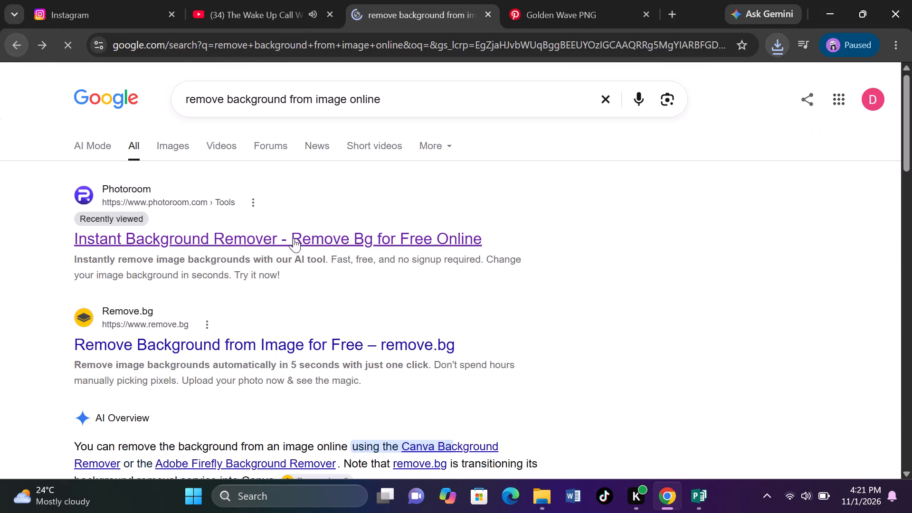
left_click(317, 240)
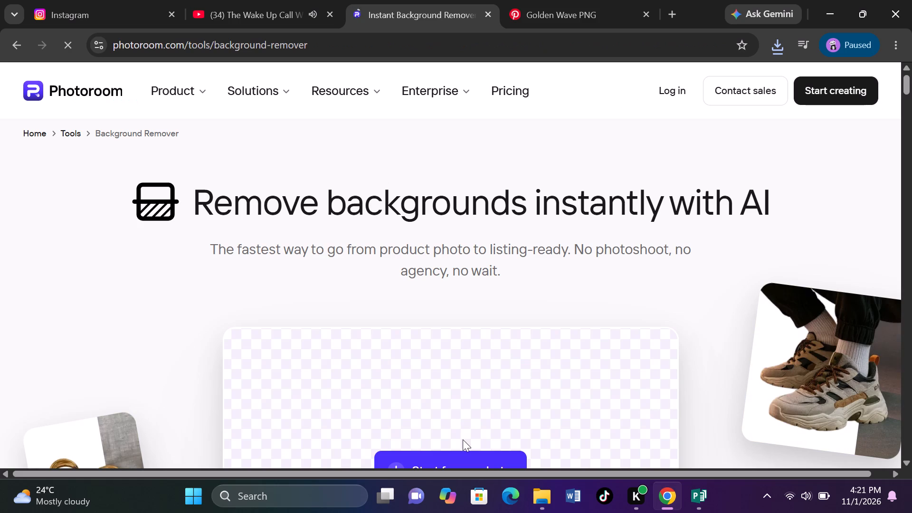
left_click(459, 453)
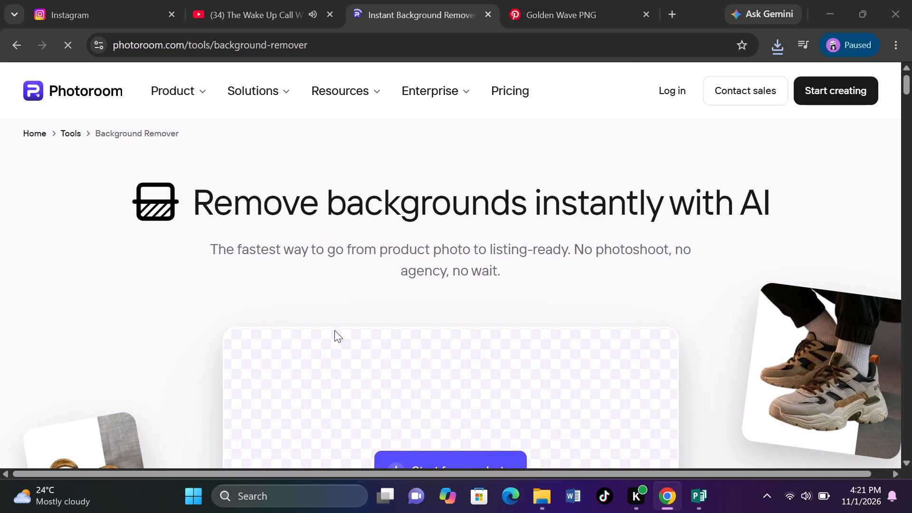
left_click(92, 161)
left_click(180, 152)
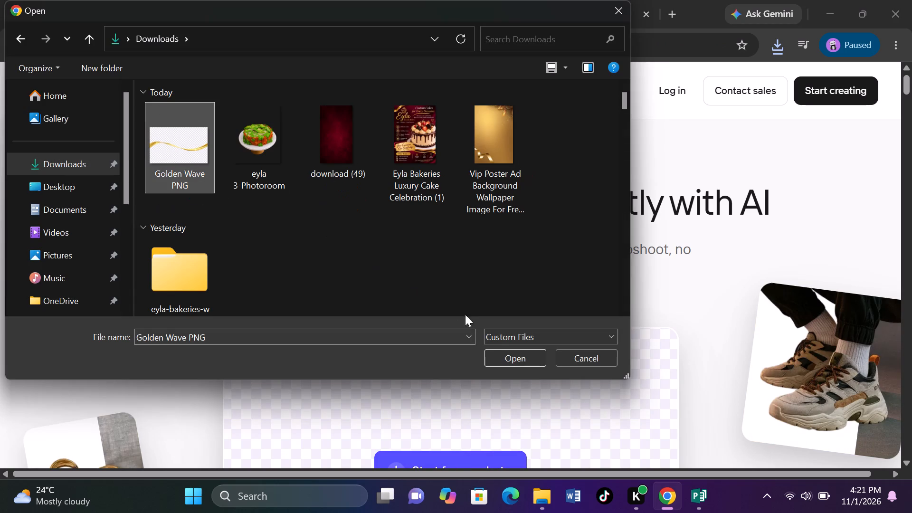
left_click(505, 355)
Download the background-free wave to Downloads as the PNG image "Golden Wave PNG-Photoroom" and dismiss the promotional pop-up.
scroll(505, 355, "down", 1)
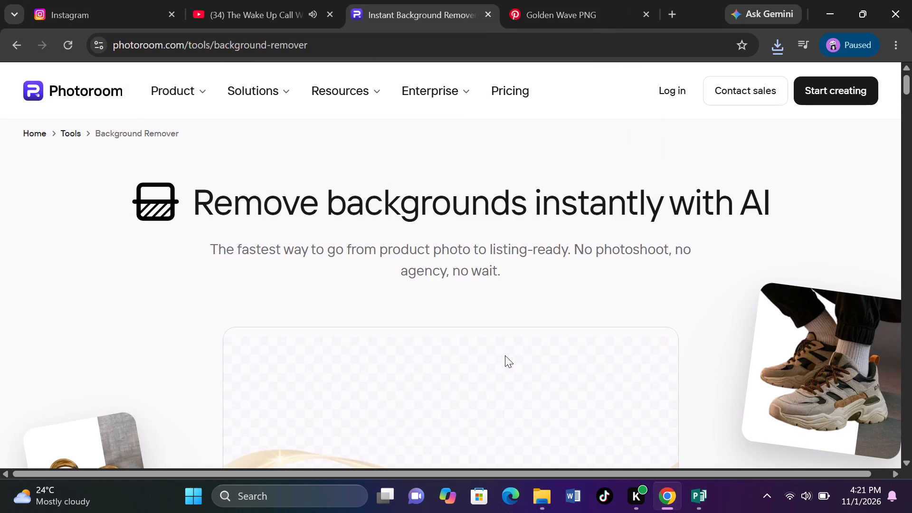
scroll(505, 355, "down", 3)
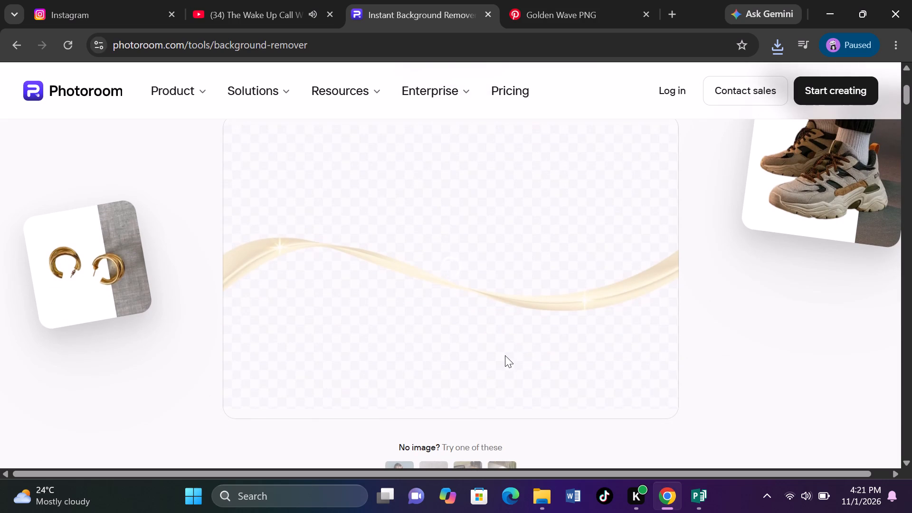
scroll(486, 364, "down", 2)
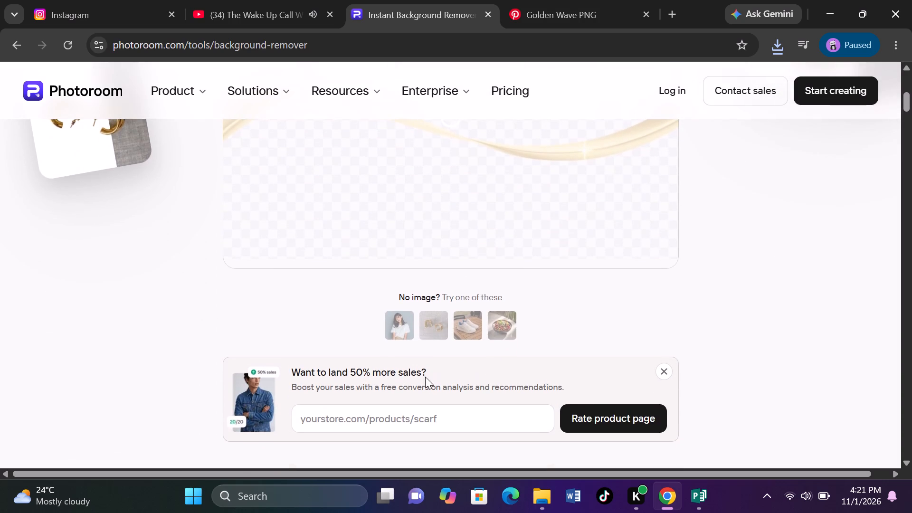
scroll(513, 353, "down", 2)
scroll(483, 278, "up", 2)
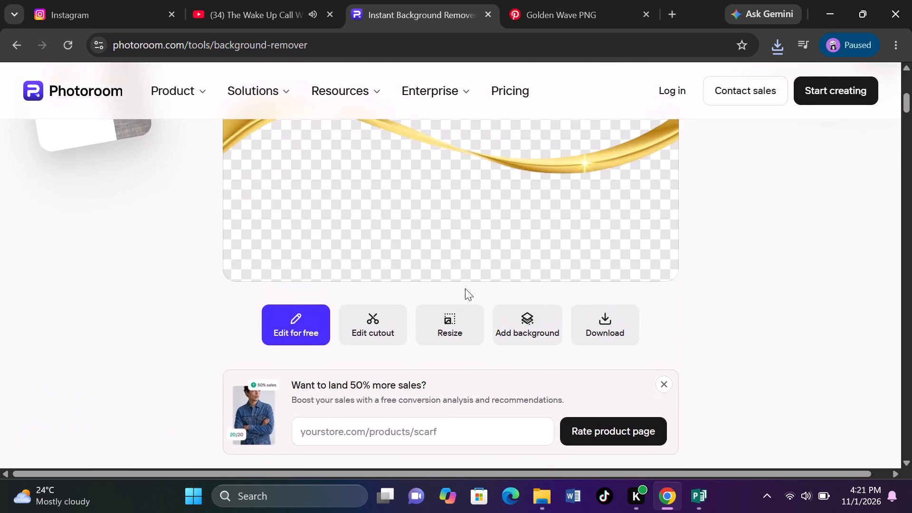
scroll(558, 306, "up", 1)
left_click(589, 381)
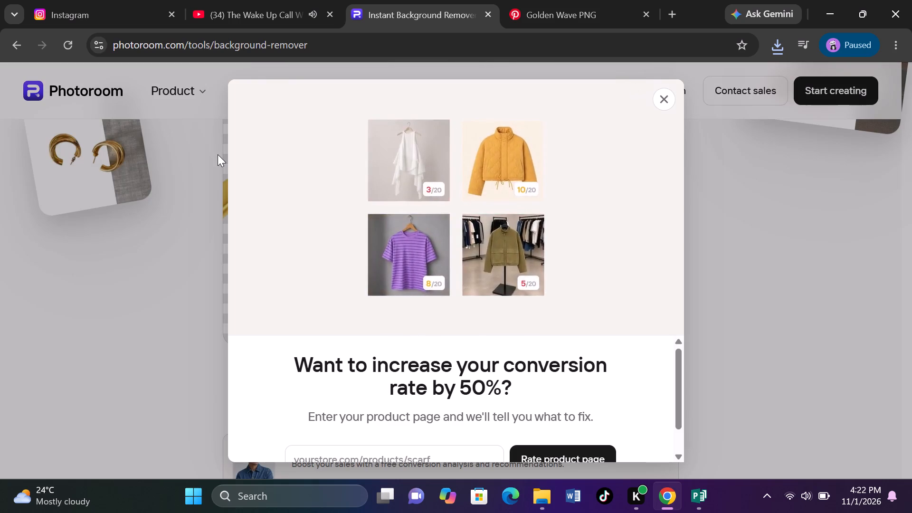
left_click(84, 157)
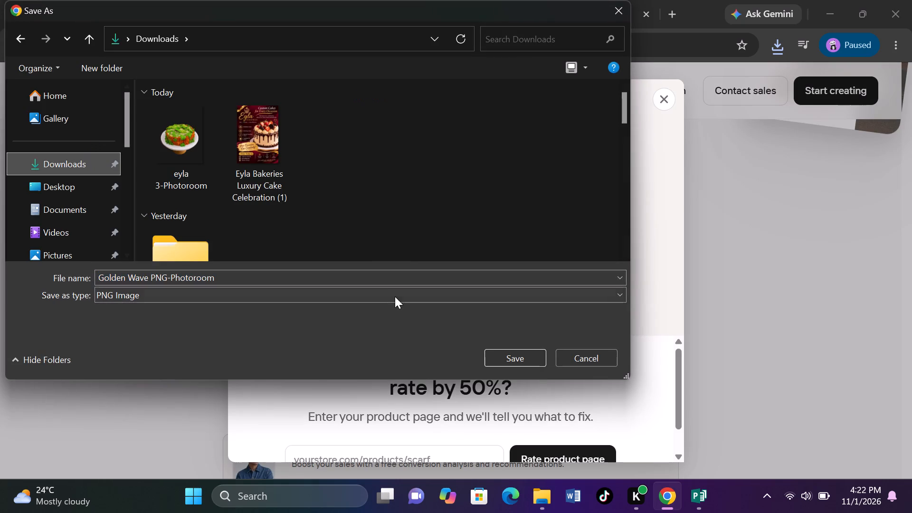
left_click(507, 353)
left_click(660, 100)
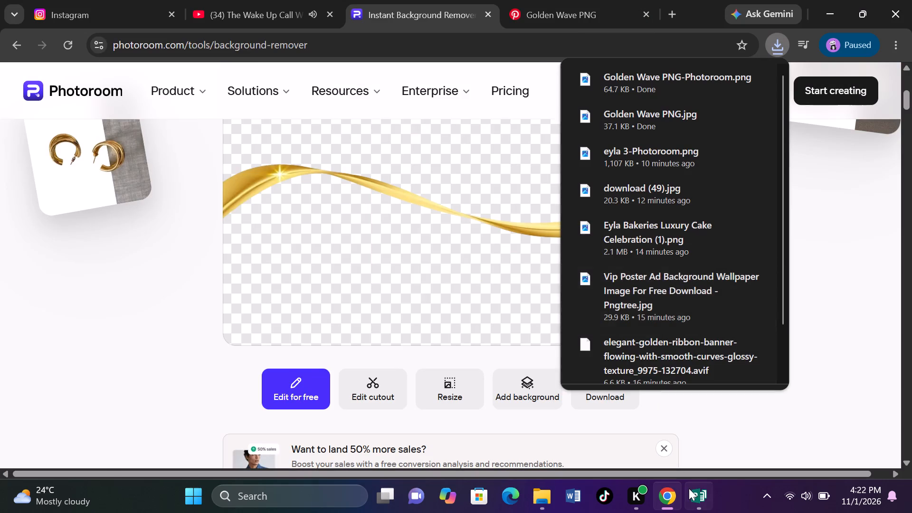
Switch to Publisher and insert the picture "Golden Wave PNG-Photoroom" from Downloads onto the poster page.
left_click(689, 488)
left_click(95, 39)
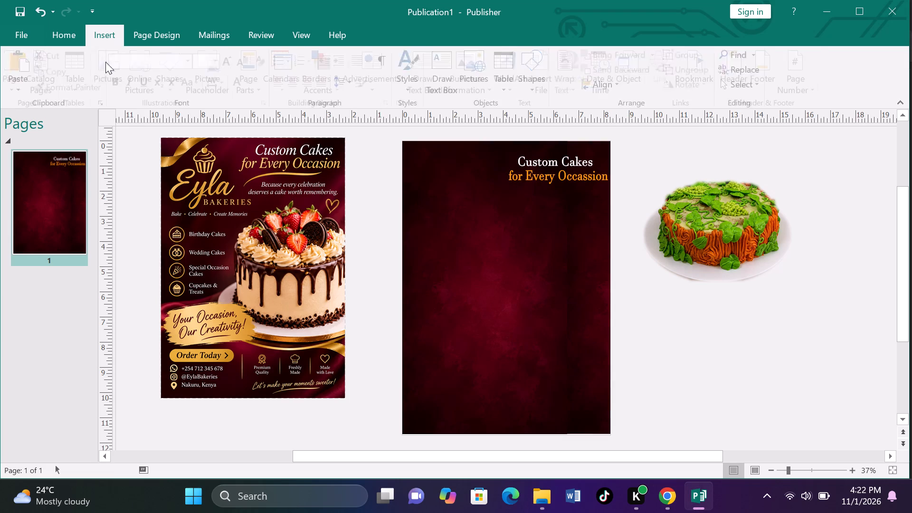
left_click(115, 76)
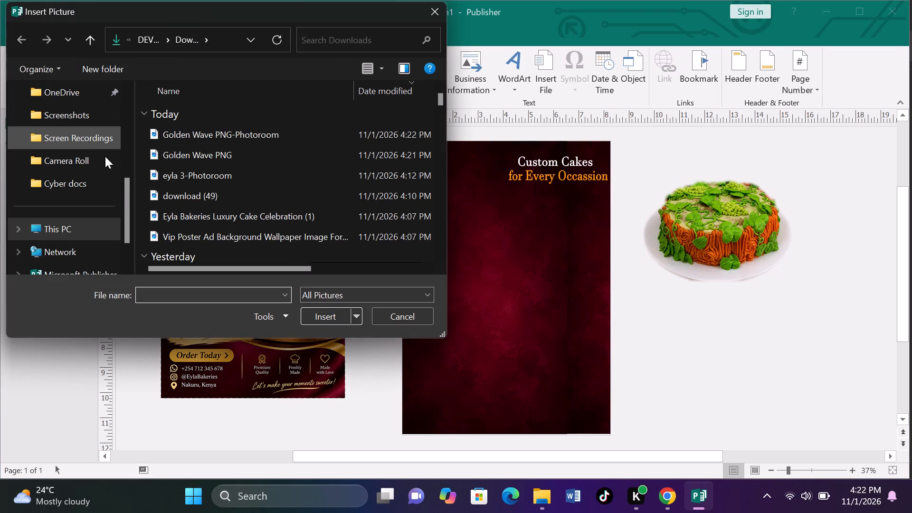
left_click_drag(126, 196, 136, 125)
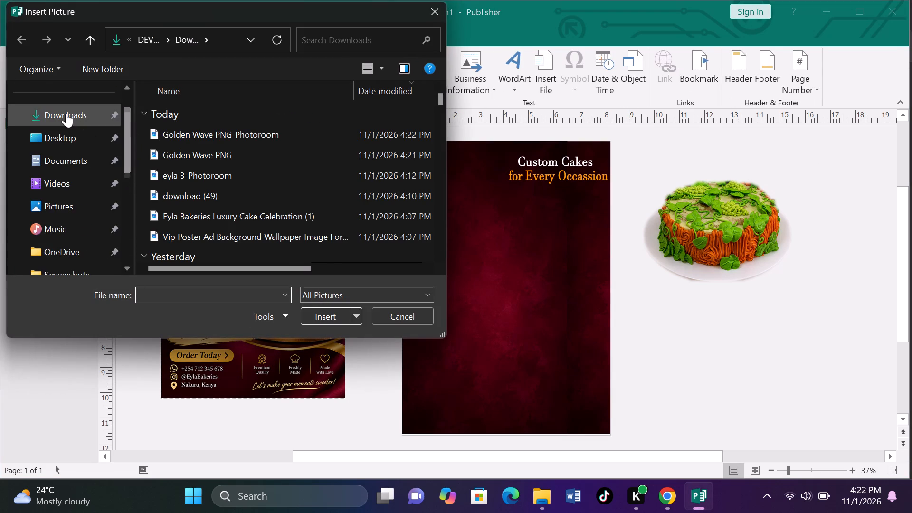
left_click(66, 113)
left_click(174, 162)
left_click(326, 314)
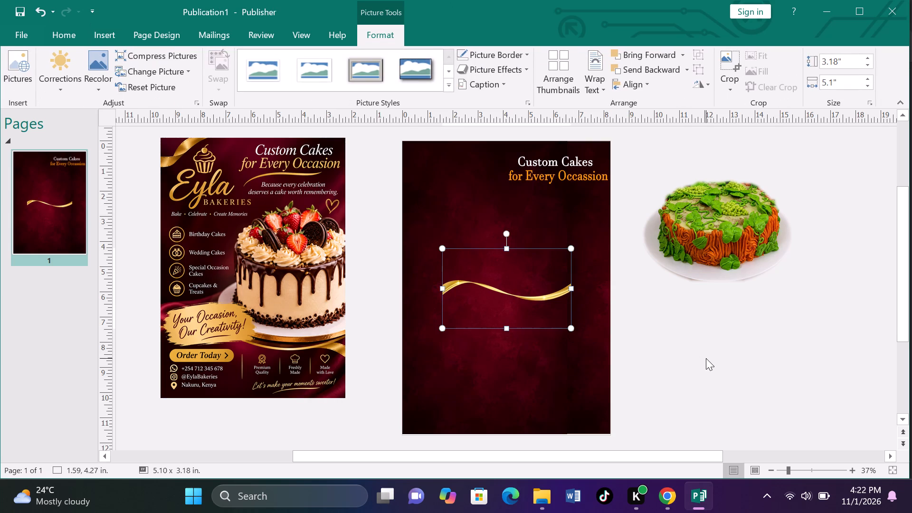
left_click(706, 358)
Shrink the golden wave to about 3.89 by 2.42 in and place it just beneath the "for Every Occassion" heading.
left_click_drag(546, 304, 546, 302)
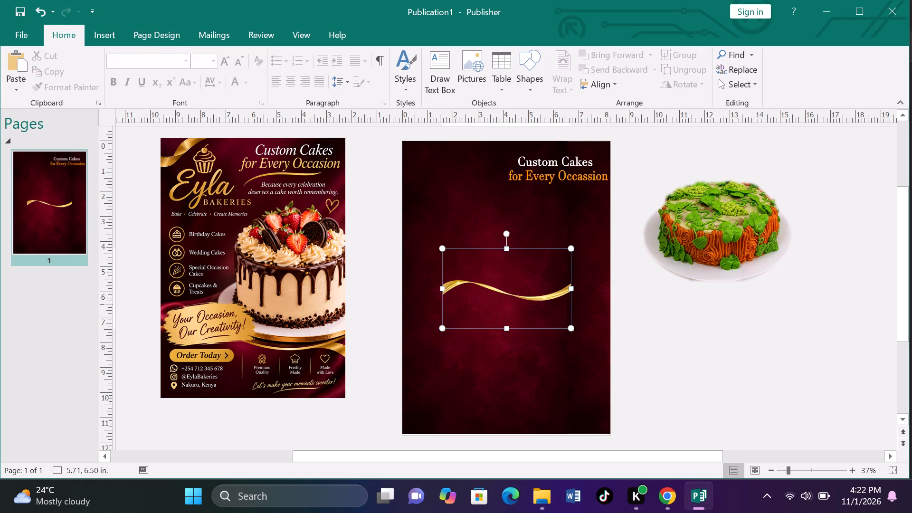
left_click_drag(546, 302, 573, 224)
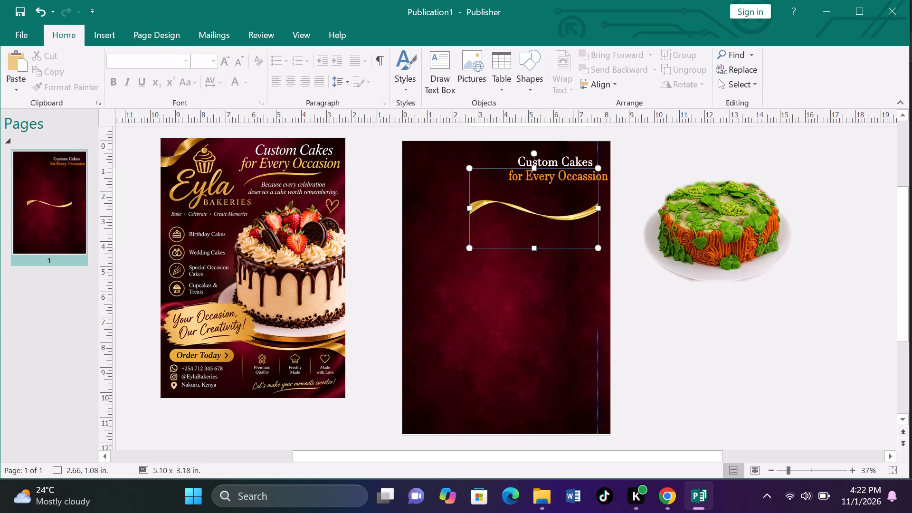
left_click_drag(597, 245, 566, 226)
left_click(702, 284)
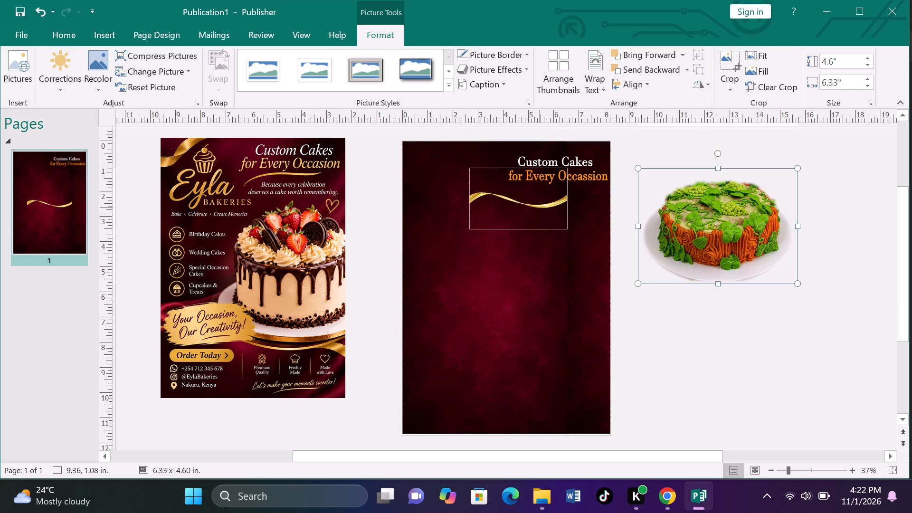
left_click_drag(540, 206, 573, 197)
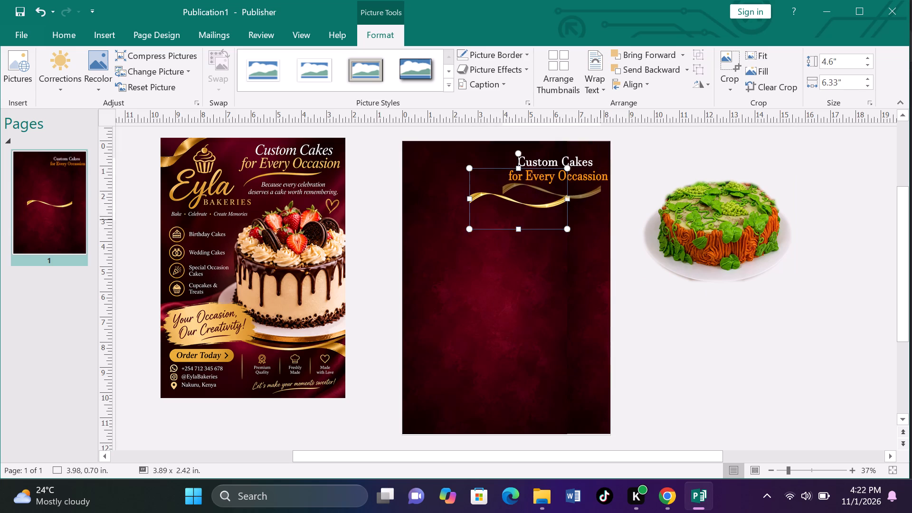
left_click_drag(573, 197, 576, 200)
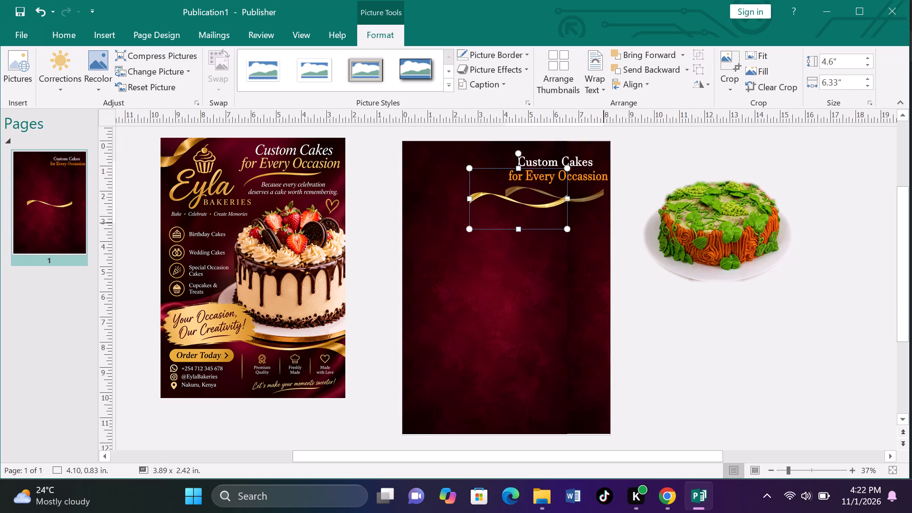
left_click_drag(576, 200, 577, 198)
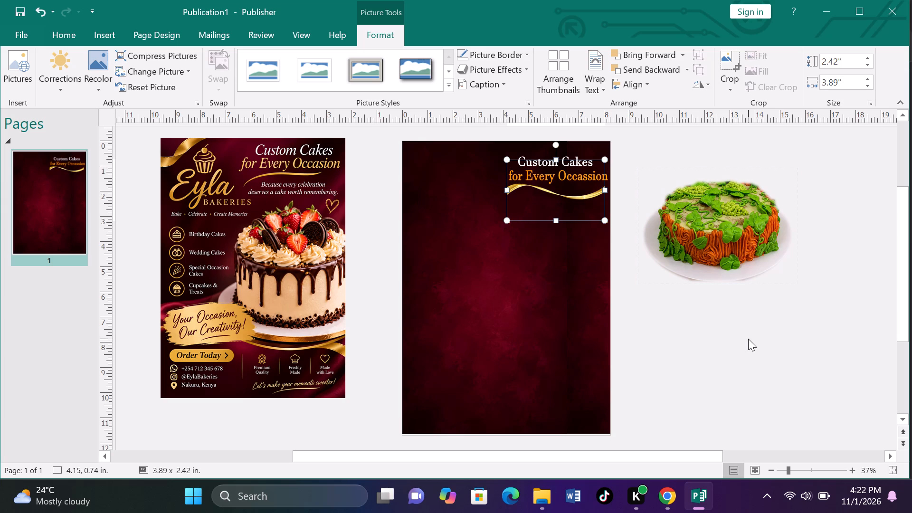
left_click(748, 339)
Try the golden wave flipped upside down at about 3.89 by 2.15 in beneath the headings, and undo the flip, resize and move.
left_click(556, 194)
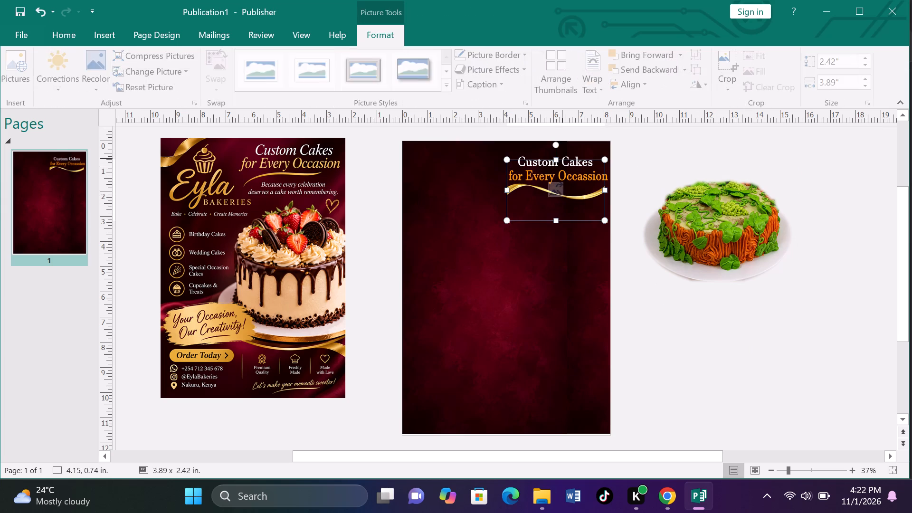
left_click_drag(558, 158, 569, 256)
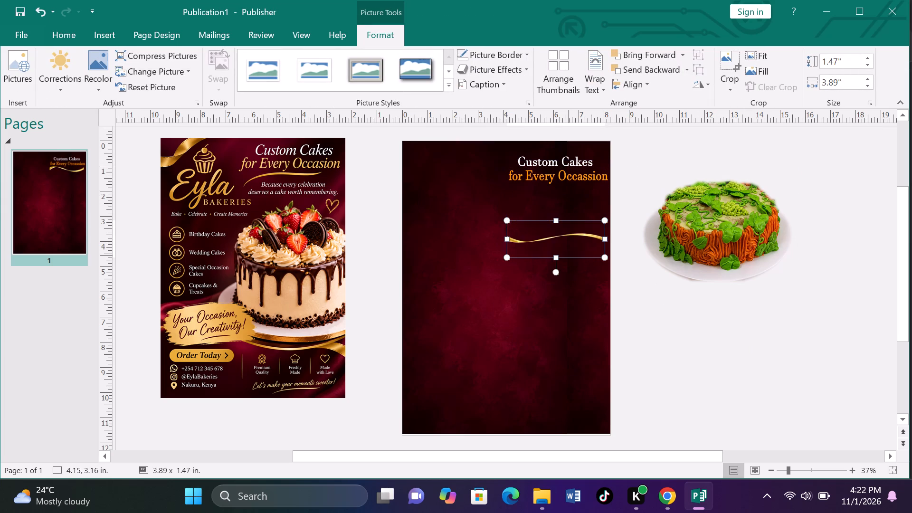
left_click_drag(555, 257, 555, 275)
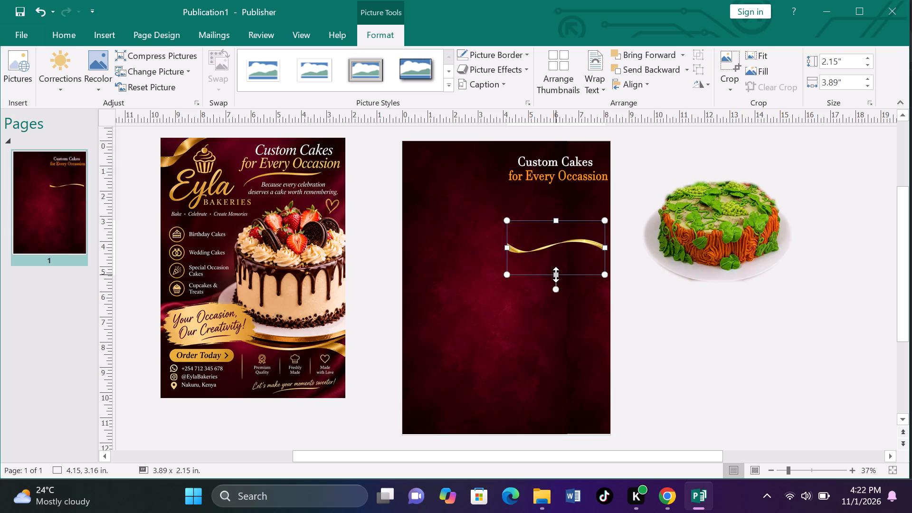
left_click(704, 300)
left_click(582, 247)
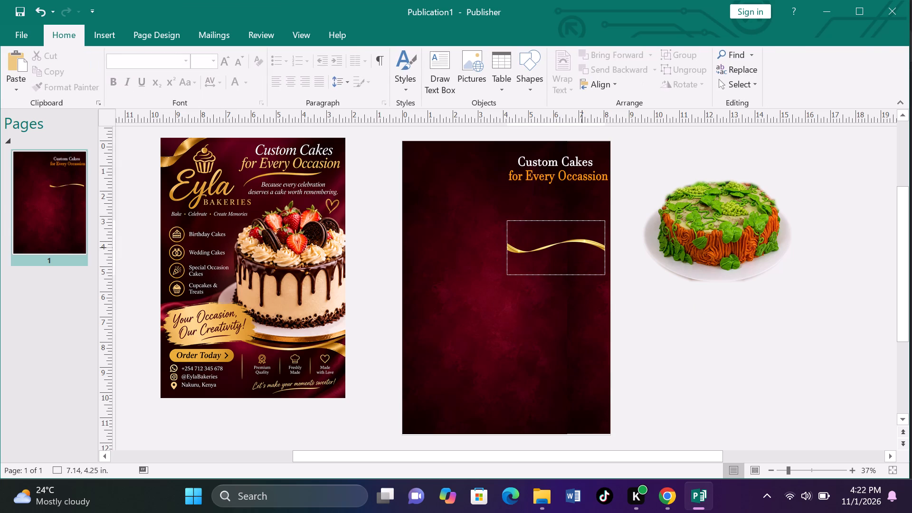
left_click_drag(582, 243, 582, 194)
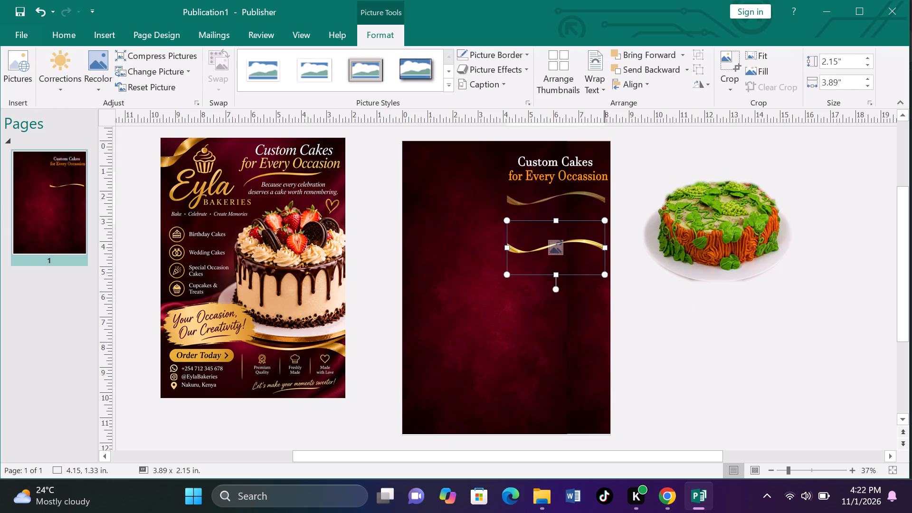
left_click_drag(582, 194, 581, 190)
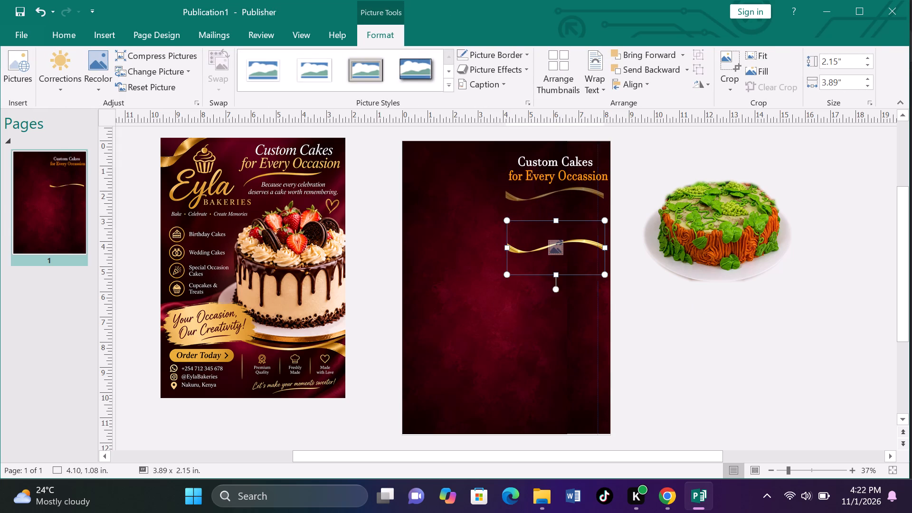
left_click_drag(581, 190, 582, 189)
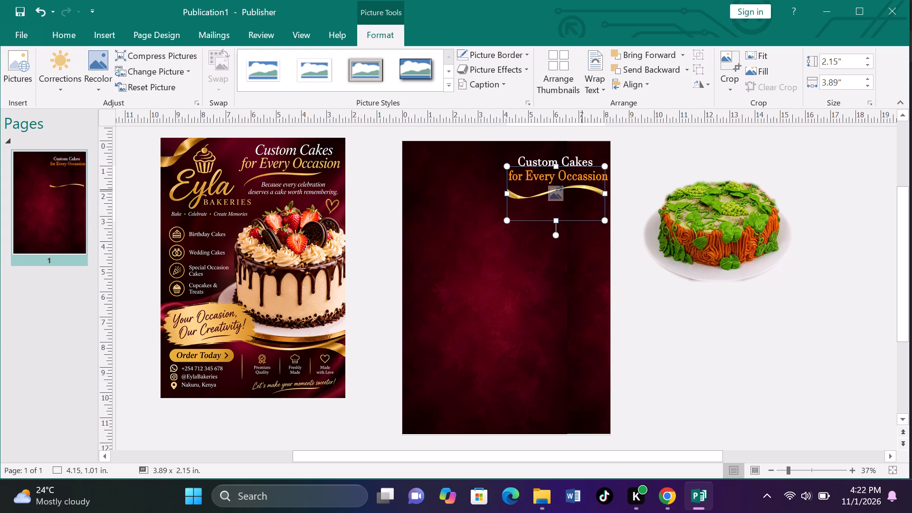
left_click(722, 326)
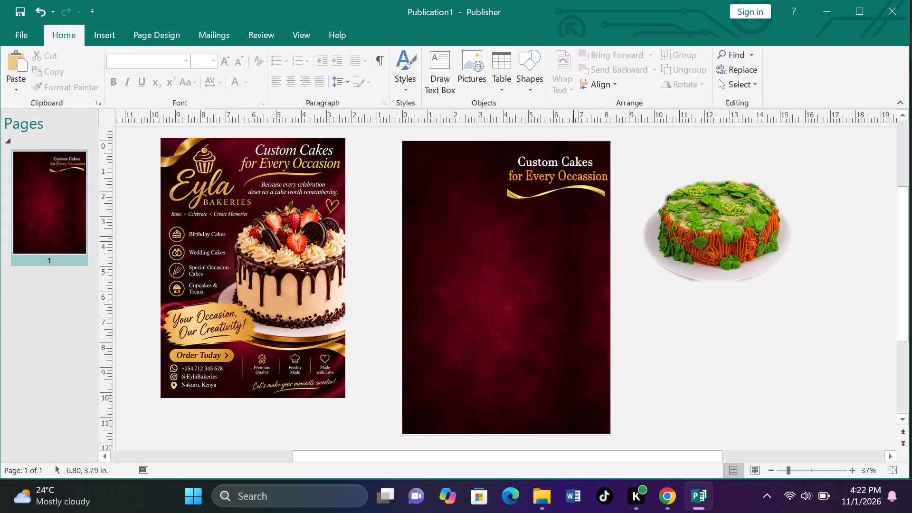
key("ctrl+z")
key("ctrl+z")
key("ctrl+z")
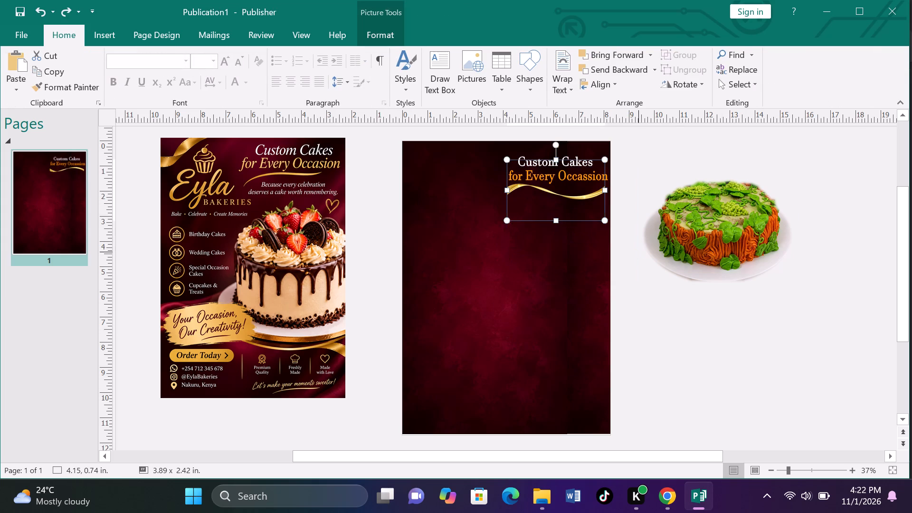
Nudge the golden wave slightly down to add a little space below the "for Every Occassion" heading.
left_click(686, 315)
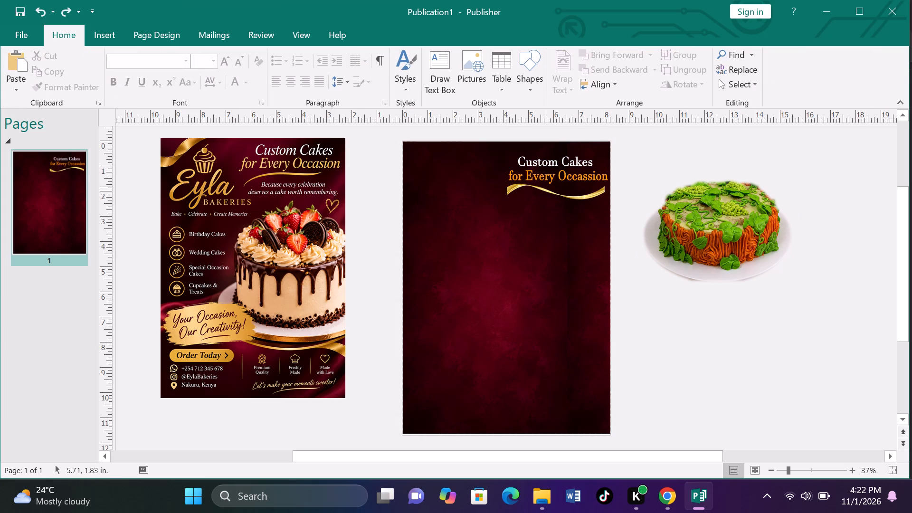
left_click(561, 194)
key("Down")
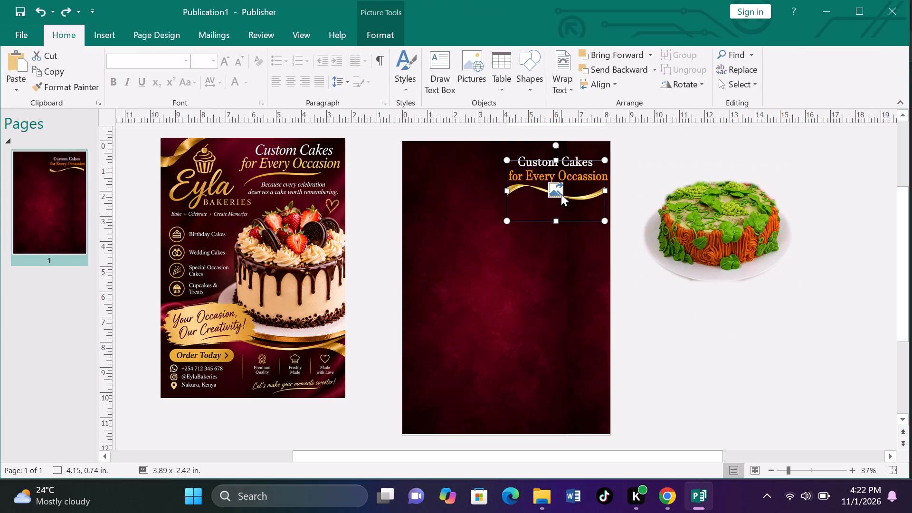
key("Down")
key("Down")
left_click(725, 322)
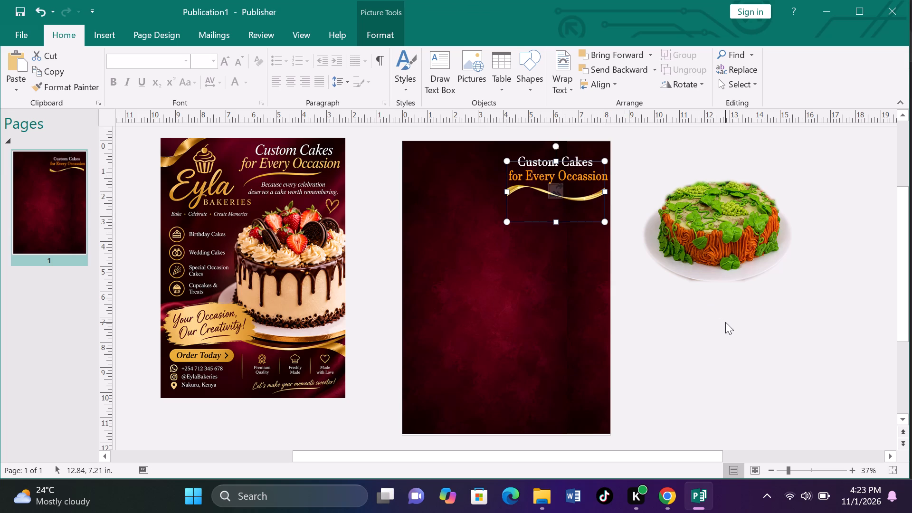
key("F9")
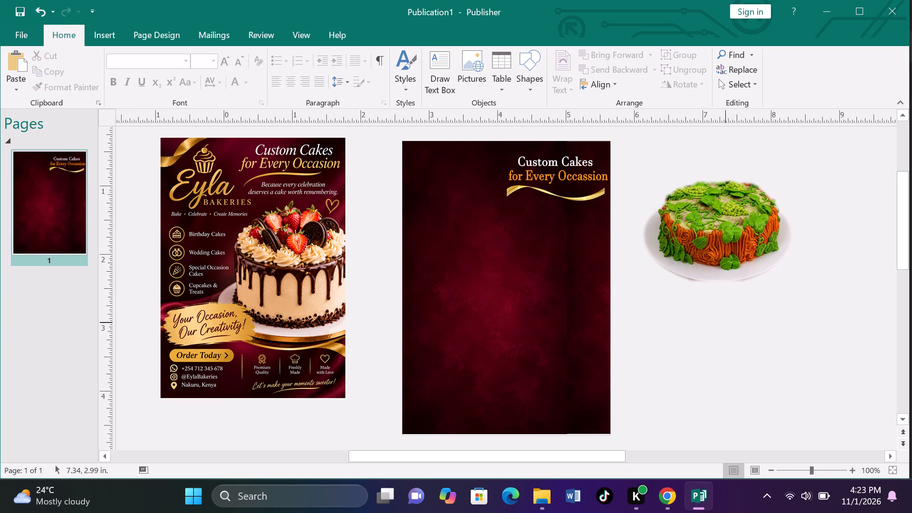
Move the cake cutout onto the poster page beneath the golden wave, with its frame at about 2.22, 2.40 in.
left_click(875, 222)
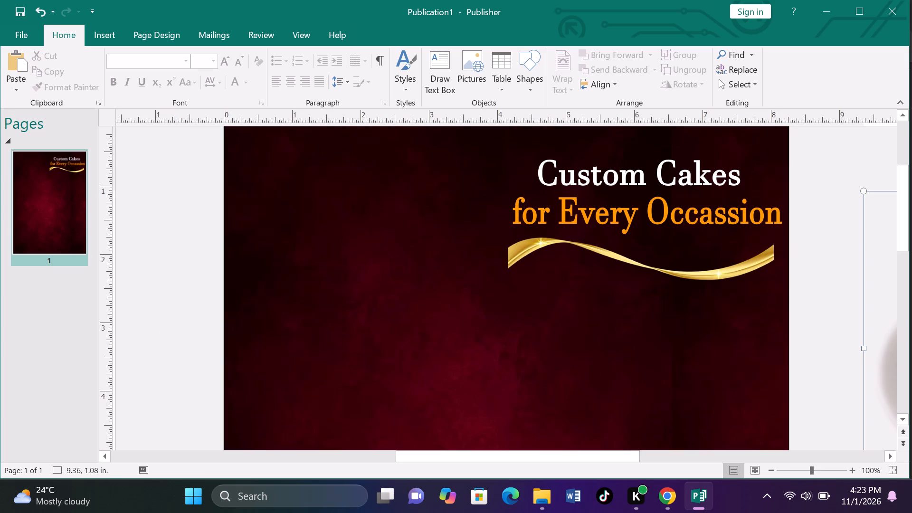
key("F9")
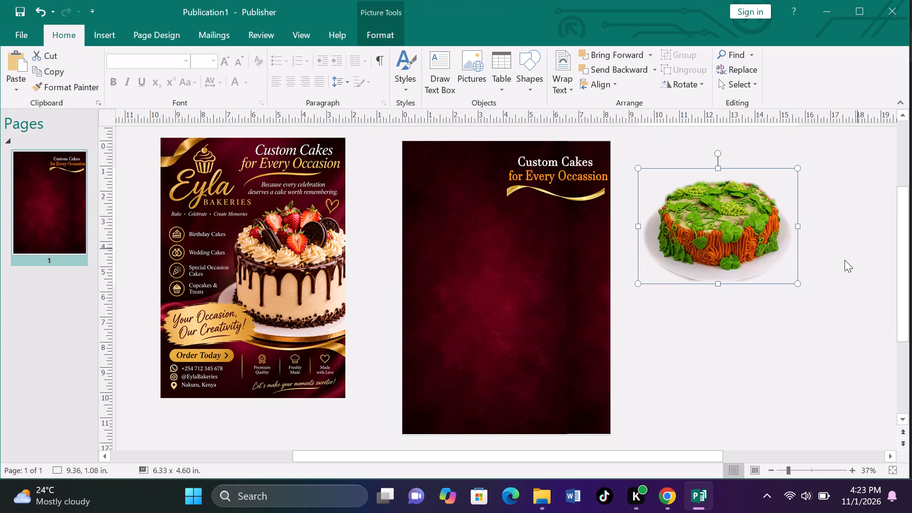
left_click(779, 353)
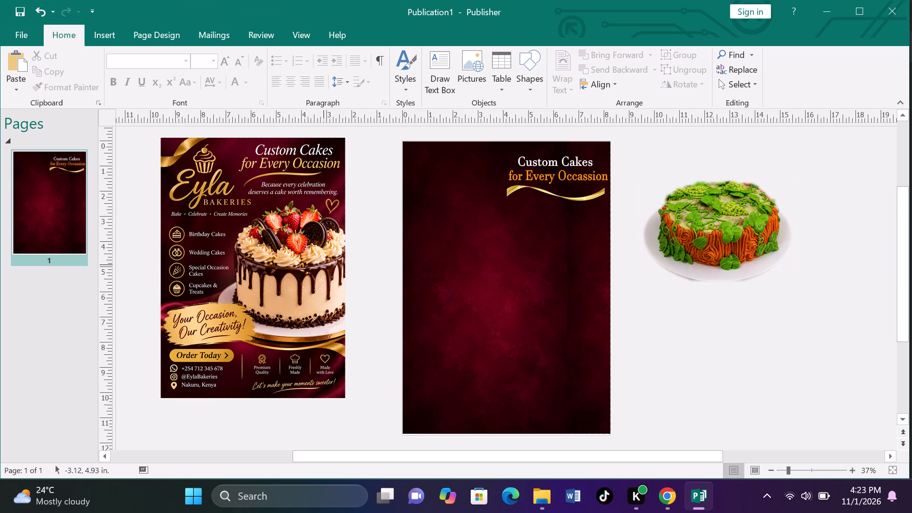
left_click(726, 246)
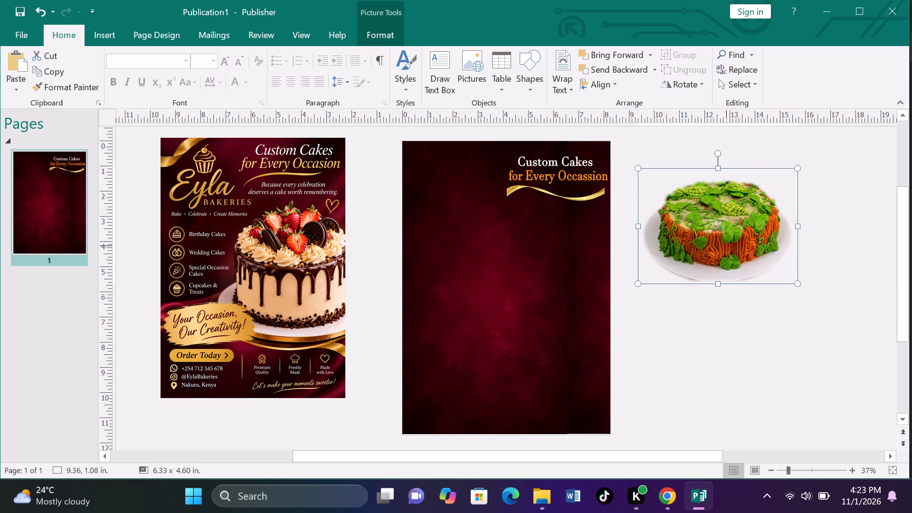
left_click_drag(748, 230, 591, 266)
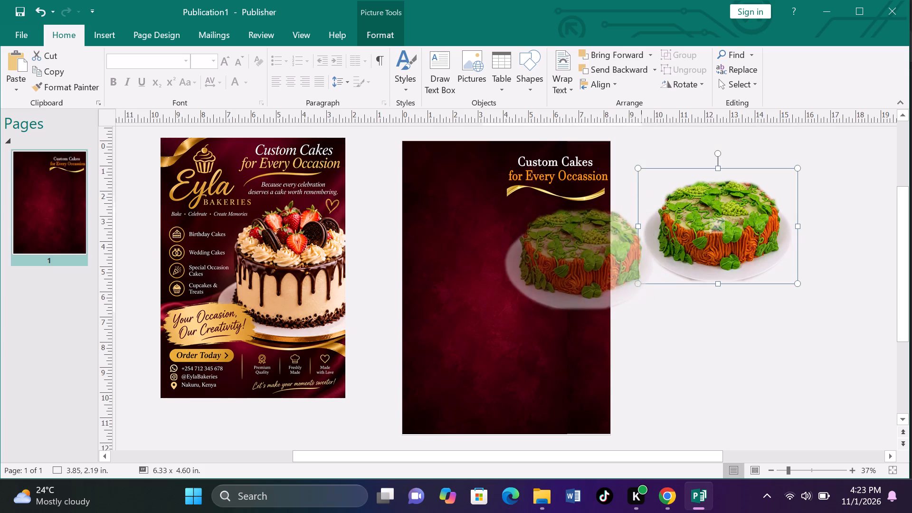
left_click_drag(591, 266, 568, 264)
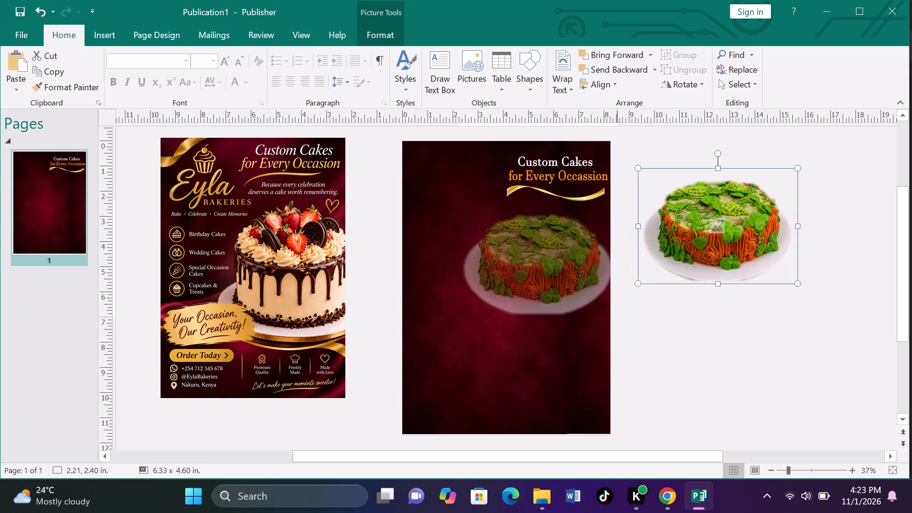
left_click_drag(568, 264, 569, 264)
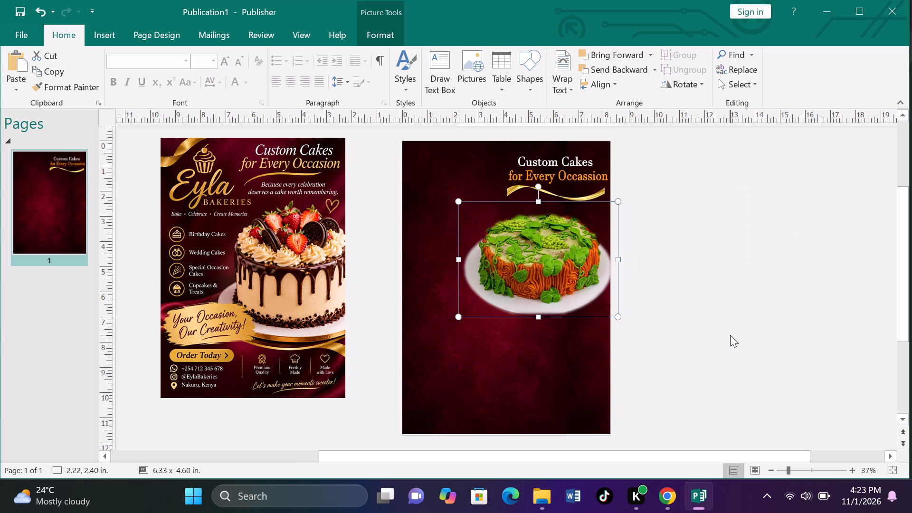
left_click(730, 335)
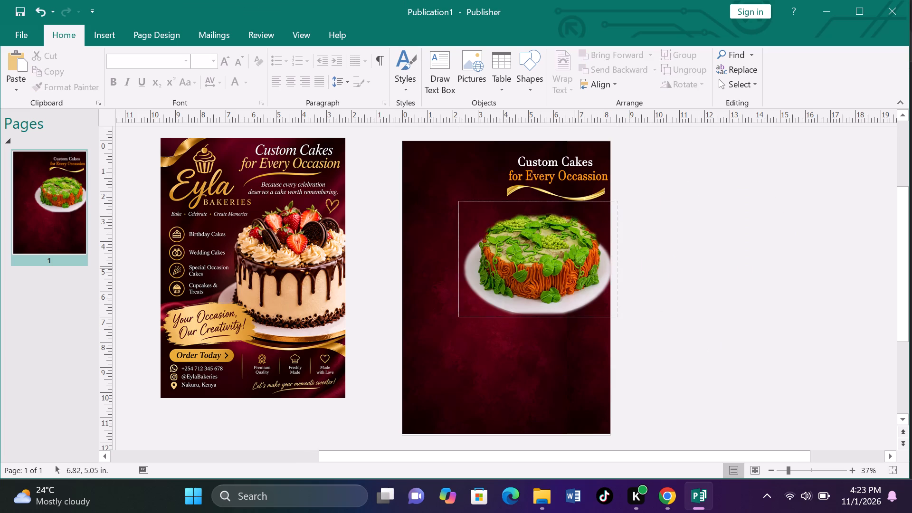
Enlarge the cake cutout proportionally to about 7.16 by 5.20 in, keeping its upper outer corner in place.
left_click(574, 268)
left_click_drag(460, 319, 464, 334)
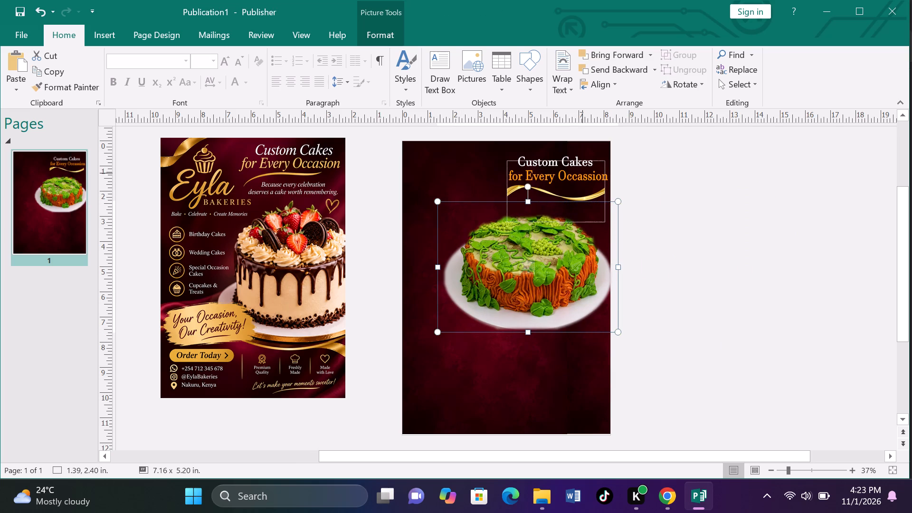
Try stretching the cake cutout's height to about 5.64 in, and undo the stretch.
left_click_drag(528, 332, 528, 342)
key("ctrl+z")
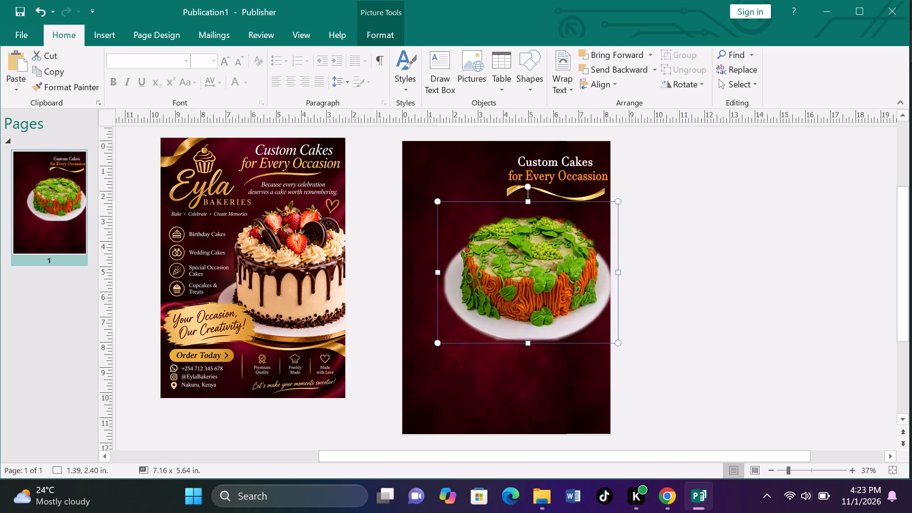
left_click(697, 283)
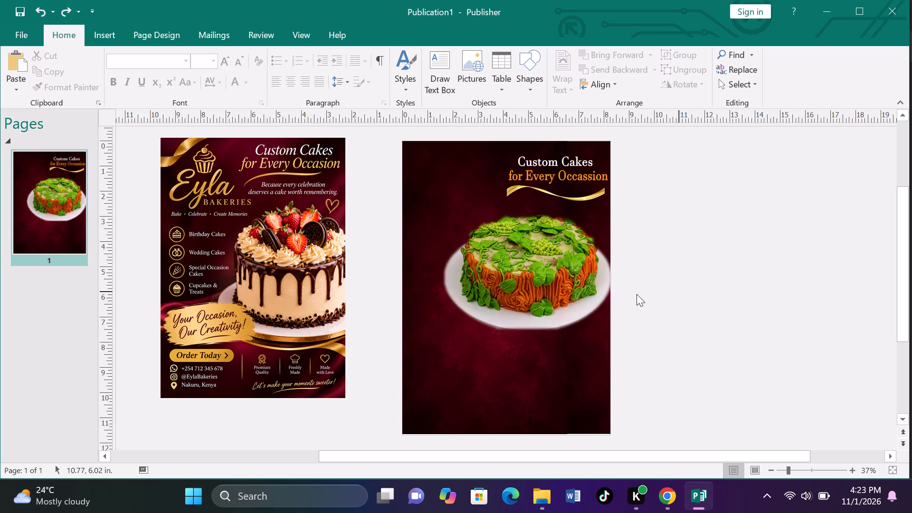
Crop the cake picture slightly along its left edge to a width of about 7.05 in.
left_click(527, 257)
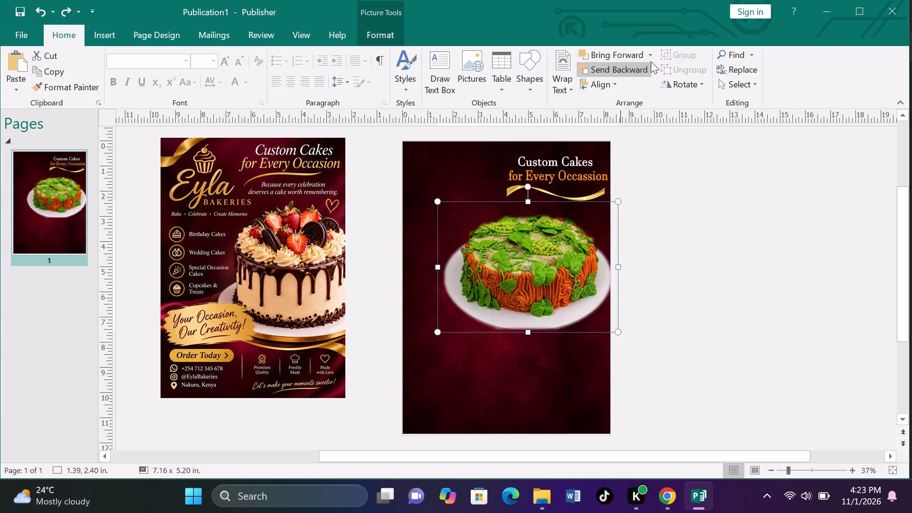
left_click(396, 34)
left_click(731, 53)
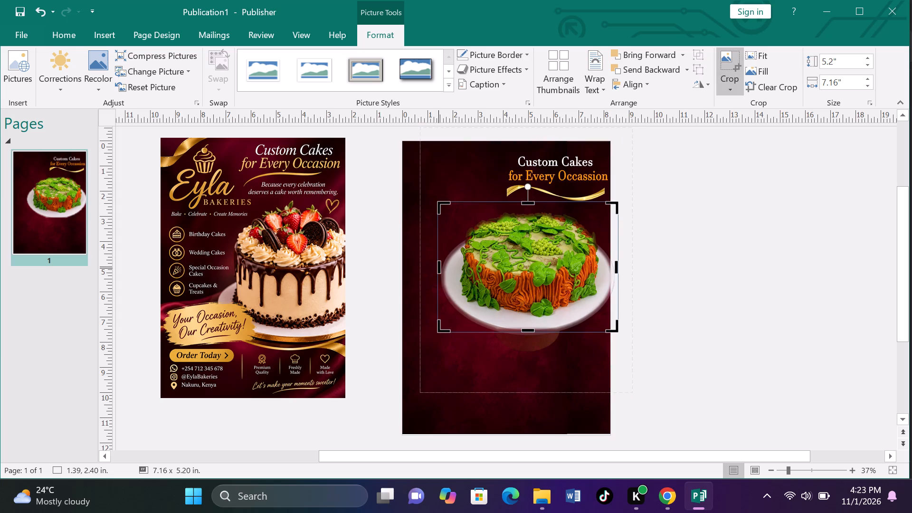
left_click(440, 265)
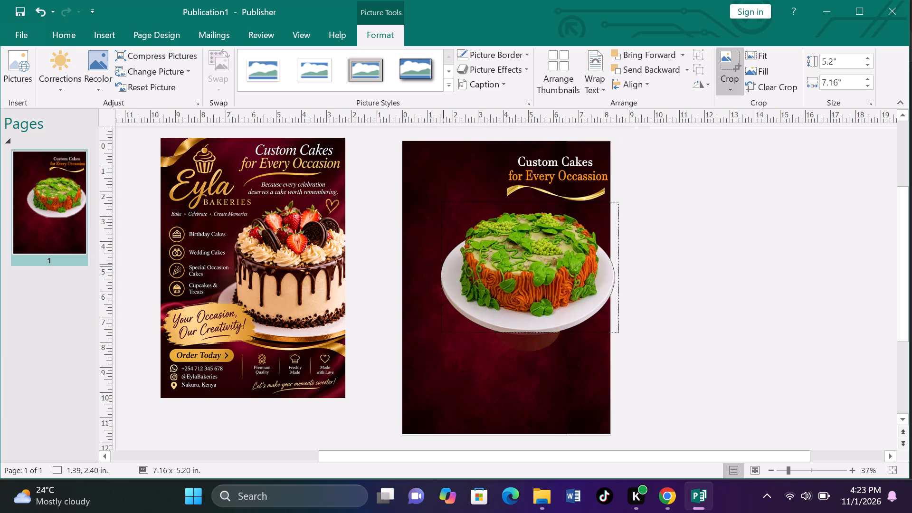
left_click(719, 224)
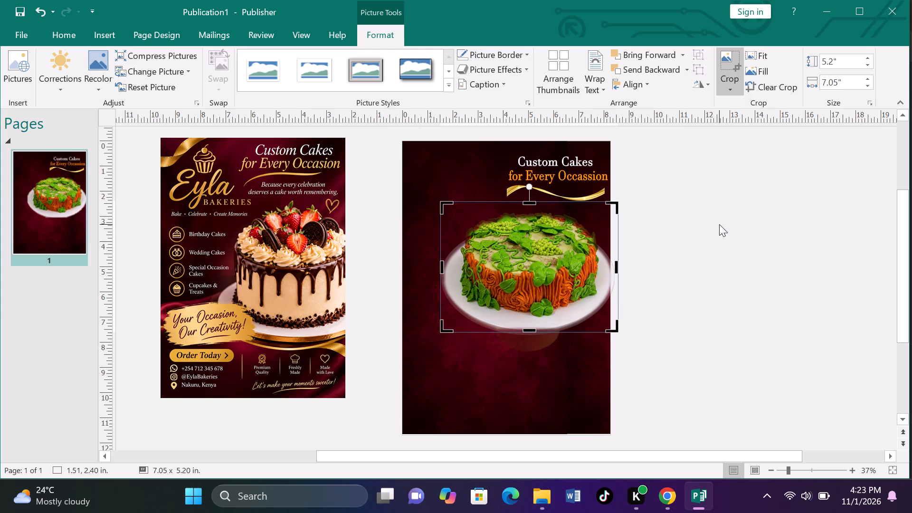
left_click(566, 266)
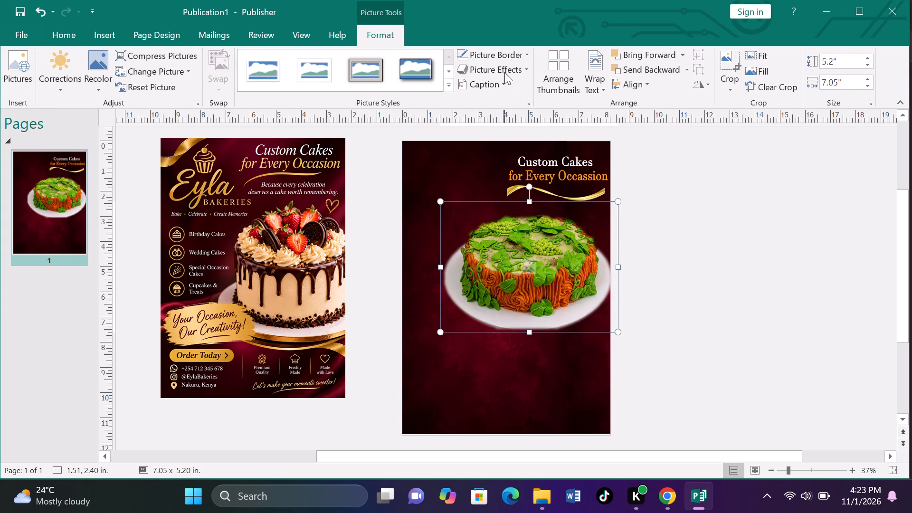
Set the cake picture's effects to No Glow and no soft edges so its outline is crisp.
left_click(508, 57)
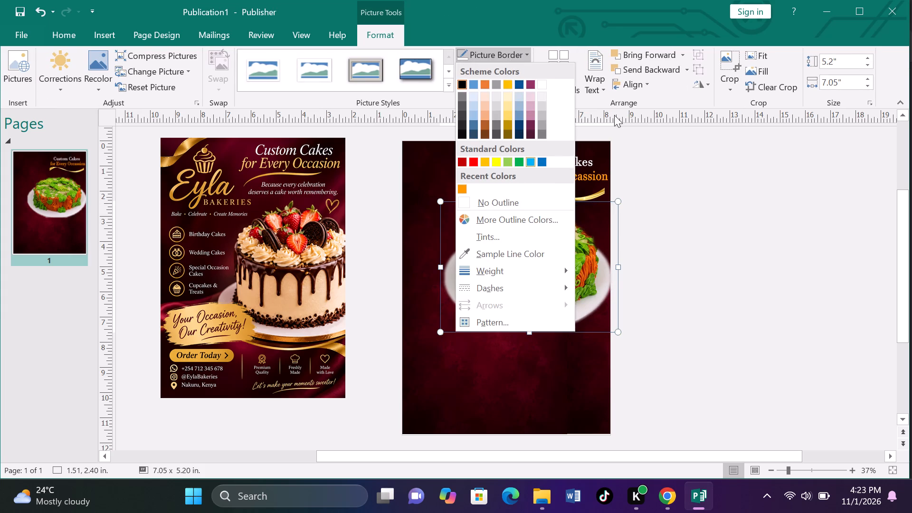
left_click(673, 192)
left_click(494, 68)
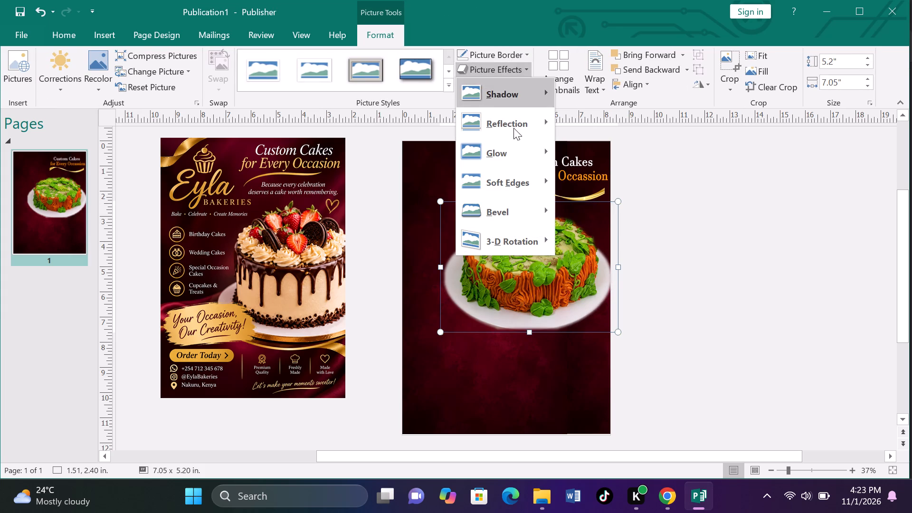
left_click(519, 147)
left_click(583, 167)
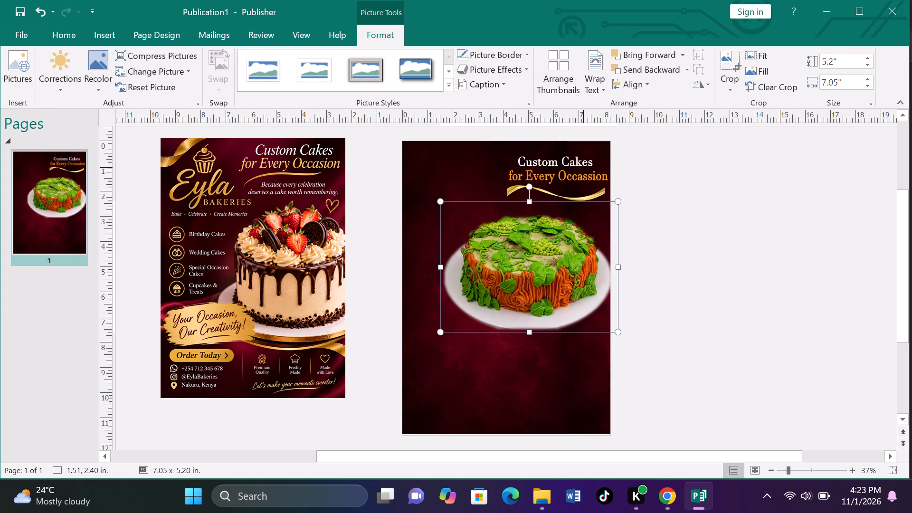
left_click(497, 70)
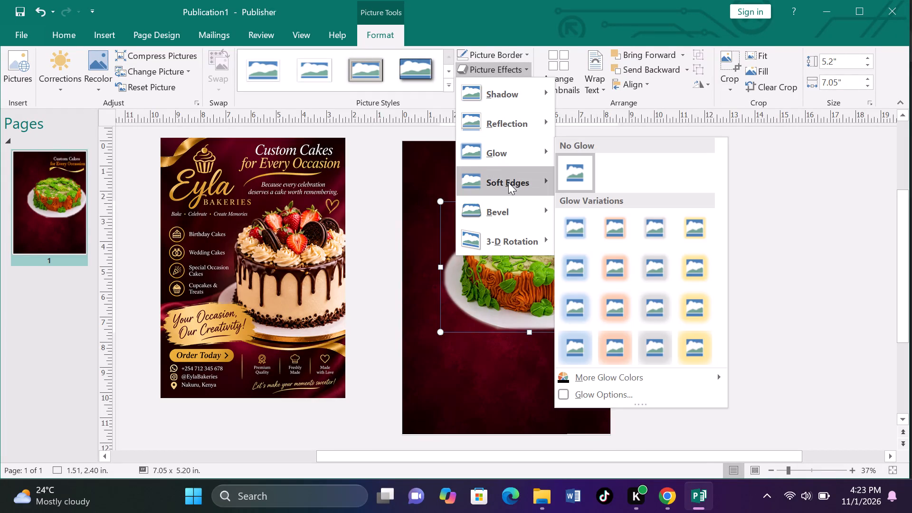
left_click(508, 182)
left_click(581, 184)
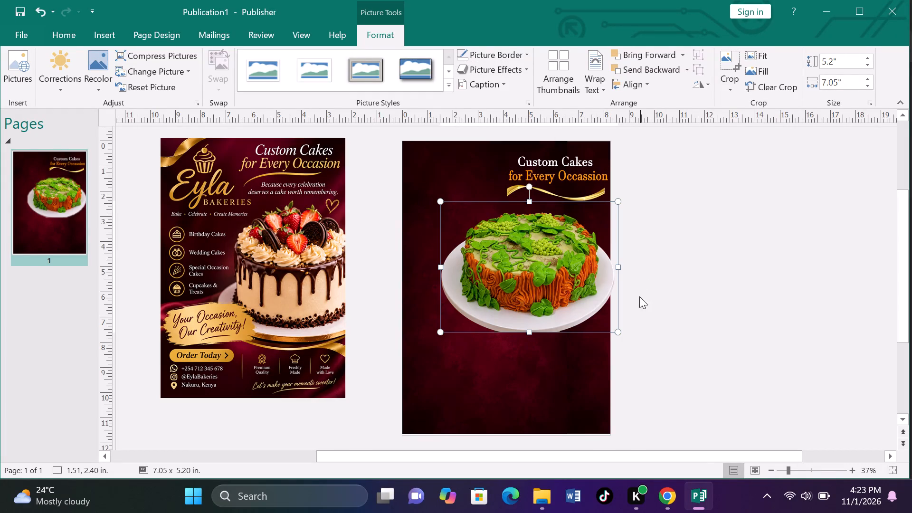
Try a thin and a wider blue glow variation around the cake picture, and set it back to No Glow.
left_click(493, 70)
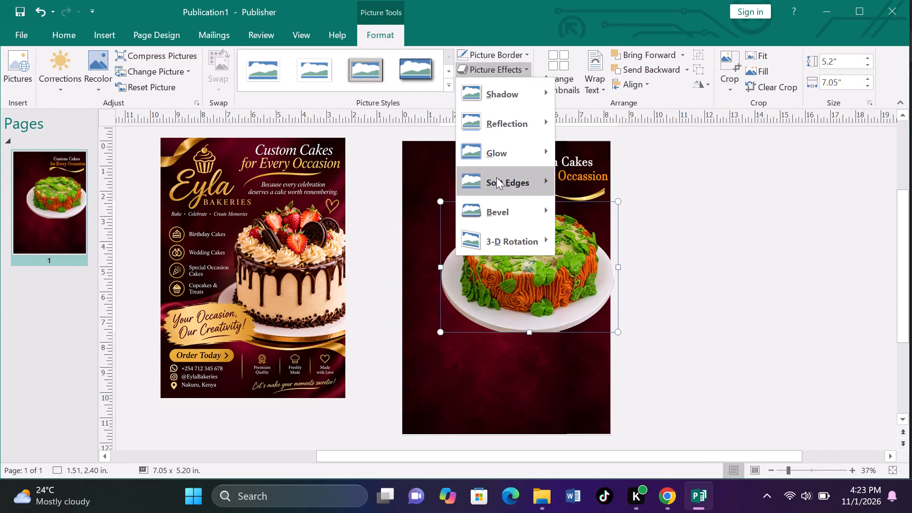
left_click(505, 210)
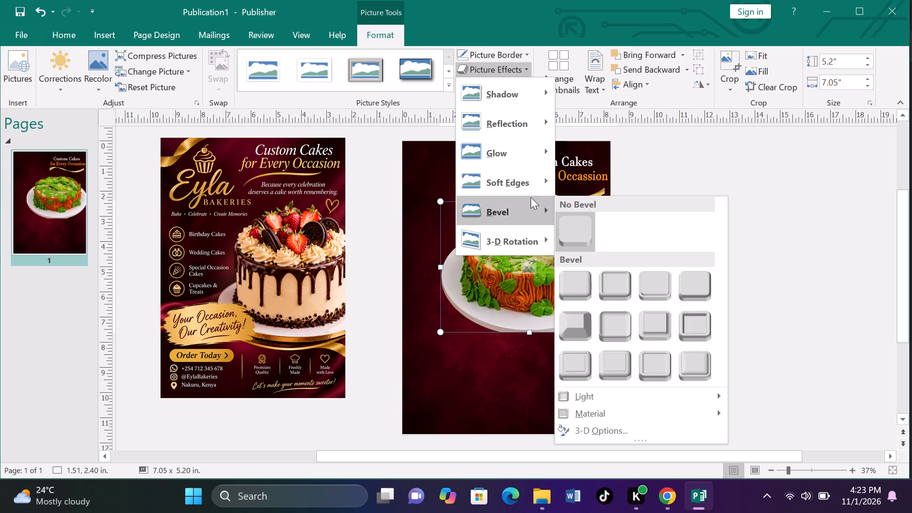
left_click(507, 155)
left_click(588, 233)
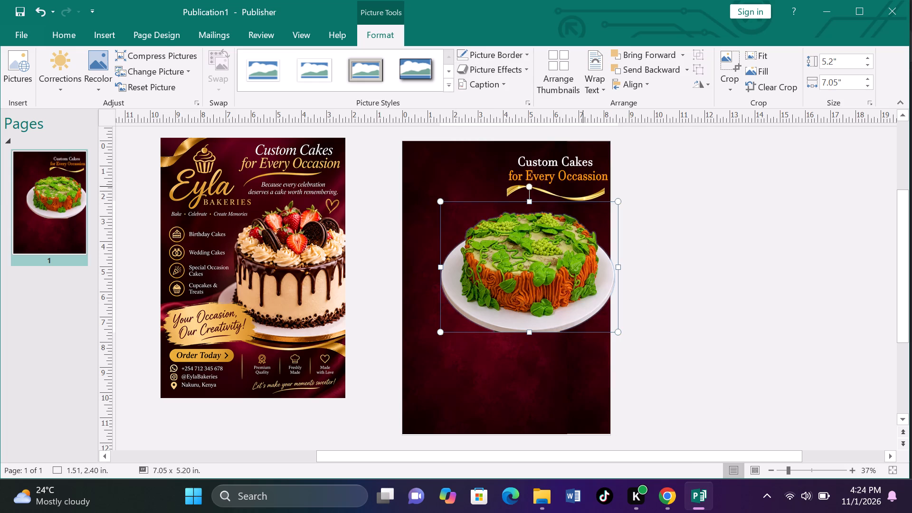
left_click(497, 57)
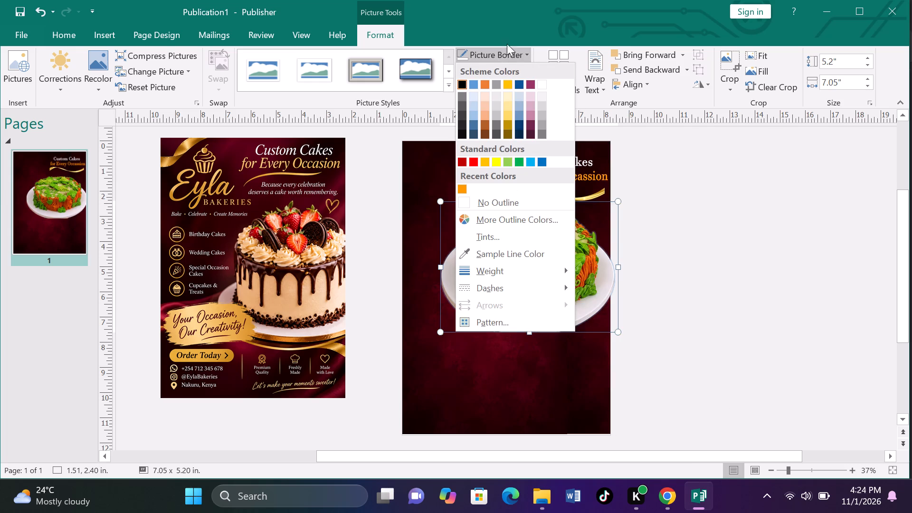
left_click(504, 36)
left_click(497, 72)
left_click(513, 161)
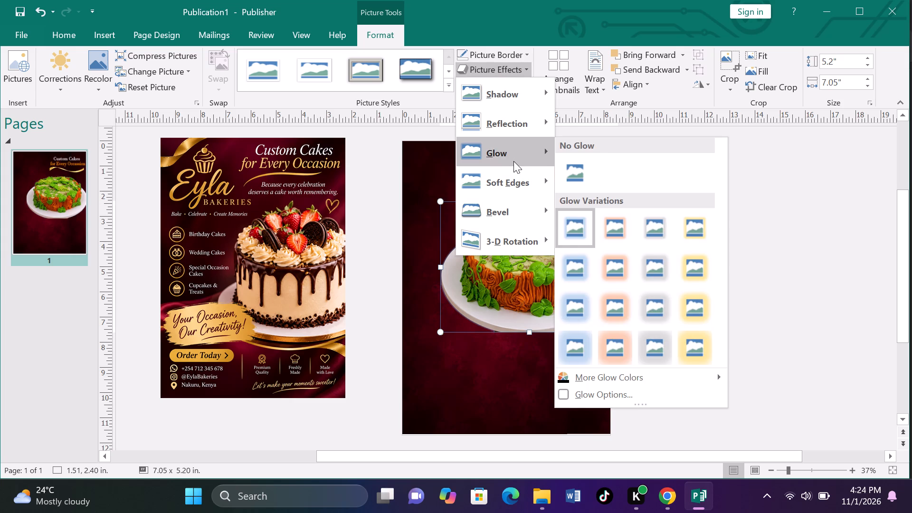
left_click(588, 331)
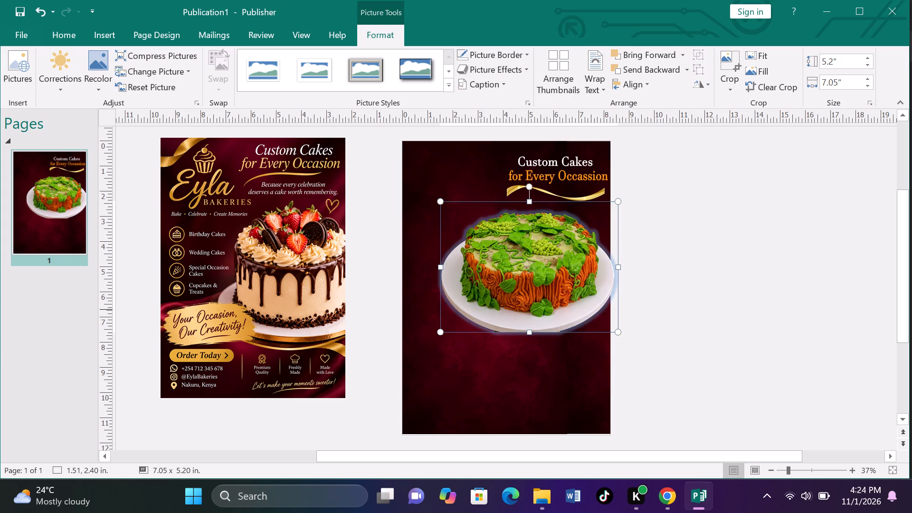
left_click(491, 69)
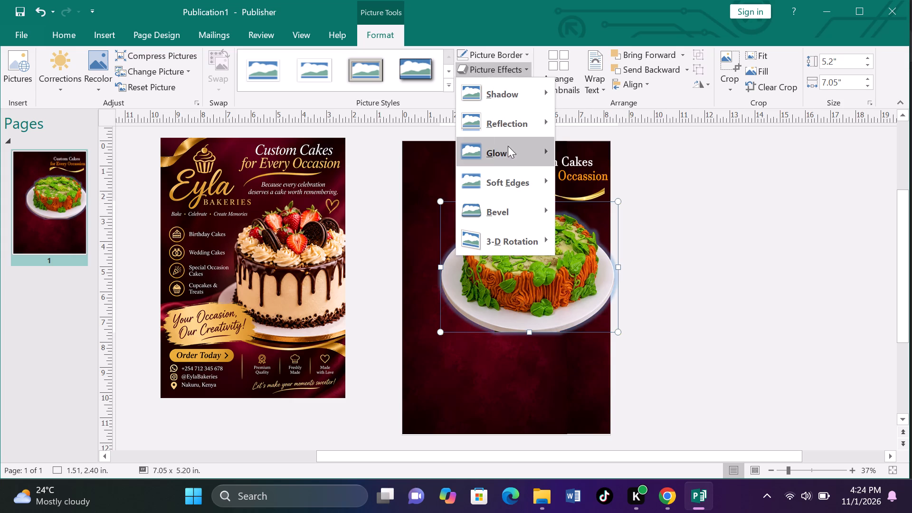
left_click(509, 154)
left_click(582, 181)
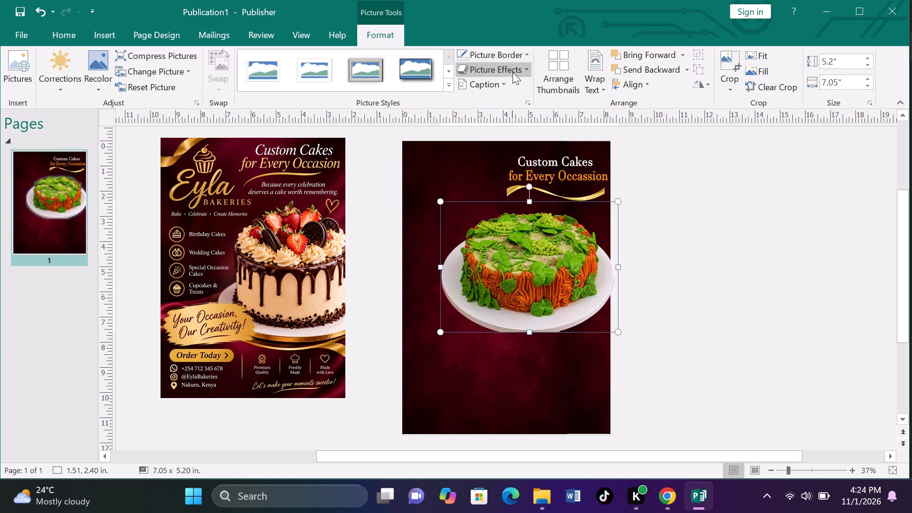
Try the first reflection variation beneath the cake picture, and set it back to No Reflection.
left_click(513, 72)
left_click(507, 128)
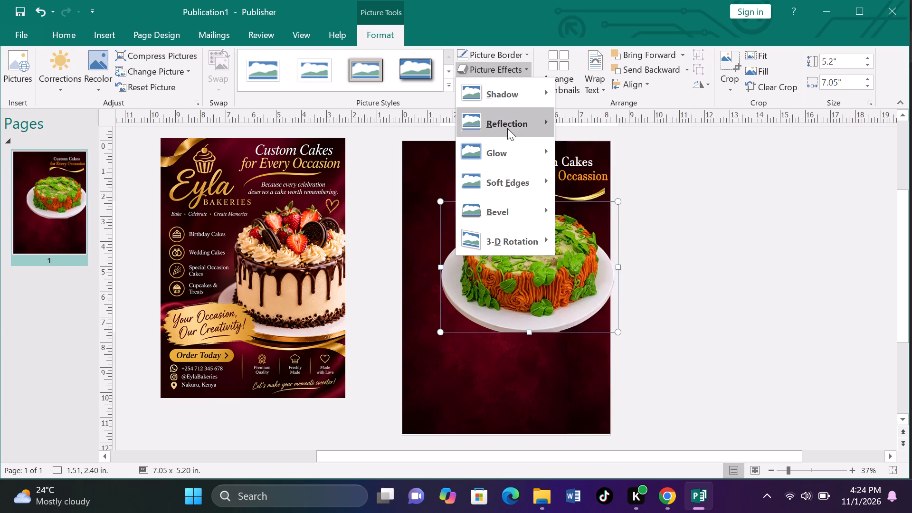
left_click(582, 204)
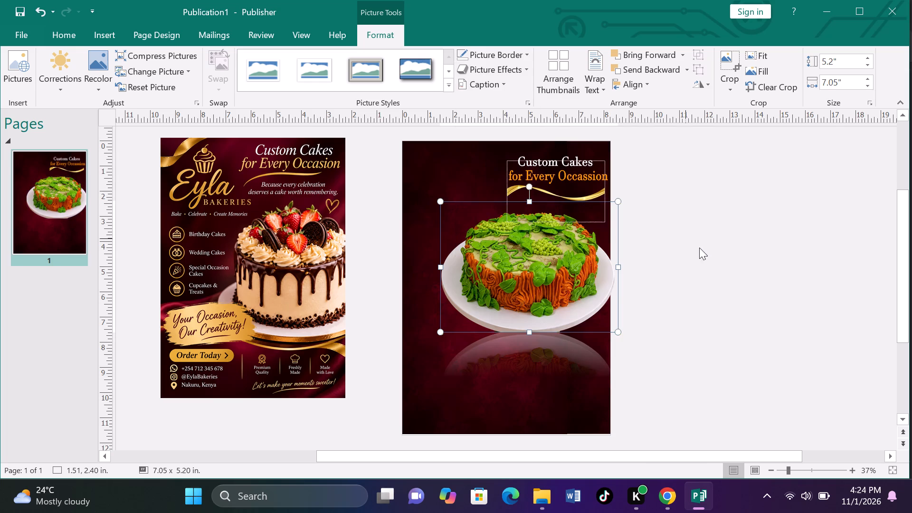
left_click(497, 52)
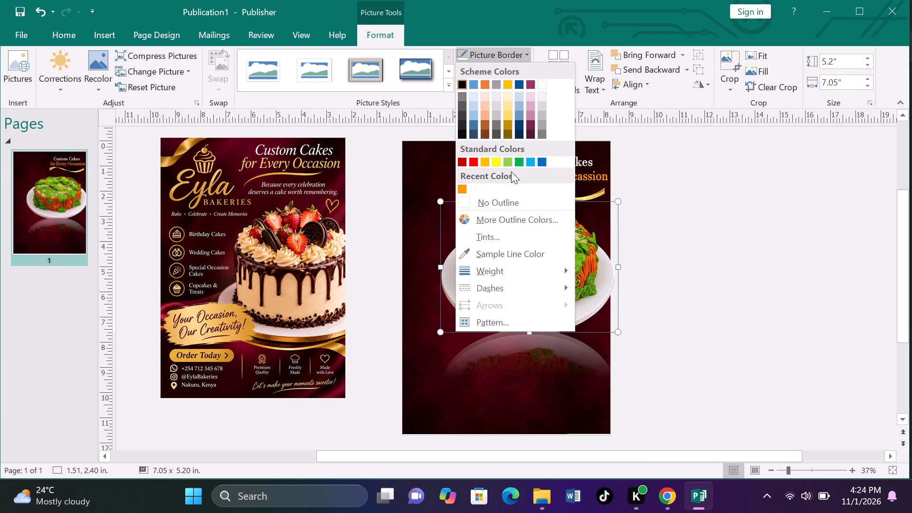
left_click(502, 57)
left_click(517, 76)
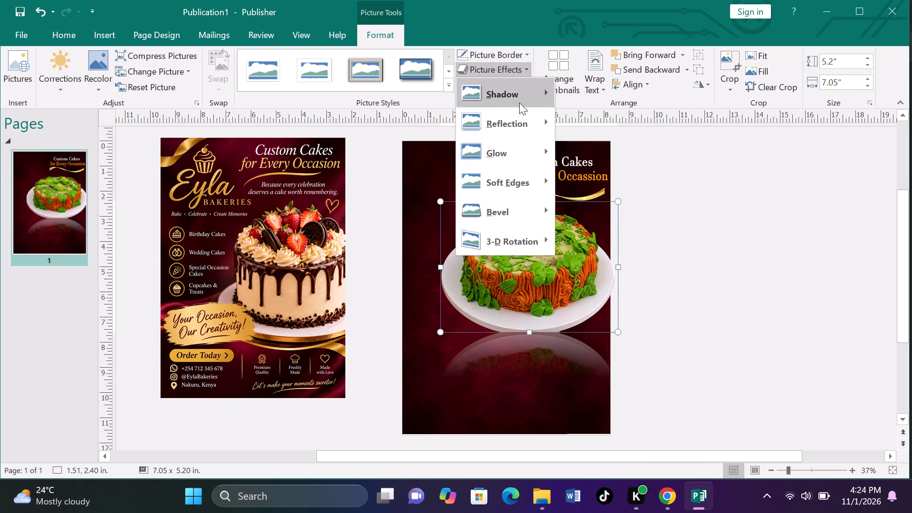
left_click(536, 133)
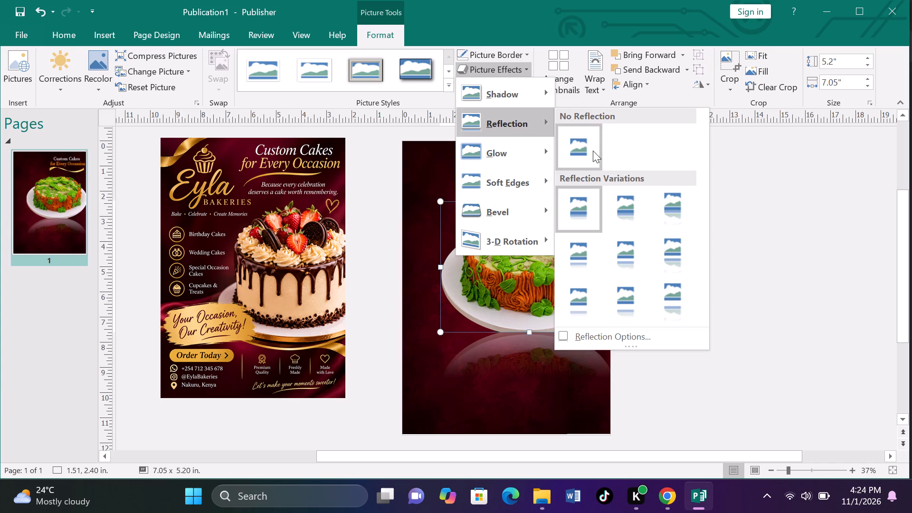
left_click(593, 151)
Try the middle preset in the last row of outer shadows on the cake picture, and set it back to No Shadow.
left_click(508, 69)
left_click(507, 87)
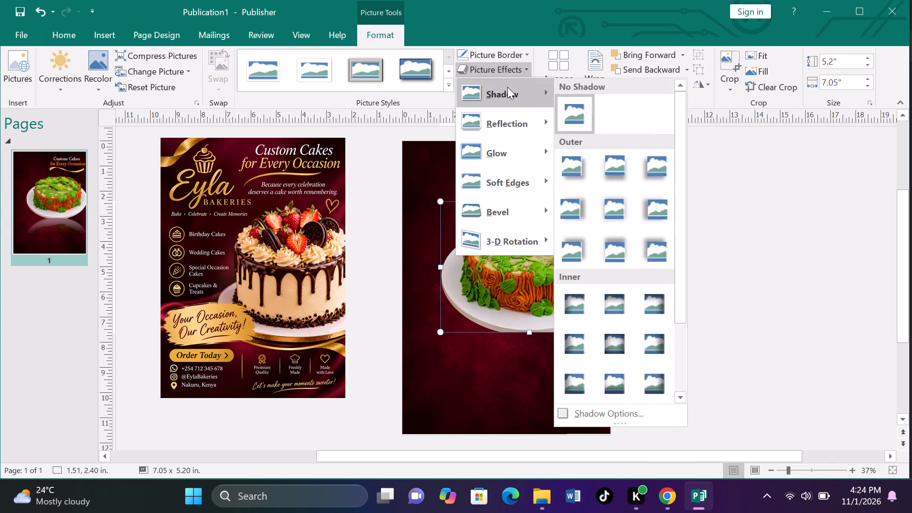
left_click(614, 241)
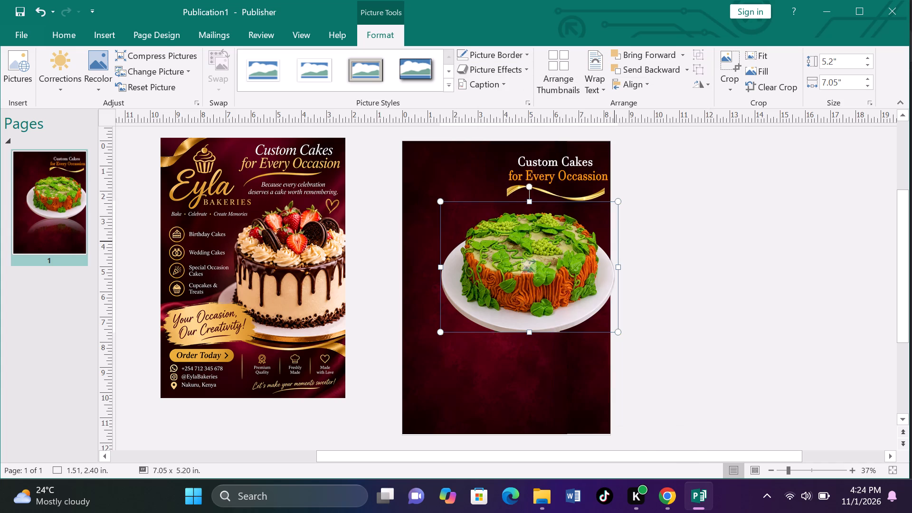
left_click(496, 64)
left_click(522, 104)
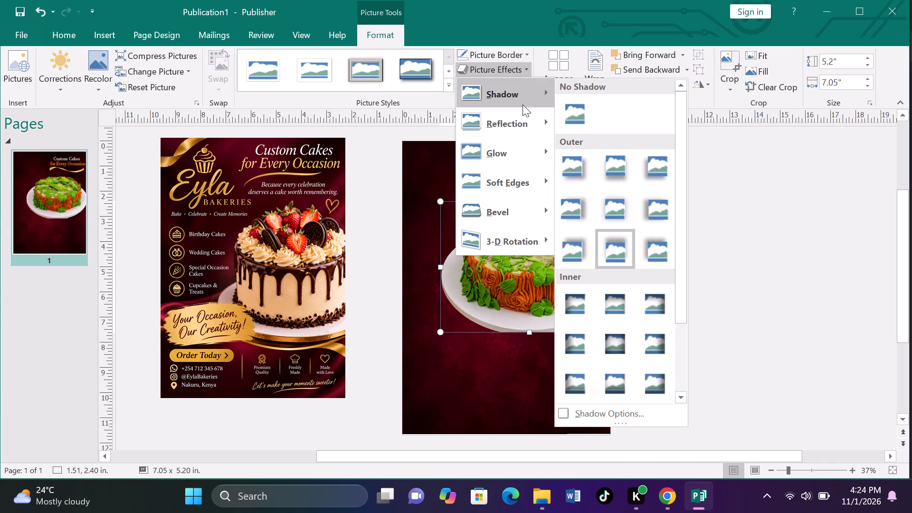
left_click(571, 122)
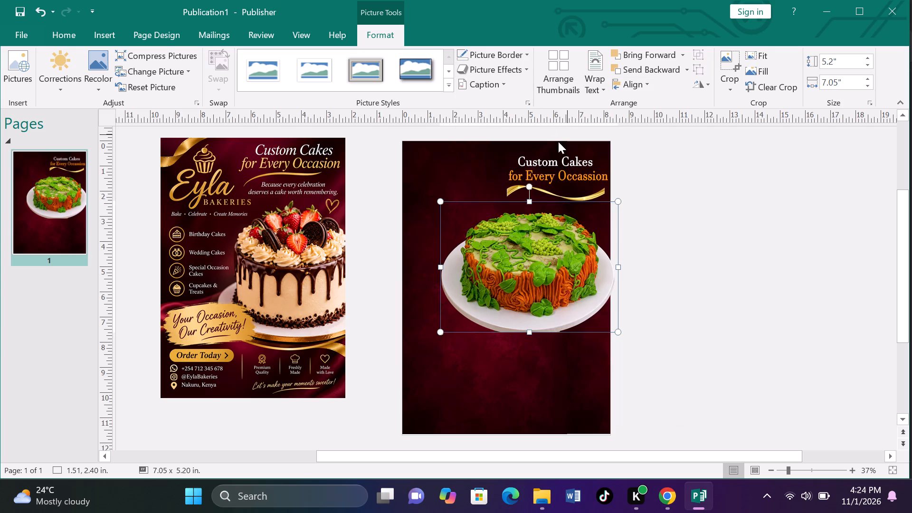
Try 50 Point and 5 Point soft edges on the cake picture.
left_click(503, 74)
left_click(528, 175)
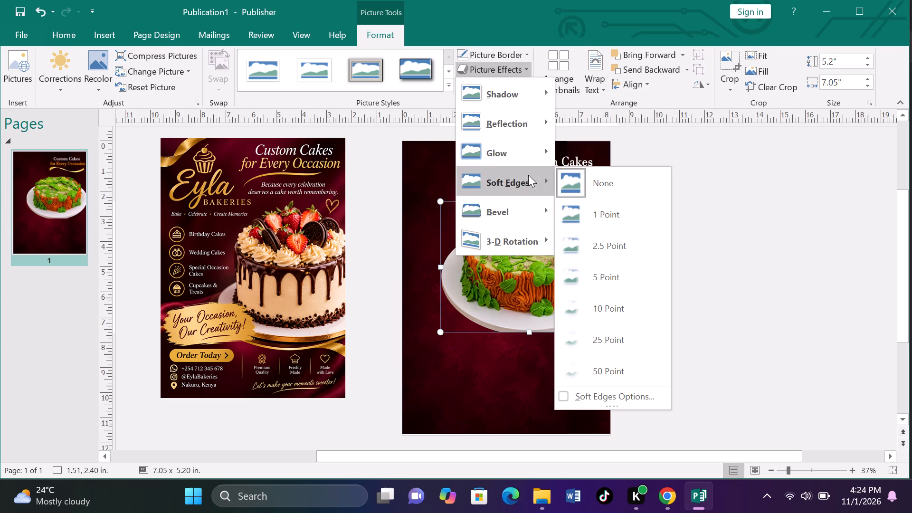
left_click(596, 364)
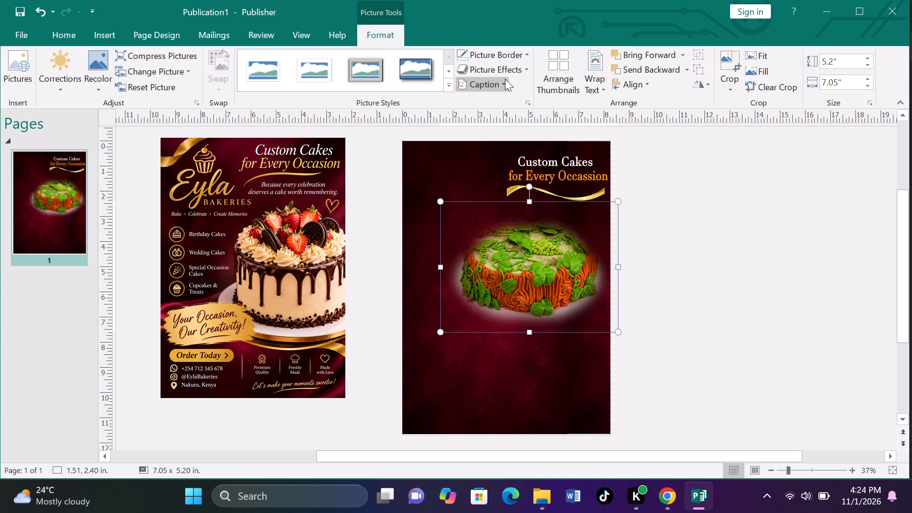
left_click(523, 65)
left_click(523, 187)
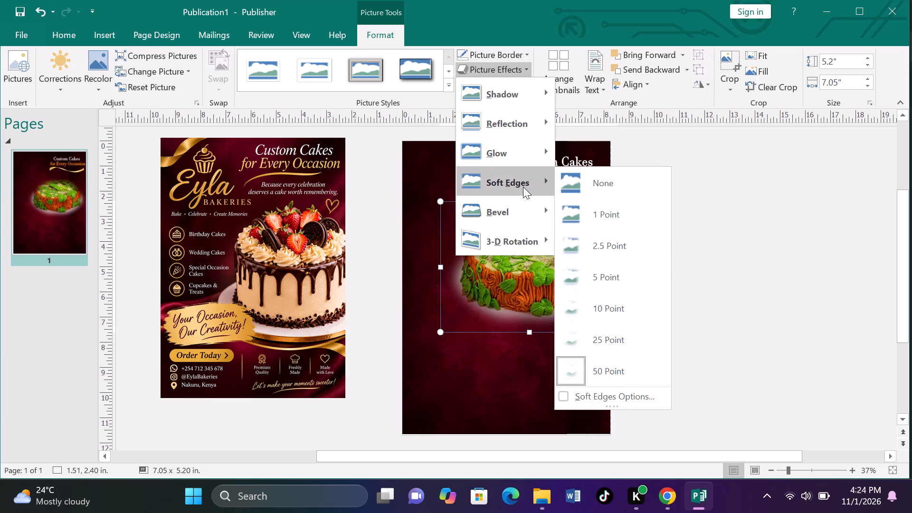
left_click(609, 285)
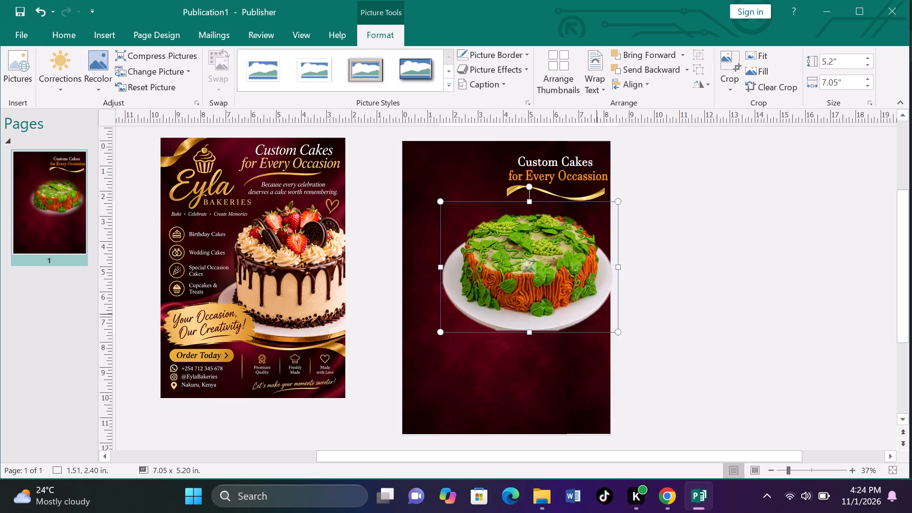
Set the cake picture's soft edges to 10 Point and deselect the picture.
left_click(498, 70)
left_click(541, 186)
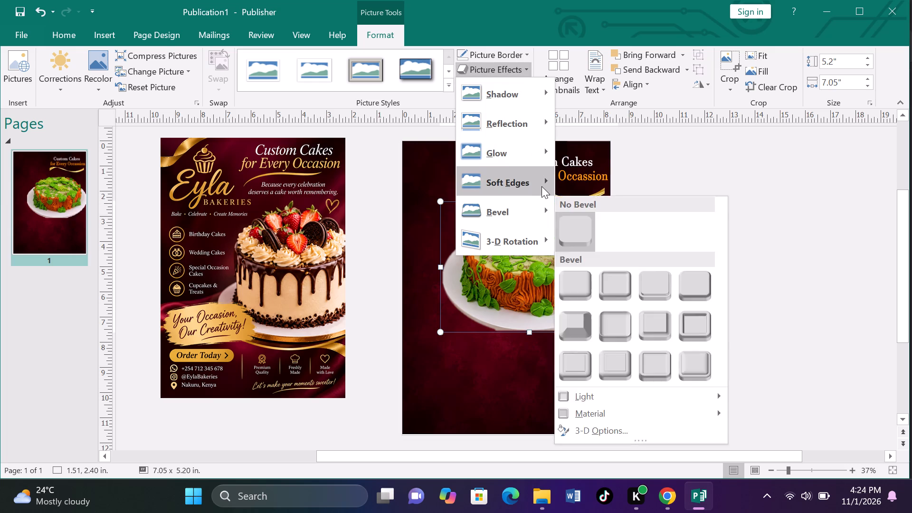
left_click(608, 303)
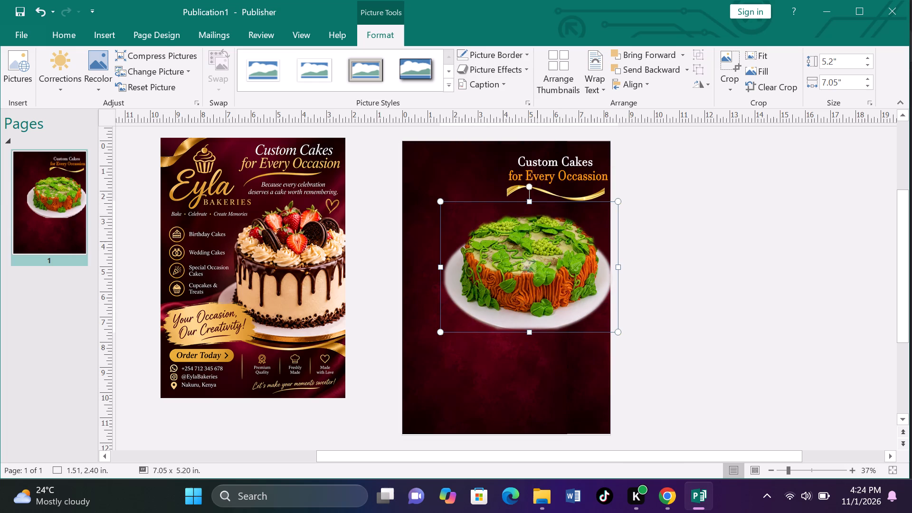
left_click(729, 282)
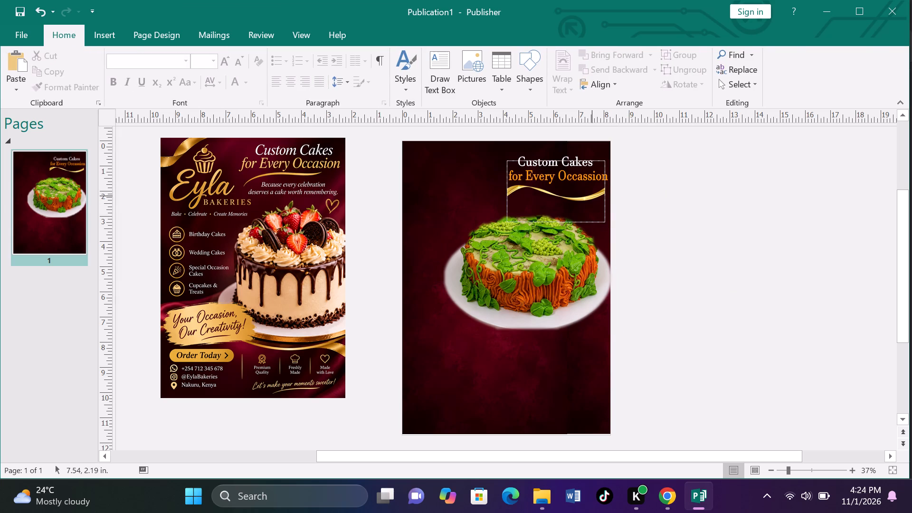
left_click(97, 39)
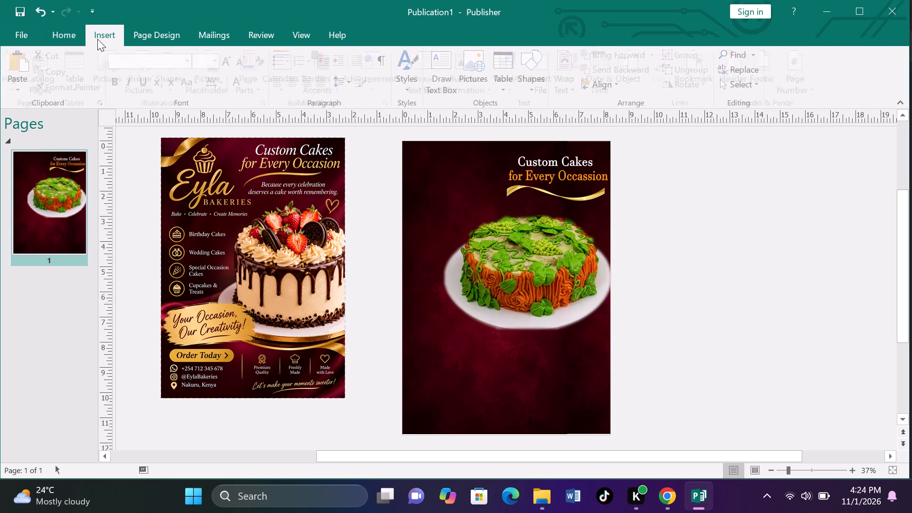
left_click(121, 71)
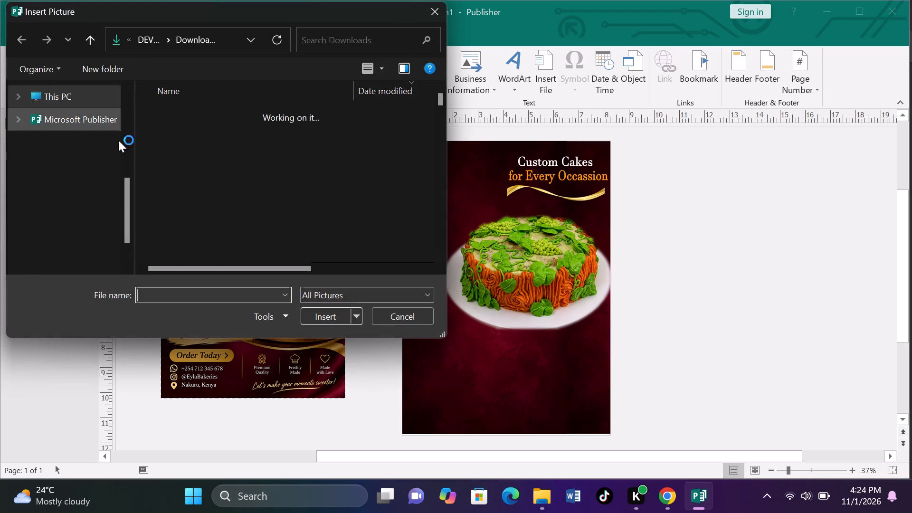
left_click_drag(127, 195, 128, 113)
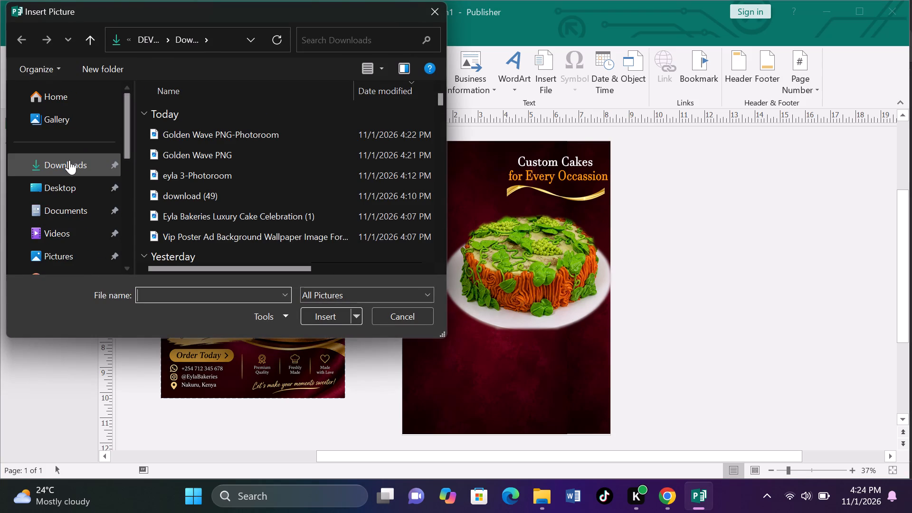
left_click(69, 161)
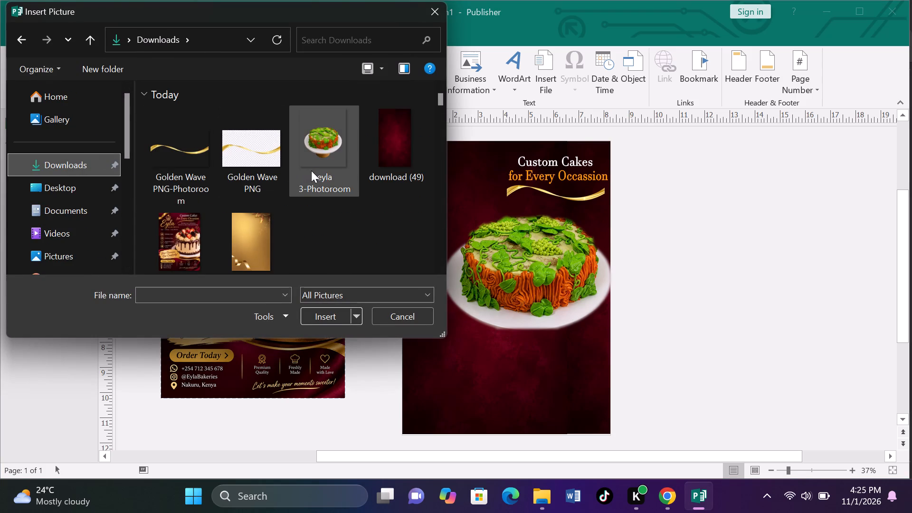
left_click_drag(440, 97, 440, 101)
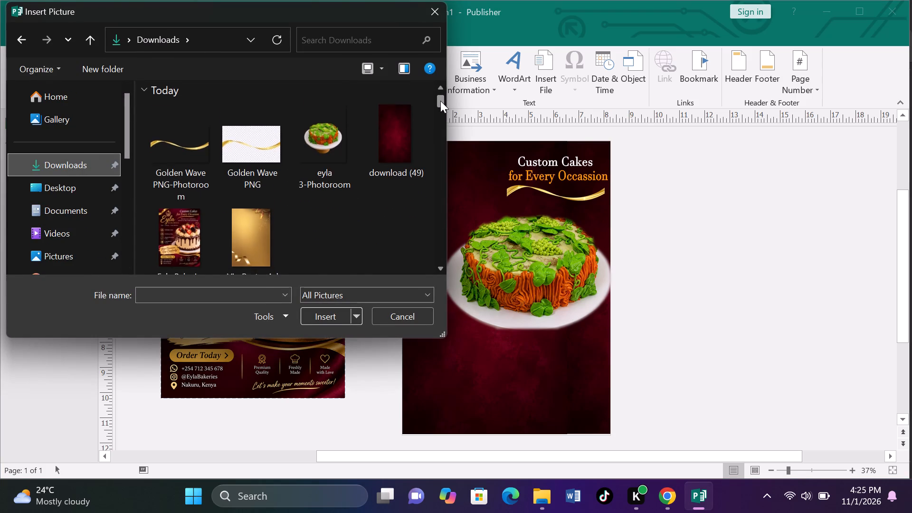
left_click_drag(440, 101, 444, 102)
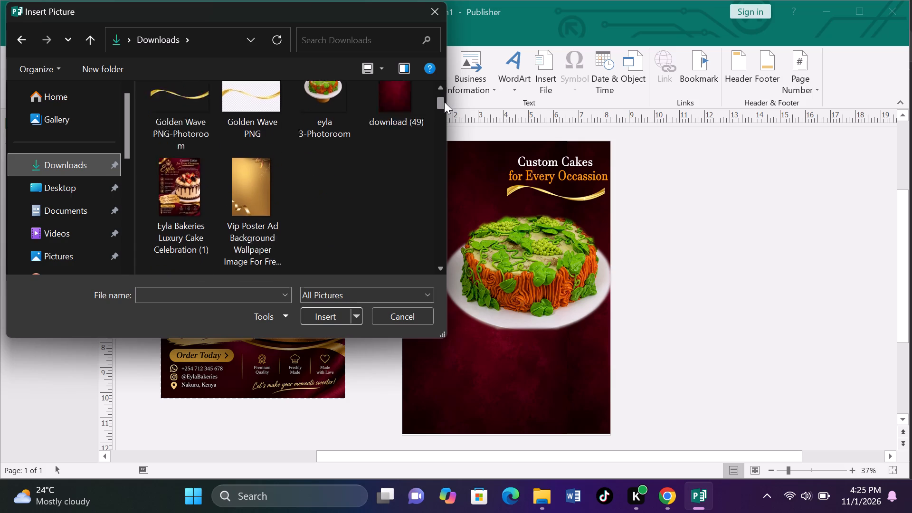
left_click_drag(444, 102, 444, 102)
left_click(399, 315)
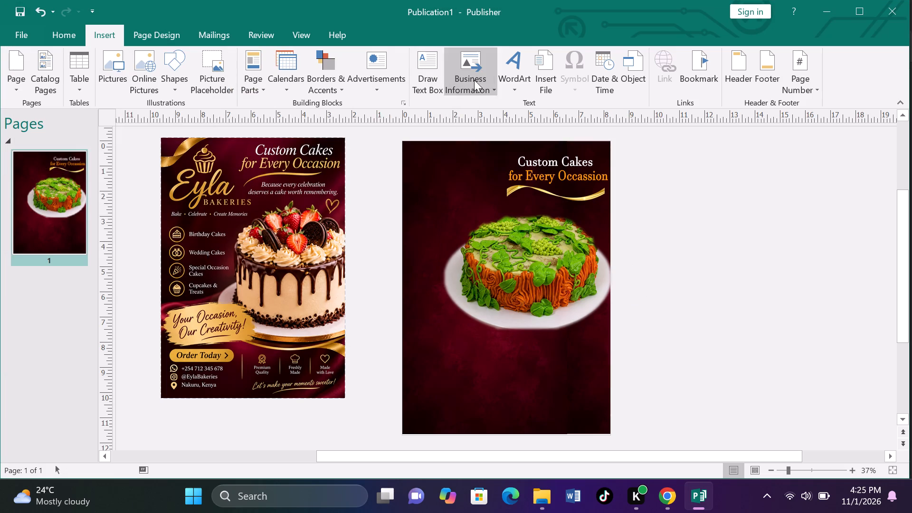
Start a new WordArt with the text "Because every celebration deserves a cake worth remembering.".
left_click(504, 67)
left_click(629, 247)
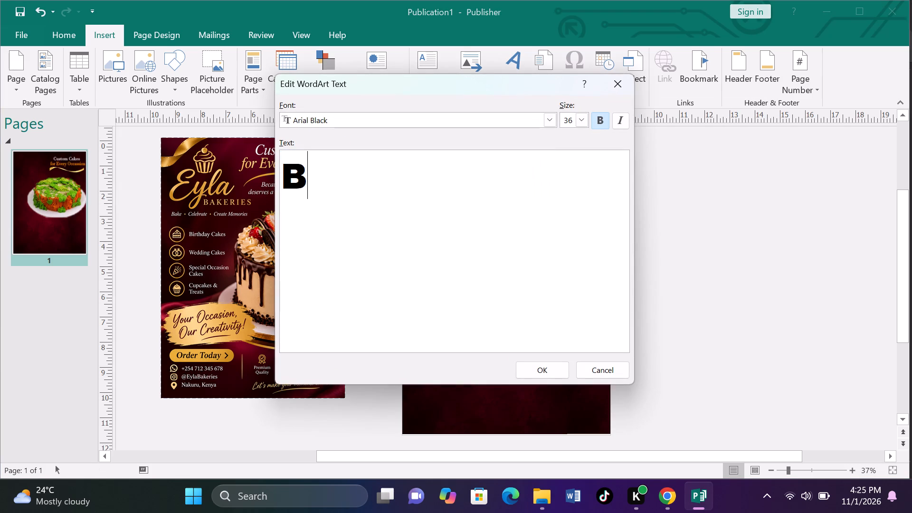
left_click_drag(485, 81, 617, 81)
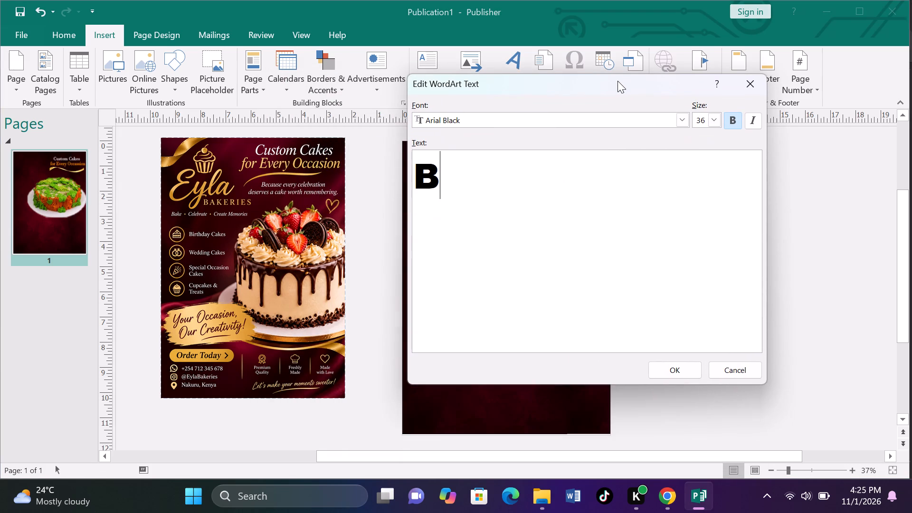
type("ev")
key("BackSpace")
type("cause")
key("space")
type("every")
key("space")
type("cele")
type("bra")
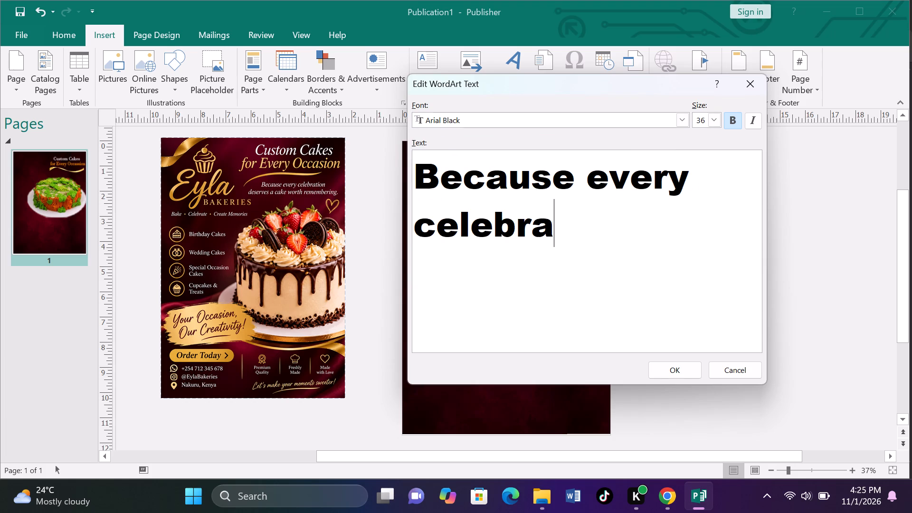
type("tion")
key("space")
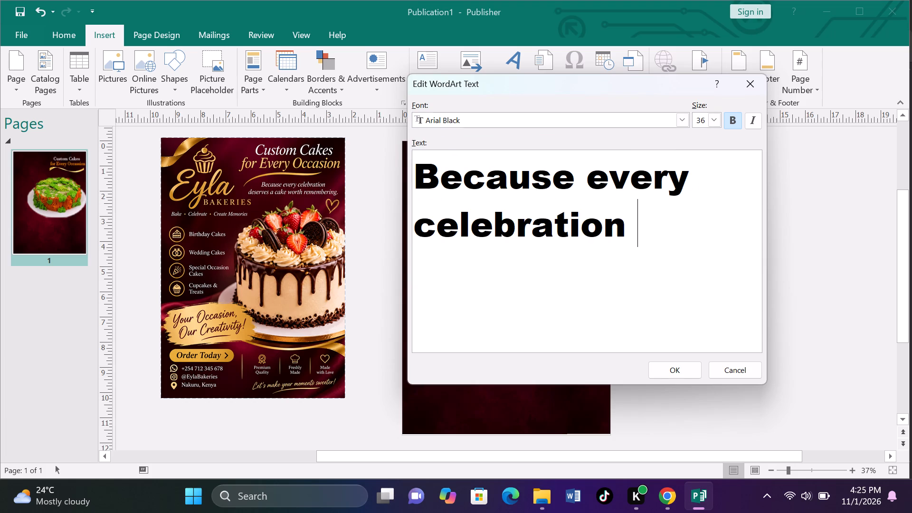
type("deserves a cake worth")
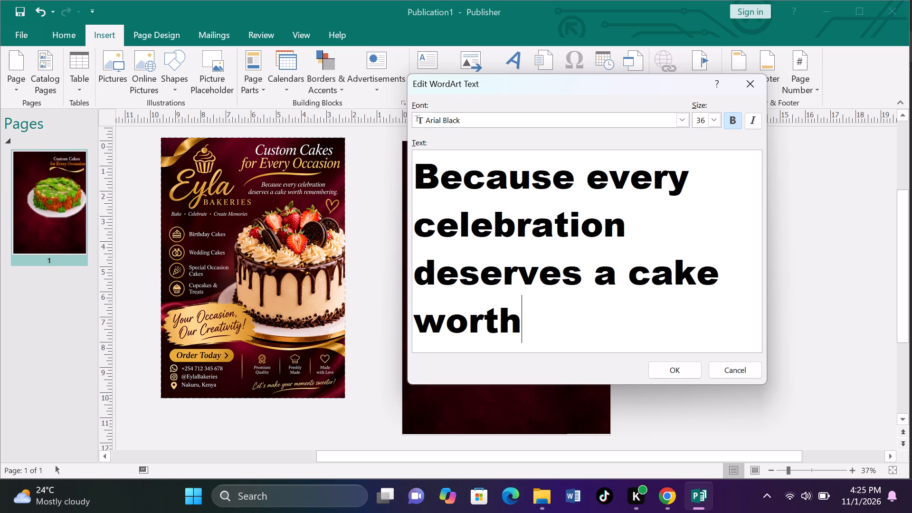
key("space")
type("remembering")
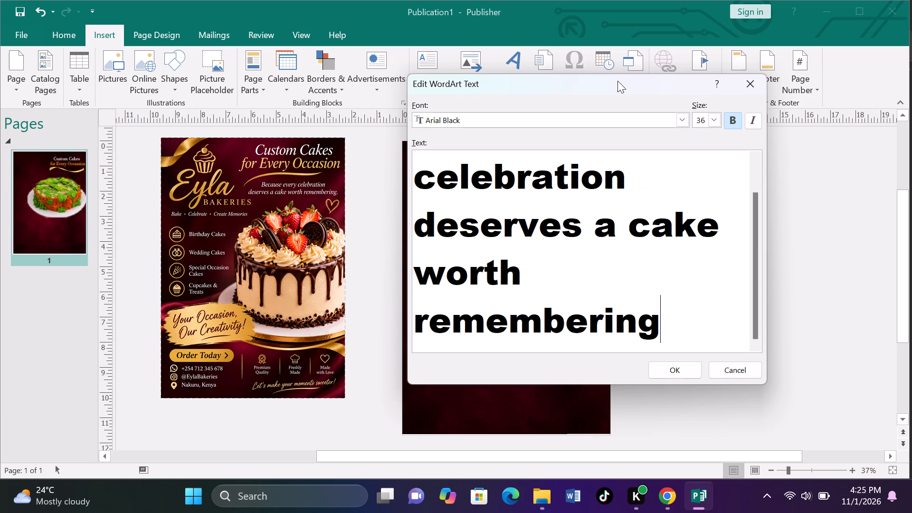
key("period")
Set the new WordArt tagline's font size to 12.
left_click(703, 118)
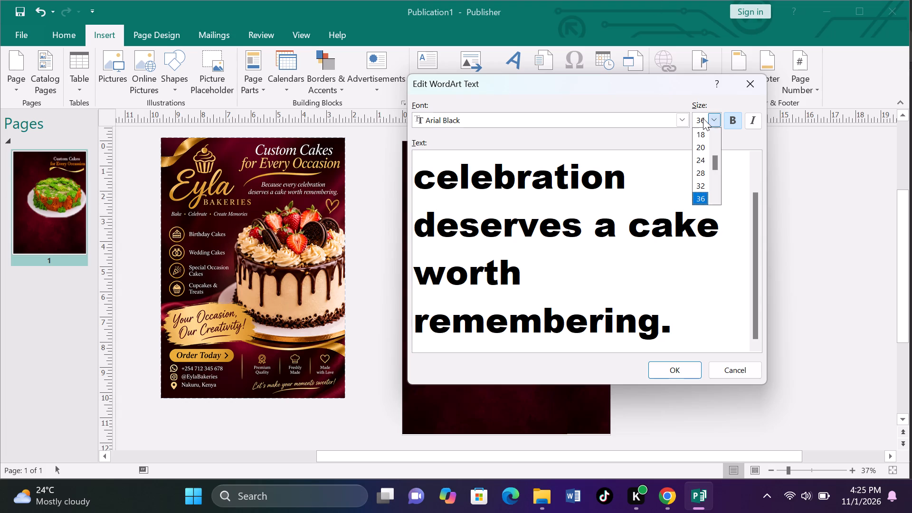
left_click_drag(713, 163, 722, 143)
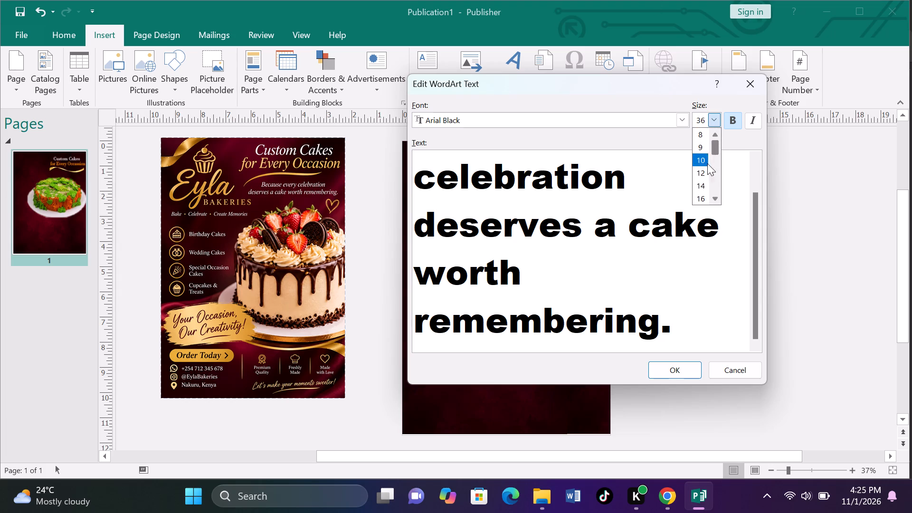
left_click(703, 174)
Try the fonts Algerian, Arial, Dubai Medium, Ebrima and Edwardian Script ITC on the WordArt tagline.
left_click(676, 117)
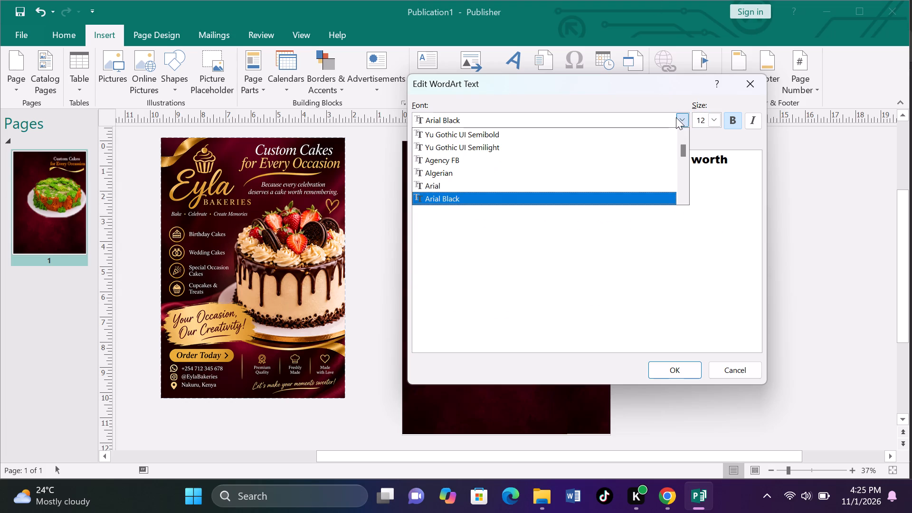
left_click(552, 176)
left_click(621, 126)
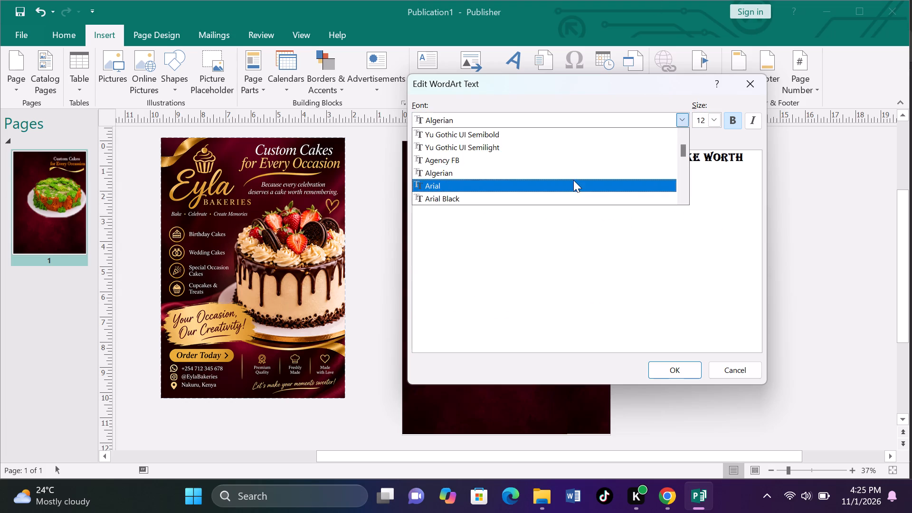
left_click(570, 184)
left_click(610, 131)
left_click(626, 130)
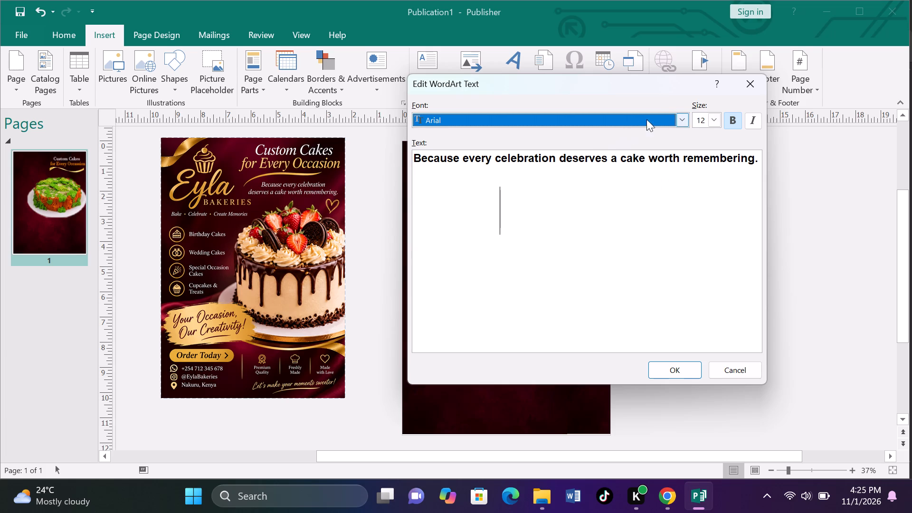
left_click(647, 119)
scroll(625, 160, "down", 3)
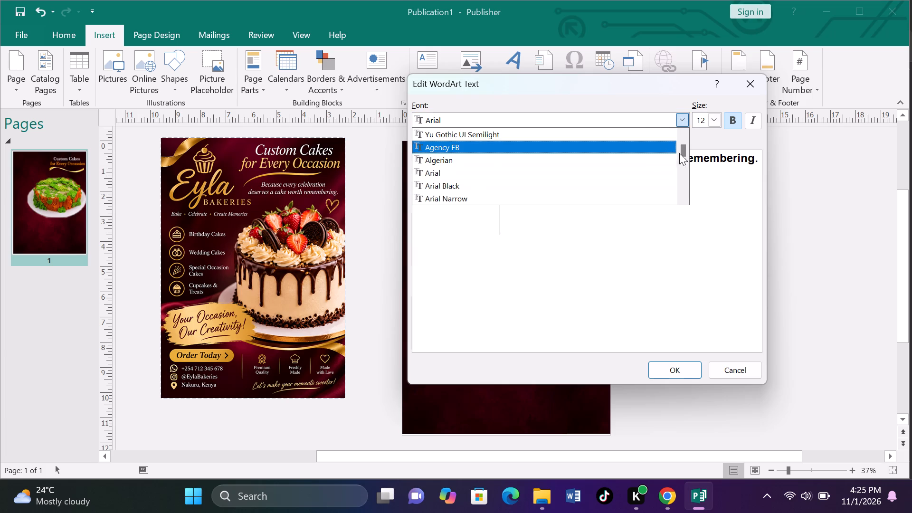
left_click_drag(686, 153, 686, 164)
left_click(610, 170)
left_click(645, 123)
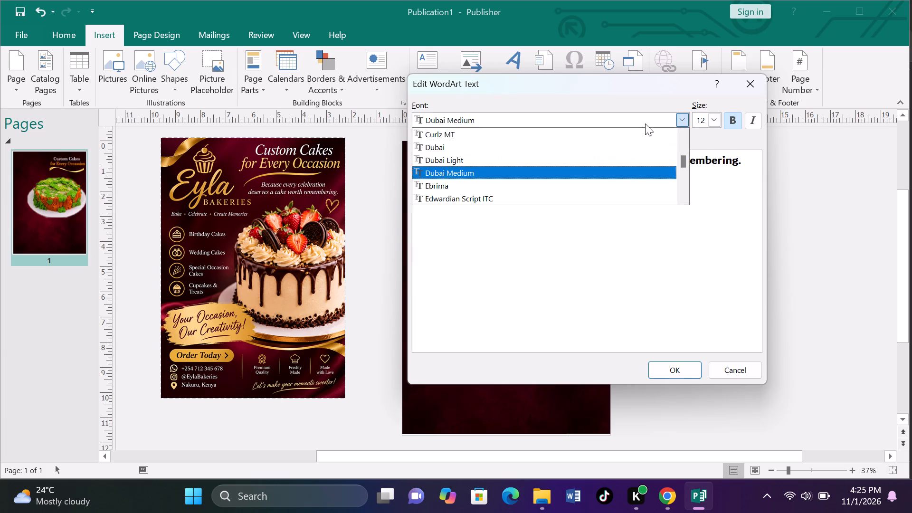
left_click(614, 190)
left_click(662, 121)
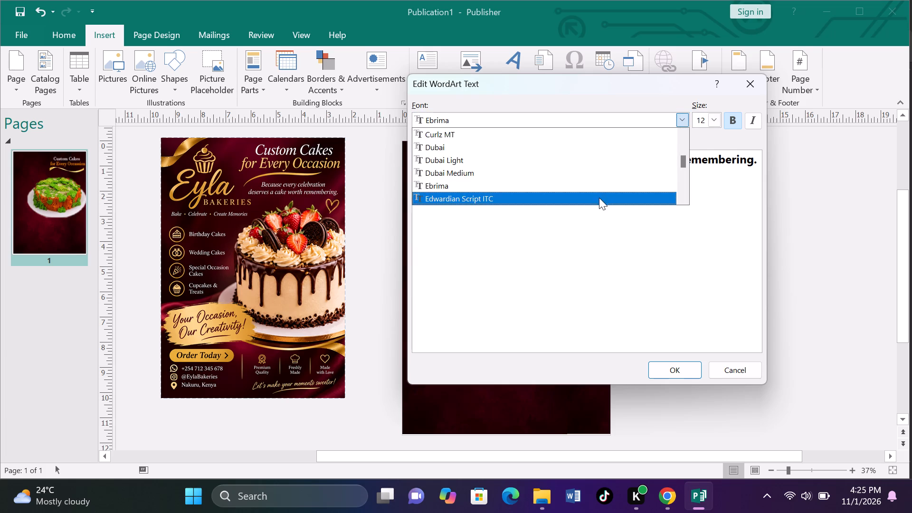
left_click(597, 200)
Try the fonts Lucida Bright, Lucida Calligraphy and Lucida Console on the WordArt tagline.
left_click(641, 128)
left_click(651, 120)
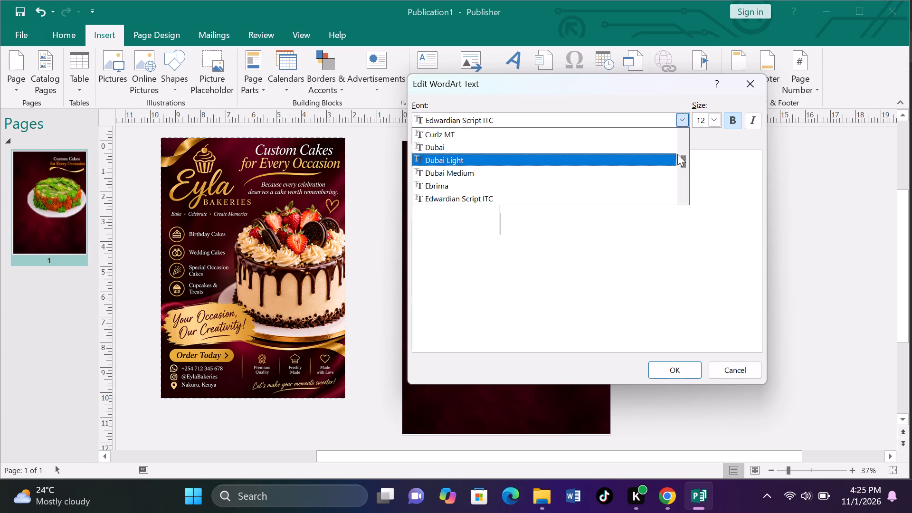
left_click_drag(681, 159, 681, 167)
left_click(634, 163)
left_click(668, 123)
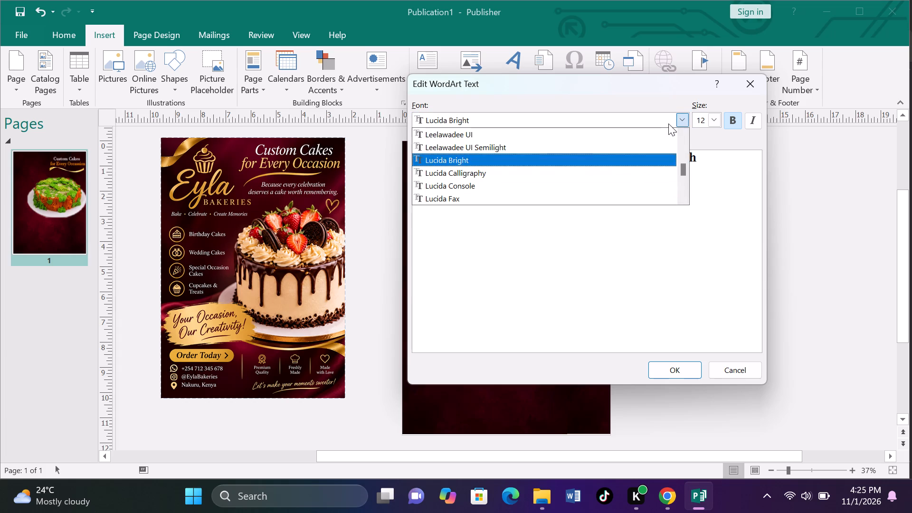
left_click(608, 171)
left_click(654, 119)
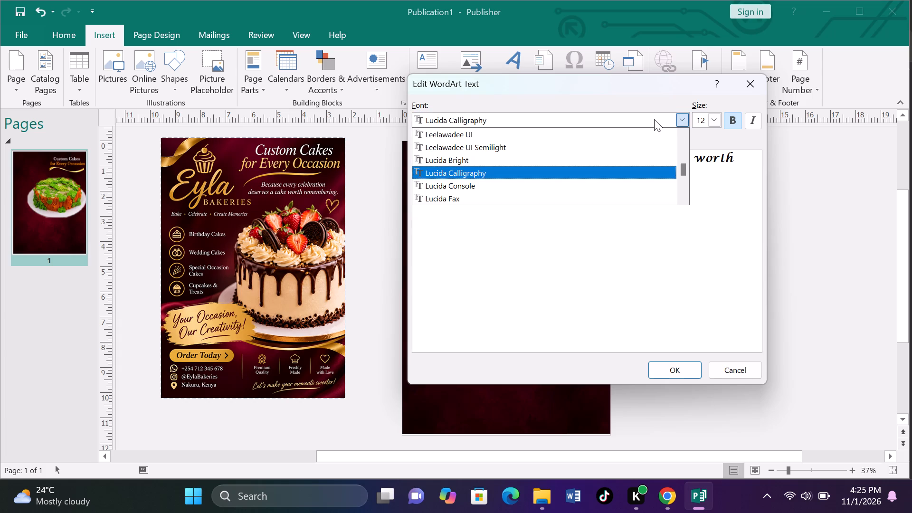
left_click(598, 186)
Set the WordArt tagline's font to Lucida Fax and insert it on the page.
left_click(636, 113)
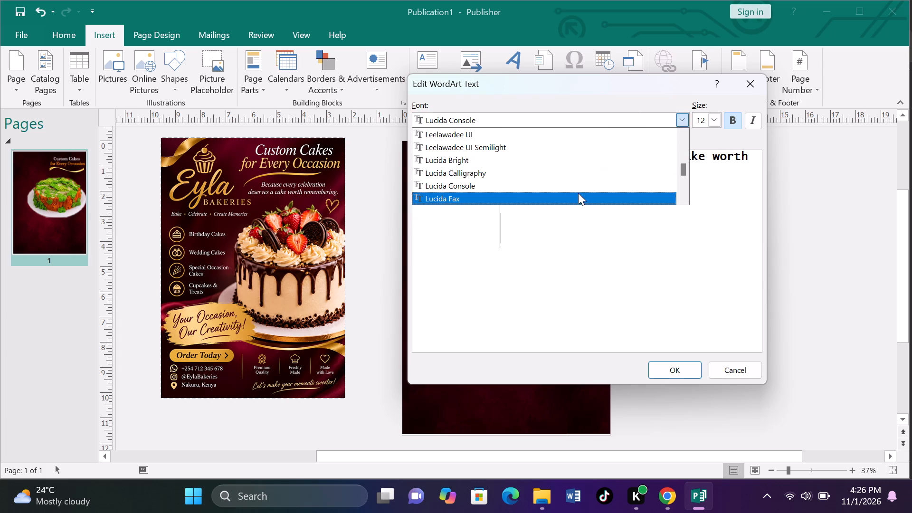
left_click(577, 194)
left_click(645, 110)
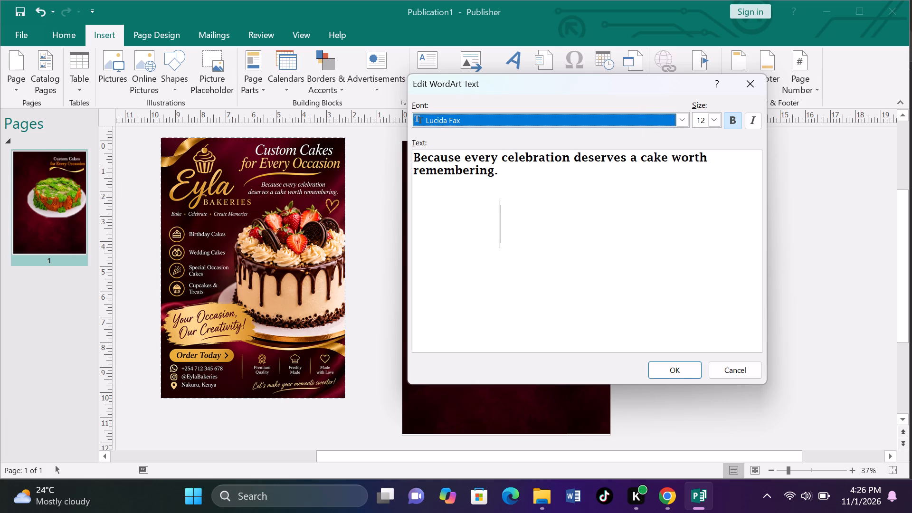
left_click(676, 364)
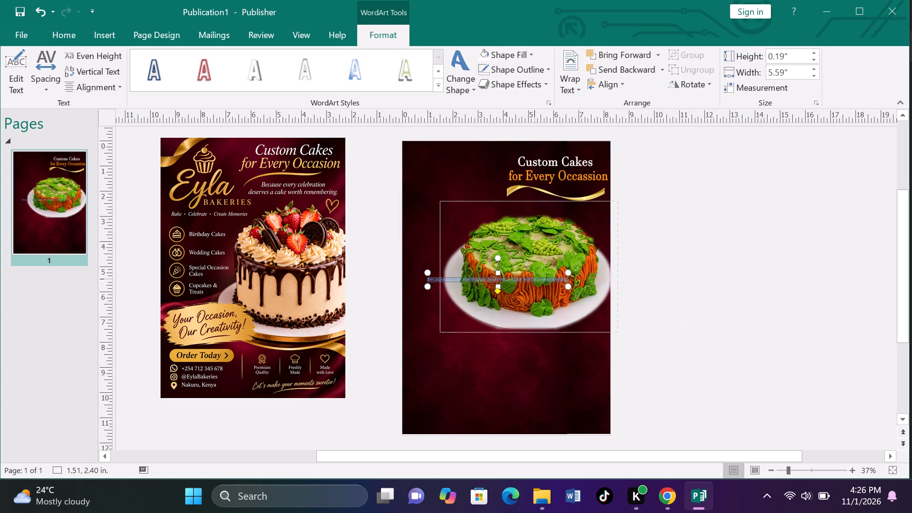
Edit the tagline text to break it into two lines after "Because every celebration".
left_click(24, 66)
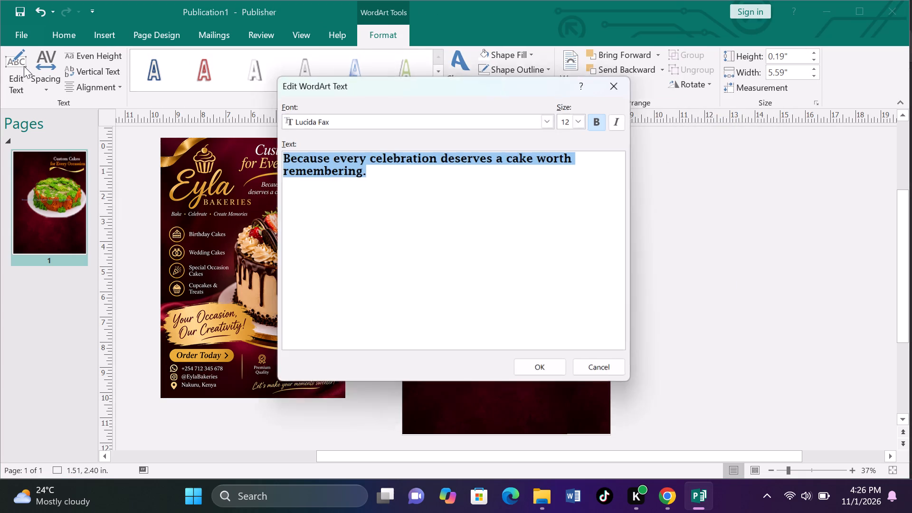
left_click_drag(474, 82, 628, 92)
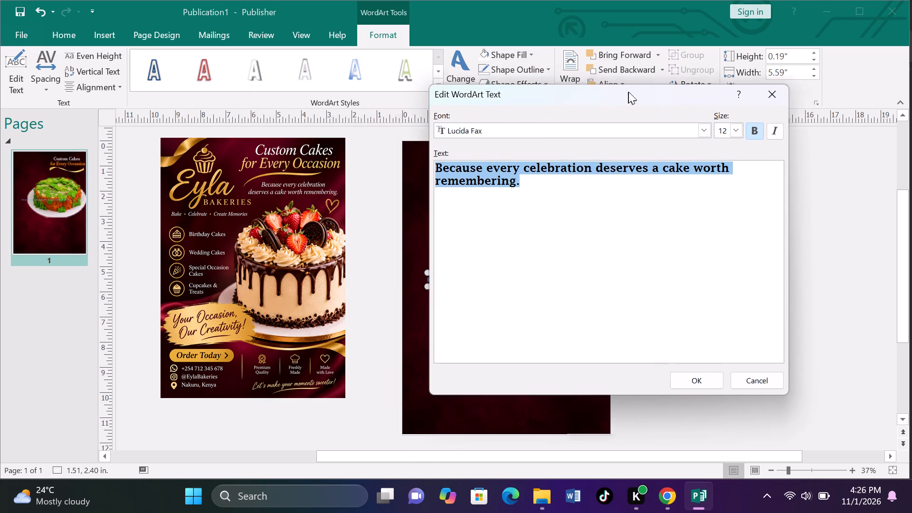
left_click_drag(628, 92, 631, 90)
left_click(596, 171)
key("Return")
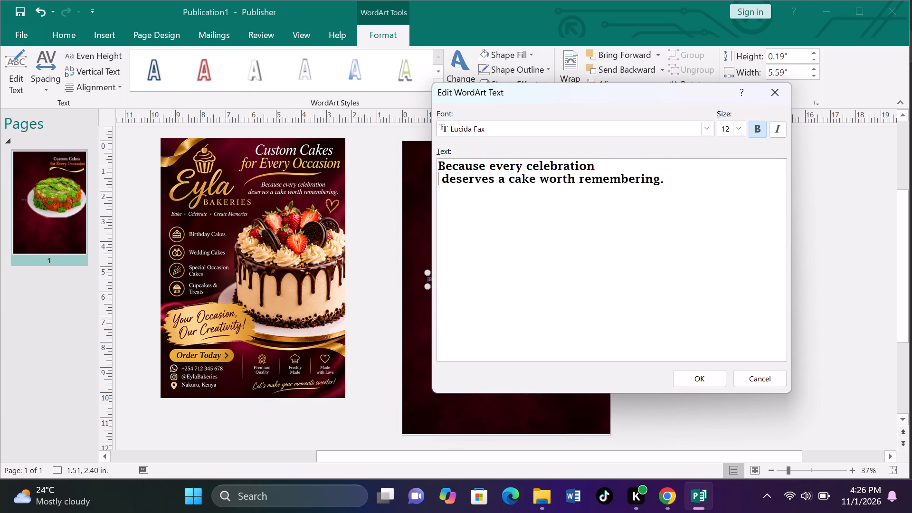
double_click(702, 377)
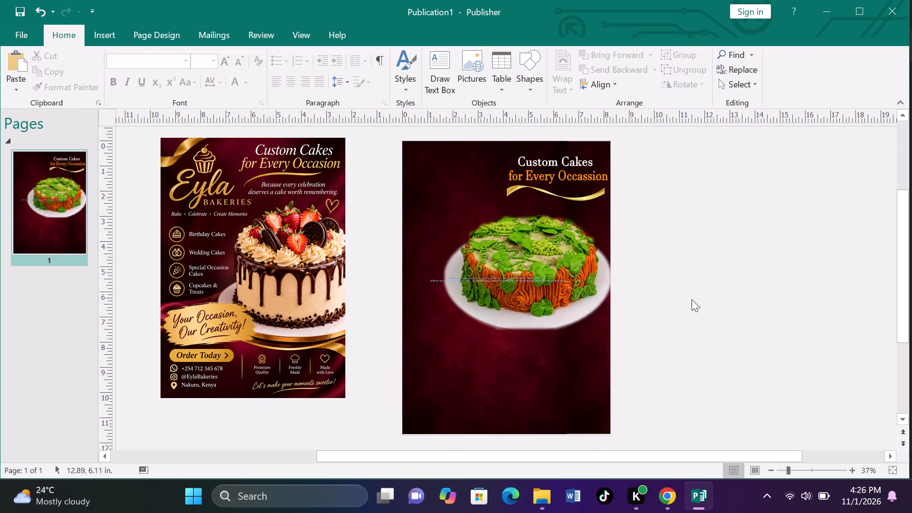
Move the tagline up to just below the golden wave and nudge it right to near the page's right edge.
left_click_drag(536, 280, 560, 220)
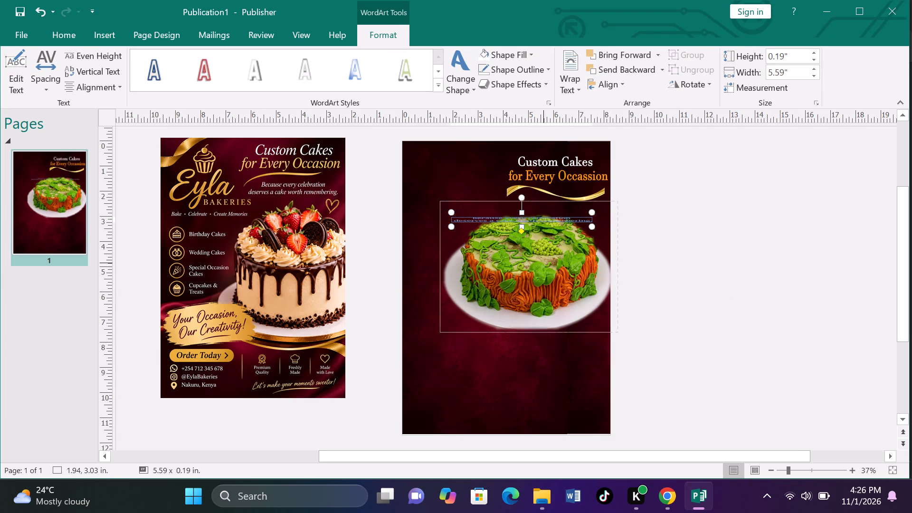
key("F9")
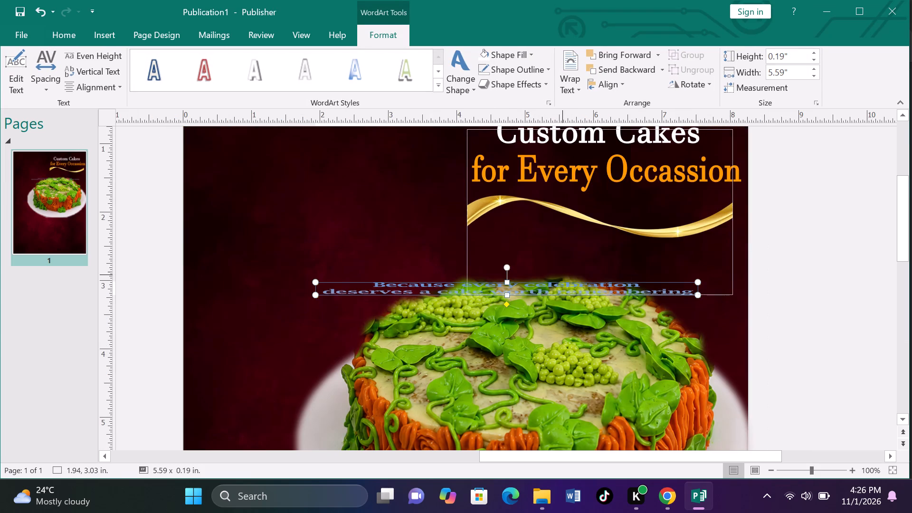
left_click_drag(562, 286, 583, 247)
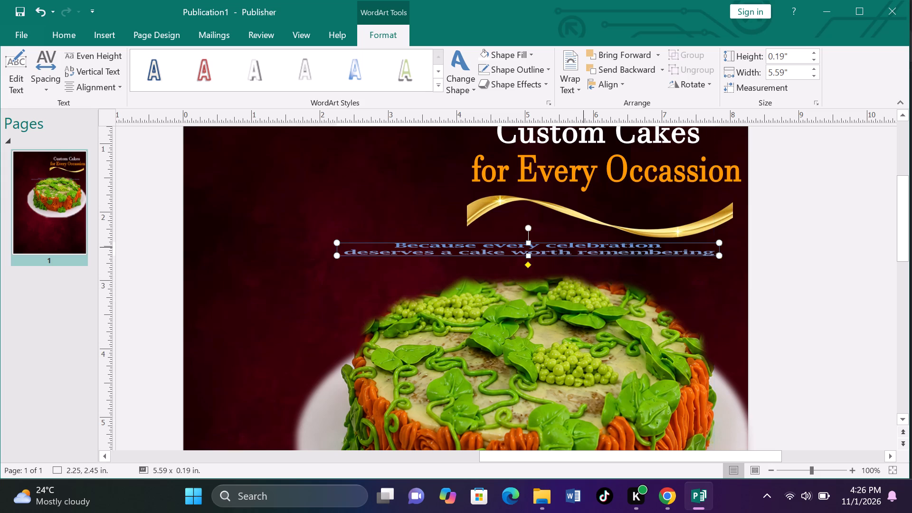
key("Right")
key("Right")
key("Right")
key("Right")
key("Right")
key("Right")
key("Right")
key("Right")
key("Right")
key("Right")
key("Right")
key("Right")
key("Right")
key("Right")
key("Right")
key("Right")
key("Right")
key("Right")
key("Right")
key("Right")
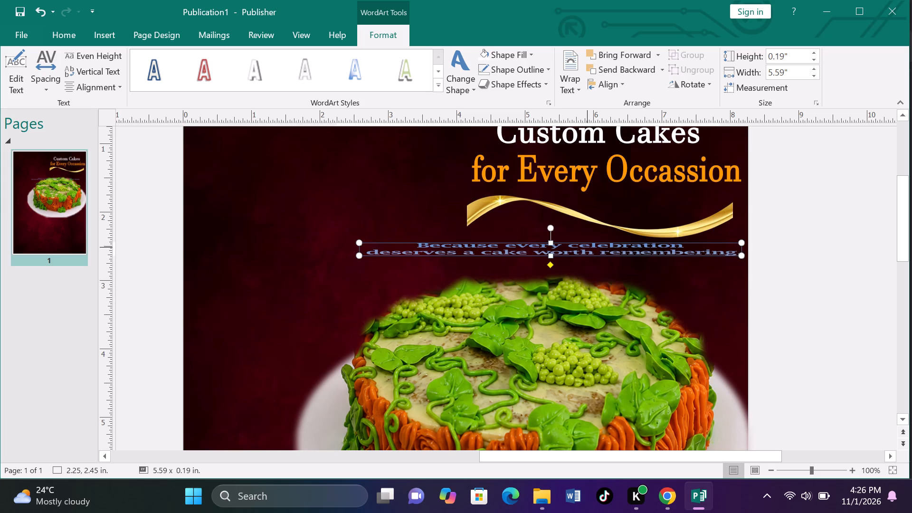
Resize the tagline to about 5.00 x 0.44 in, making it taller and pulling in its left side.
left_click_drag(551, 254, 549, 271)
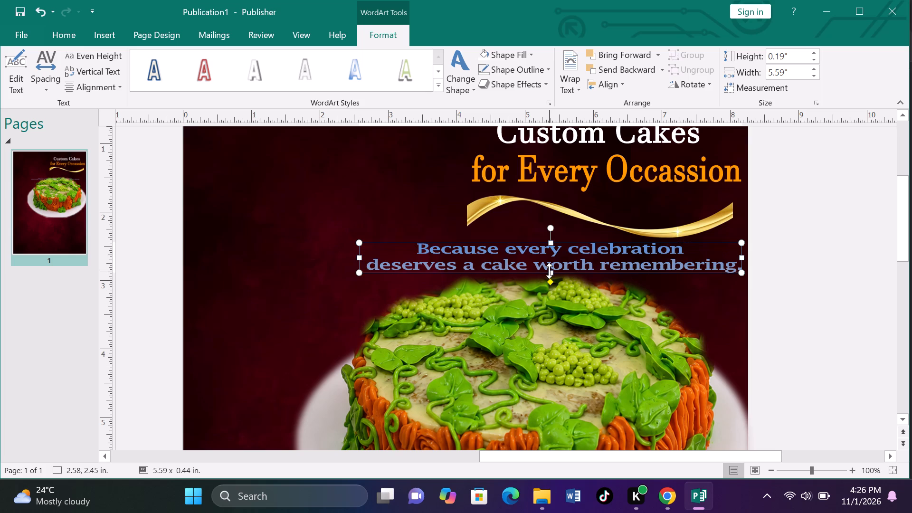
left_click_drag(361, 257, 390, 254)
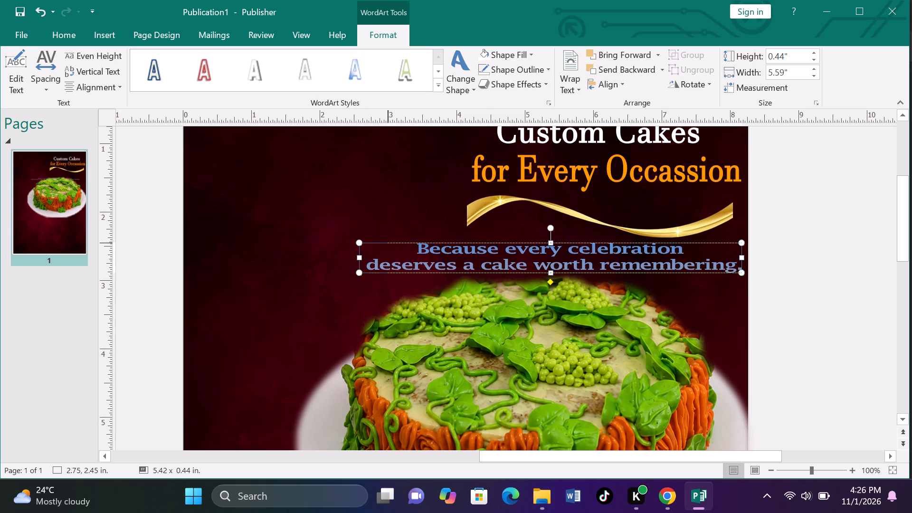
left_click_drag(390, 254, 401, 256)
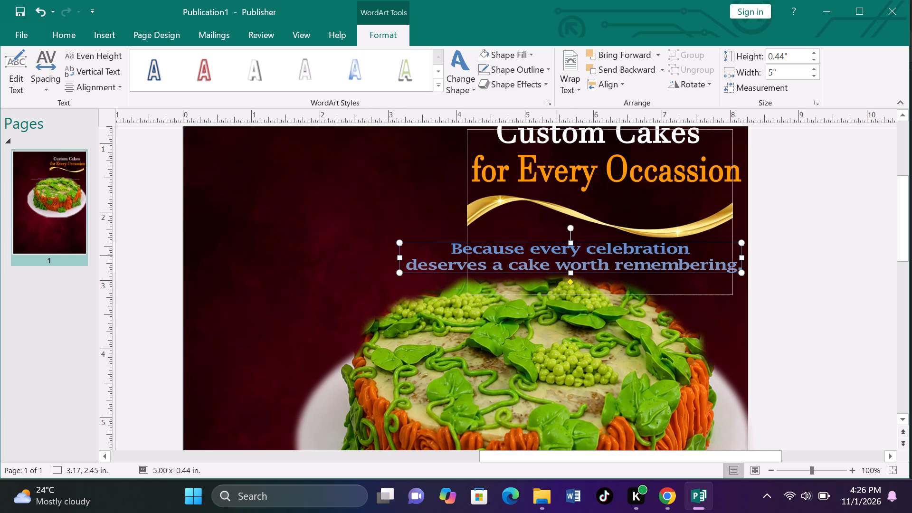
Set the tagline's character spacing to Normal.
left_click(42, 69)
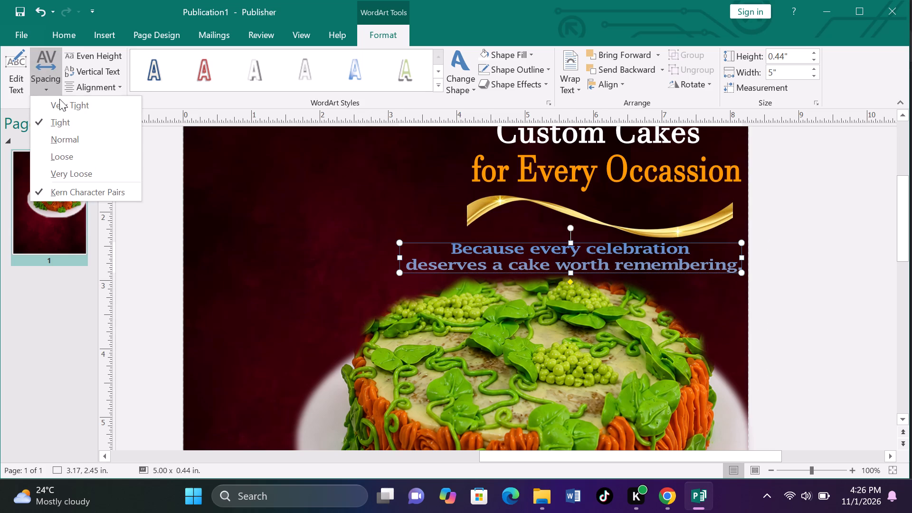
left_click(66, 139)
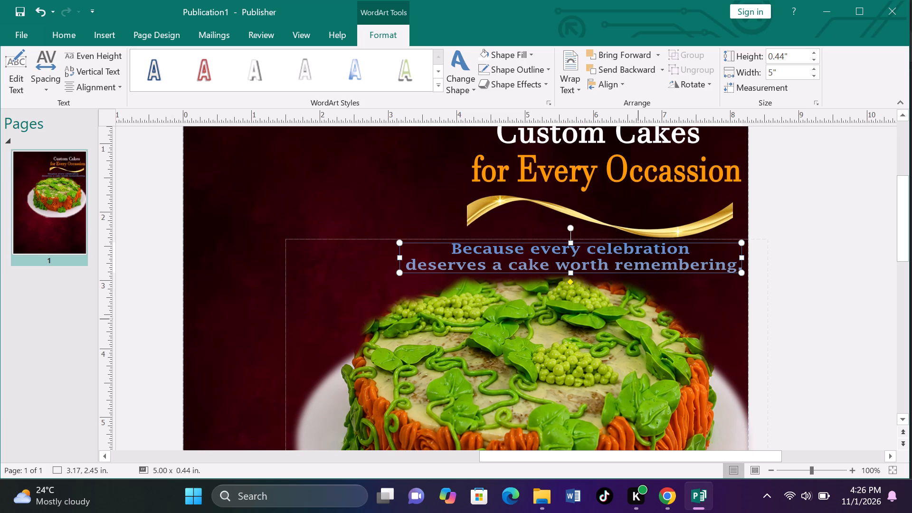
Nudge the cake picture slightly down to leave more room beneath the tagline, and deselect it.
left_click(635, 342)
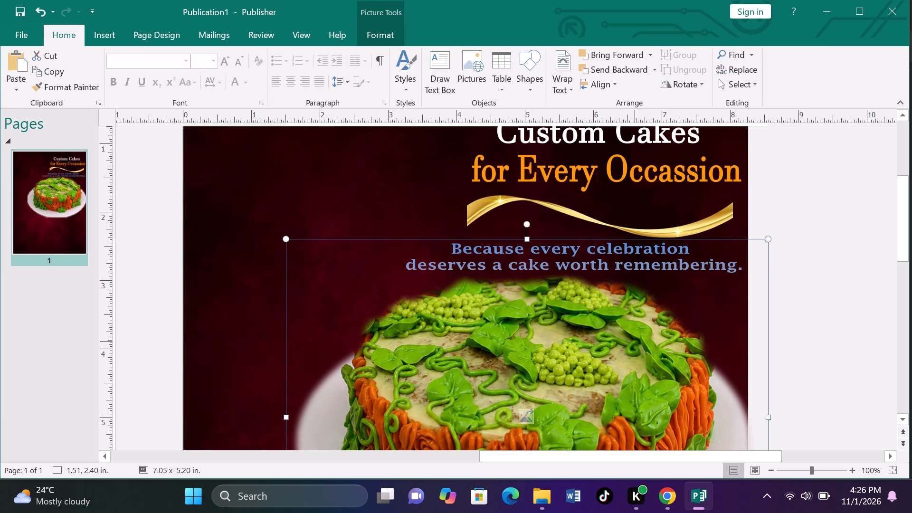
key("Down")
key("Down")
key("Down")
key("Down")
key("Down")
key("Down")
key("Down")
key("Down")
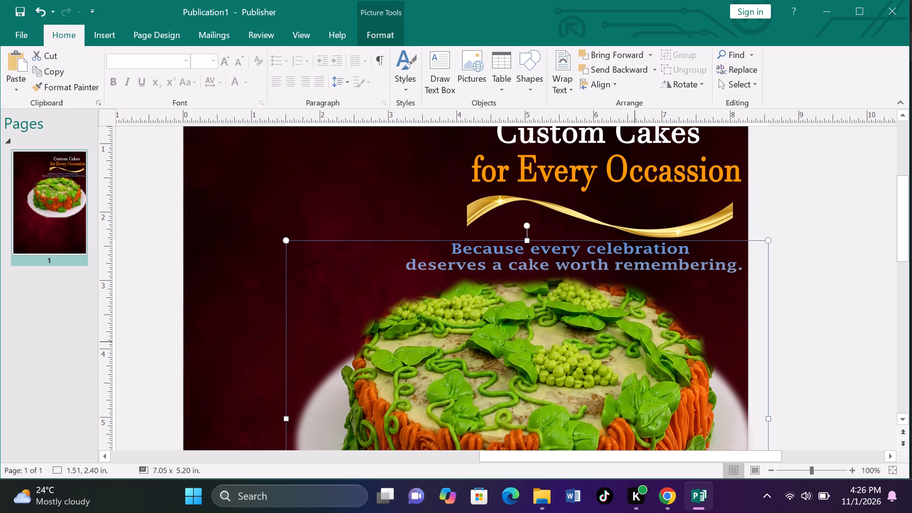
key("Down")
key("Down")
key("Down")
key("Down")
key("Down")
key("Down")
key("Down")
key("Down")
key("Down")
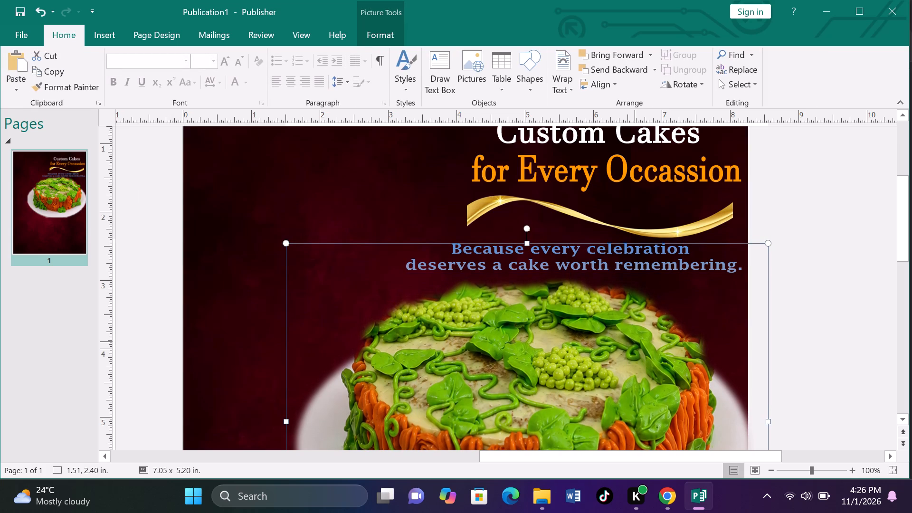
left_click(802, 238)
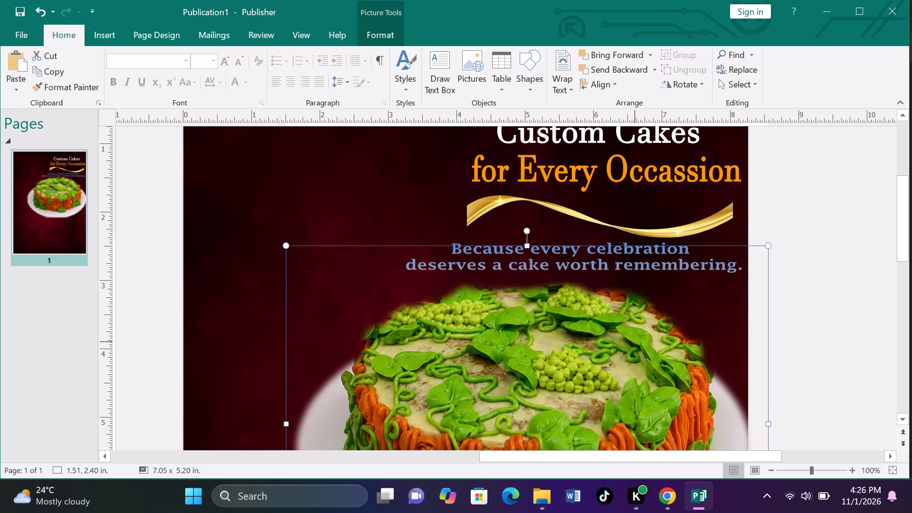
Stretch the tagline's lower edge down to a height of about 0.49 in.
left_click(626, 261)
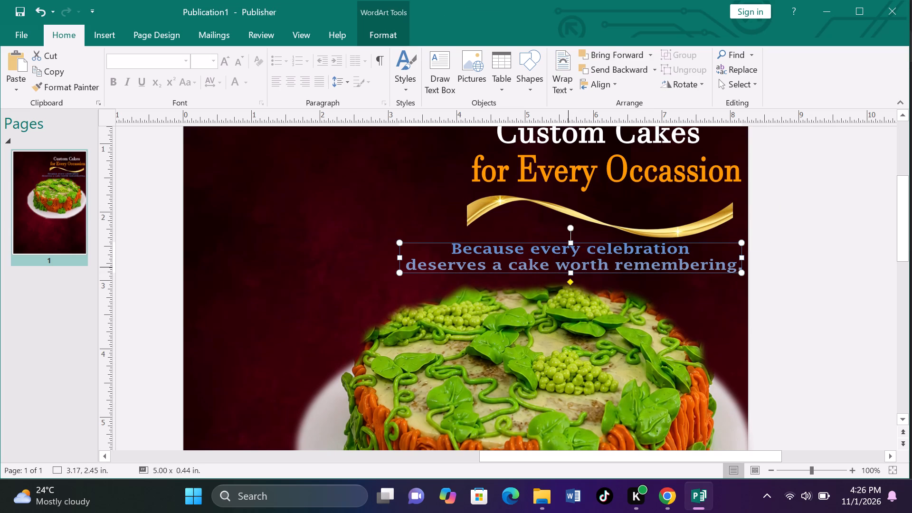
left_click(571, 272)
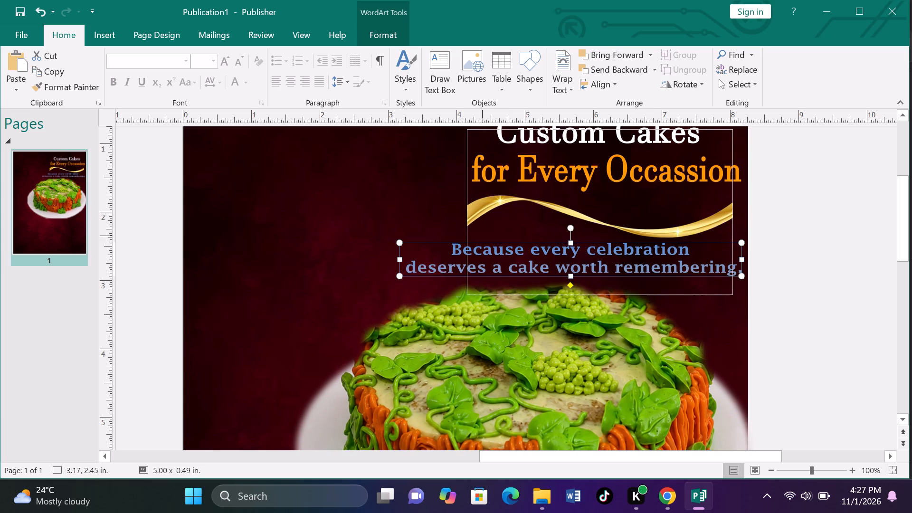
Fill the tagline text with white and deselect it.
left_click(397, 31)
left_click(484, 57)
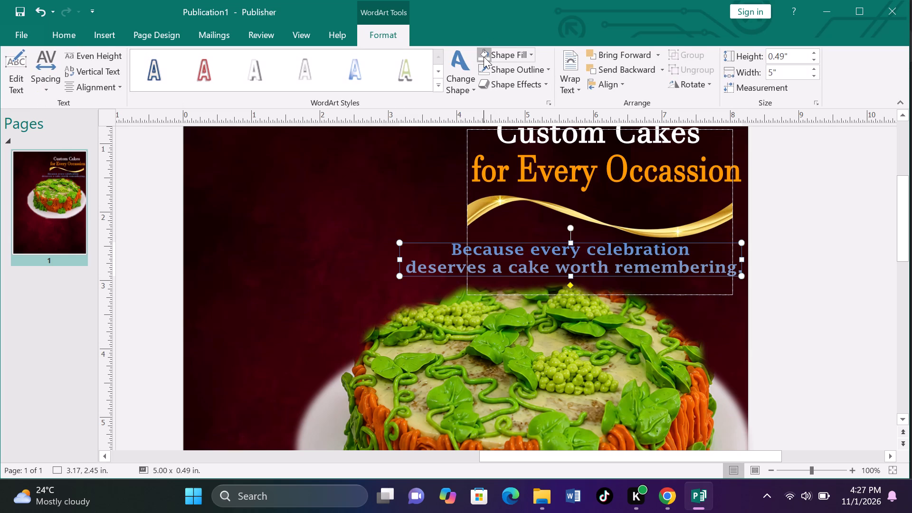
left_click(817, 180)
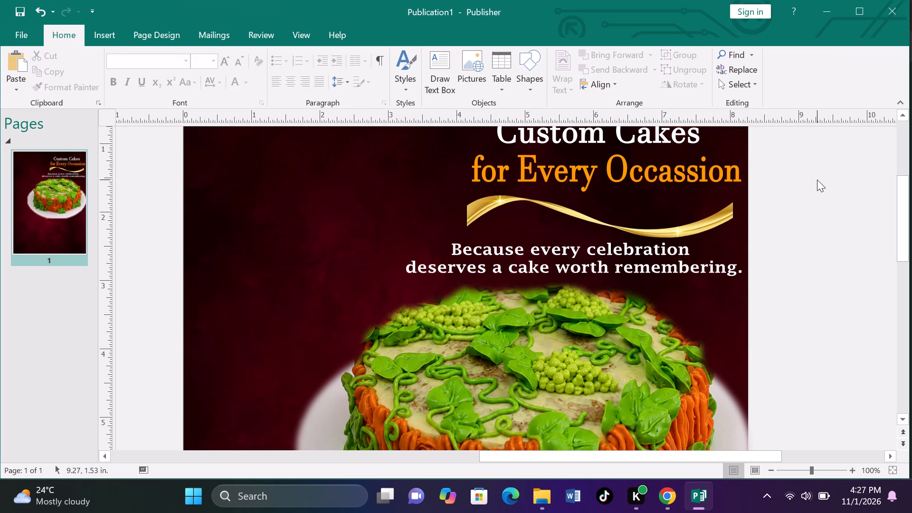
Make the tagline's WordArt text italic and deselect it.
key("F9")
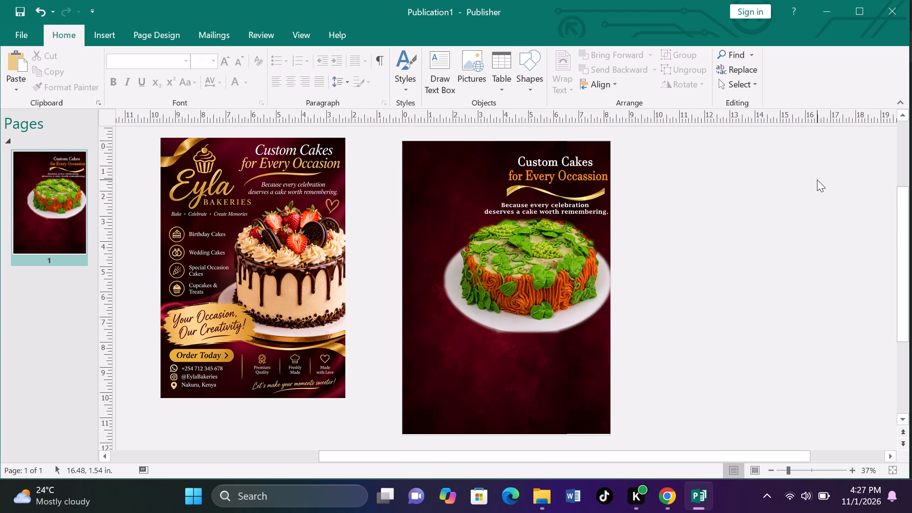
left_click(570, 209)
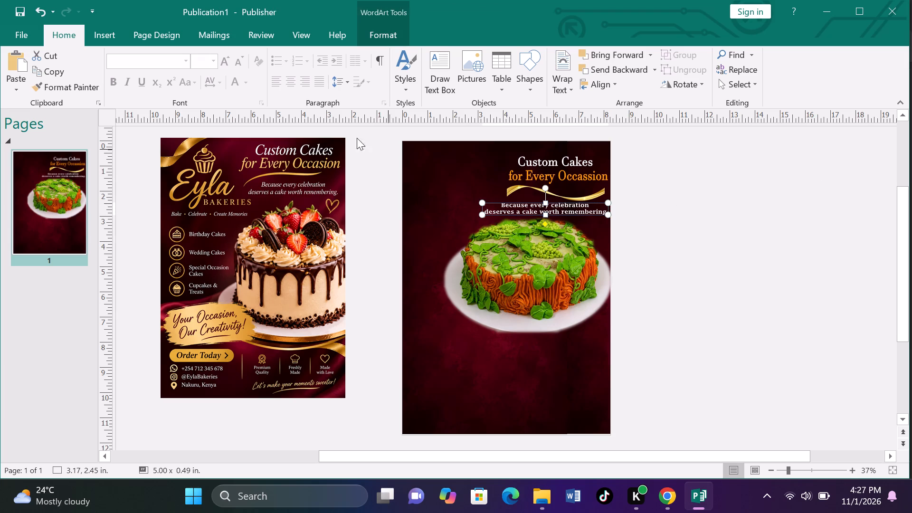
left_click(390, 30)
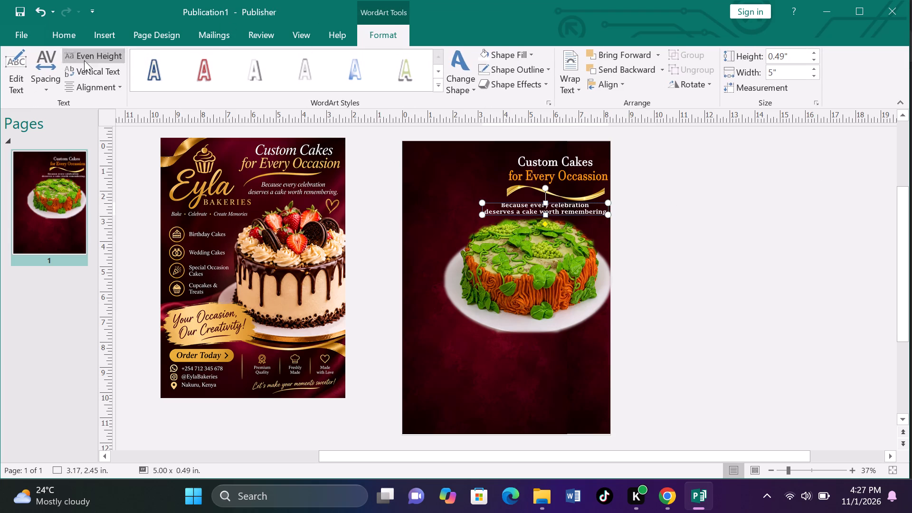
left_click(40, 77)
left_click(40, 77)
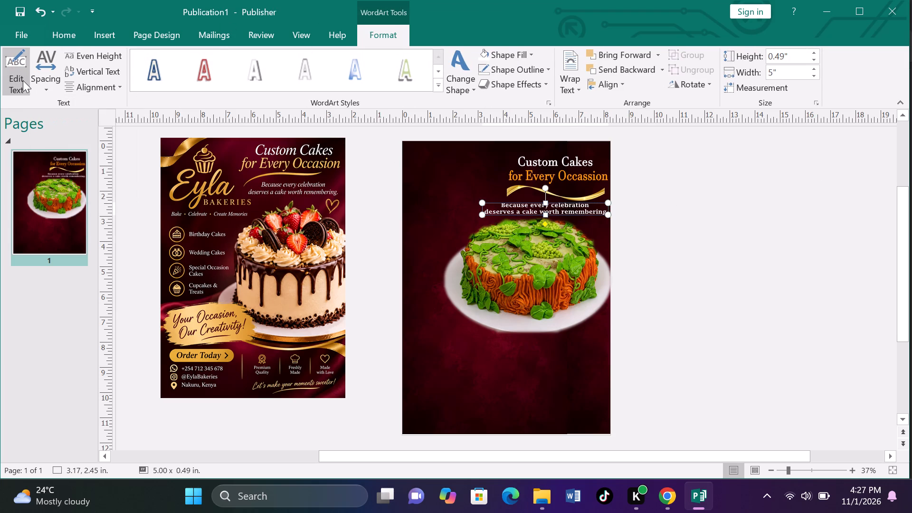
left_click(22, 80)
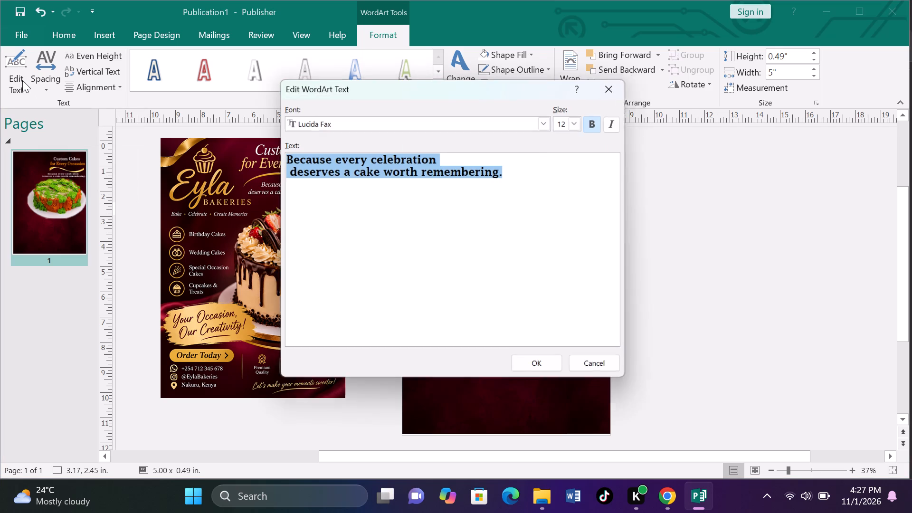
left_click(617, 119)
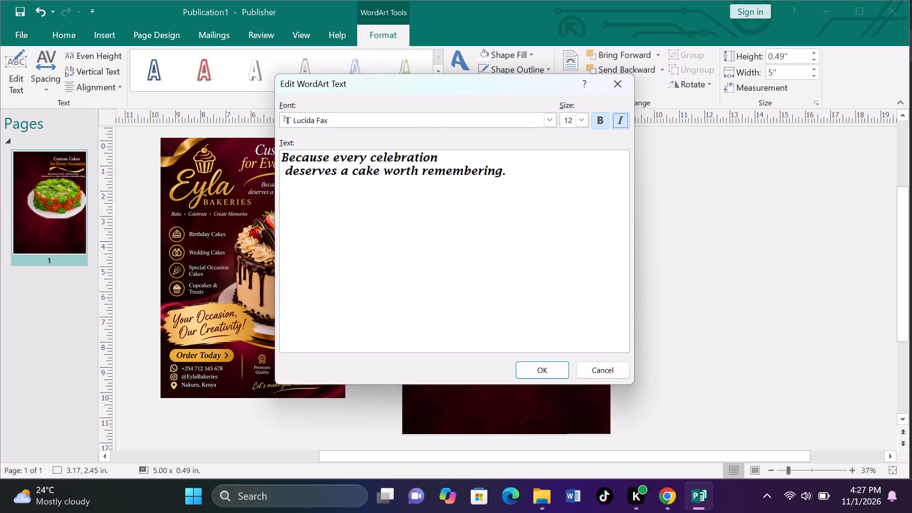
left_click(541, 370)
left_click(706, 276)
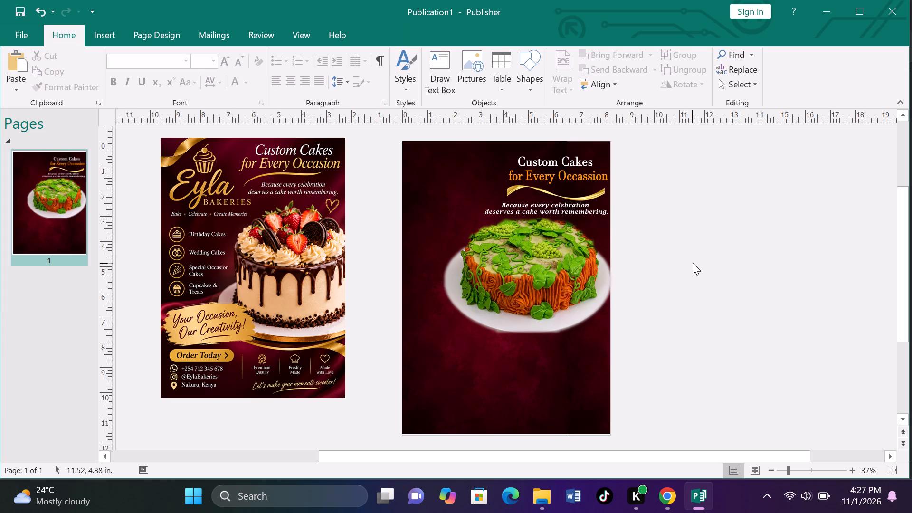
key("F9")
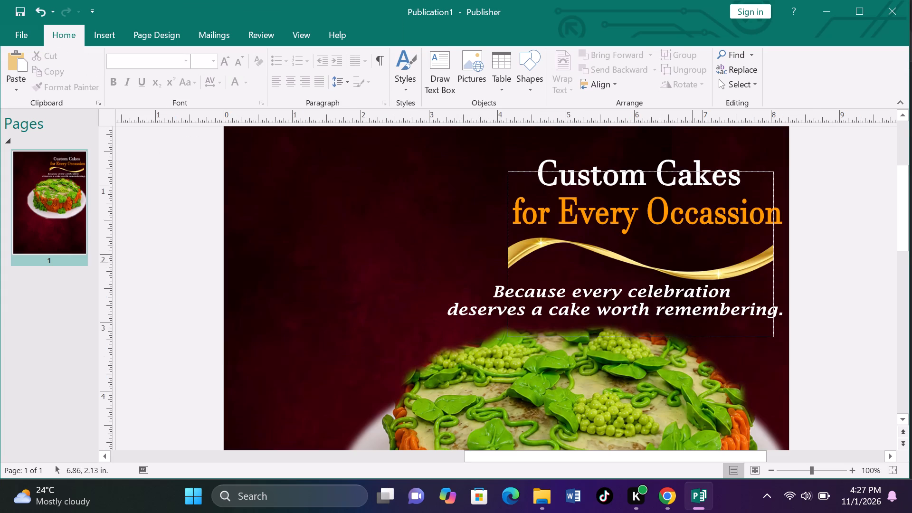
Switch to Chrome, reload Photoroom's background remover, and upload the Eyla Bakeries logo image from the Pictures folder.
key("F9")
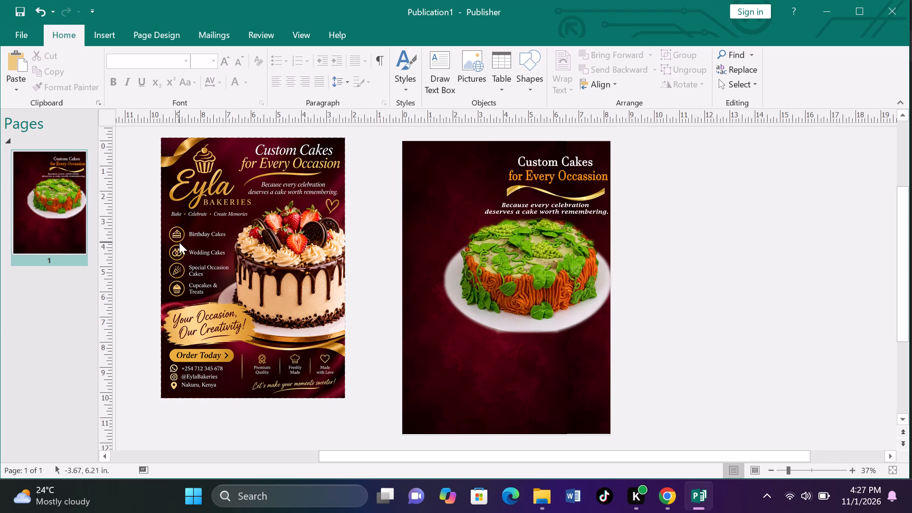
left_click(108, 40)
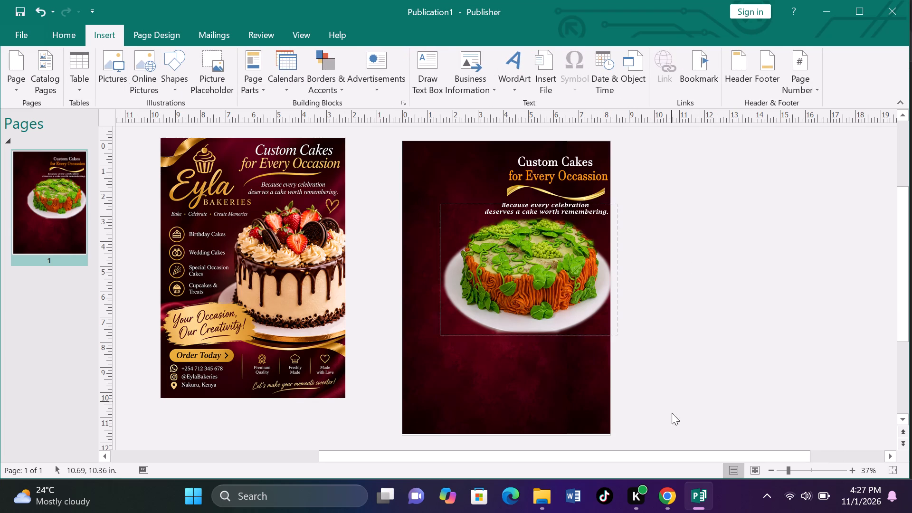
left_click(658, 492)
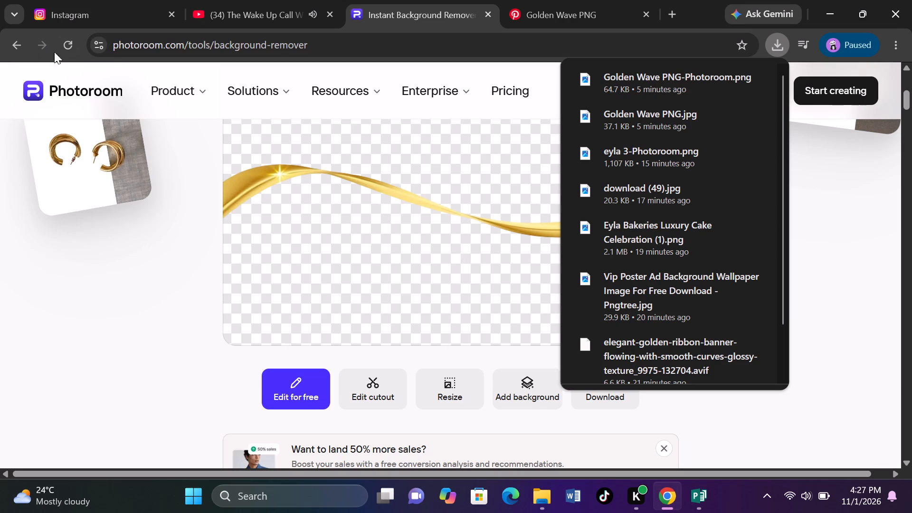
left_click(67, 43)
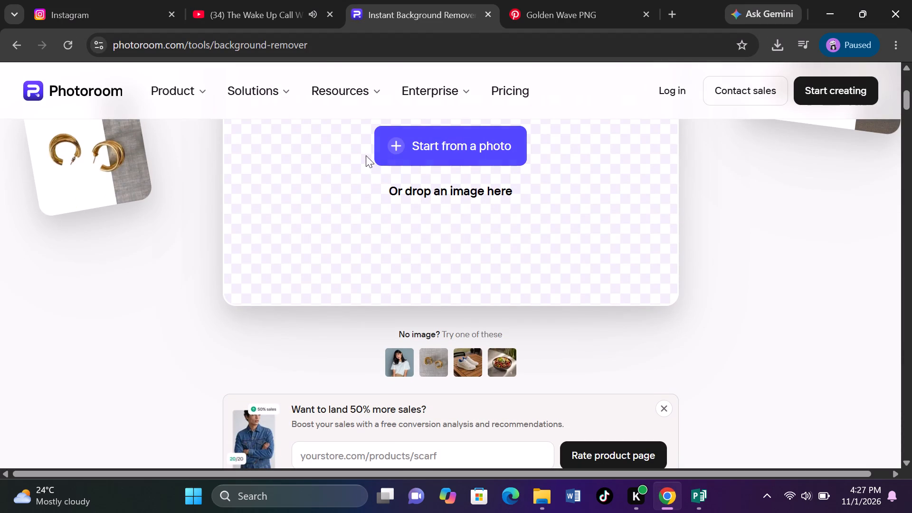
left_click(455, 139)
left_click(76, 256)
left_click(342, 135)
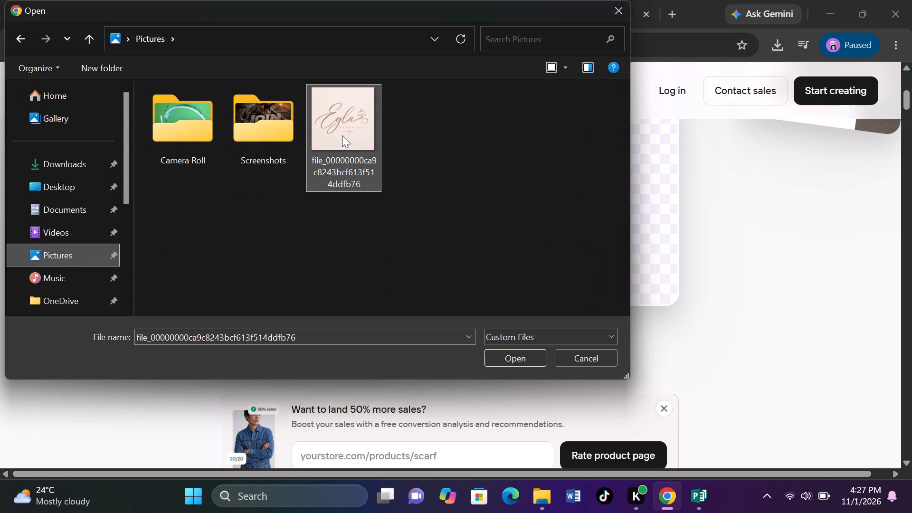
left_click(529, 361)
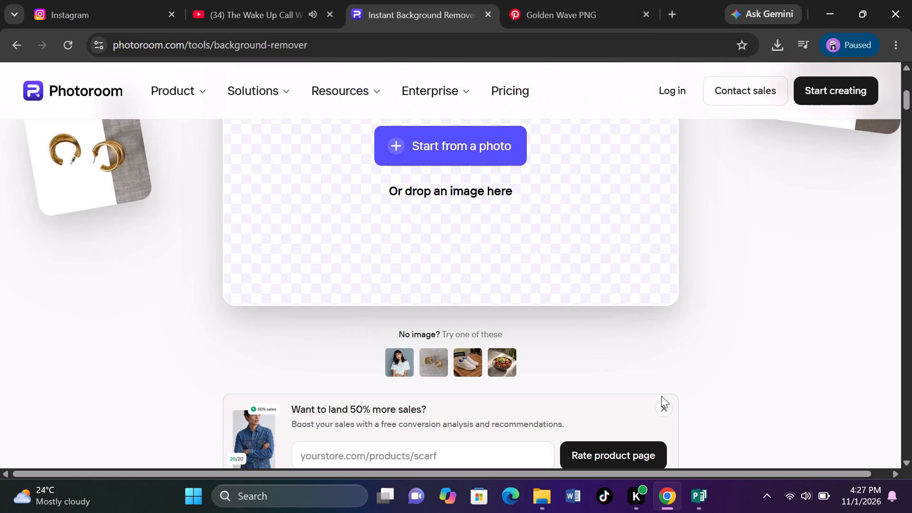
left_click(664, 407)
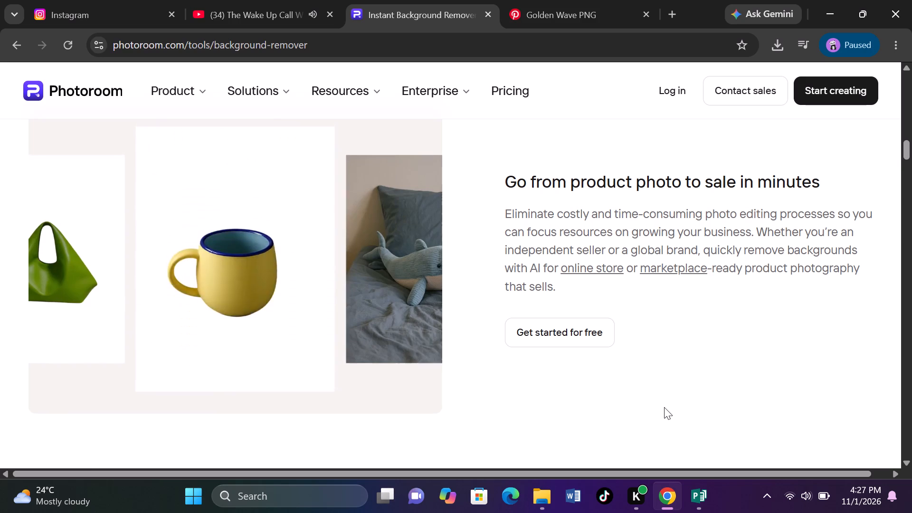
Download the background-free Eyla logo as a PNG image to the Downloads folder and return to Publisher.
scroll(664, 407, "up", 9)
scroll(664, 407, "down", 1)
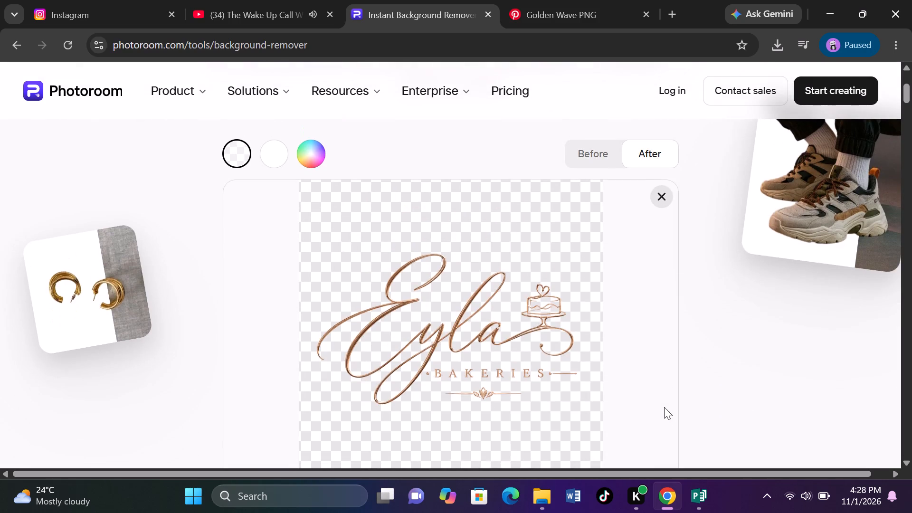
scroll(664, 407, "down", 1)
scroll(570, 409, "down", 1)
left_click(624, 428)
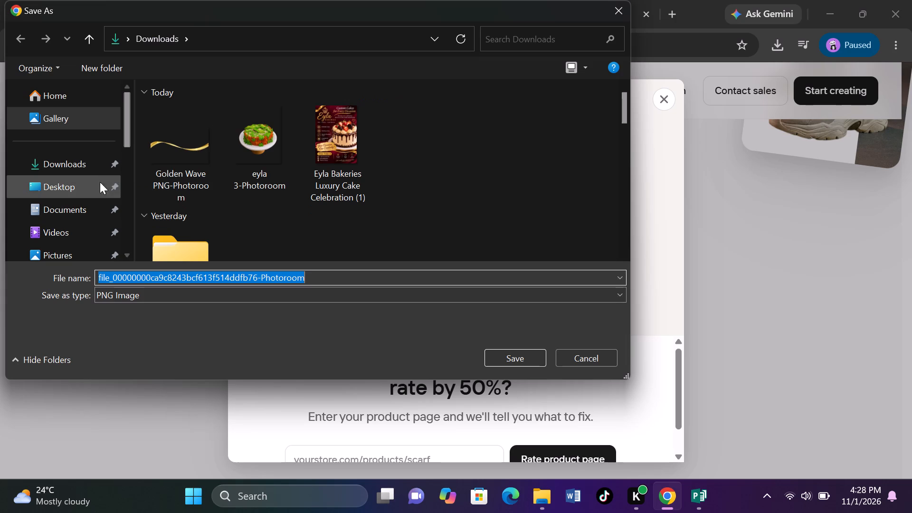
left_click(85, 168)
left_click(516, 361)
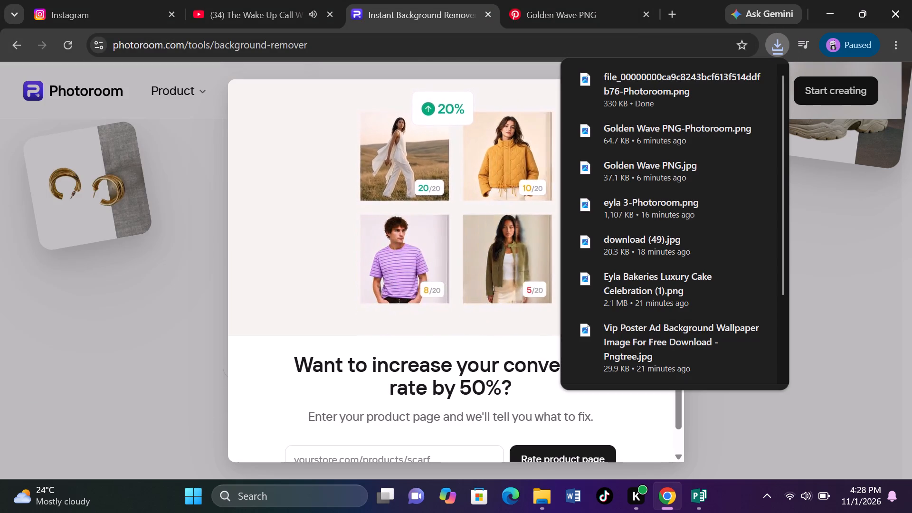
left_click(703, 498)
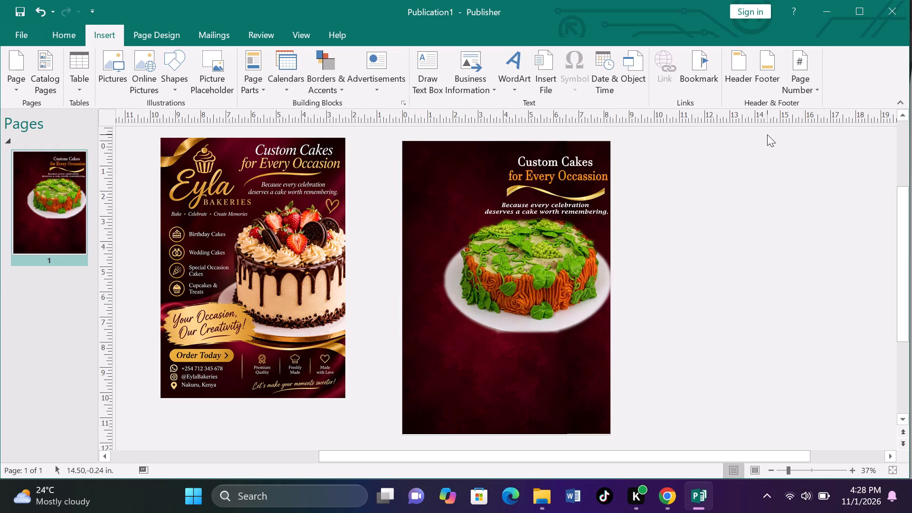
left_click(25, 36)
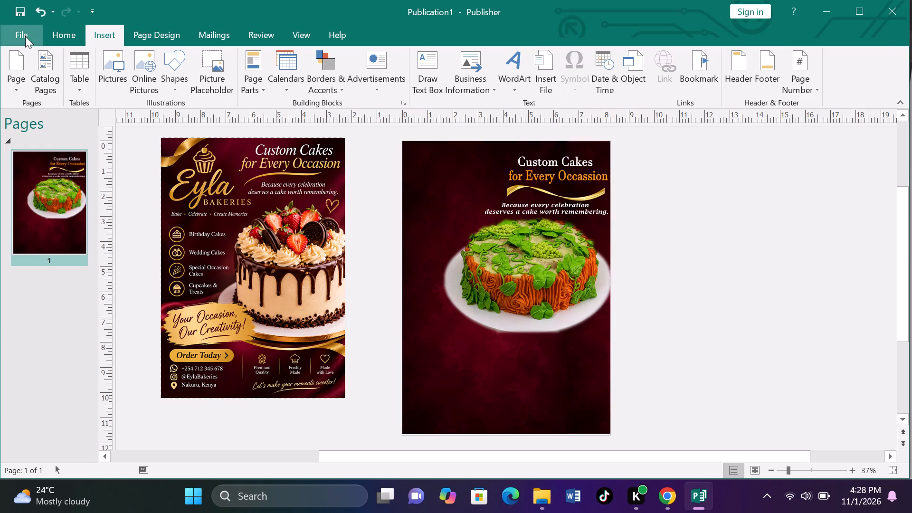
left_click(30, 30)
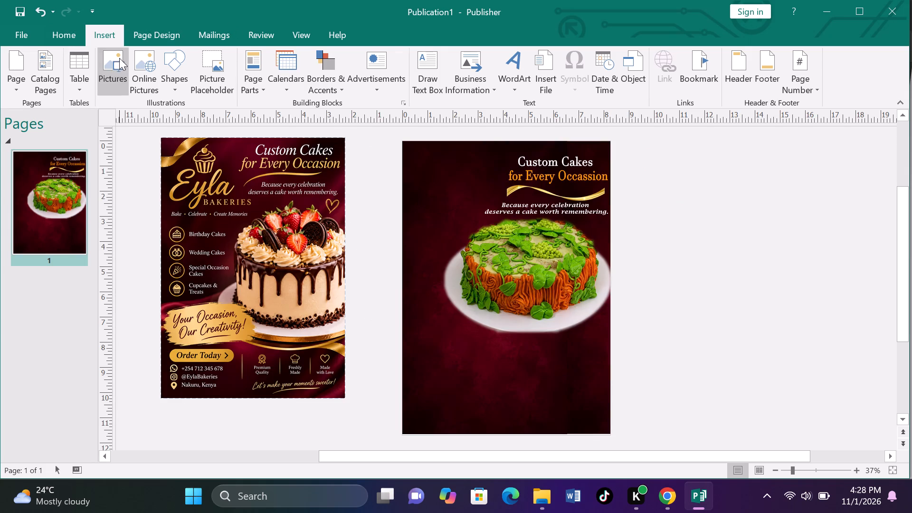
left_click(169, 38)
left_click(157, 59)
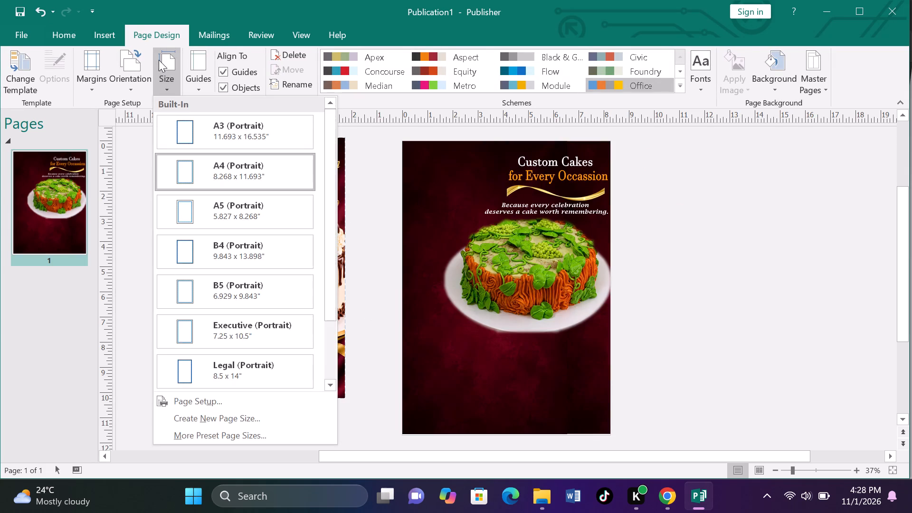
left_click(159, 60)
Insert the background-free Eyla logo PNG (file_00000000ca9c8243bcf613f514ddfb76-Photoroom) from Downloads into the poster.
left_click(114, 36)
left_click(122, 66)
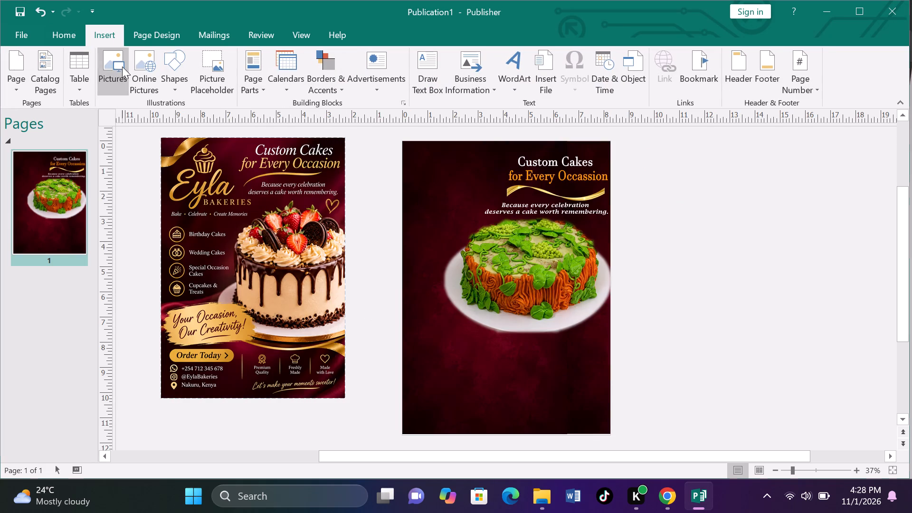
left_click_drag(127, 190, 130, 169)
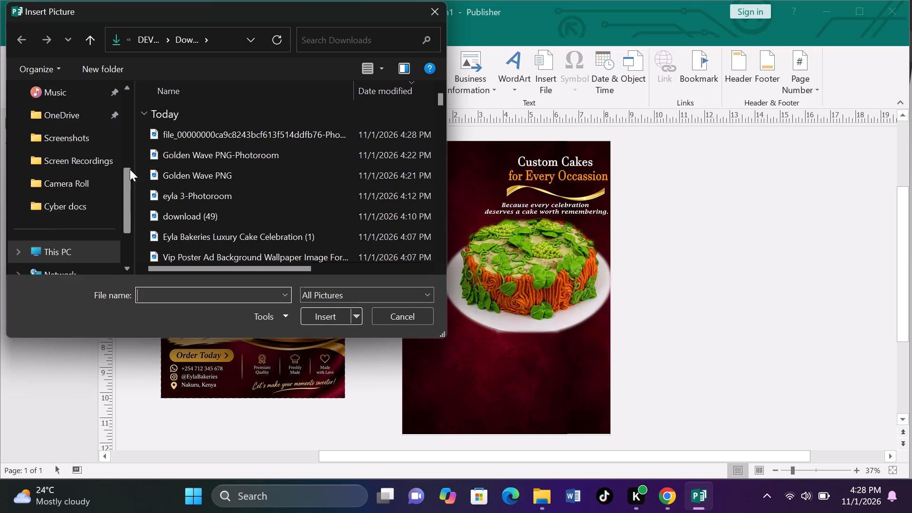
left_click_drag(130, 169, 130, 128)
left_click(92, 116)
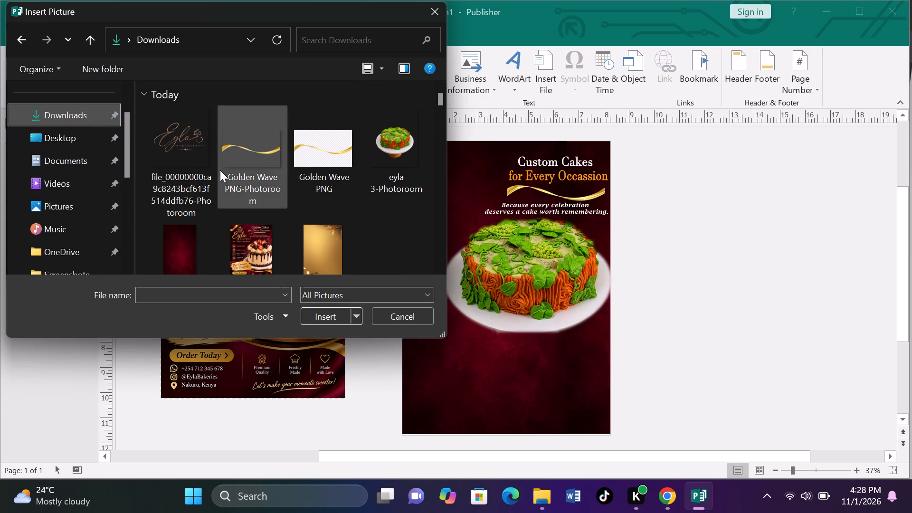
left_click(192, 164)
left_click(332, 313)
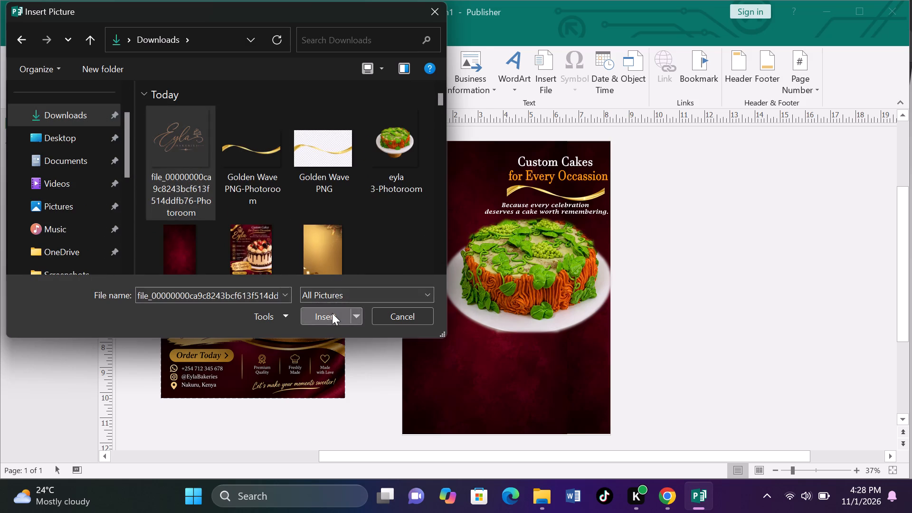
left_click(707, 374)
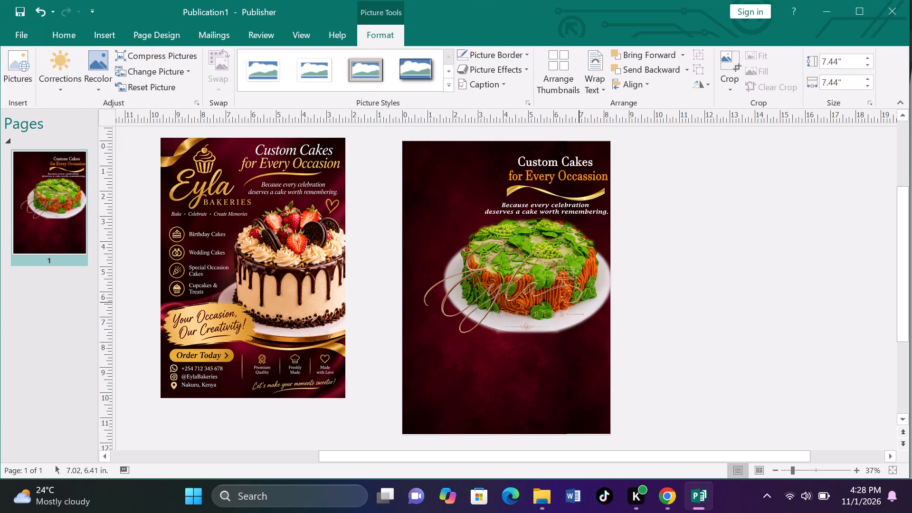
Shrink the Eyla logo to about 3.80 x 3.80 in and move it to the page's top-left corner.
left_click(541, 264)
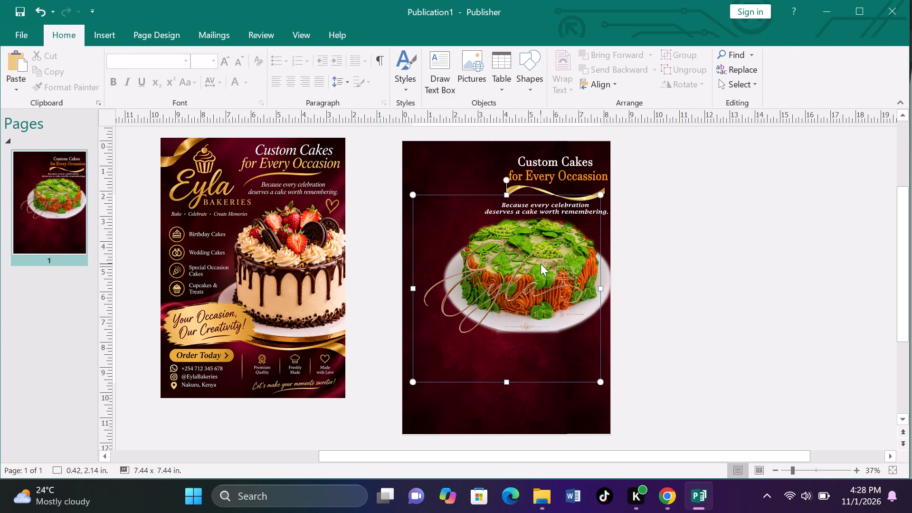
left_click_drag(598, 380, 564, 337)
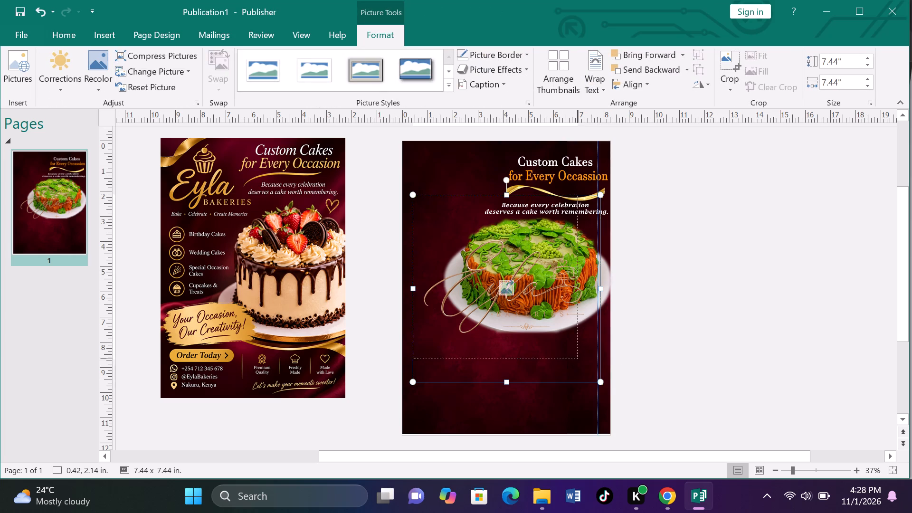
left_click_drag(564, 337, 546, 318)
left_click_drag(461, 252, 437, 177)
left_click_drag(524, 253, 469, 213)
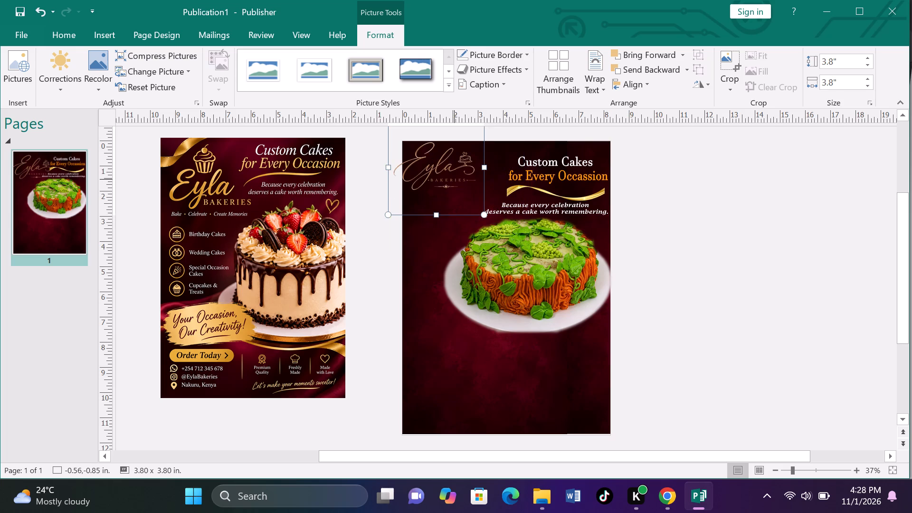
Nudge the logo down and right to about -0.25, 0.14 in, beside the poster headings.
key("Down")
key("Up")
key("Down")
key("Down")
key("Down")
key("Down")
key("Down")
key("Down")
key("Down")
key("Down")
key("Down")
key("Down")
key("Down")
key("Down")
key("Down")
key("Down")
key("Down")
key("Down")
key("Down")
key("Down")
key("Down")
key("Down")
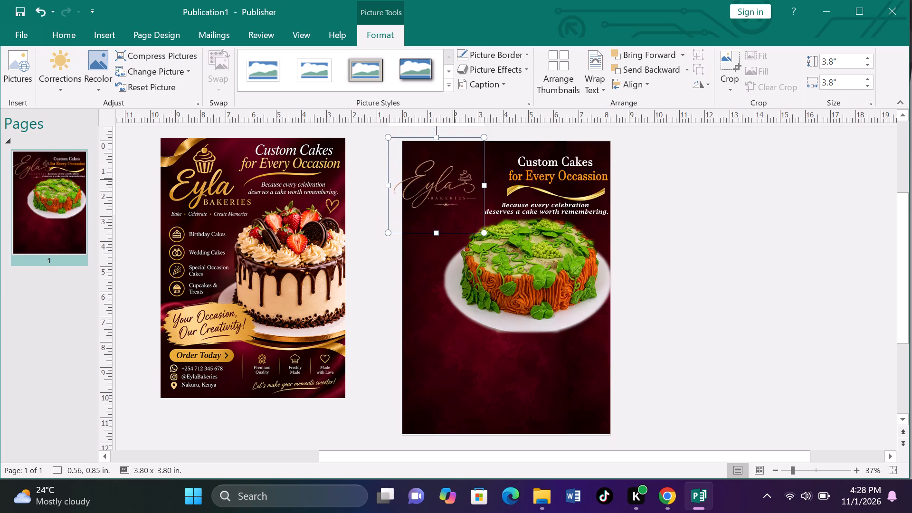
key("Right")
key("Right")
key("Right")
key("Right")
key("Right")
key("Right")
key("Right")
key("Right")
key("Right")
key("Right")
key("Right")
key("Right")
key("Right")
key("Right")
key("Right")
key("Right")
key("Right")
key("Right")
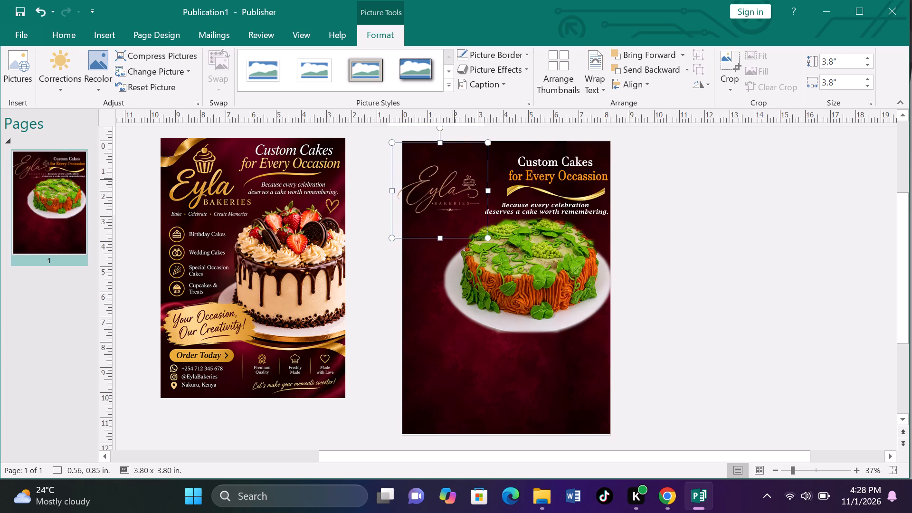
key("Down")
key("Down")
key("Down")
key("Down")
key("Right")
key("Right")
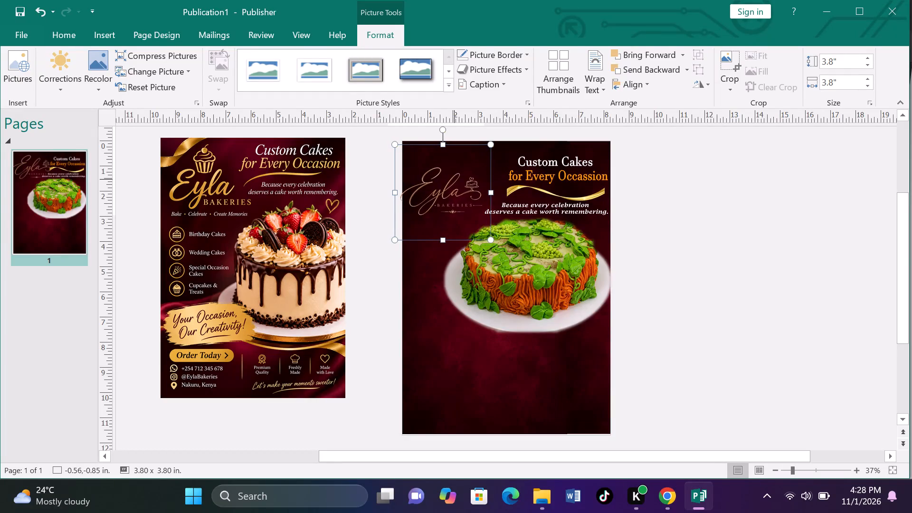
key("Right")
key("Right")
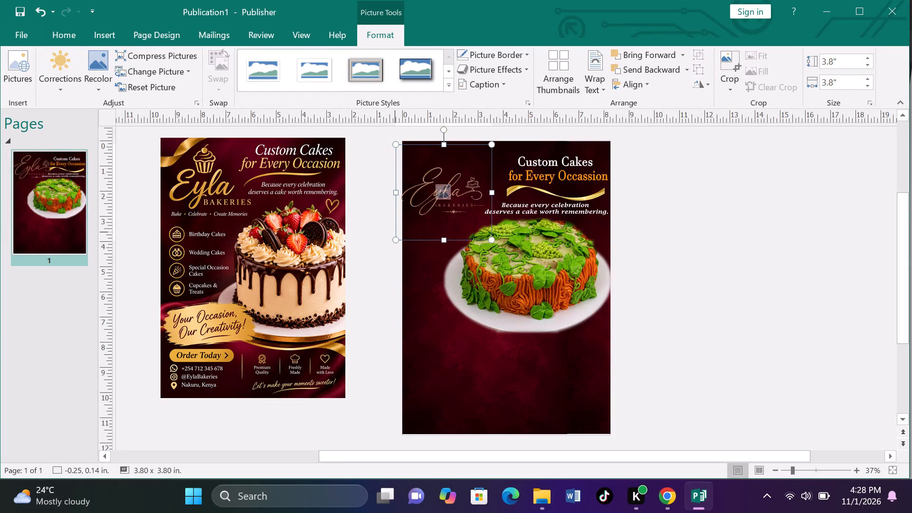
Shrink the logo from its lower-left corner to about 3.46 x 3.46 in, nudge it down to about 0.19 in, and deselect it.
left_click_drag(394, 239, 413, 231)
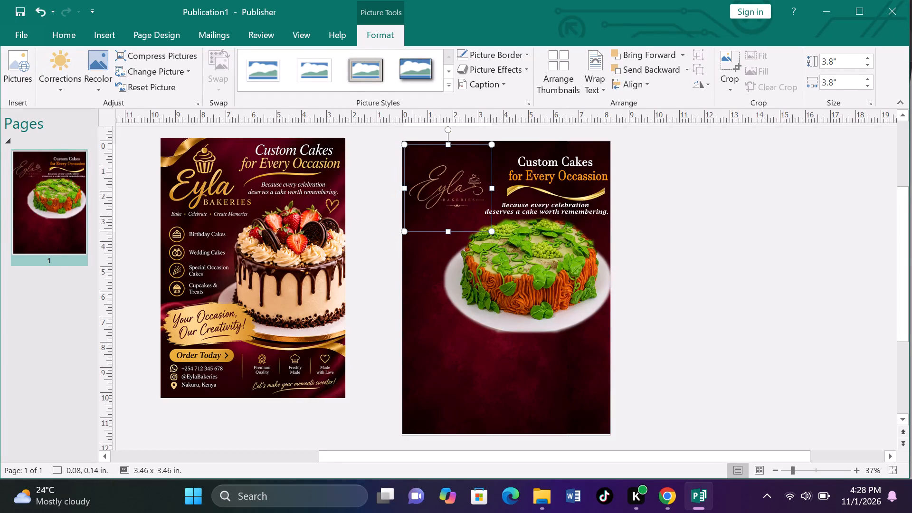
key("Down")
key("Down")
key("Down")
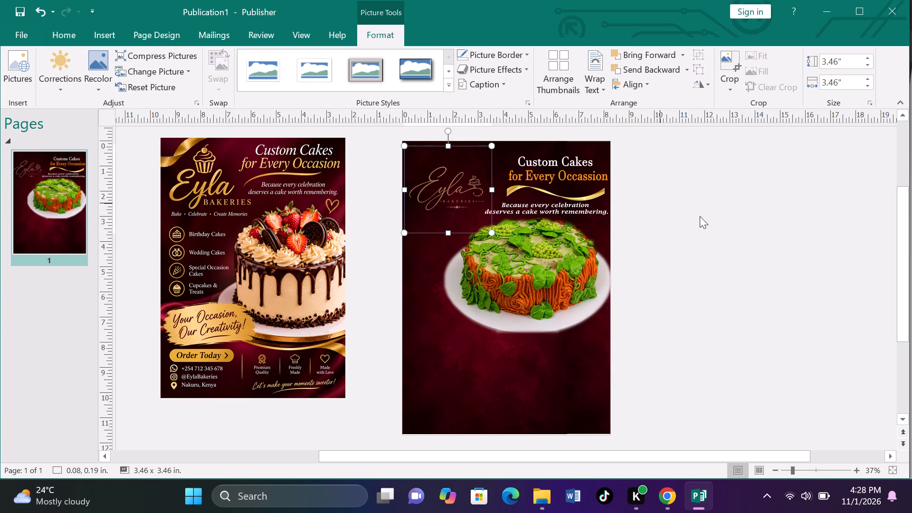
left_click(721, 223)
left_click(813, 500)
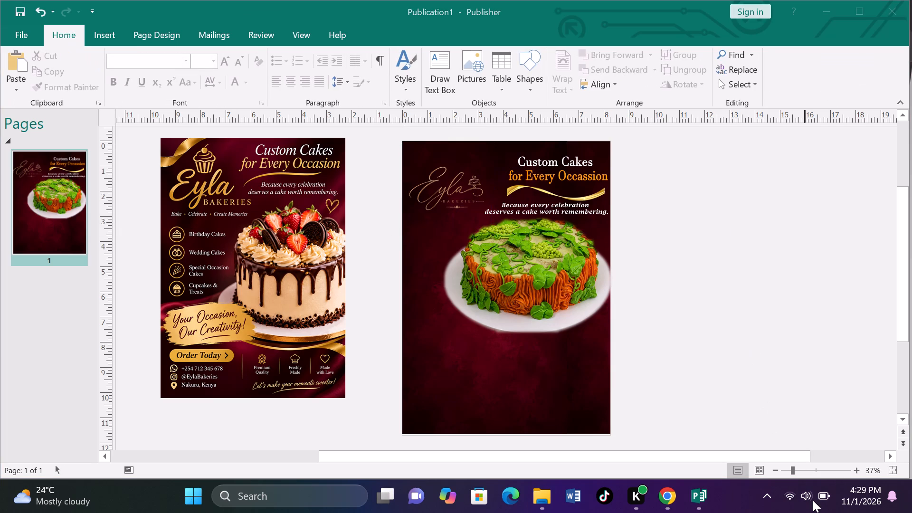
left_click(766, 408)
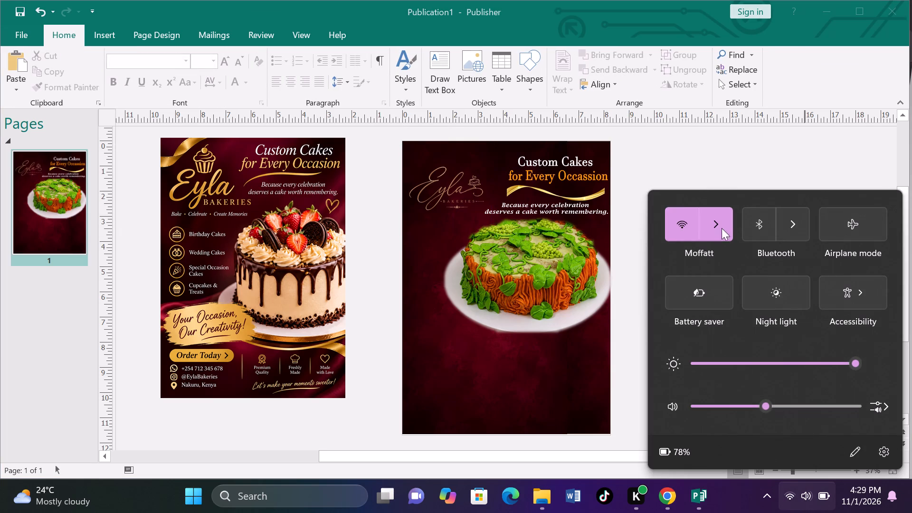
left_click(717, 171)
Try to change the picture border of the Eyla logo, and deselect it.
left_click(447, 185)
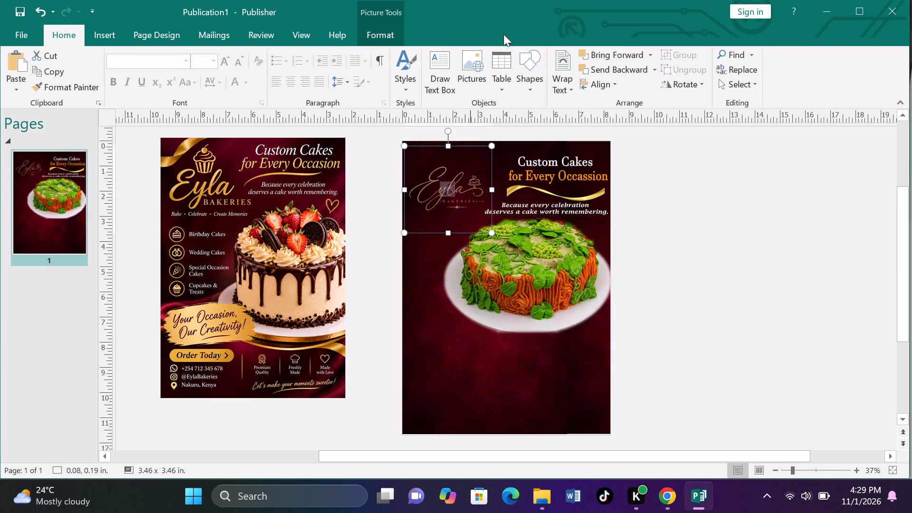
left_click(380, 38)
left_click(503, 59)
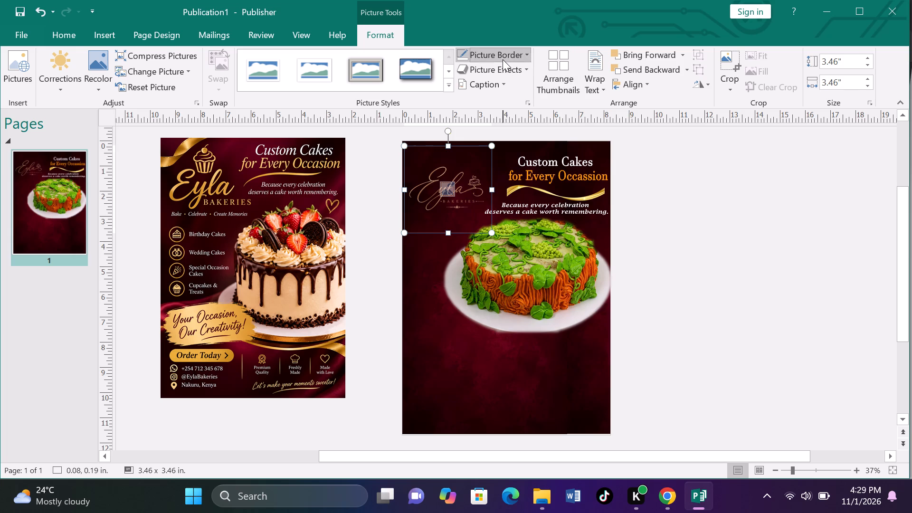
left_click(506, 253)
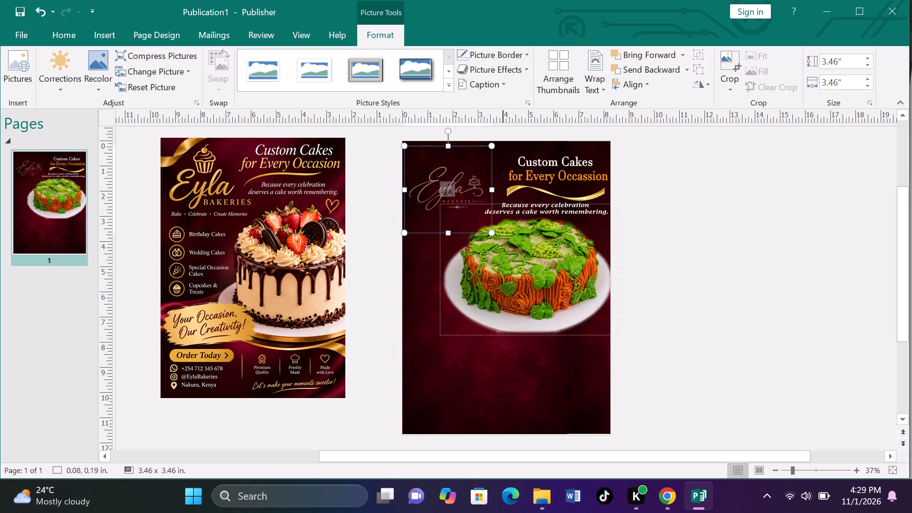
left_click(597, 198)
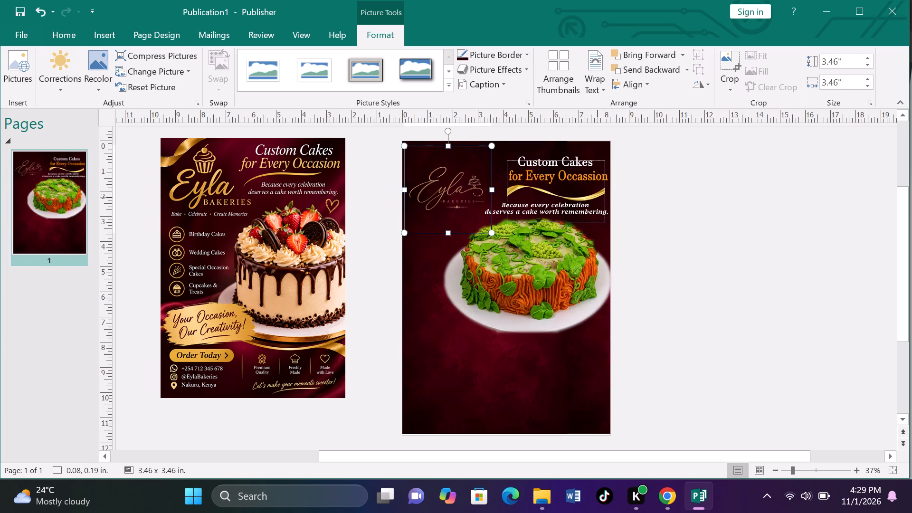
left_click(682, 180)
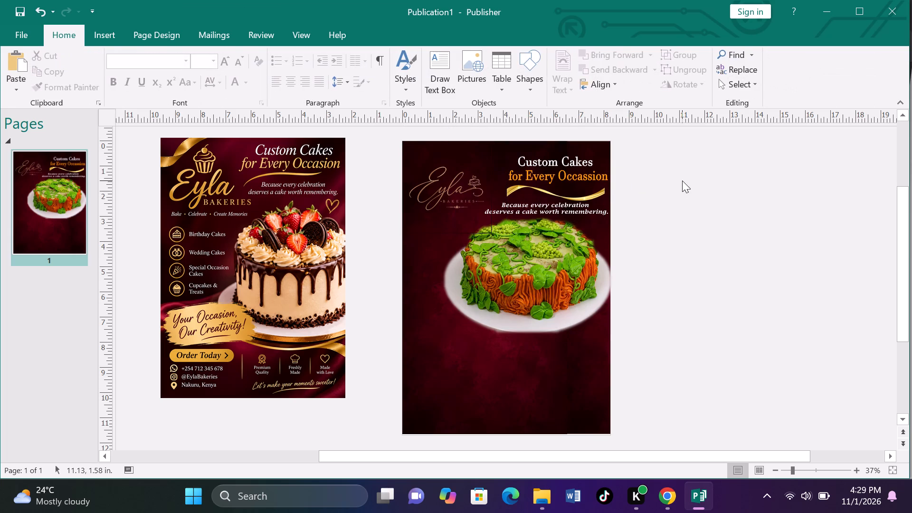
Try several brightness and contrast correction presets on the Eyla logo, ending on the highest-contrast preset at unchanged brightness.
key("F9")
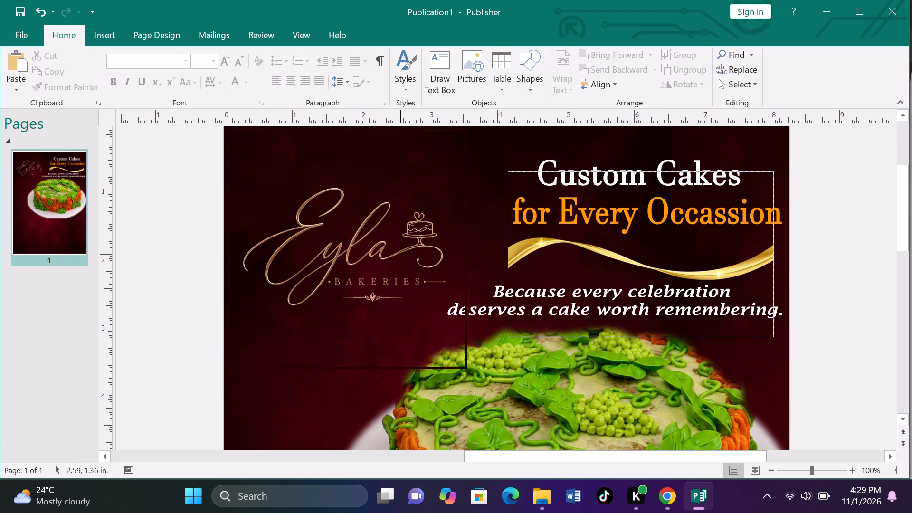
left_click(331, 228)
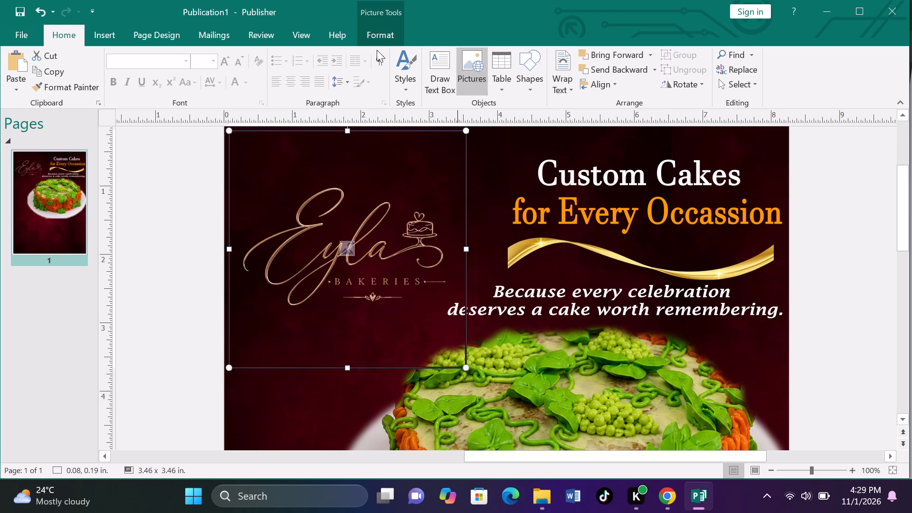
left_click(372, 38)
left_click(395, 37)
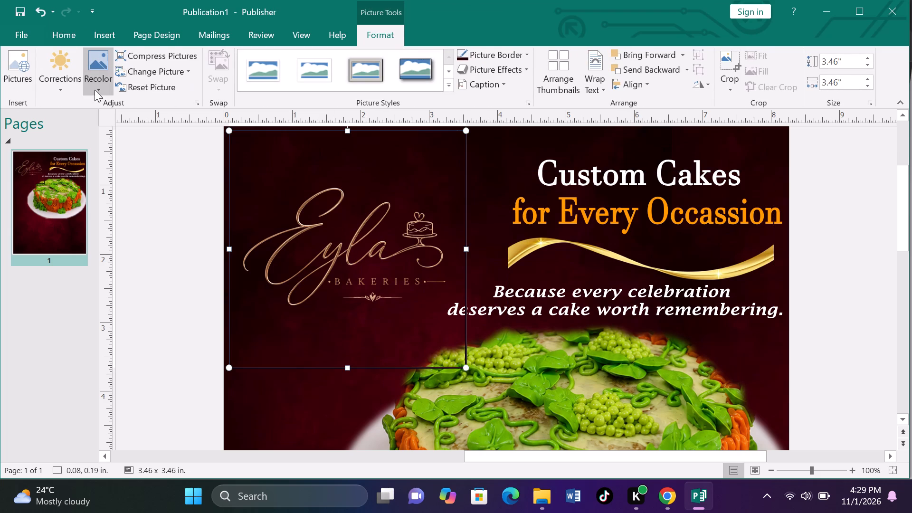
left_click(75, 85)
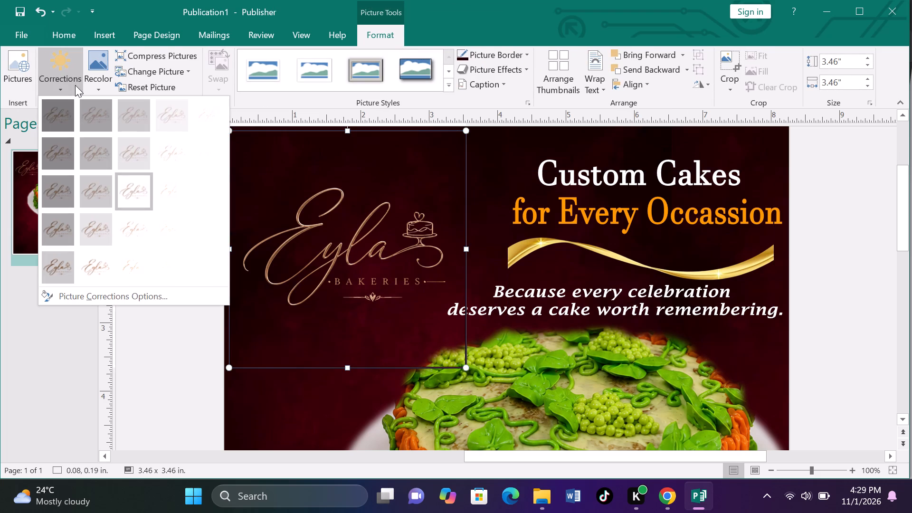
left_click(106, 220)
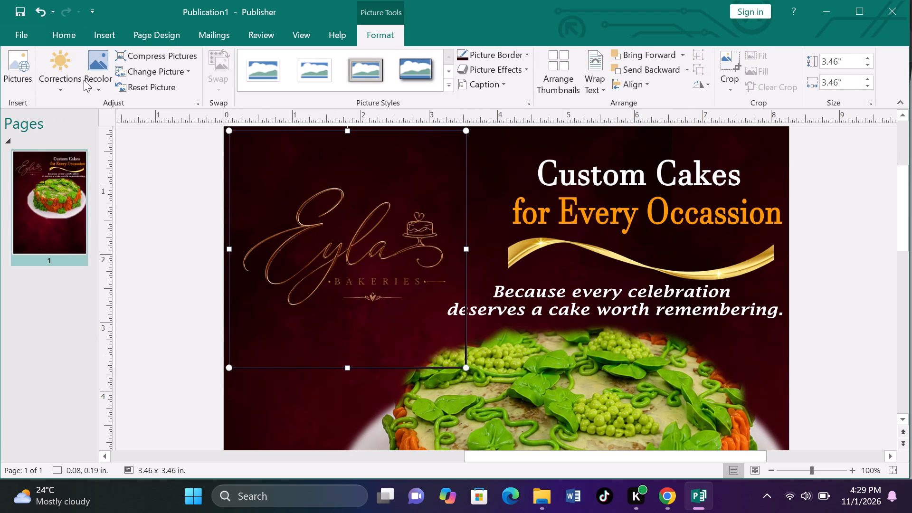
left_click(69, 74)
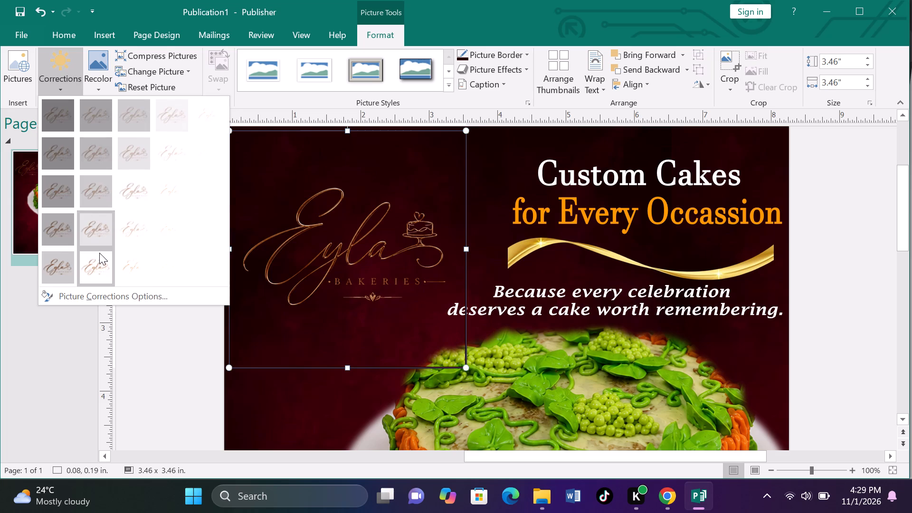
left_click(99, 256)
left_click(70, 70)
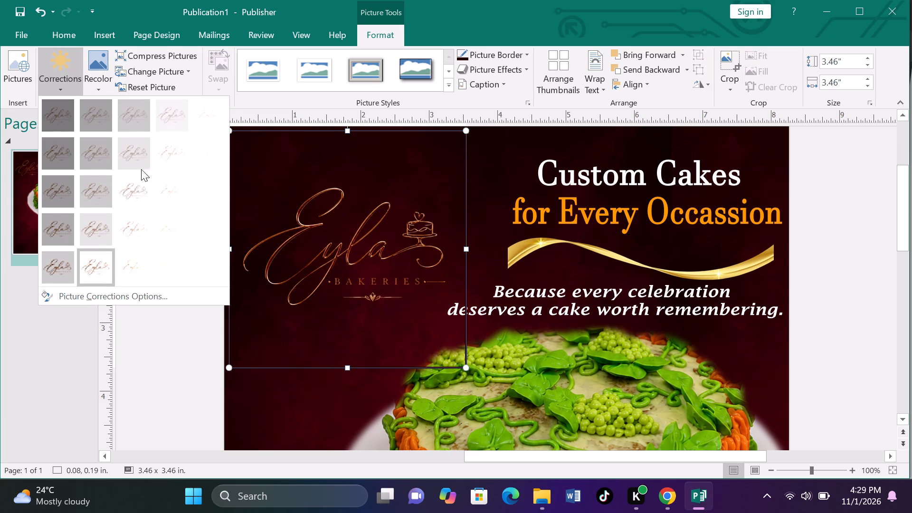
left_click(141, 232)
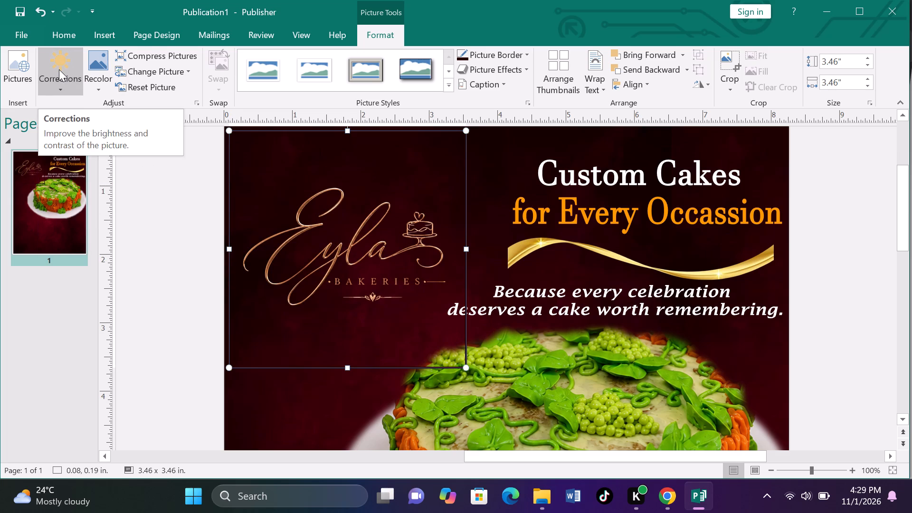
left_click(59, 69)
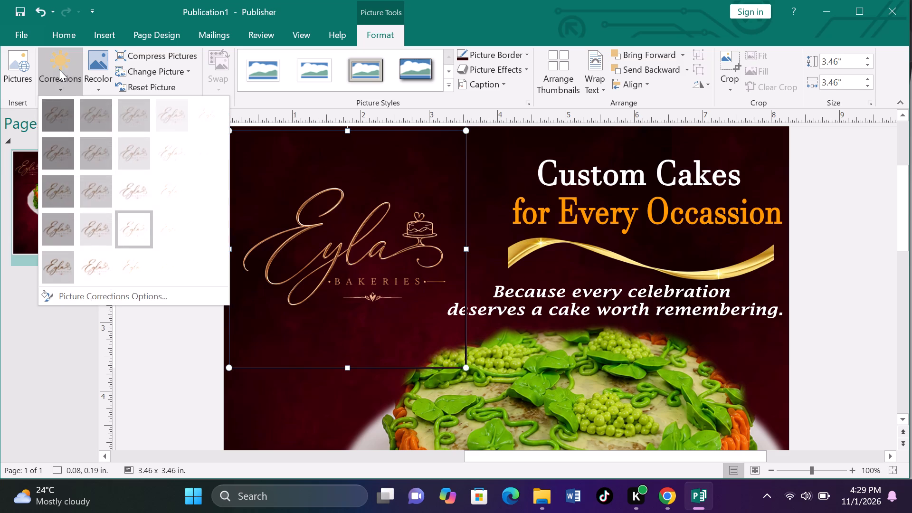
left_click(137, 262)
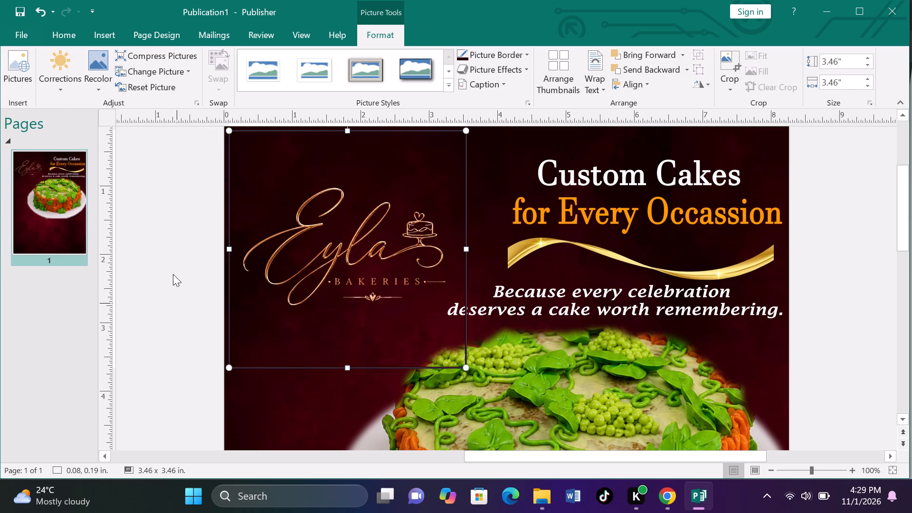
left_click(163, 230)
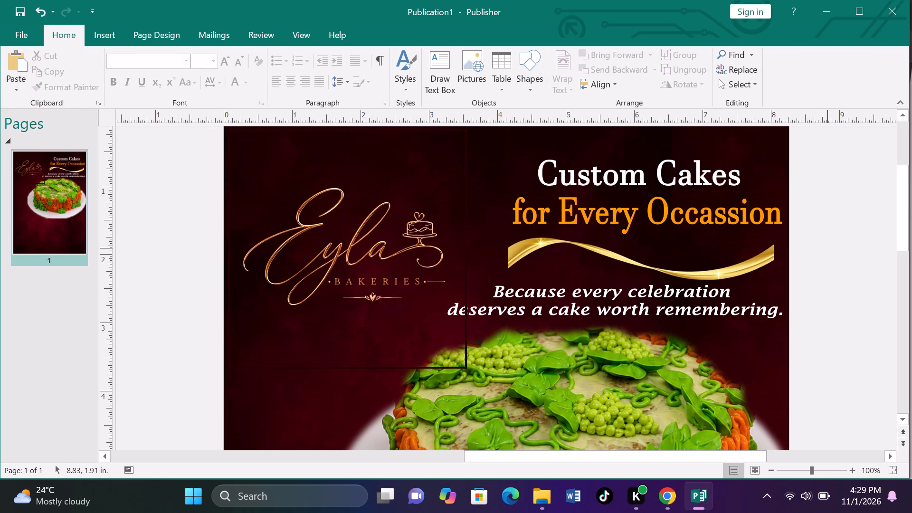
Remove the outline around the Eyla logo picture and deselect it.
left_click(436, 251)
left_click(510, 55)
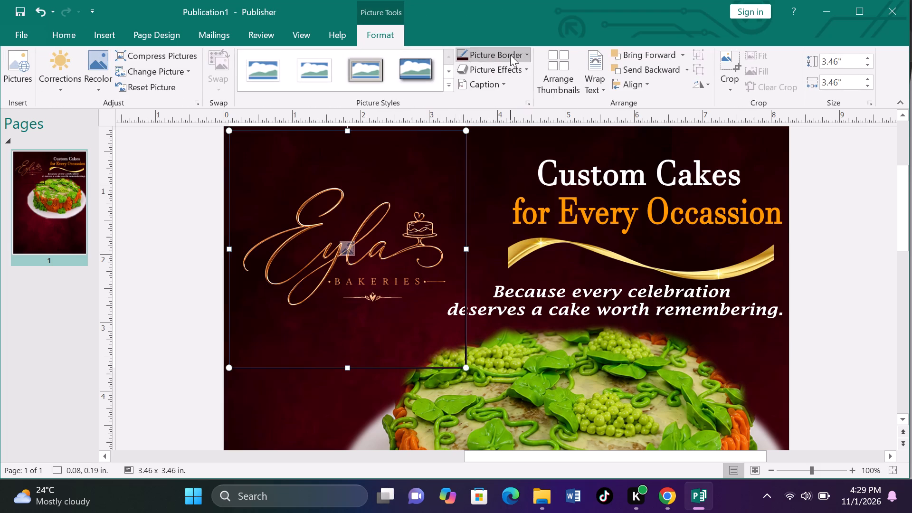
left_click(492, 202)
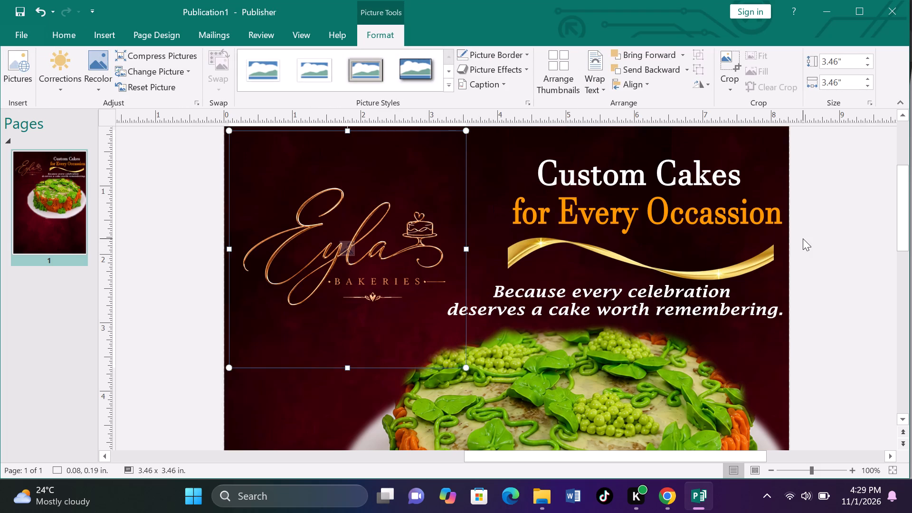
left_click(818, 239)
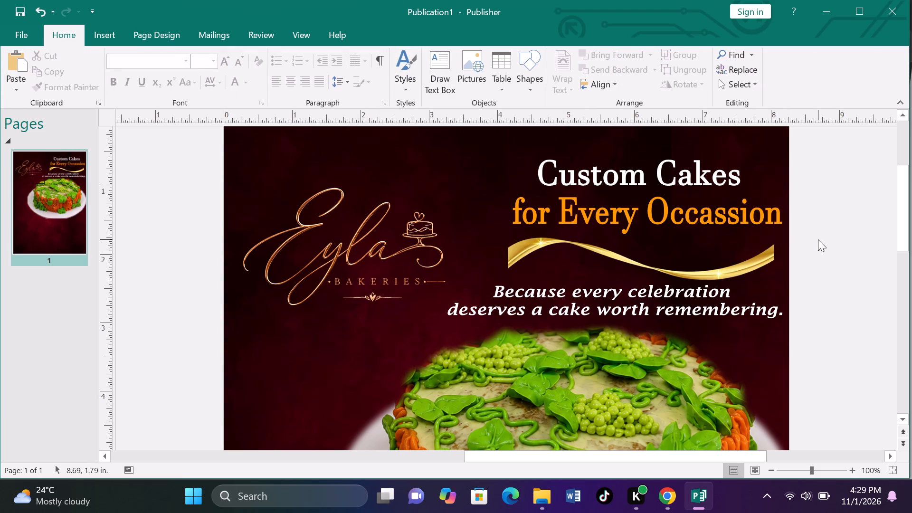
Move the cake cutout down below the tagline, nudge it up to about 2.95 in from the page top and slightly left, and deselect it.
key("F9")
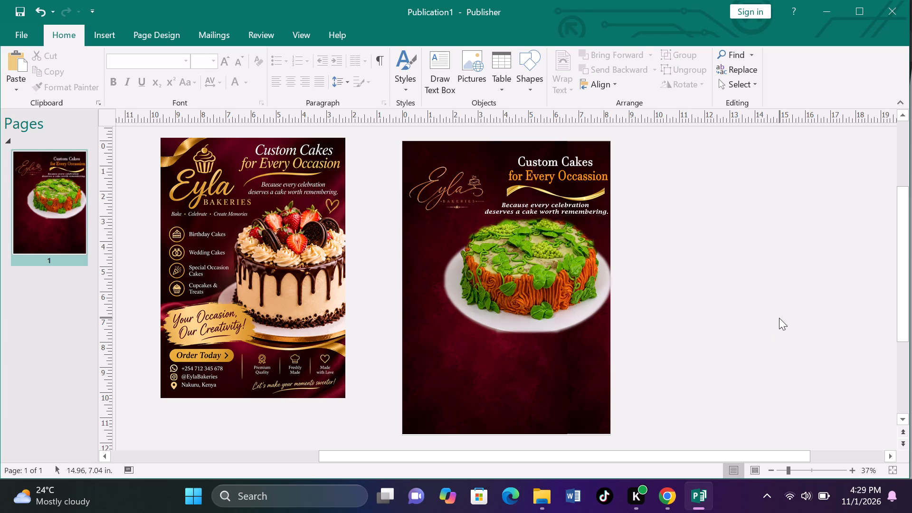
left_click(104, 39)
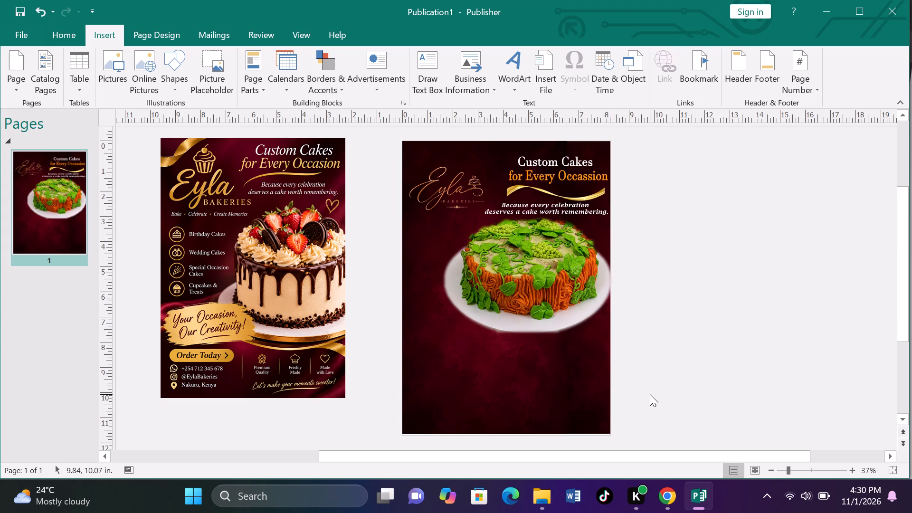
left_click_drag(547, 284, 551, 299)
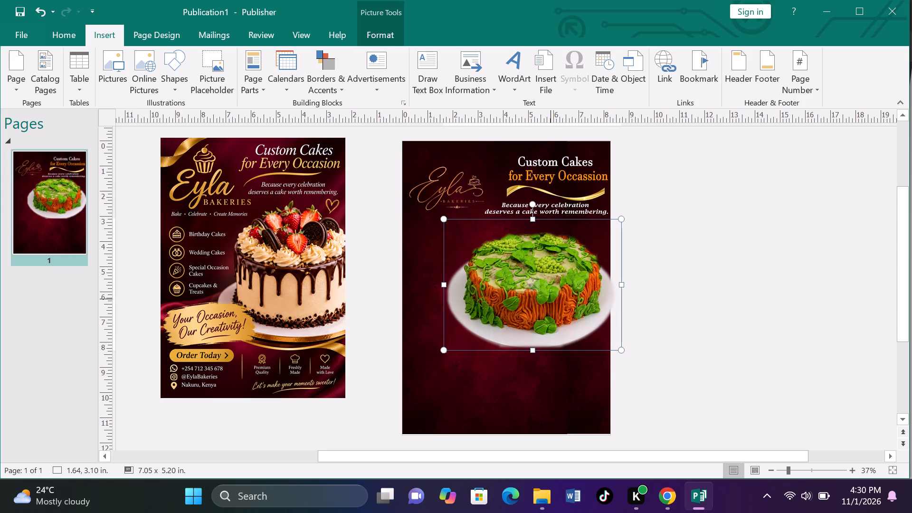
key("Up")
key("Up")
key("Up")
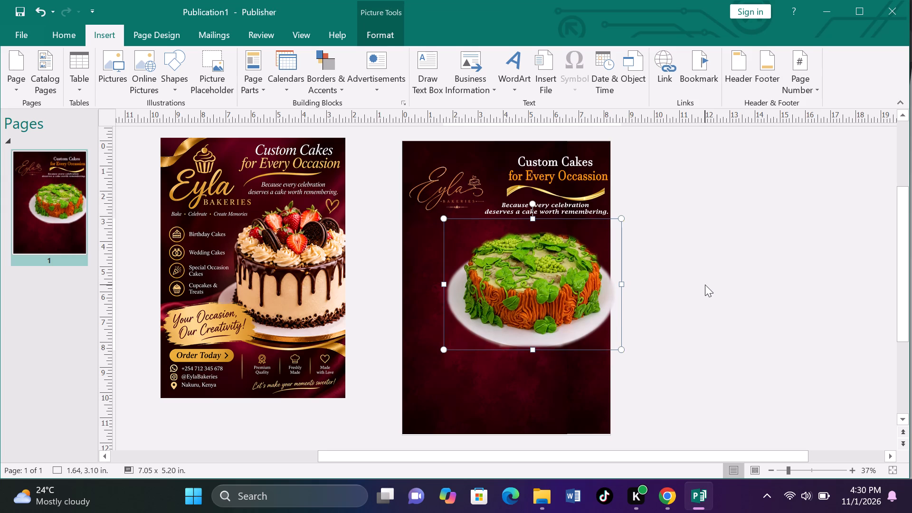
key("Up")
key("Up")
key("Up")
key("Up")
key("Up")
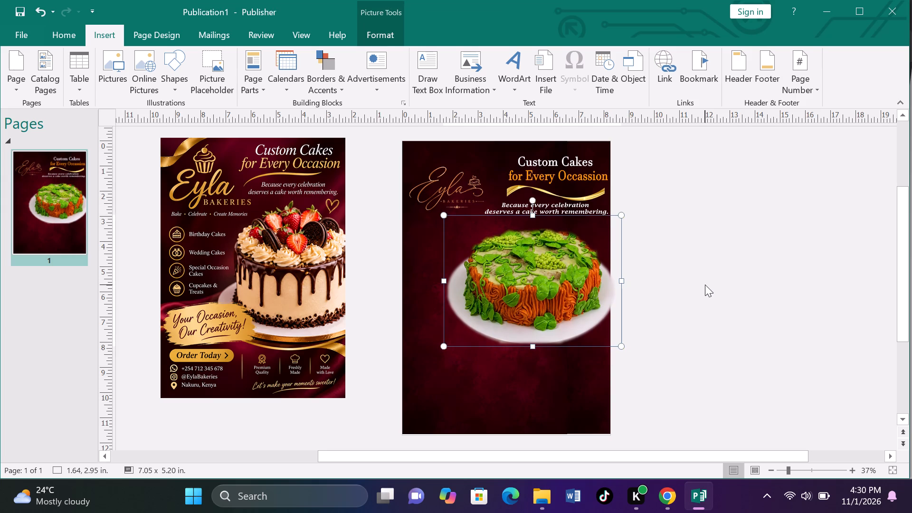
key("Left")
key("Left")
key("Left")
key("Left")
key("Left")
key("Left")
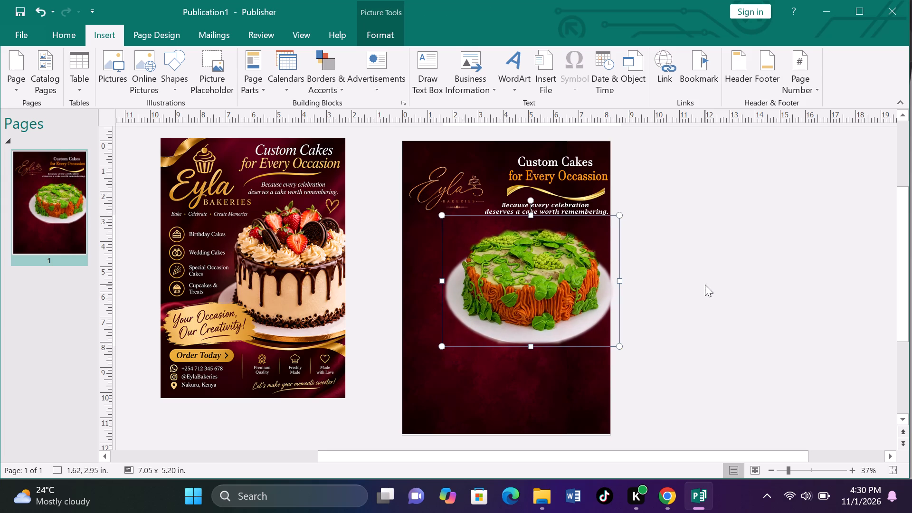
key("Left")
left_click(760, 299)
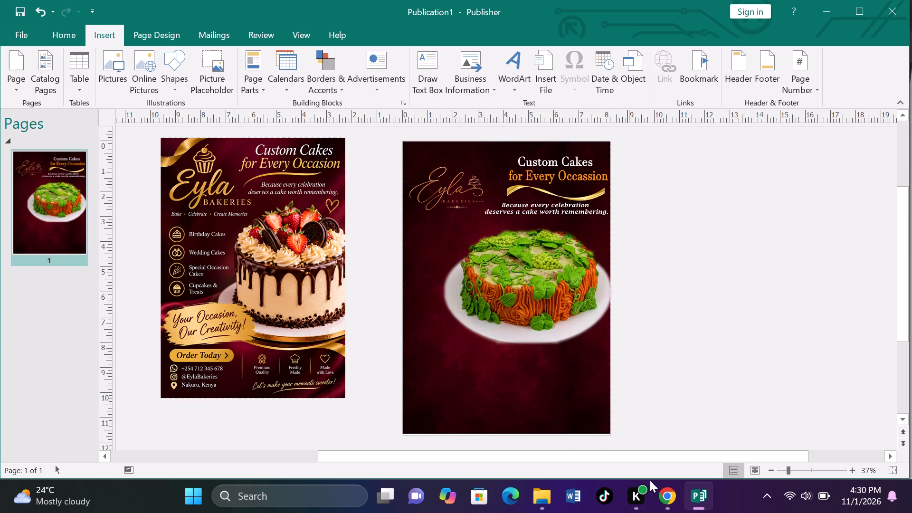
Switch to Chrome, reload Photoroom's background remover and upload the golden "Vip Poster Ad Background Wallpaper Image" from Downloads.
left_click(666, 498)
left_click(146, 186)
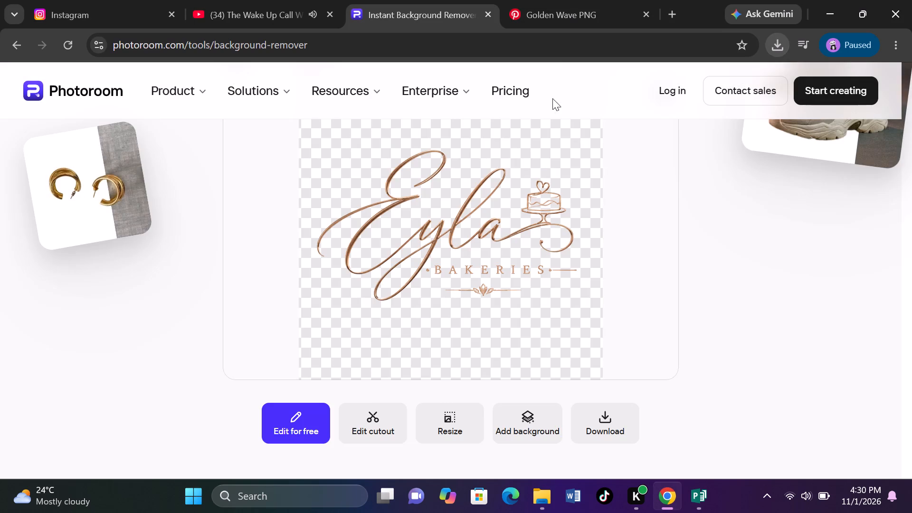
key("ctrl+r")
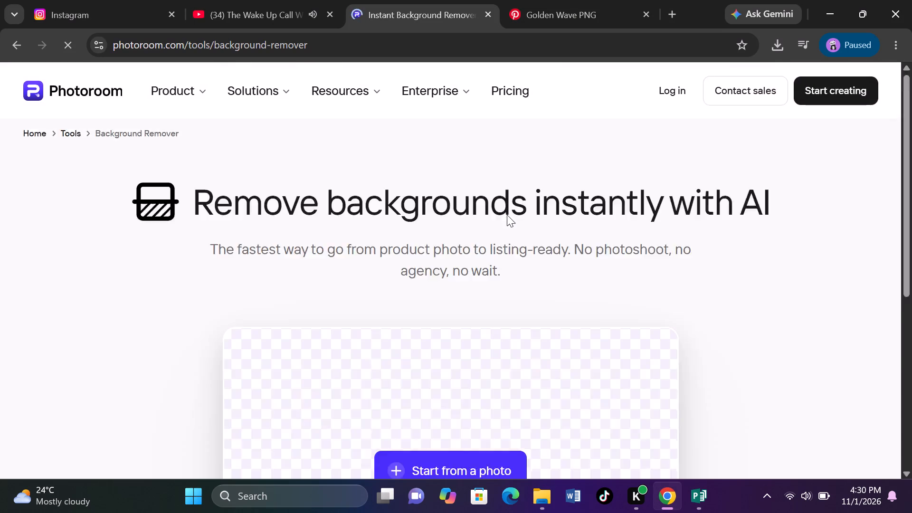
scroll(440, 239, "up", 1)
left_click(436, 248)
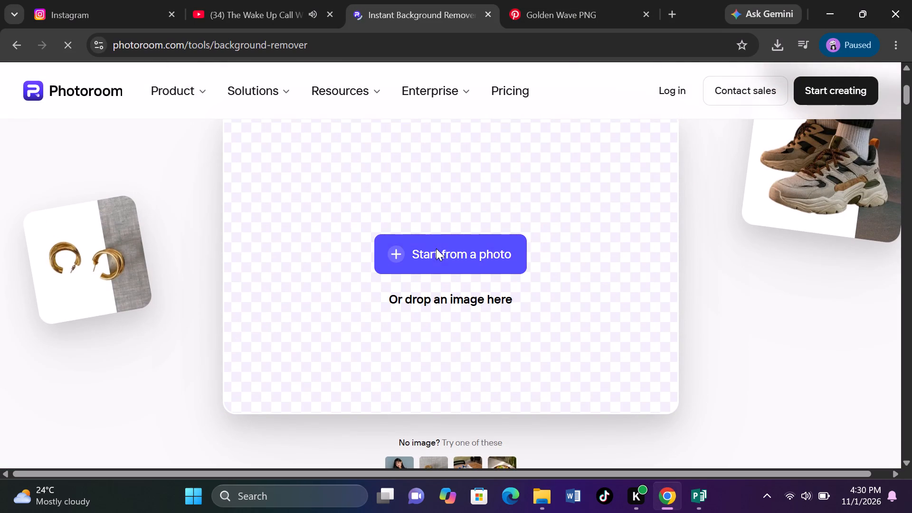
left_click(102, 169)
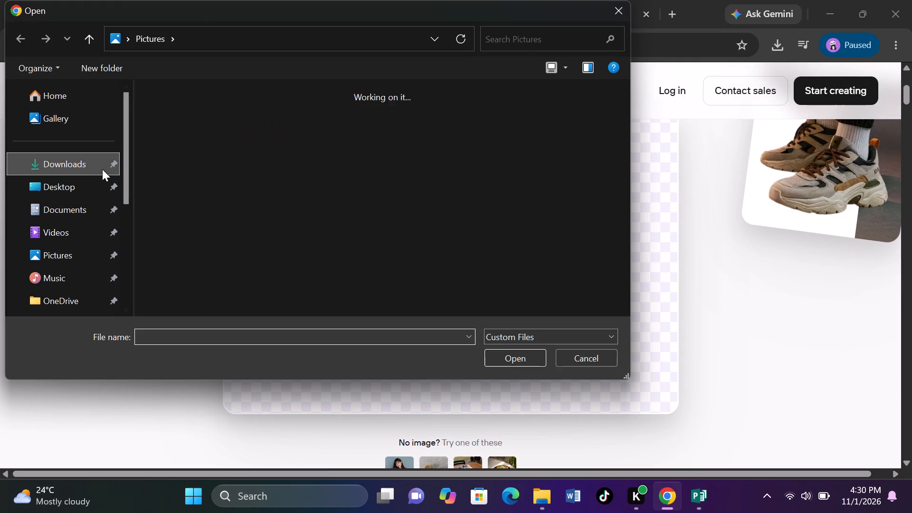
left_click(196, 263)
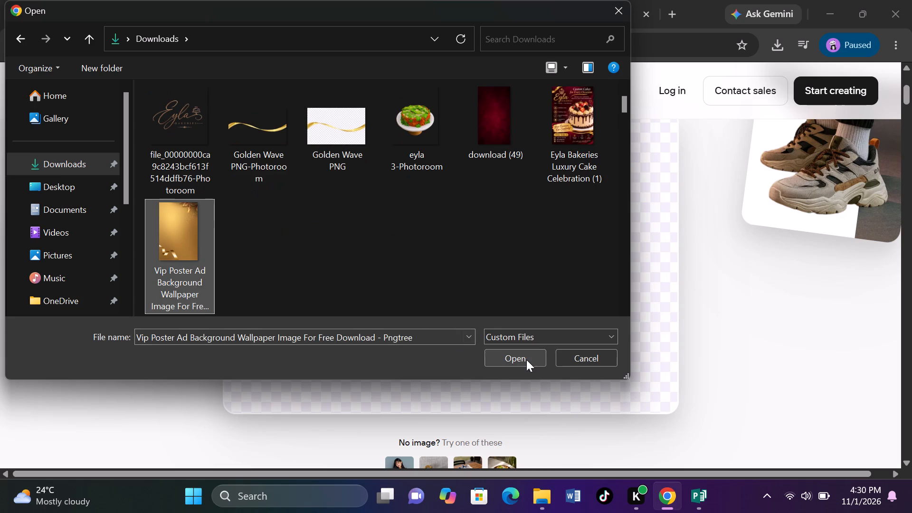
left_click(526, 360)
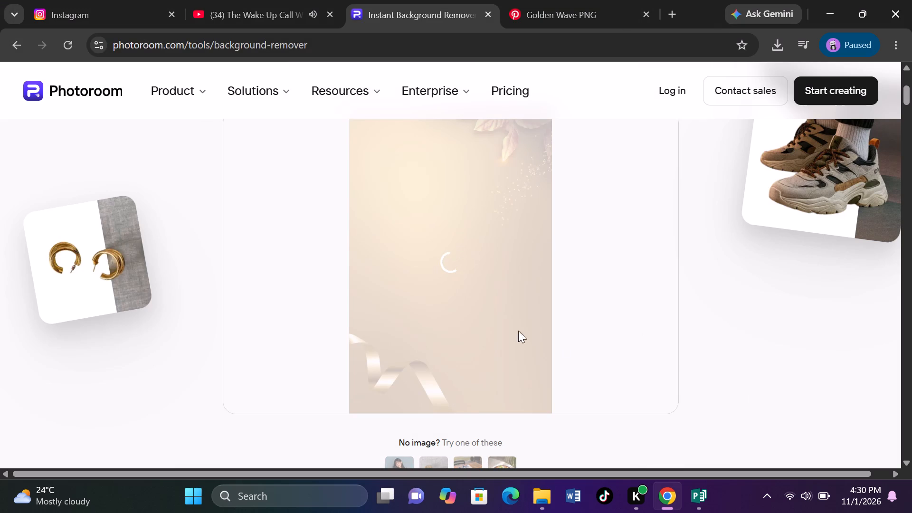
Download the background-free gold decorations image and save it to Downloads as a PNG under the suggested Vip Poster Ad name.
scroll(466, 308, "down", 2)
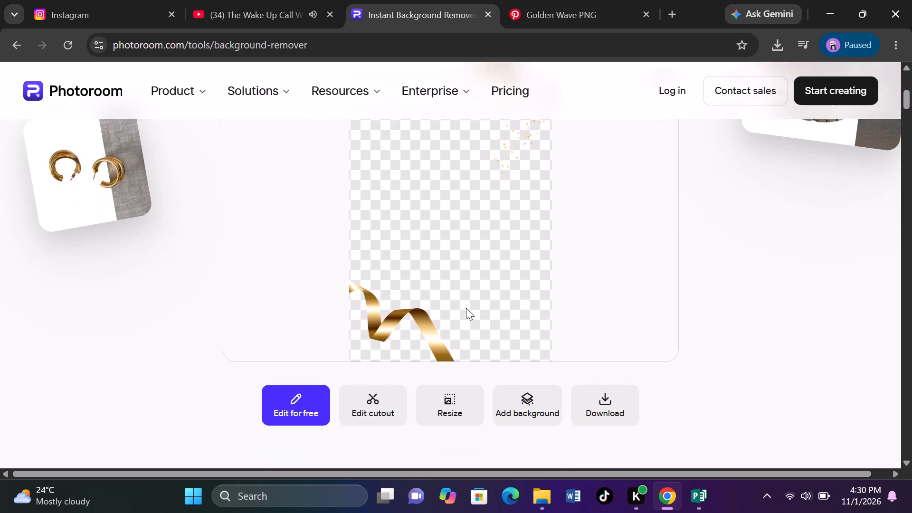
left_click(590, 368)
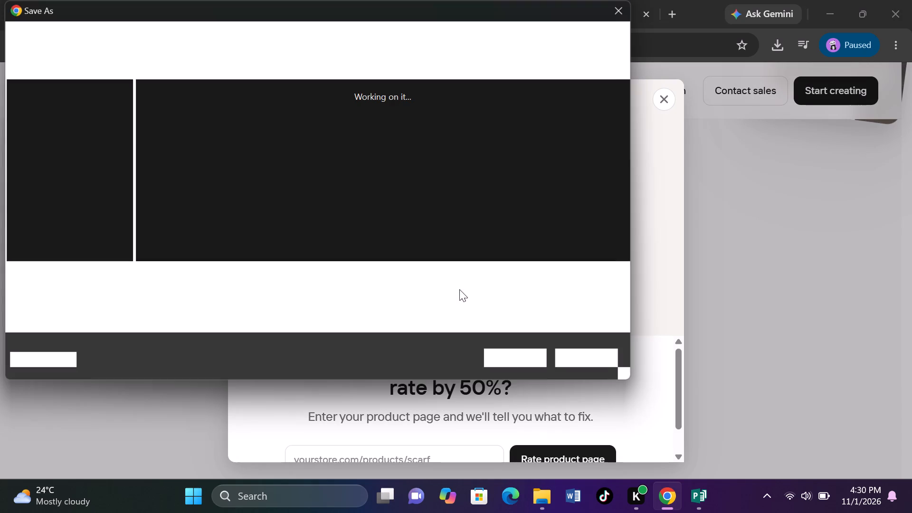
left_click(80, 172)
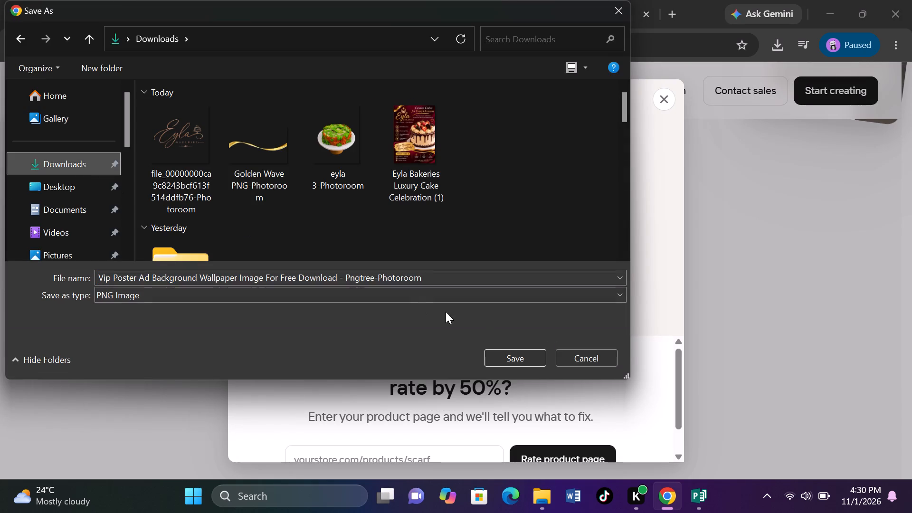
left_click(507, 347)
left_click(518, 356)
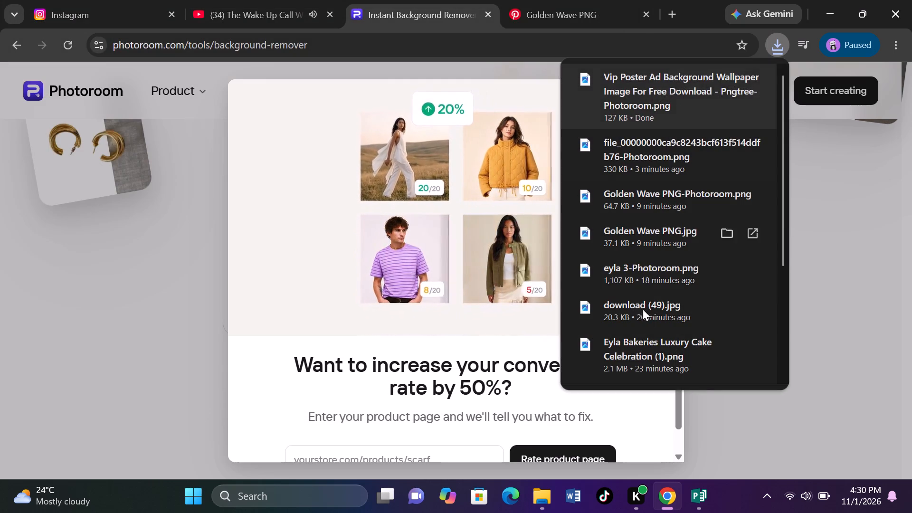
Switch to Publisher and insert the background-free "Vip Poster Ad Background Wallpaper Image" picture from Downloads onto the poster page.
left_click(698, 489)
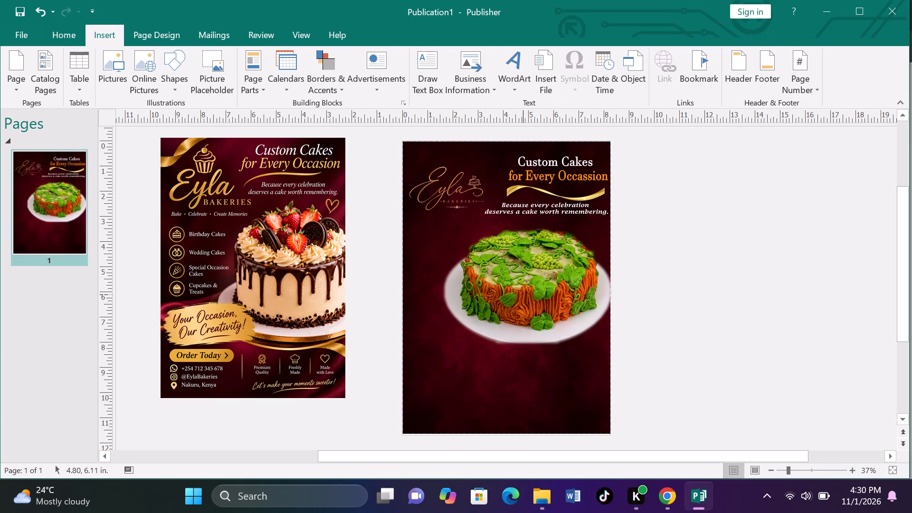
left_click(69, 38)
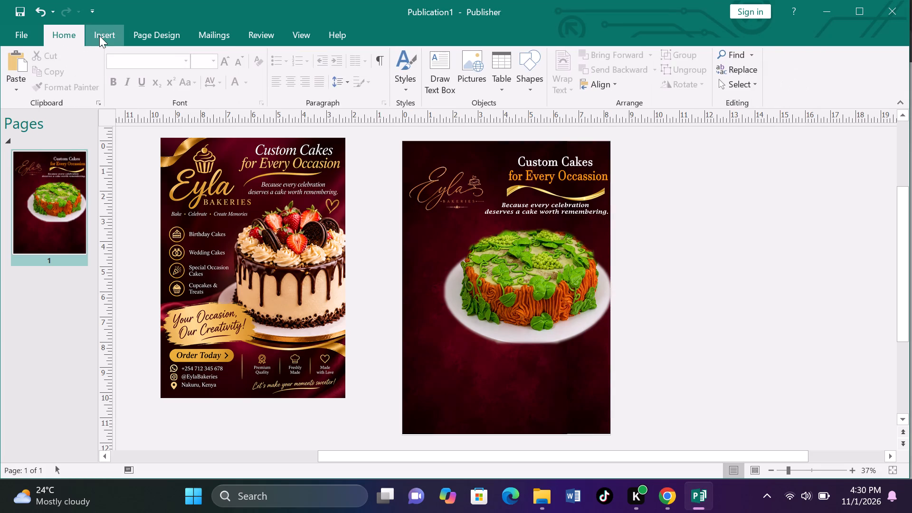
left_click(99, 36)
left_click(113, 59)
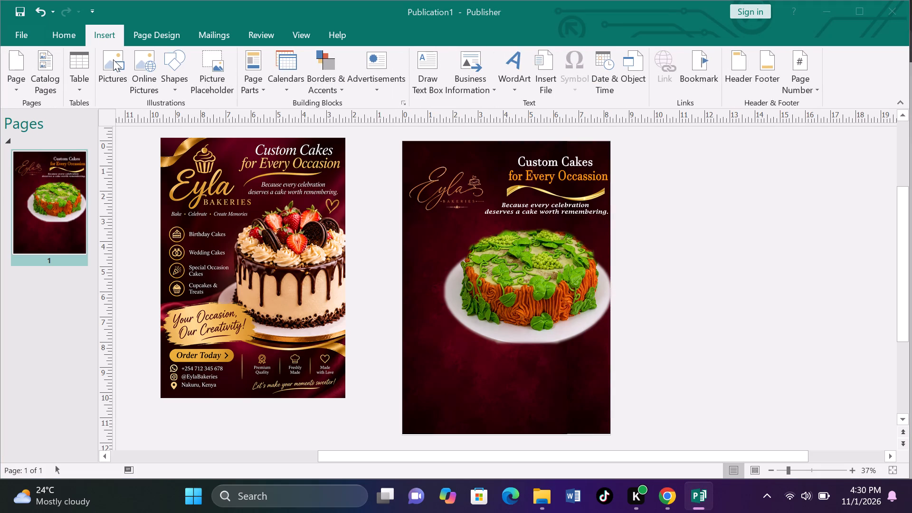
left_click_drag(124, 198, 121, 135)
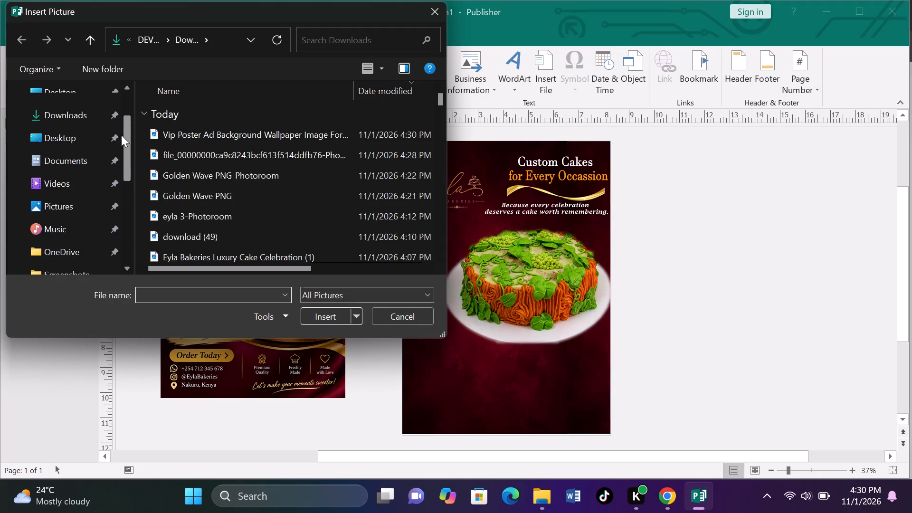
left_click_drag(121, 135, 119, 125)
left_click(98, 133)
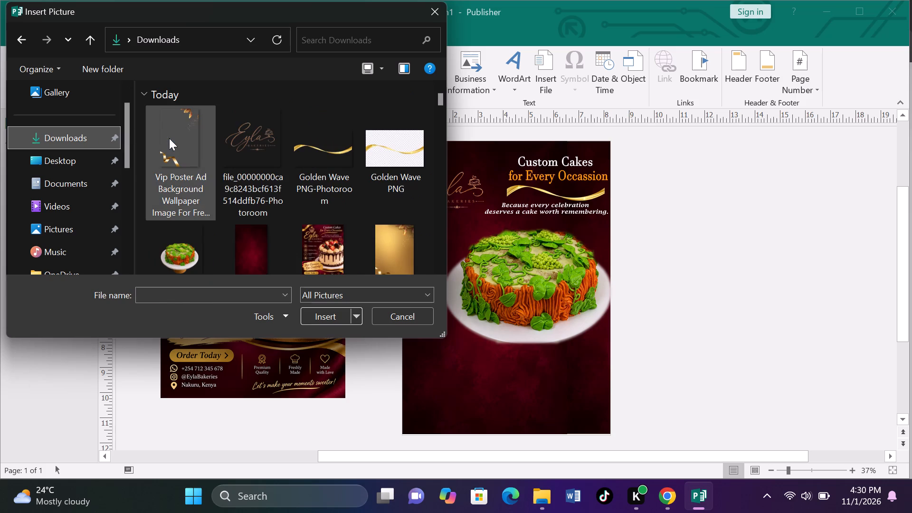
left_click(169, 138)
left_click(339, 313)
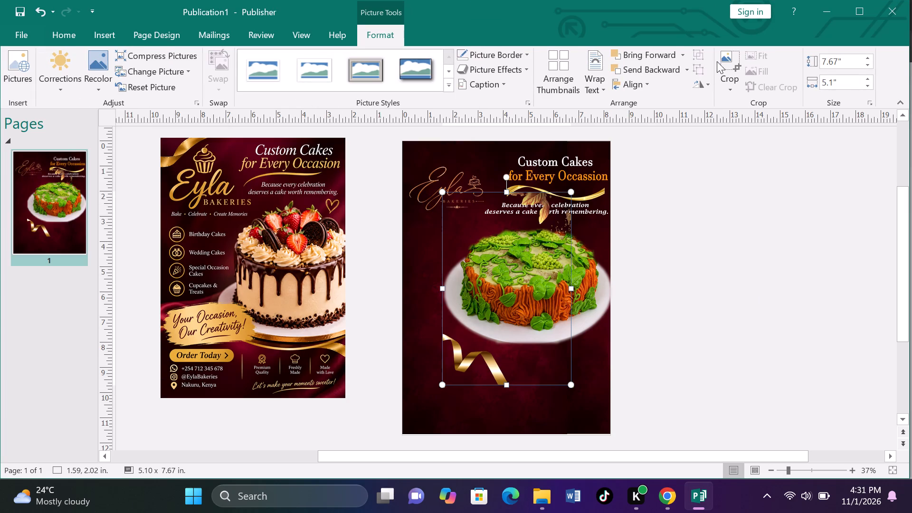
Crop the inserted decorations picture to just the gold ribbon, about 2.64 x 1.89 in, and deselect it.
left_click(724, 61)
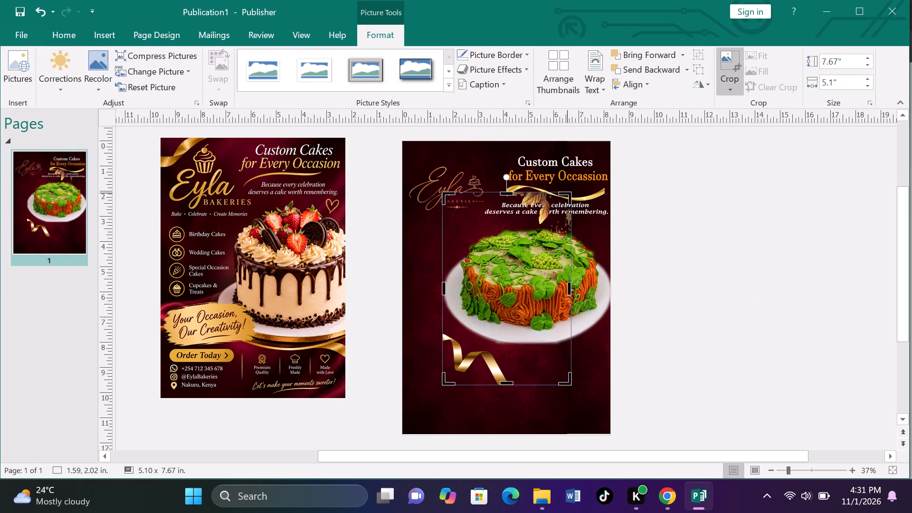
left_click_drag(567, 193, 501, 360)
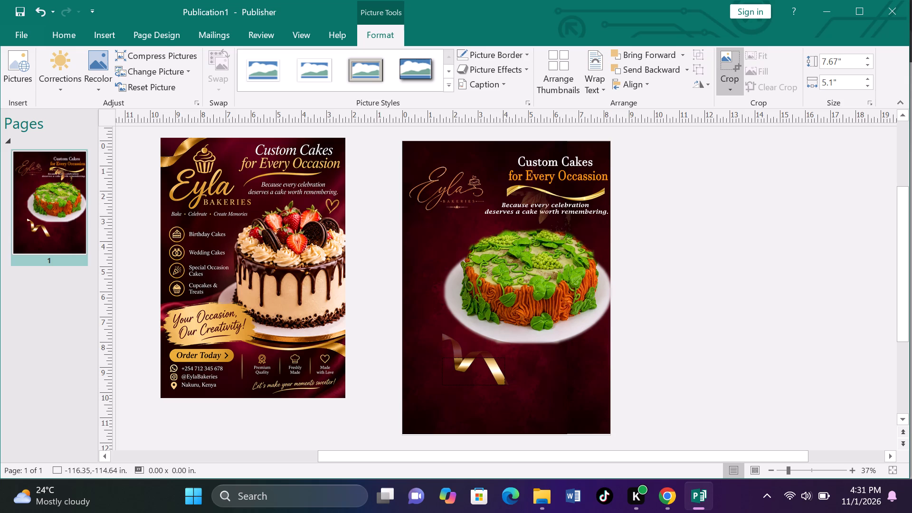
left_click_drag(501, 360, 511, 342)
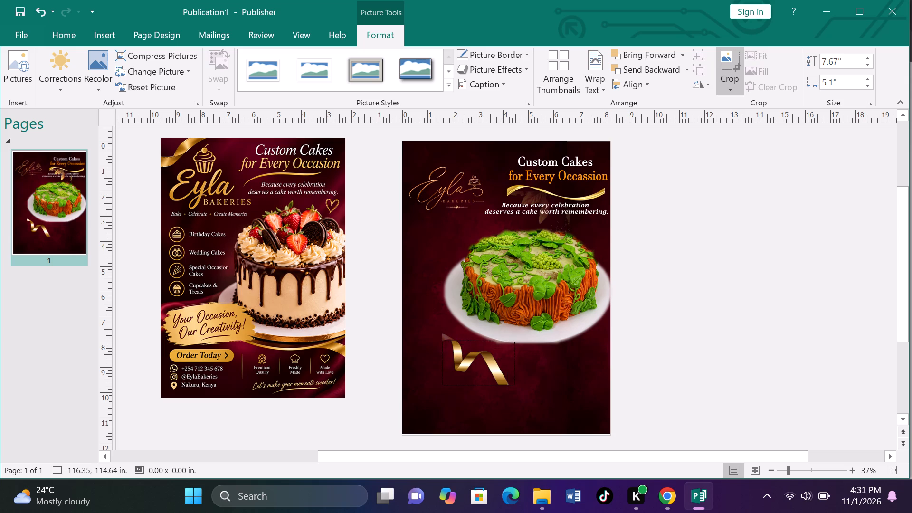
left_click_drag(511, 342, 503, 333)
left_click_drag(503, 333, 505, 338)
left_click_drag(505, 338, 505, 338)
left_click(735, 311)
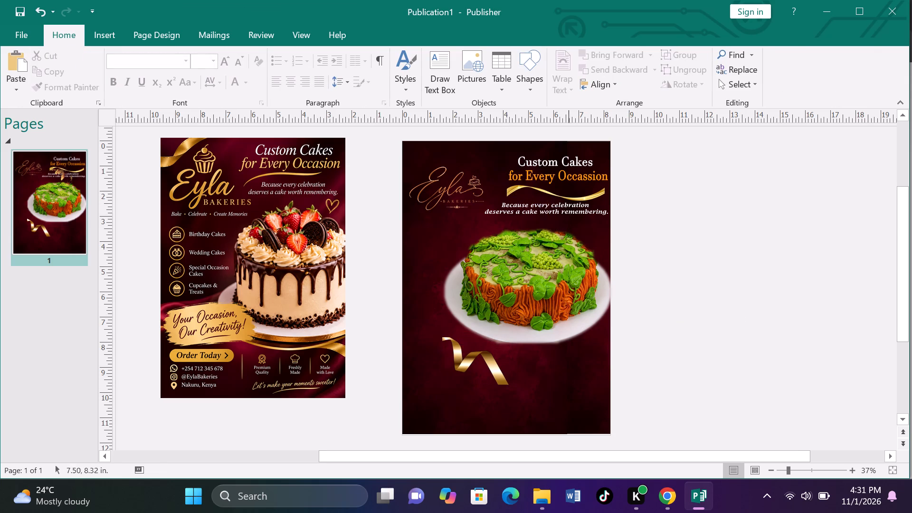
Move the cropped gold ribbon to the poster page's upper-left corner, at about 0.08, 0.00 in.
left_click_drag(473, 357, 471, 333)
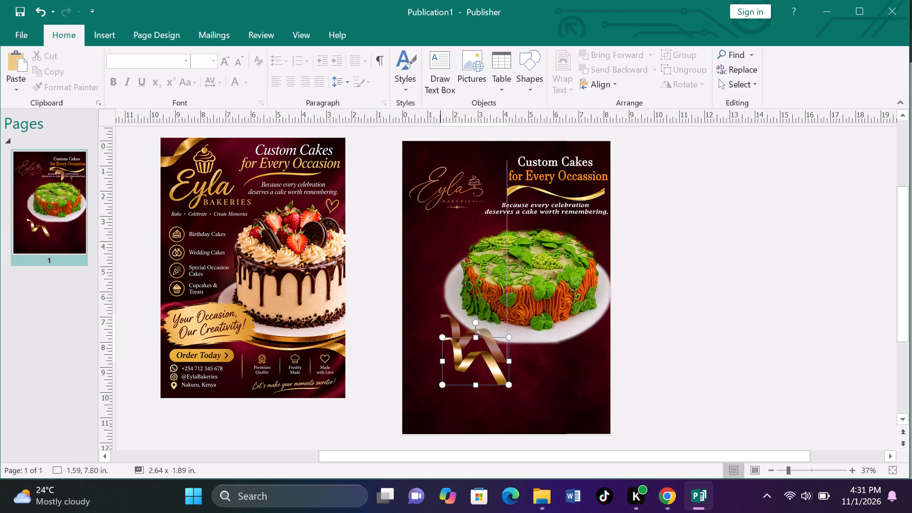
left_click_drag(471, 333, 435, 152)
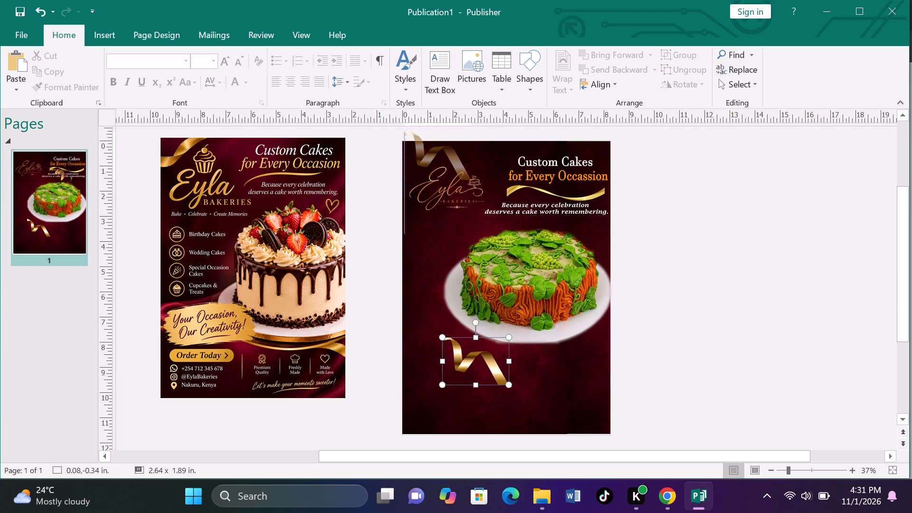
left_click_drag(435, 152, 438, 159)
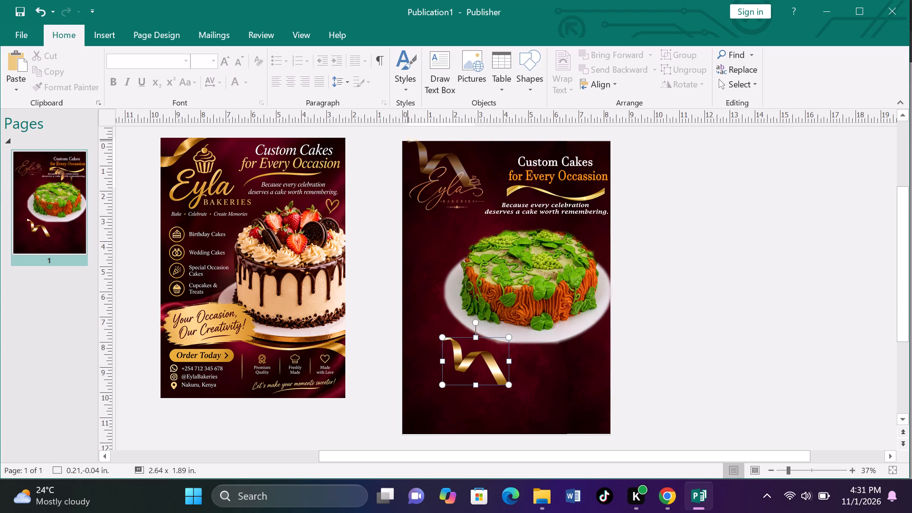
left_click_drag(438, 159, 437, 161)
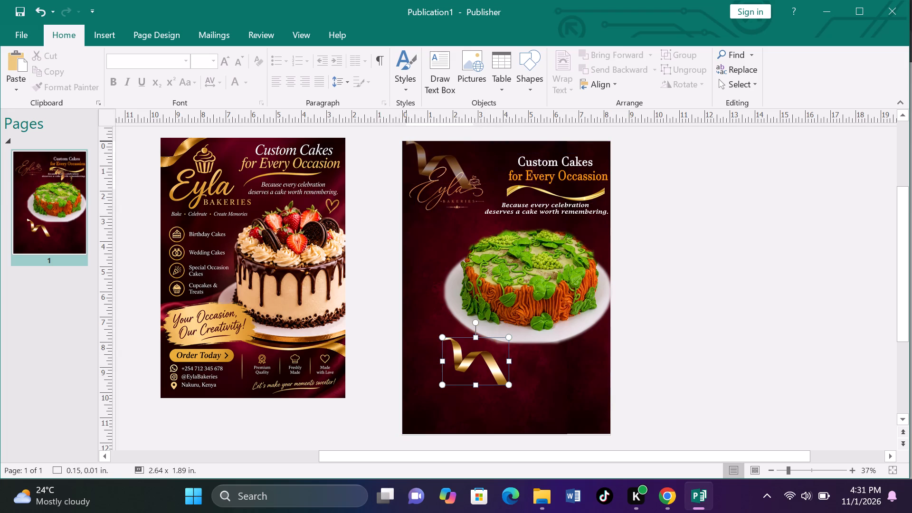
left_click_drag(437, 161, 435, 160)
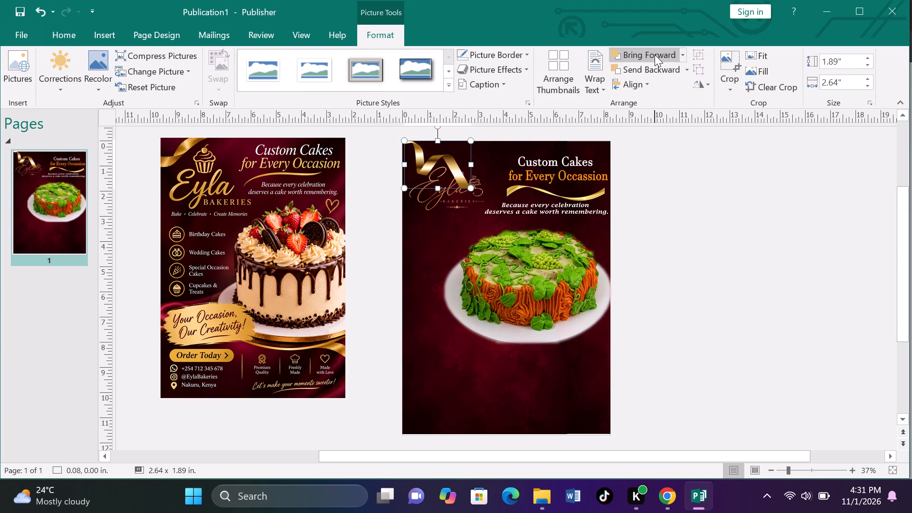
Send the gold ribbon backward so it sits behind the Eyla logo, deselect it and check the overlap up close.
left_click(655, 66)
left_click(859, 258)
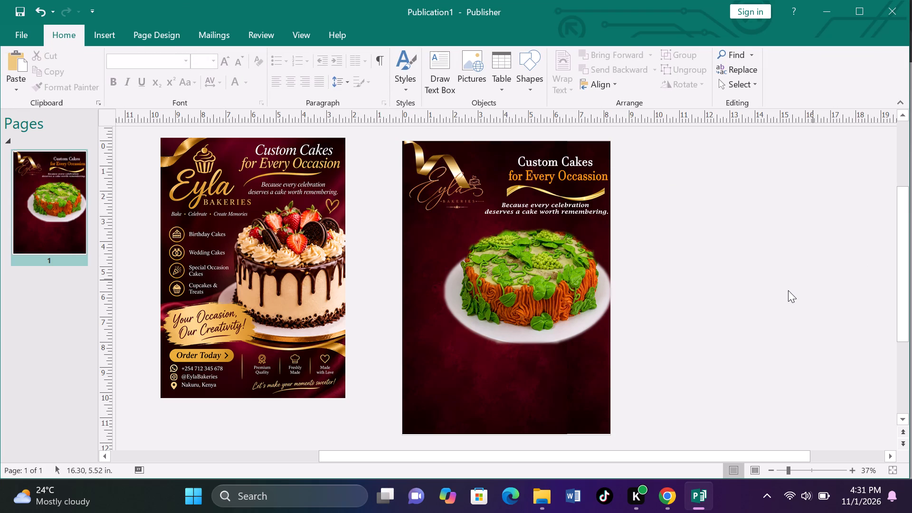
key("F9")
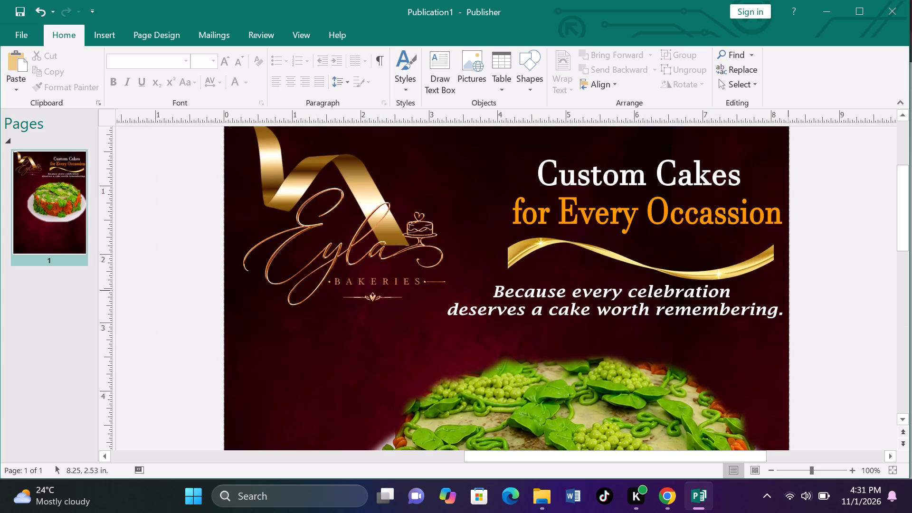
key("F9")
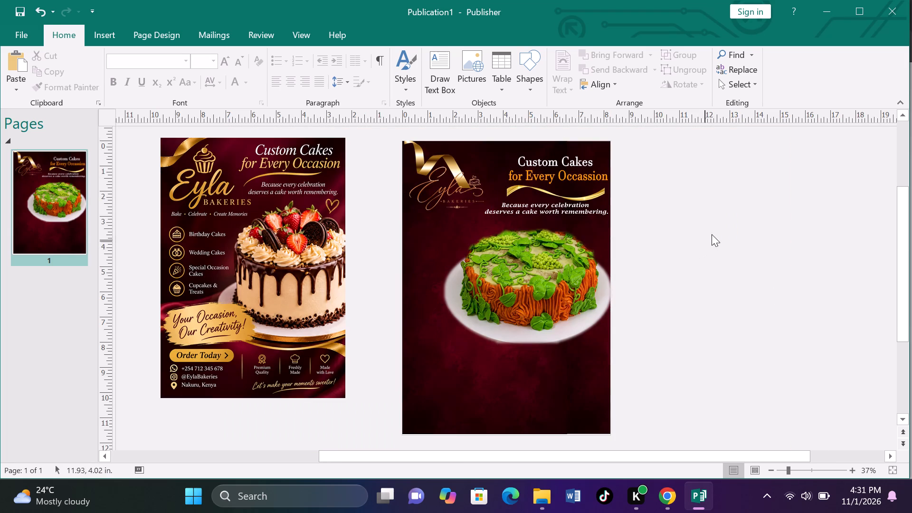
Select the Eyla Bakeries logo picture on the poster page.
left_click(461, 190)
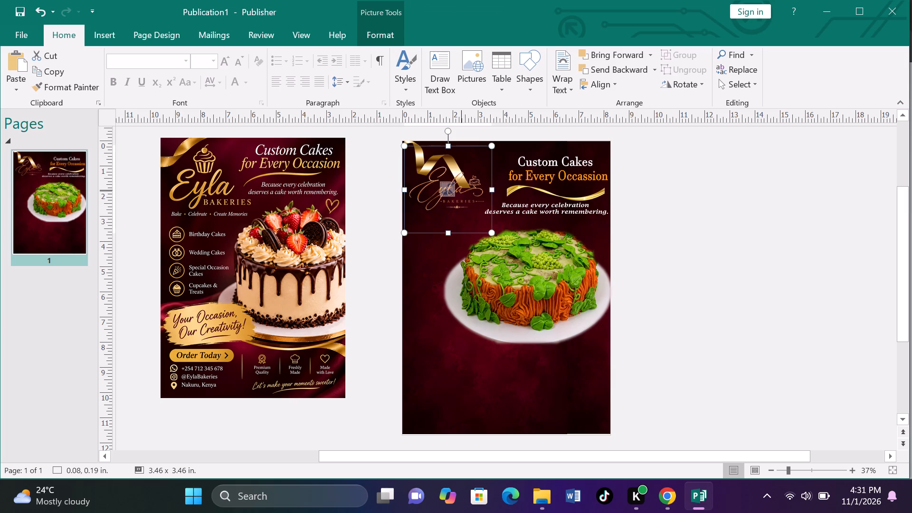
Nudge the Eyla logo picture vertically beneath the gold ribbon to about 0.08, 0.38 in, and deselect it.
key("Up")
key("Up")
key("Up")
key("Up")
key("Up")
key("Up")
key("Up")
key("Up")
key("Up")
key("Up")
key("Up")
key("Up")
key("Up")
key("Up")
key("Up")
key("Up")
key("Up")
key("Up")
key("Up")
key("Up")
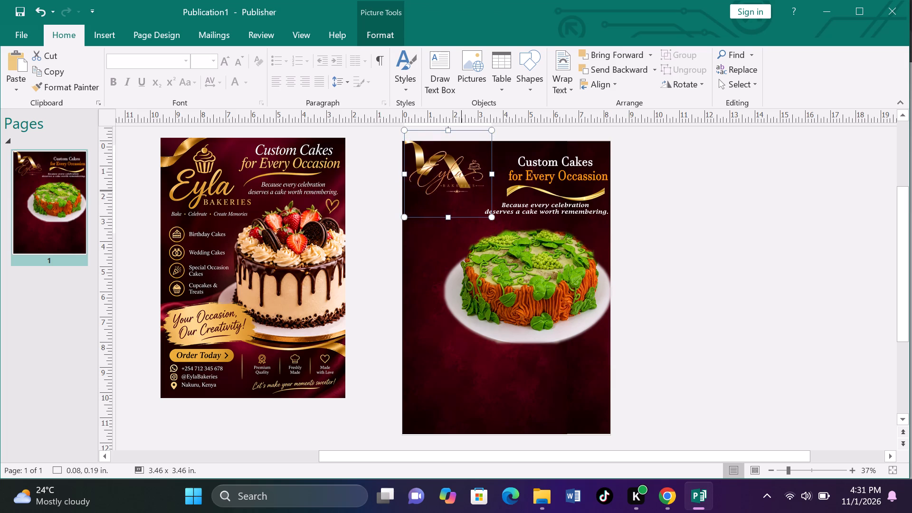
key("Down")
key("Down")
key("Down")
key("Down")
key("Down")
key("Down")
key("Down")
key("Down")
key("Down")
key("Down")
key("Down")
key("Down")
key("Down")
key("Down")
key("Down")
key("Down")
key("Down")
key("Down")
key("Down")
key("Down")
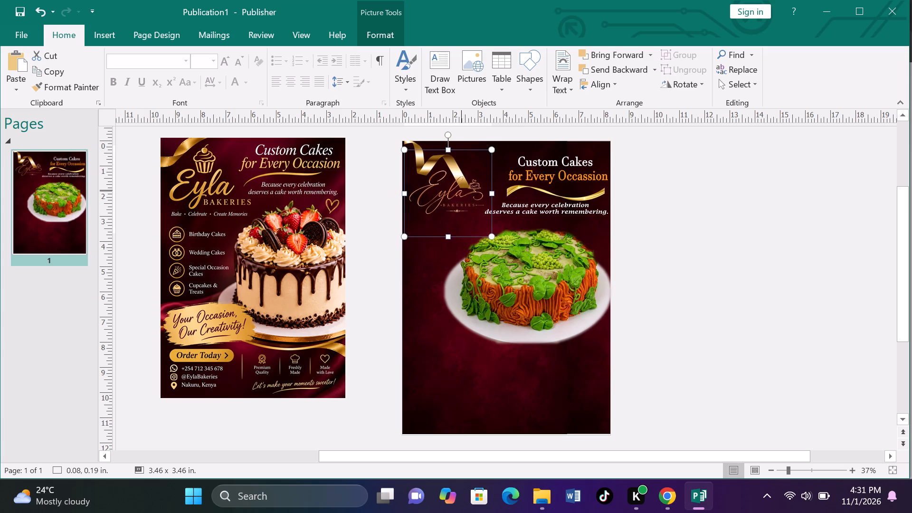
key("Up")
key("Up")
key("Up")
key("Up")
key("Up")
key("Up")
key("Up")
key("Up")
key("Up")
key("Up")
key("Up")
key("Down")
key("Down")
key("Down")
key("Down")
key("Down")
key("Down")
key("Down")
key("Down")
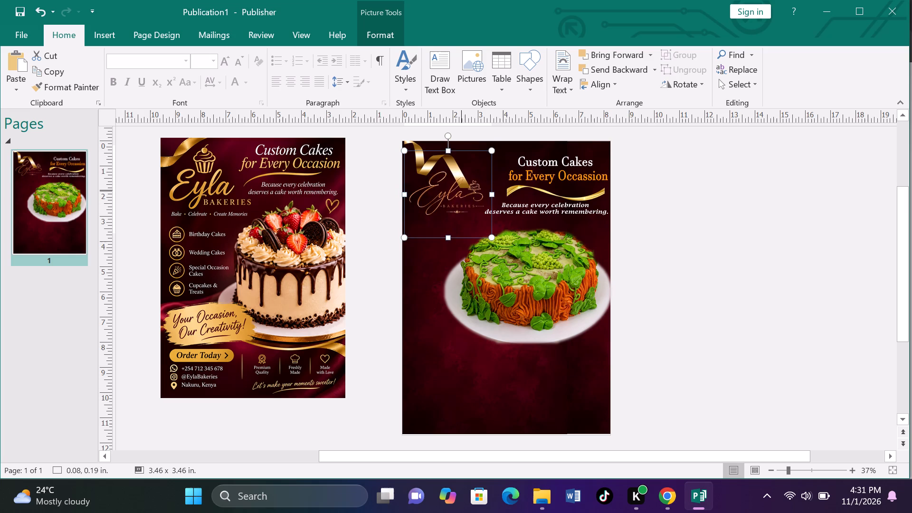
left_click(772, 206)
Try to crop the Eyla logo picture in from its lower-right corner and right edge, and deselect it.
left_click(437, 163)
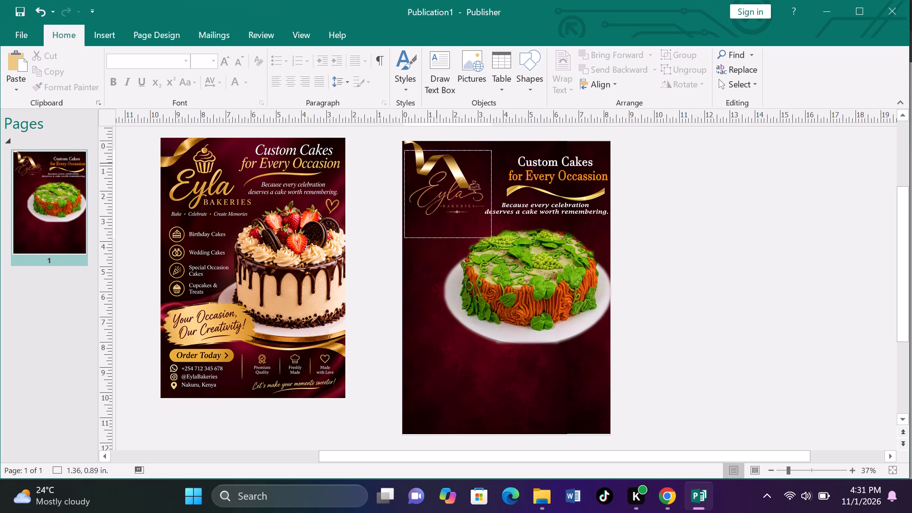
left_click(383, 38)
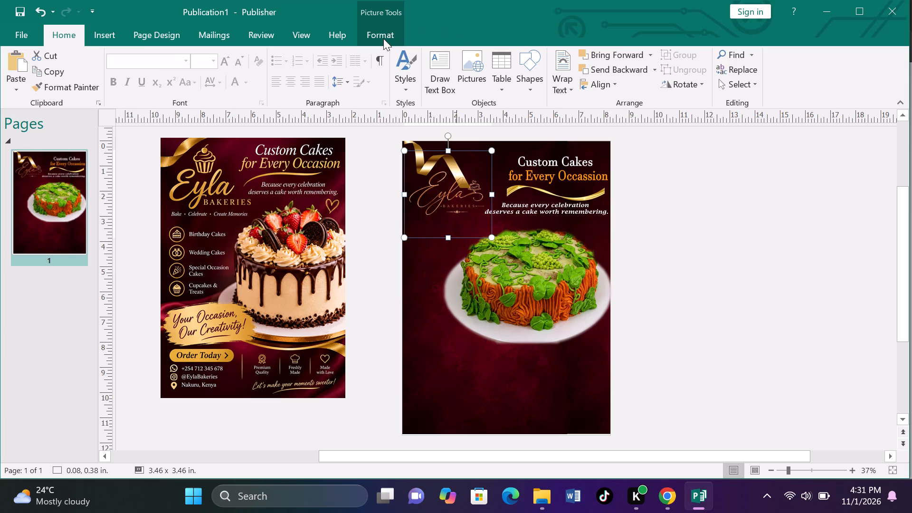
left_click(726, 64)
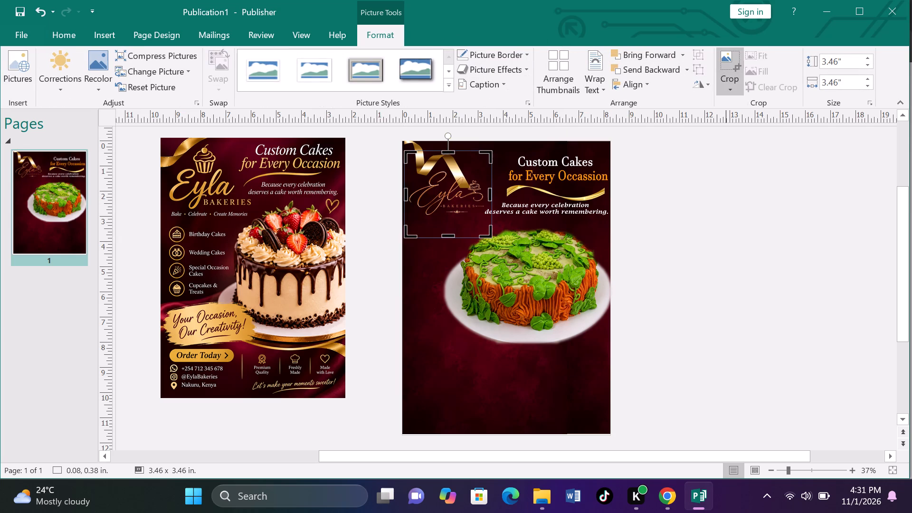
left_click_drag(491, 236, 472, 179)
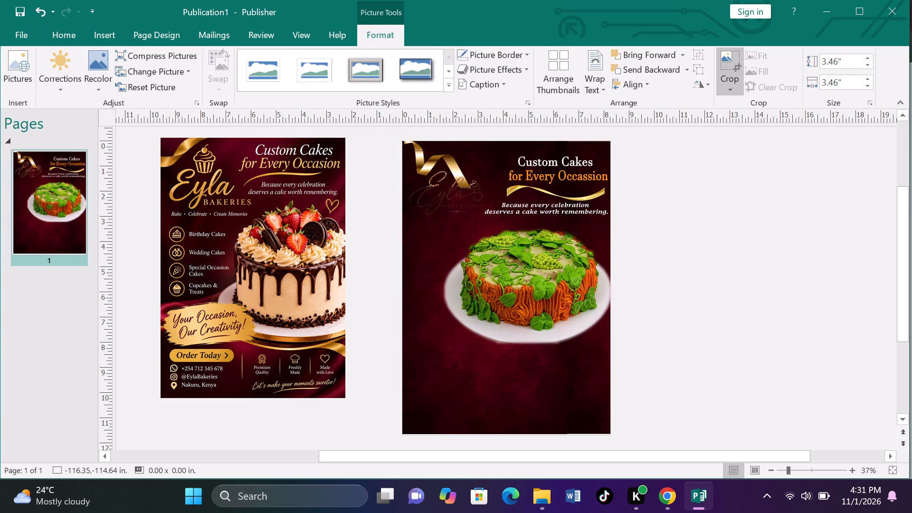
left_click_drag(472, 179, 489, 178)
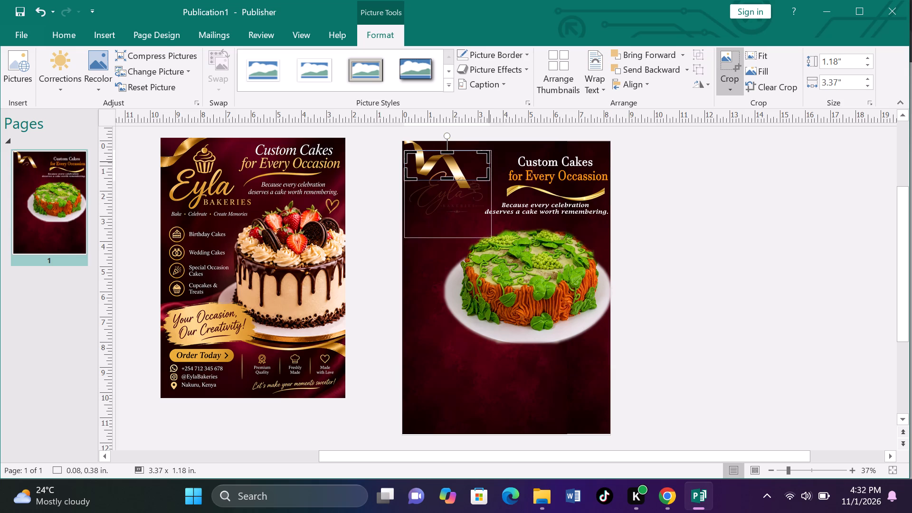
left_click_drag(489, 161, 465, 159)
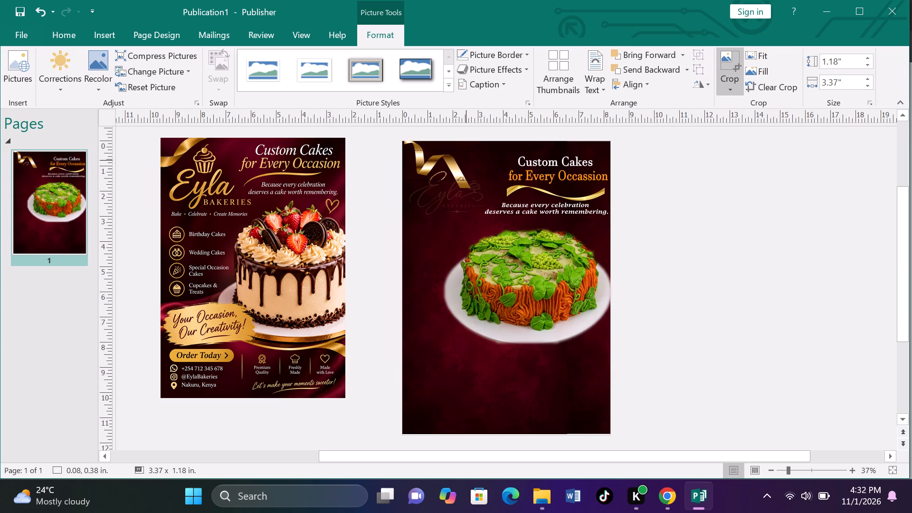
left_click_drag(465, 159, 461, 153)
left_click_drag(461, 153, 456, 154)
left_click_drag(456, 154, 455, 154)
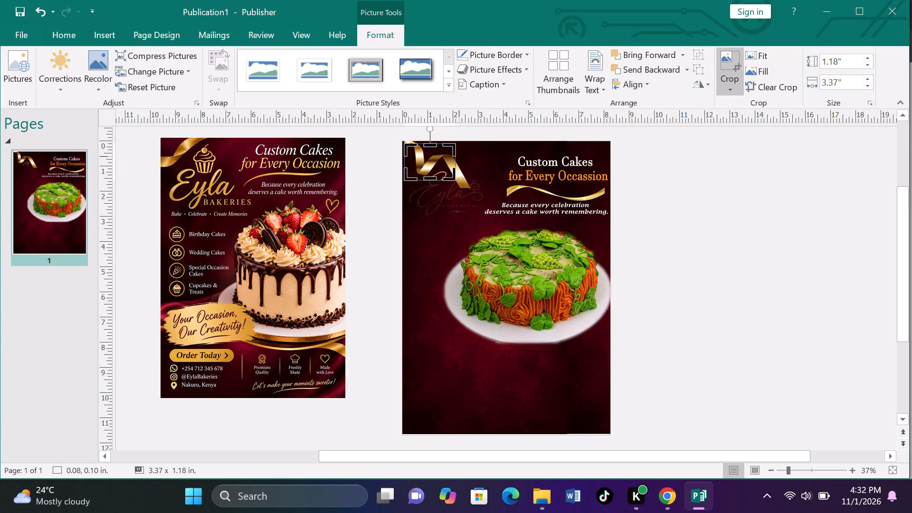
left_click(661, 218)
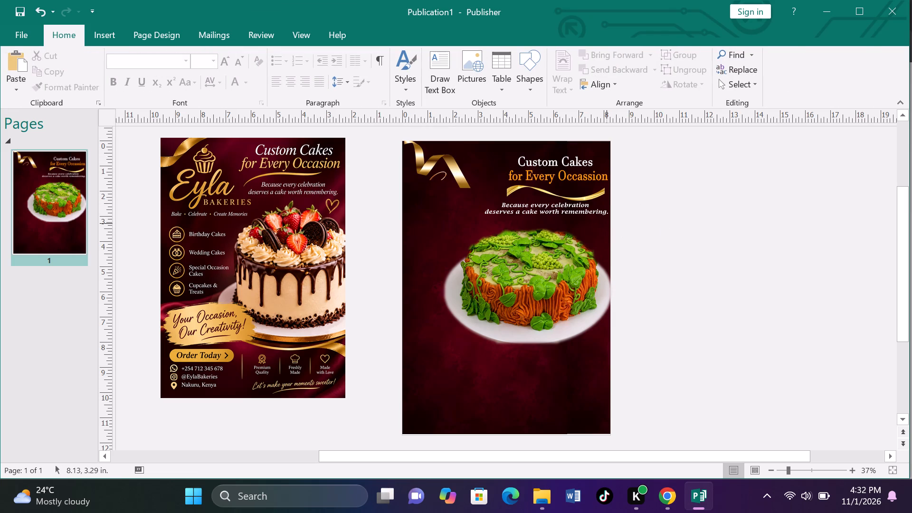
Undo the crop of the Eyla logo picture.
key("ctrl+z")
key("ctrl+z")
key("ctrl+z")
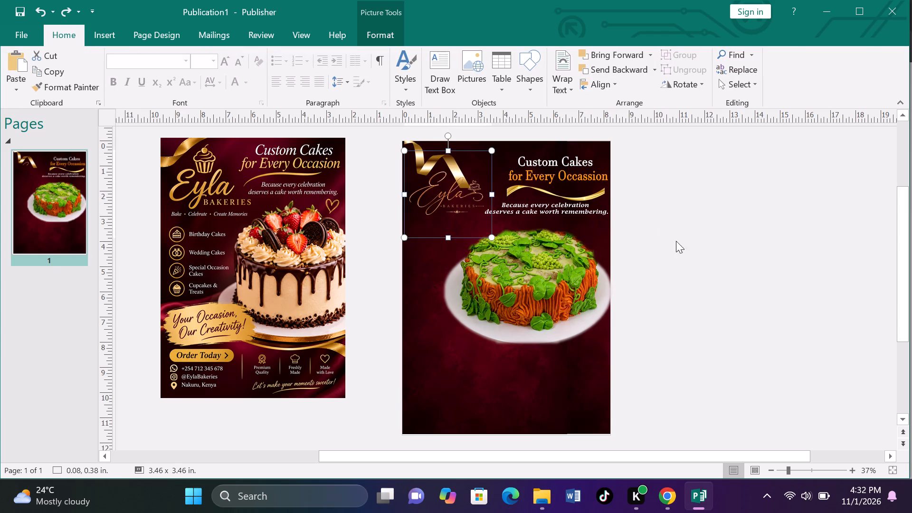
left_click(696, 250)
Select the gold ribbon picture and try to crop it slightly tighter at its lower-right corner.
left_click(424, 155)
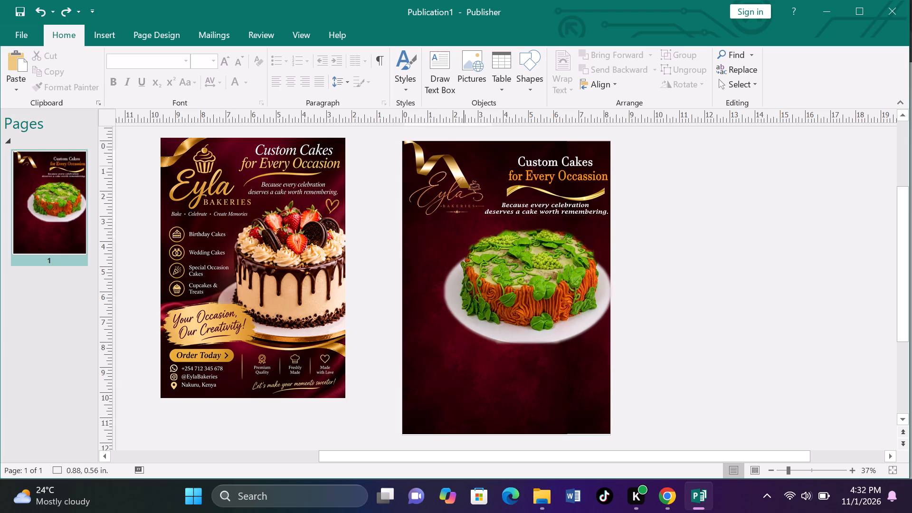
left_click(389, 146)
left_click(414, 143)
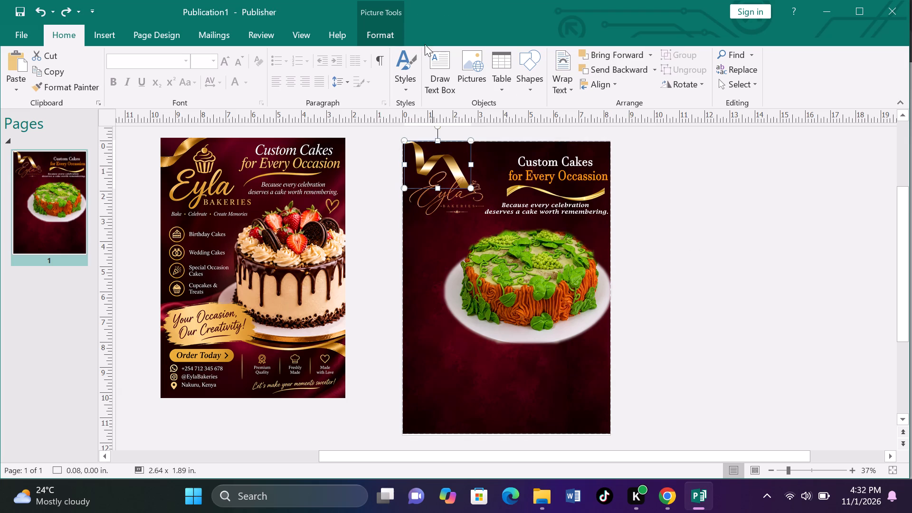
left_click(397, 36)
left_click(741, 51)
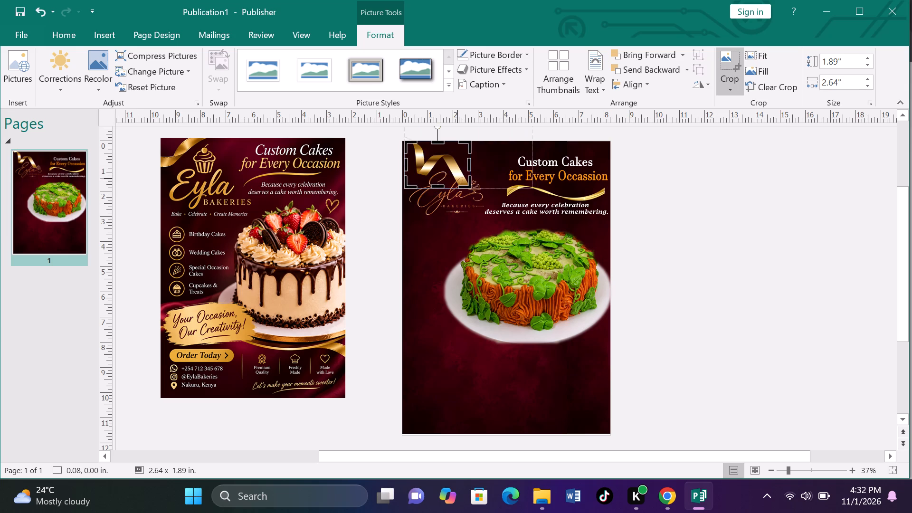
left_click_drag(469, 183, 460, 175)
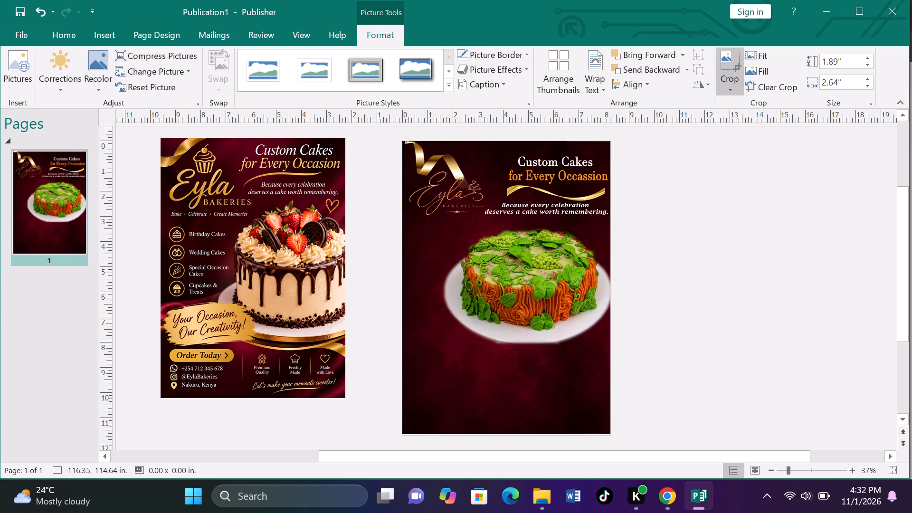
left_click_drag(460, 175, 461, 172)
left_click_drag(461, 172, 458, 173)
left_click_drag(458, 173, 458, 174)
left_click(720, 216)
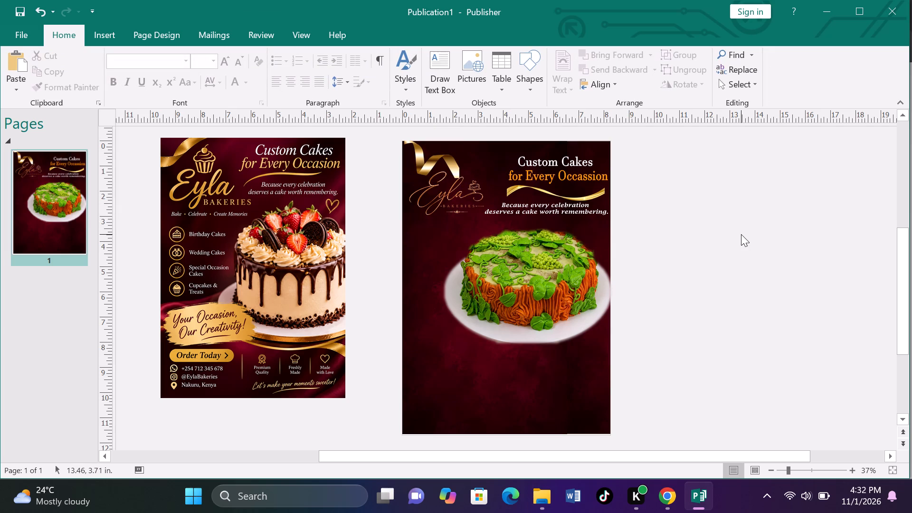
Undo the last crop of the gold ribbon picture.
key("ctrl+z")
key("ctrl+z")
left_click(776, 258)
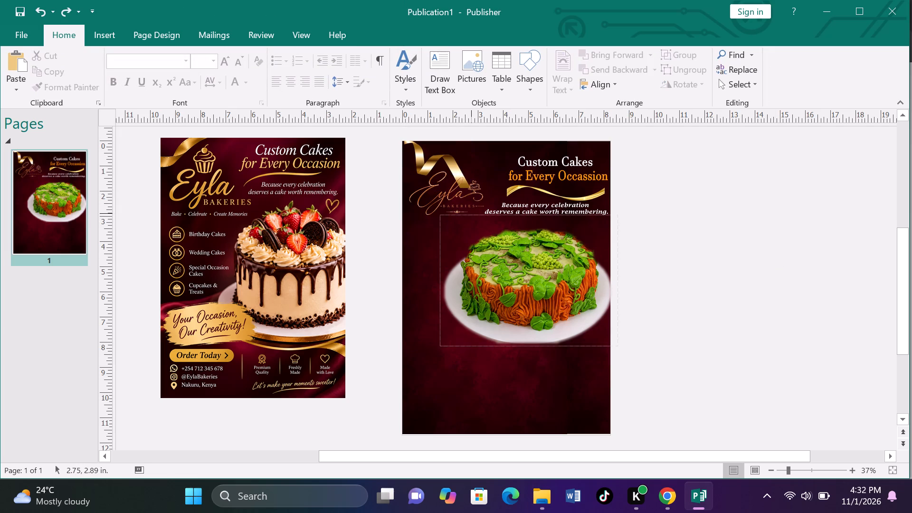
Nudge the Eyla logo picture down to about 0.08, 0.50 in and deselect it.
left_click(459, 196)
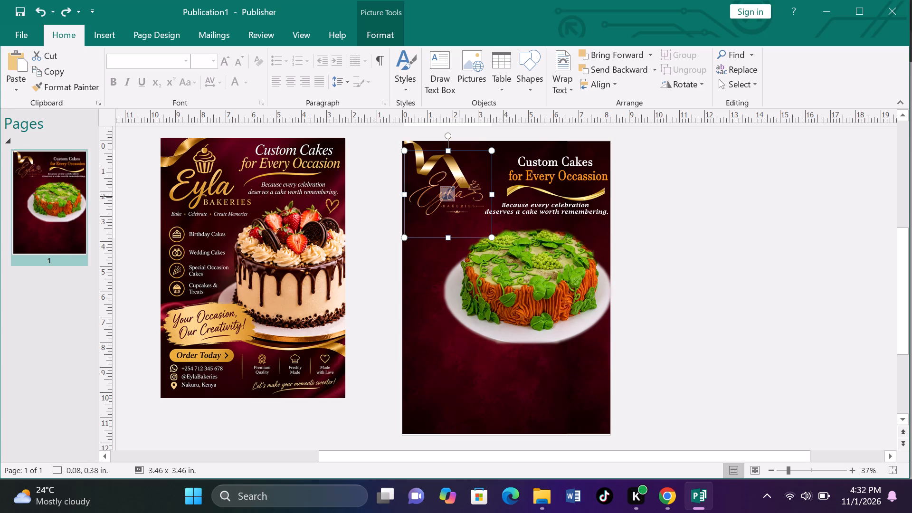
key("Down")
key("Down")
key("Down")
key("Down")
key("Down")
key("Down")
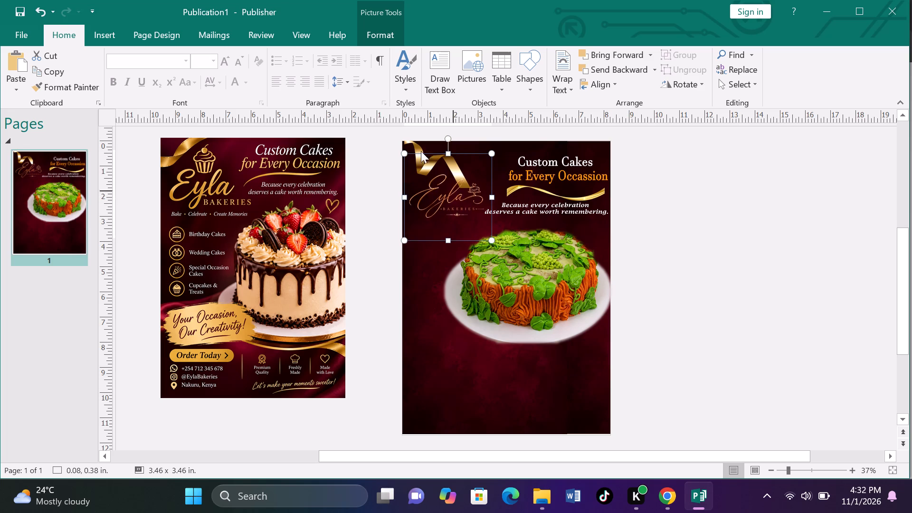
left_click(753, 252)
Move the Eyla logo picture up and slightly left, to about -0.01, 0.15 in, and deselect it.
left_click(435, 159)
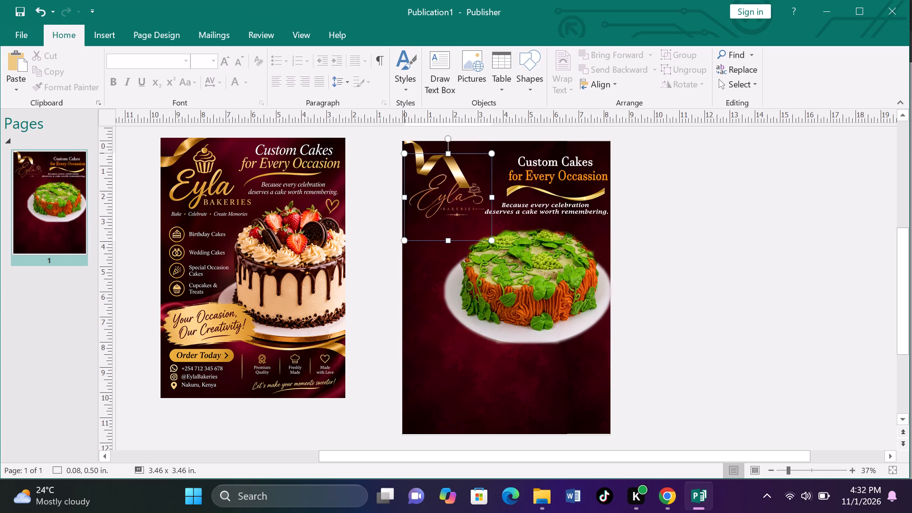
left_click(409, 143)
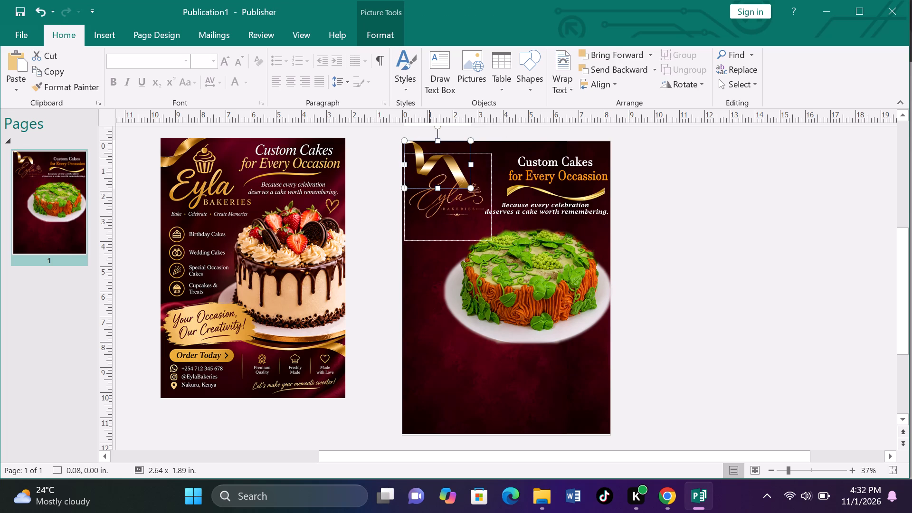
left_click_drag(429, 159, 427, 150)
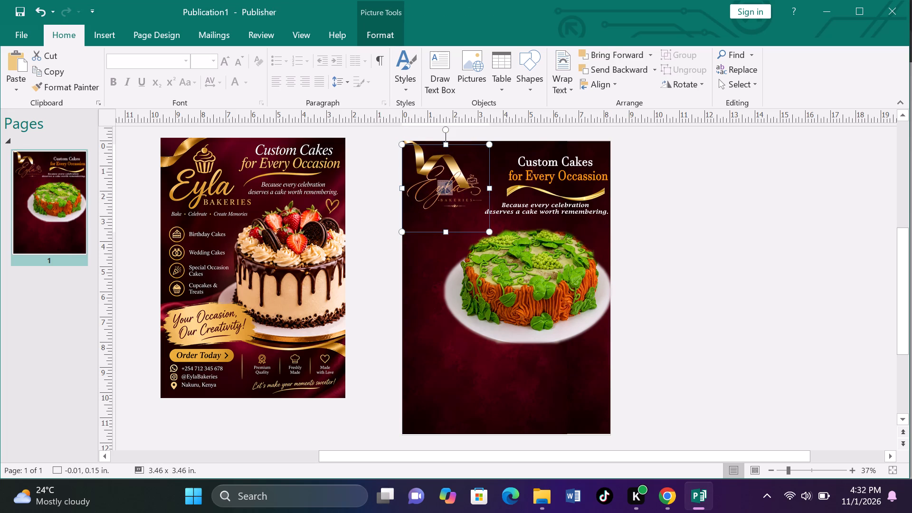
left_click(384, 186)
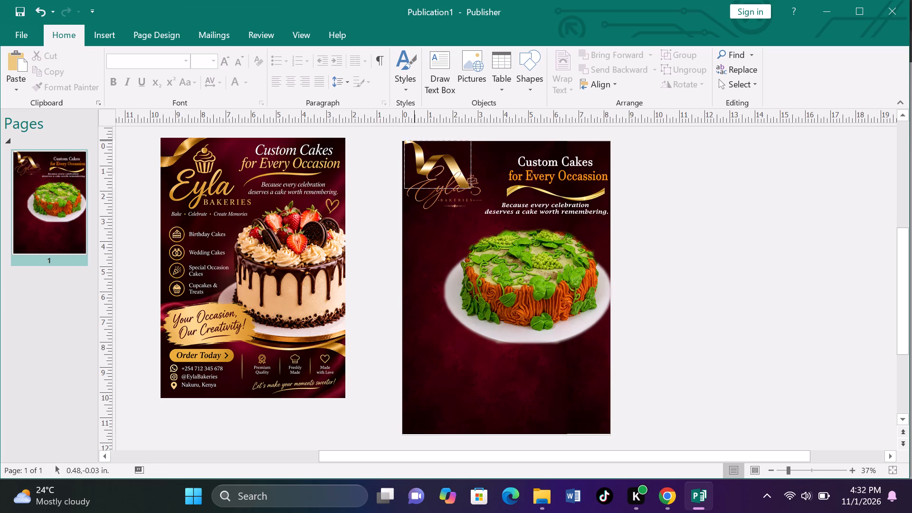
Nudge the gold ribbon past the page's upper-left corner to about -0.25, -0.40 in.
left_click(414, 140)
key("Up")
key("Up")
key("Up")
key("Up")
key("Up")
key("Up")
key("Up")
key("Up")
key("Up")
key("Up")
key("Up")
key("Up")
key("Up")
key("Up")
key("Up")
key("Up")
key("Up")
key("Up")
key("Up")
key("Up")
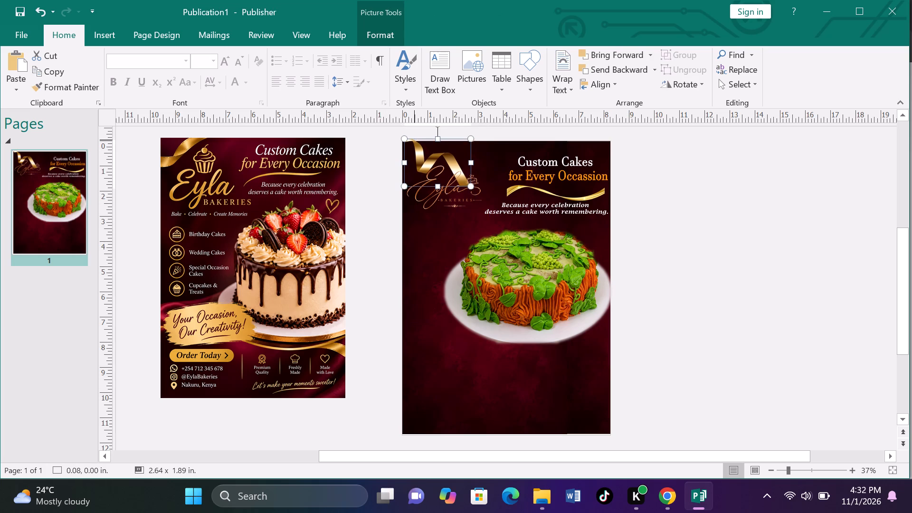
key("Left")
key("Left")
key("Left")
key("Left")
key("Left")
key("Left")
key("Left")
key("Left")
key("Left")
key("Left")
key("Left")
key("Left")
key("Left")
key("Left")
key("Left")
key("Left")
key("Left")
key("Left")
key("Left")
key("Left")
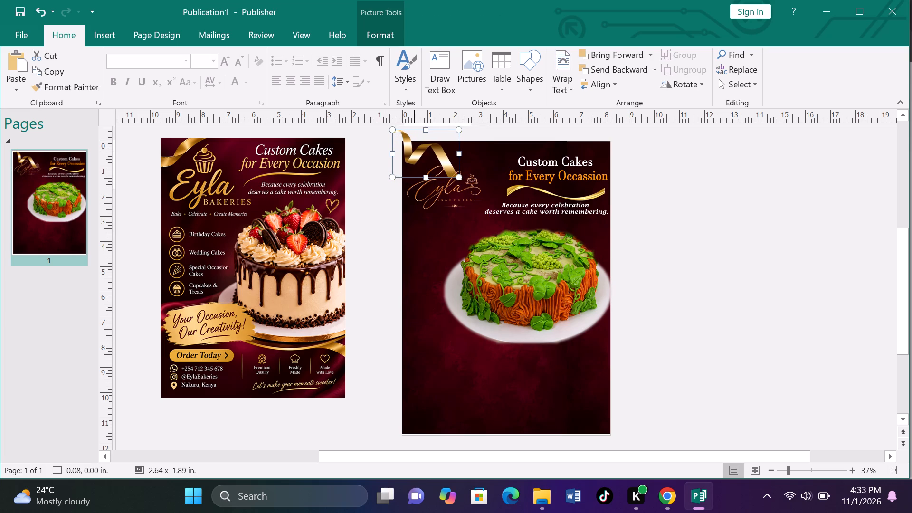
key("Right")
key("Right")
key("Right")
key("Right")
key("Right")
key("Right")
key("Right")
key("Down")
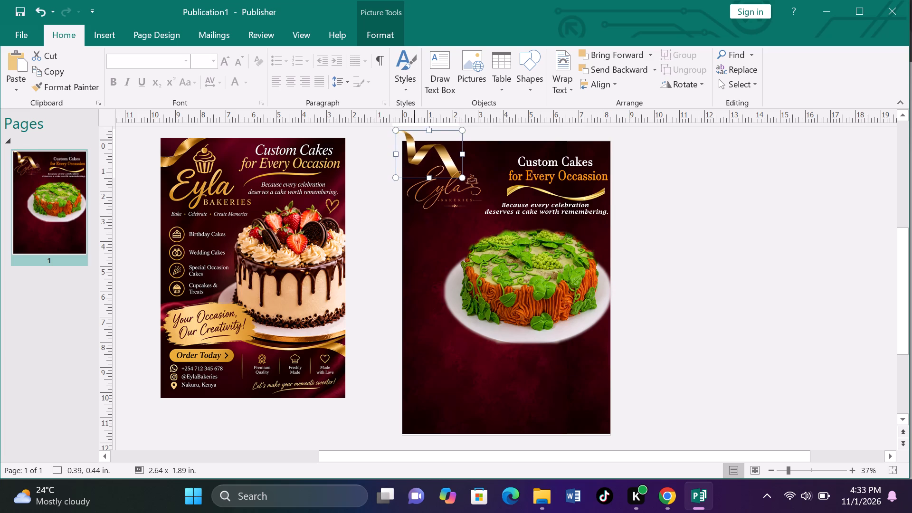
key("Down")
Crop the top of the gold ribbon picture down to the page's upper edge and deselect it.
left_click(385, 36)
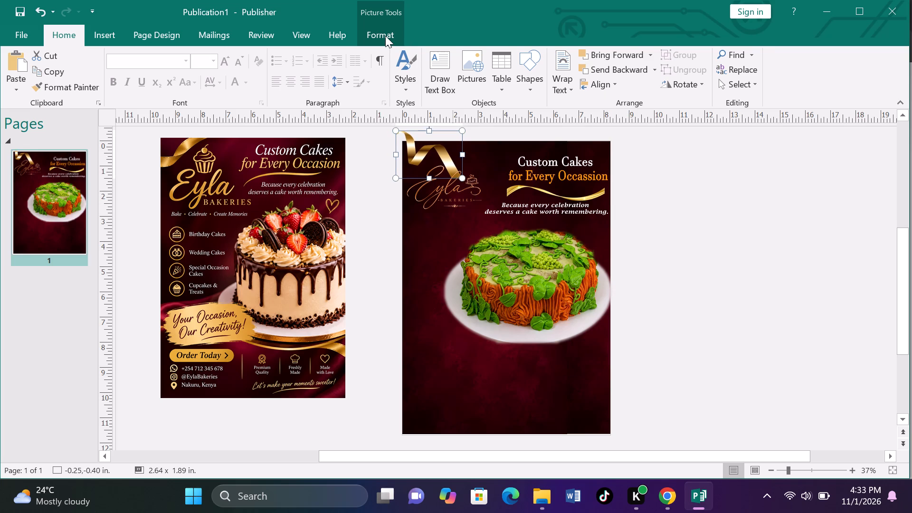
left_click(727, 57)
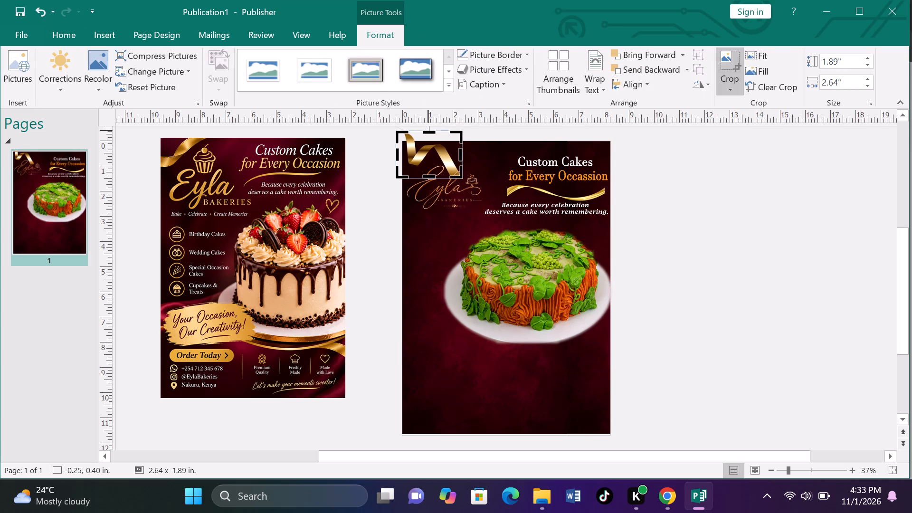
left_click_drag(428, 131, 429, 141)
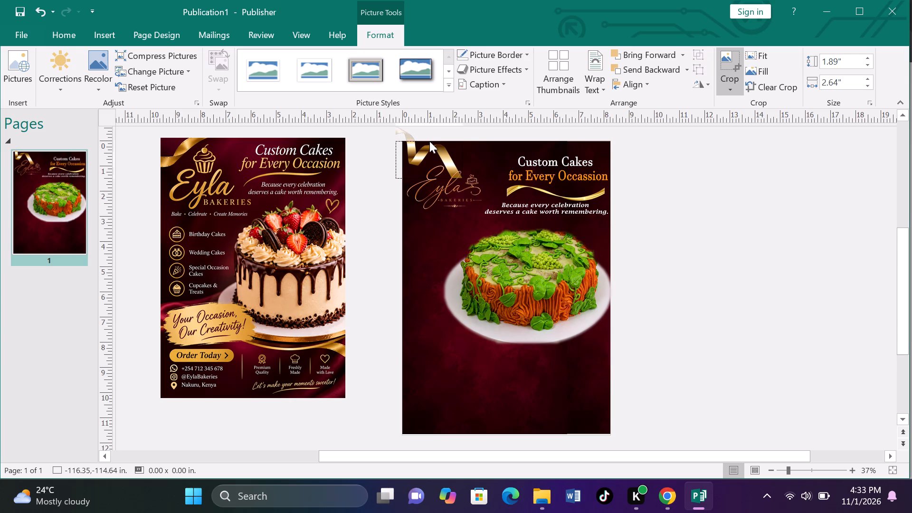
left_click(679, 229)
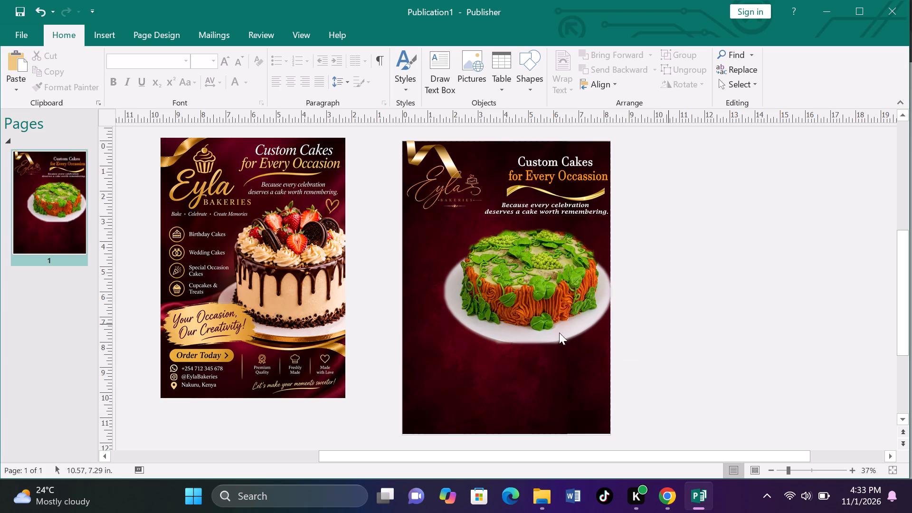
Switch to Chrome and search Pinterest for "premium quality", checking the reference poster in Publisher for the matching icon.
left_click(667, 498)
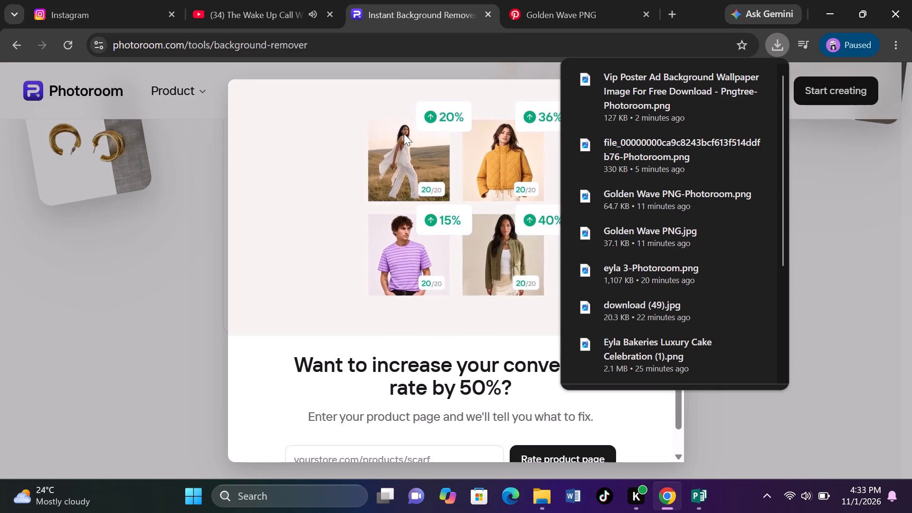
left_click(577, 4)
left_click(414, 100)
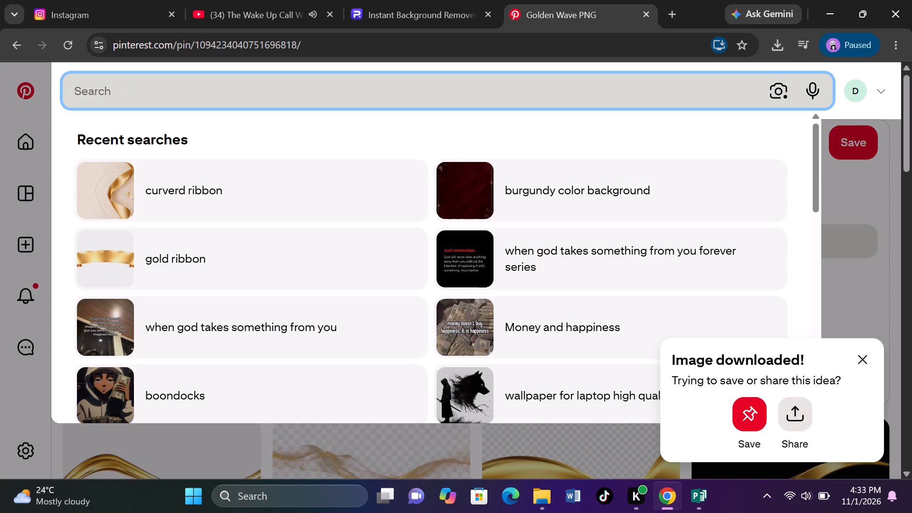
type("premiu")
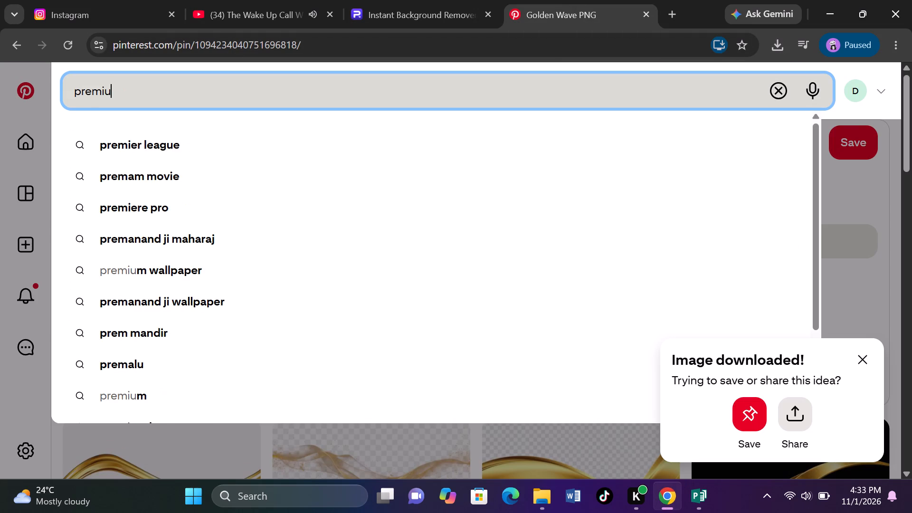
type("m")
key("space")
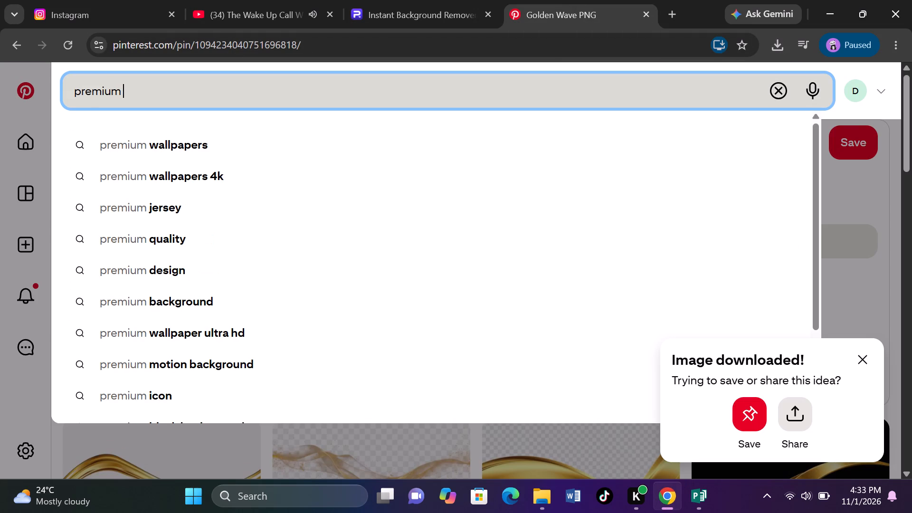
left_click(221, 237)
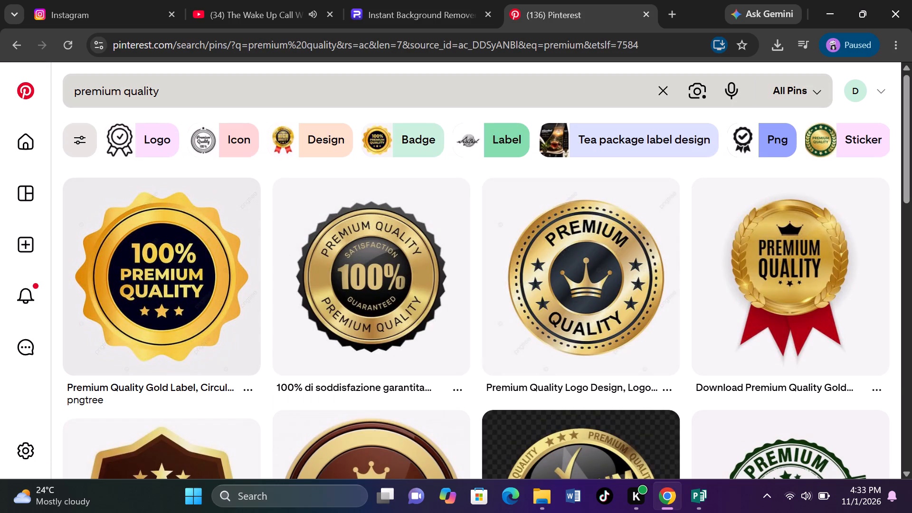
left_click(692, 491)
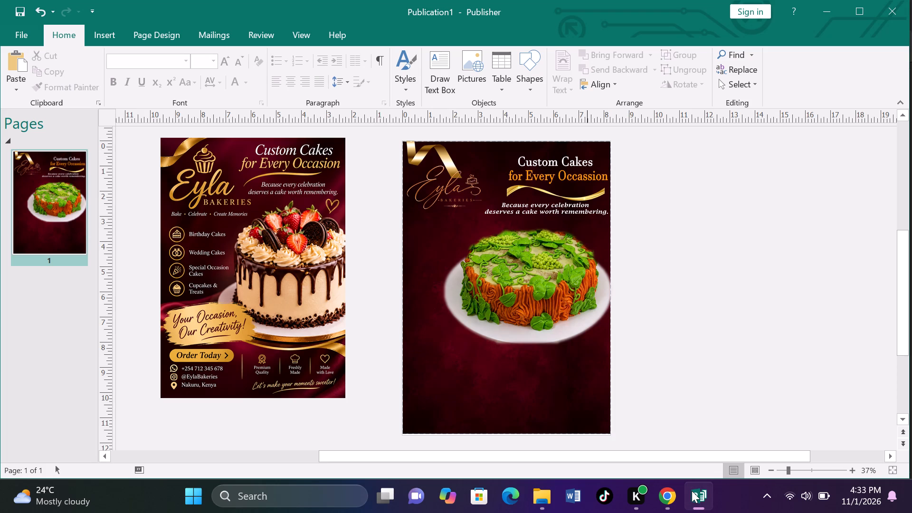
left_click(668, 491)
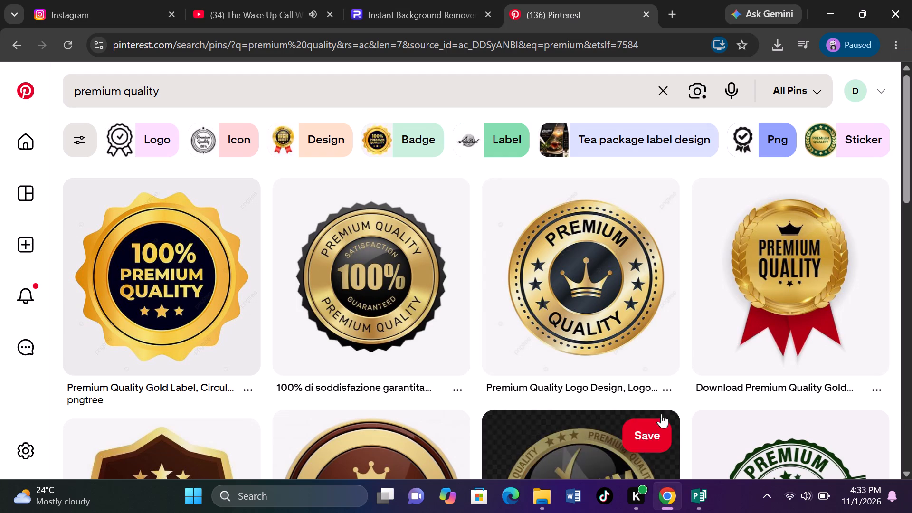
Browse pins related to the gold medal badge, then like the black-and-gold Premium Quality medal and save its image in Downloads.
left_click(746, 286)
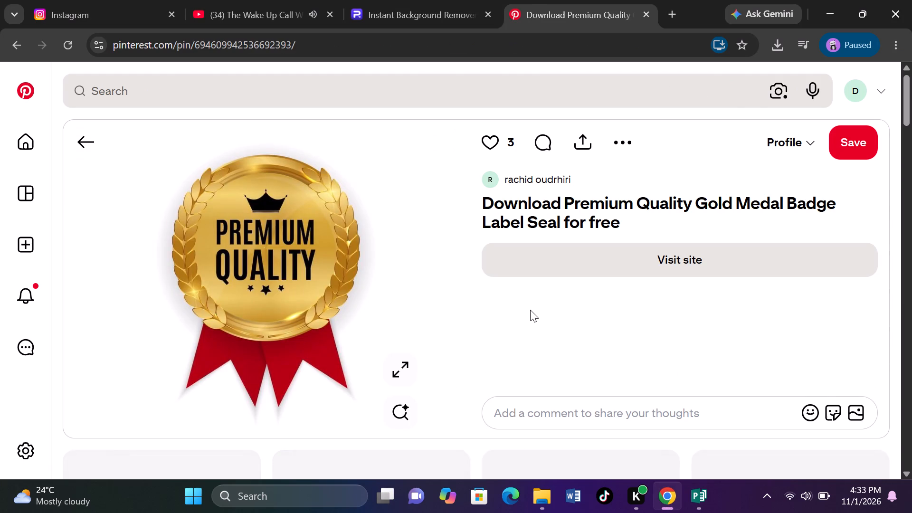
scroll(530, 310, "down", 7)
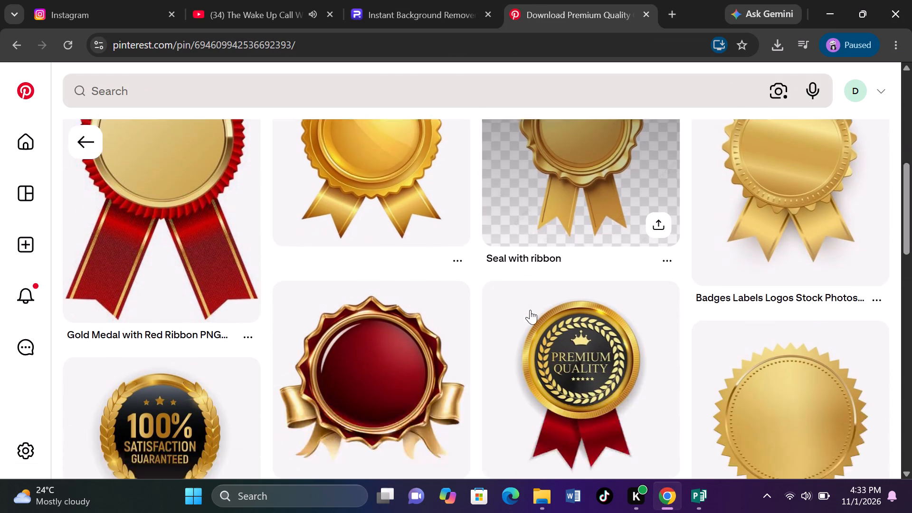
scroll(530, 310, "down", 1)
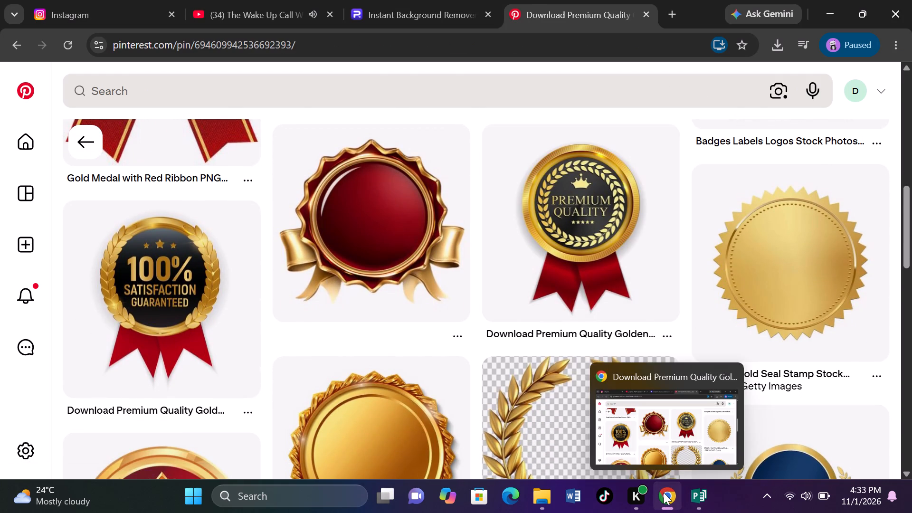
left_click(696, 493)
left_click(680, 500)
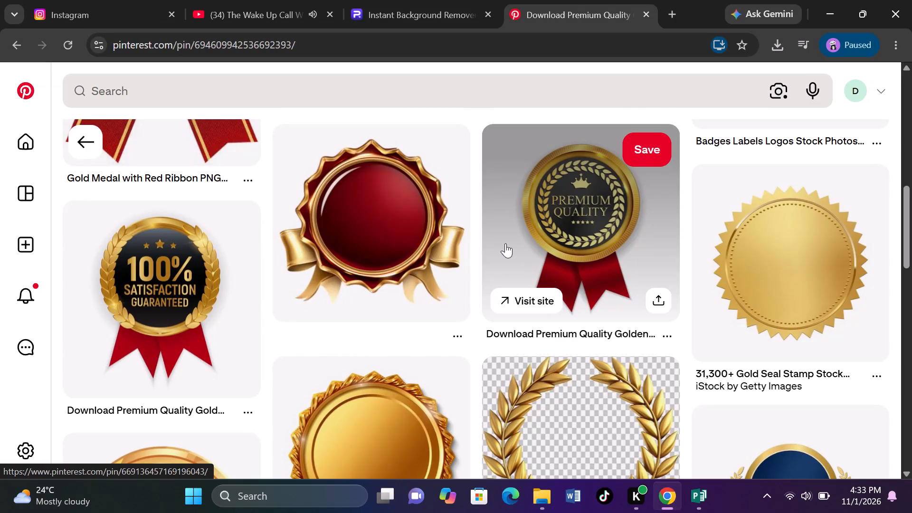
left_click(537, 213)
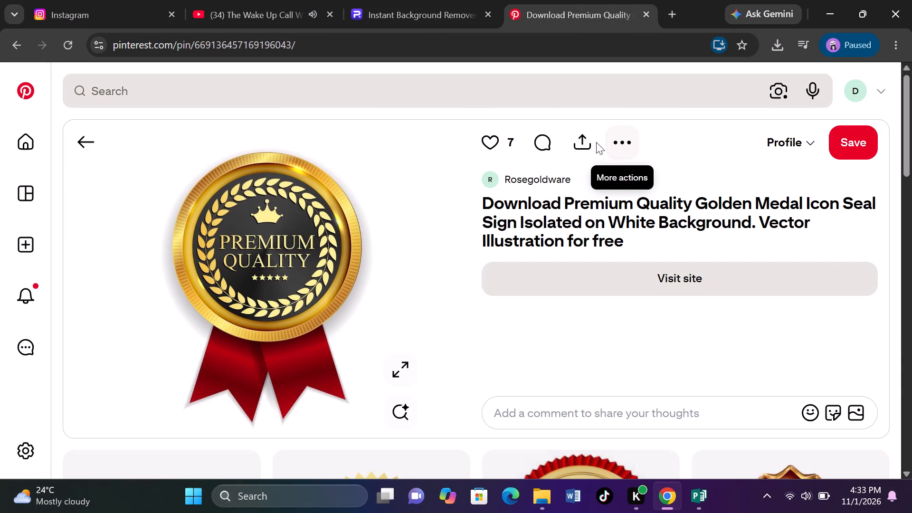
left_click(476, 142)
left_click(626, 140)
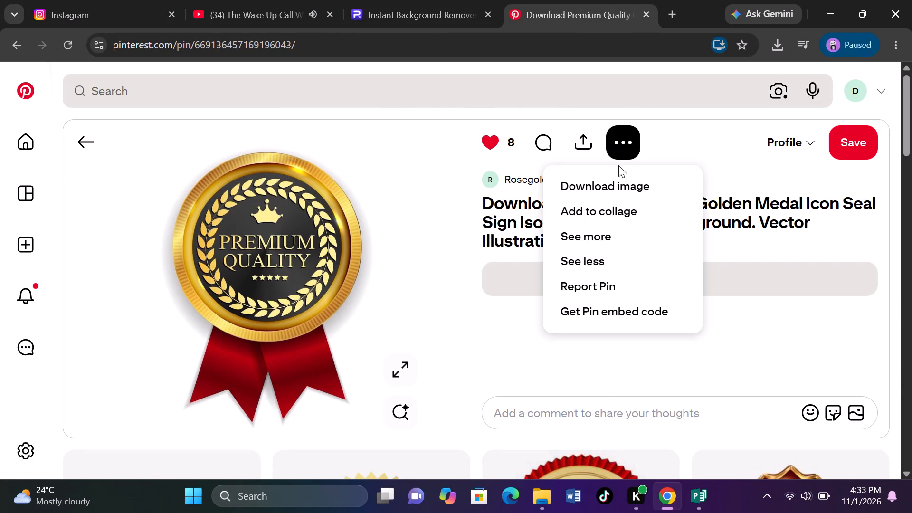
left_click(609, 190)
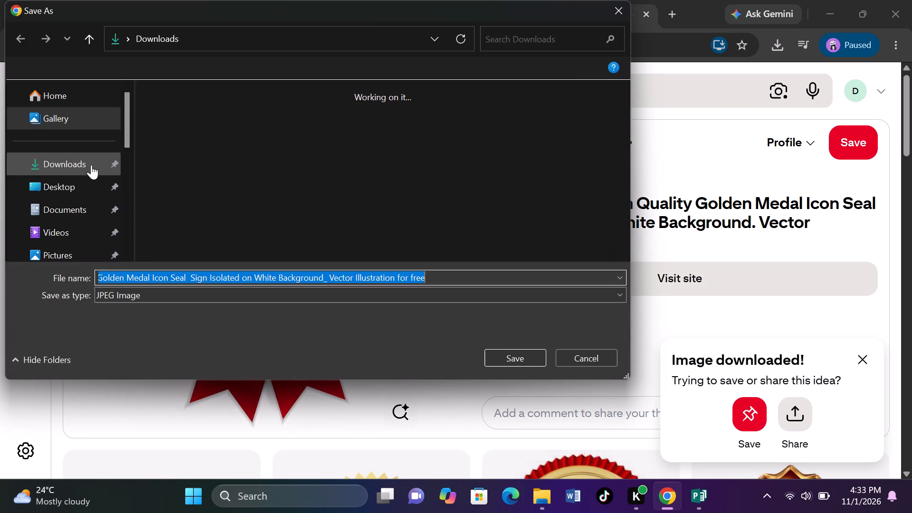
left_click(91, 161)
left_click(513, 362)
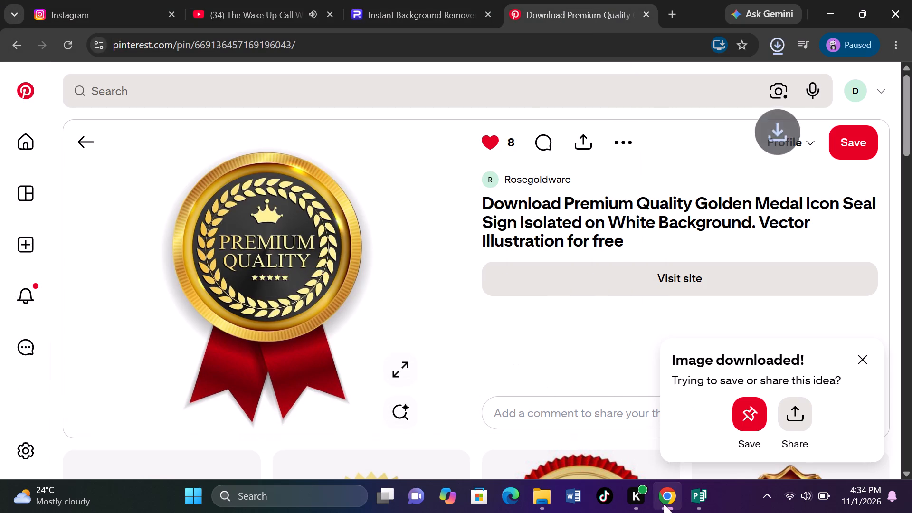
Check the reference poster in Publisher, then search Pinterest for "freshly made" and look through the results for a suitable icon.
left_click(682, 500)
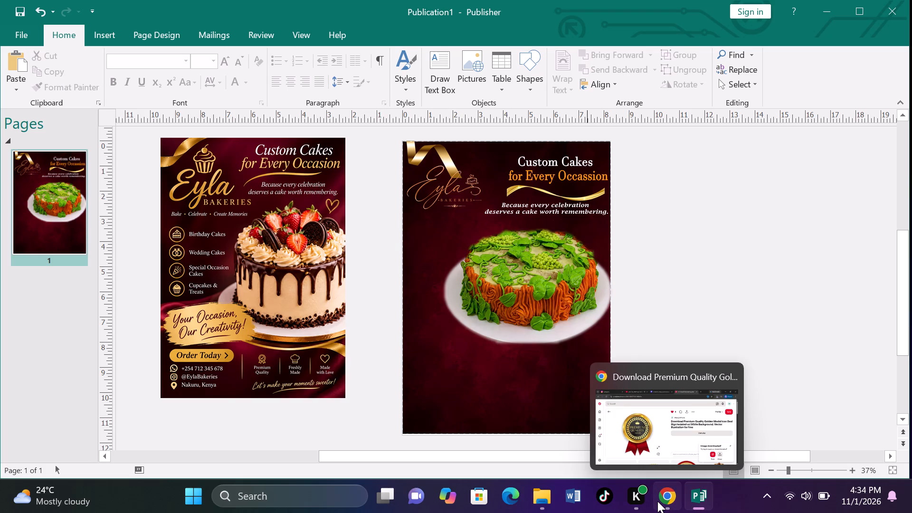
left_click(657, 501)
left_click(310, 102)
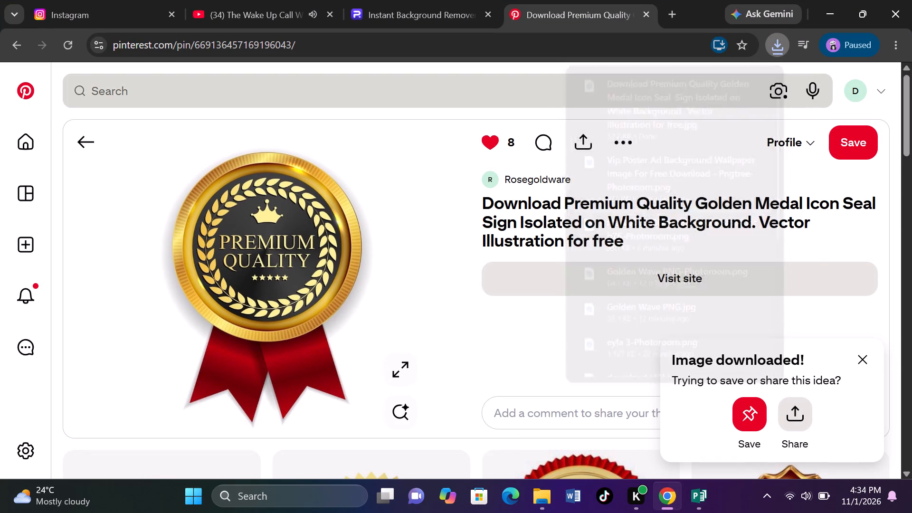
type("freshly ma")
type("de")
key("Return")
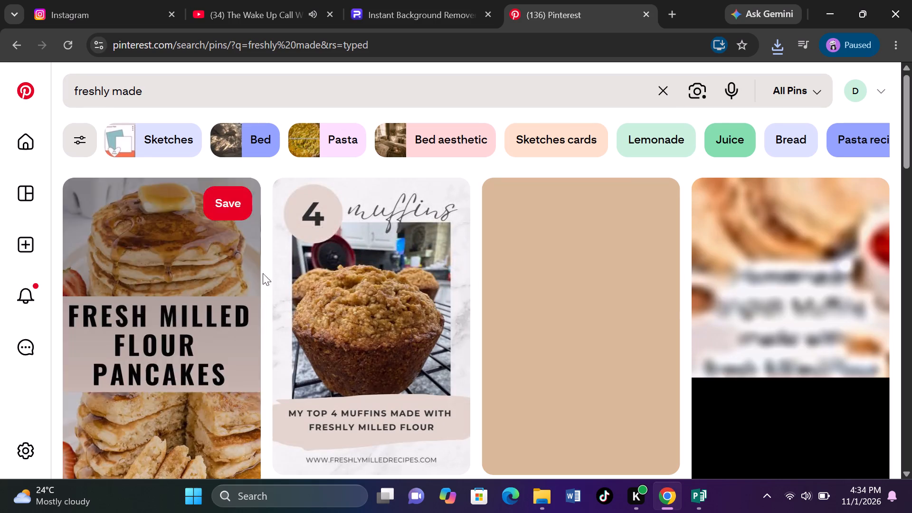
scroll(298, 327, "down", 8)
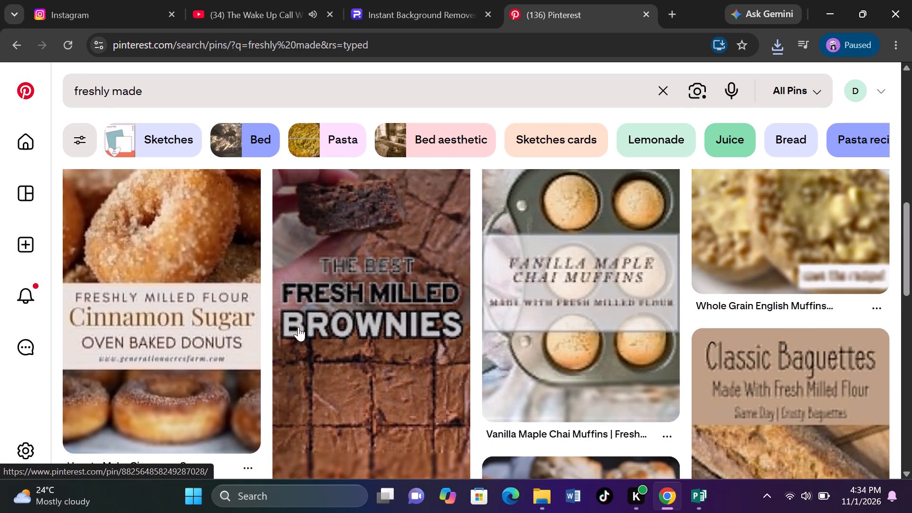
scroll(298, 327, "down", 3)
Refine the Pinterest search to "freshly made cupcake logo".
left_click(300, 85)
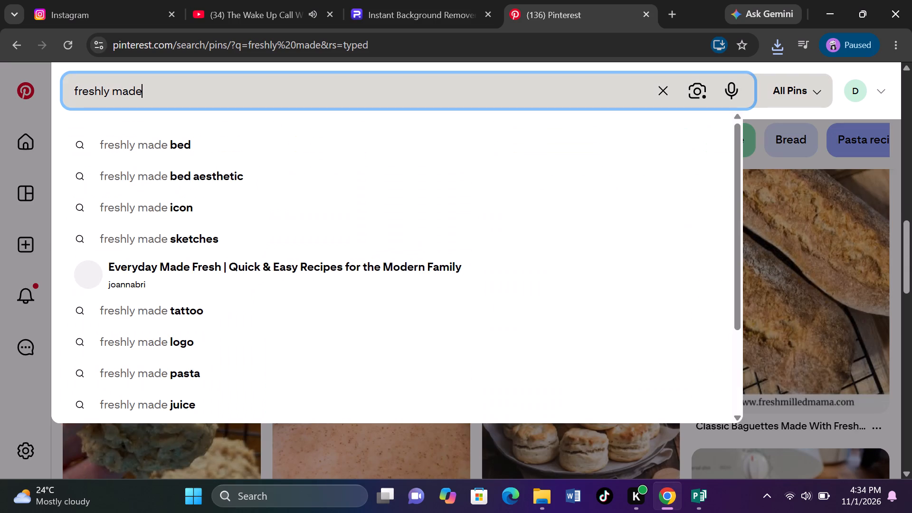
key("space")
type("cupcka")
key("space")
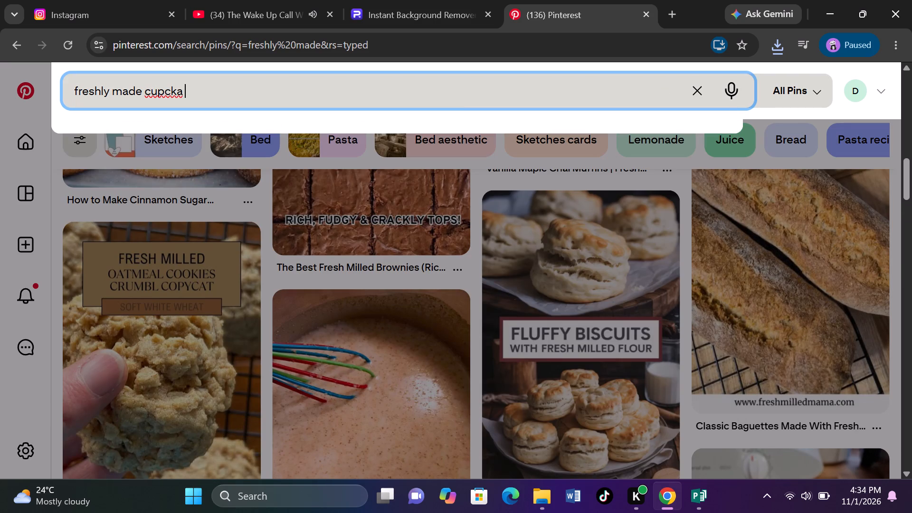
key("BackSpace")
key("BackSpace")
key("BackSpace")
type("ake logo")
key("Return")
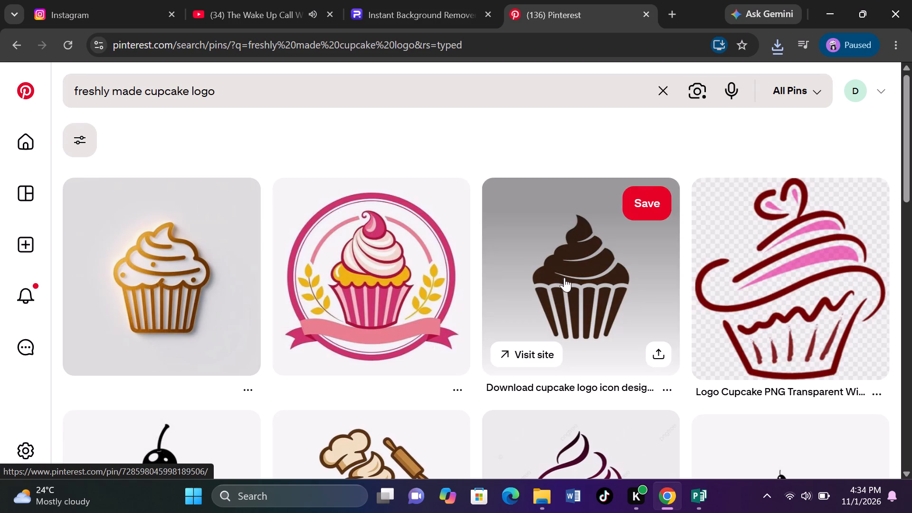
Find the black-and-white cupcake with a cherry among the related cupcake logos and save its image in Downloads.
left_click(563, 263)
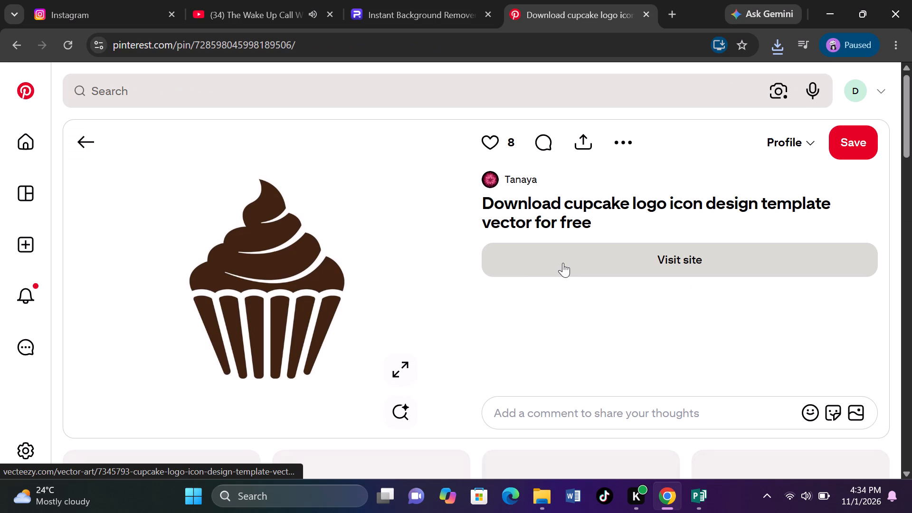
scroll(465, 266, "down", 2)
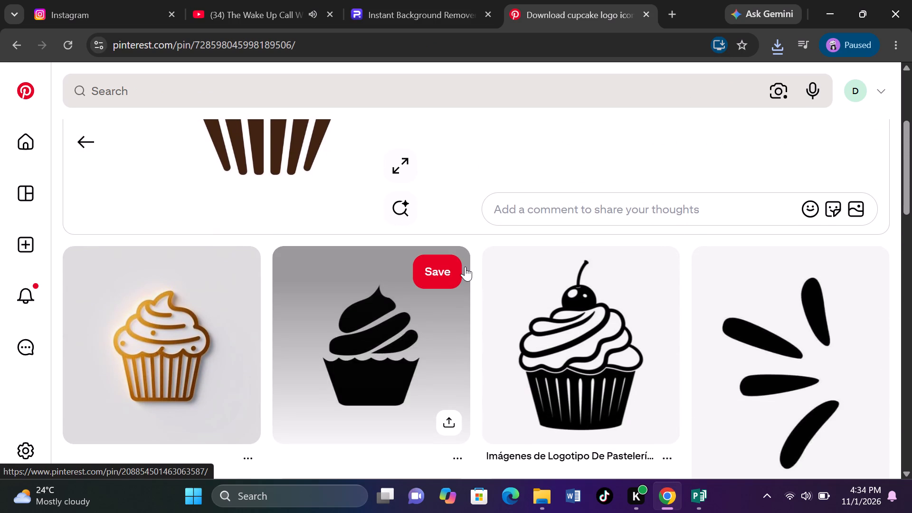
left_click(551, 321)
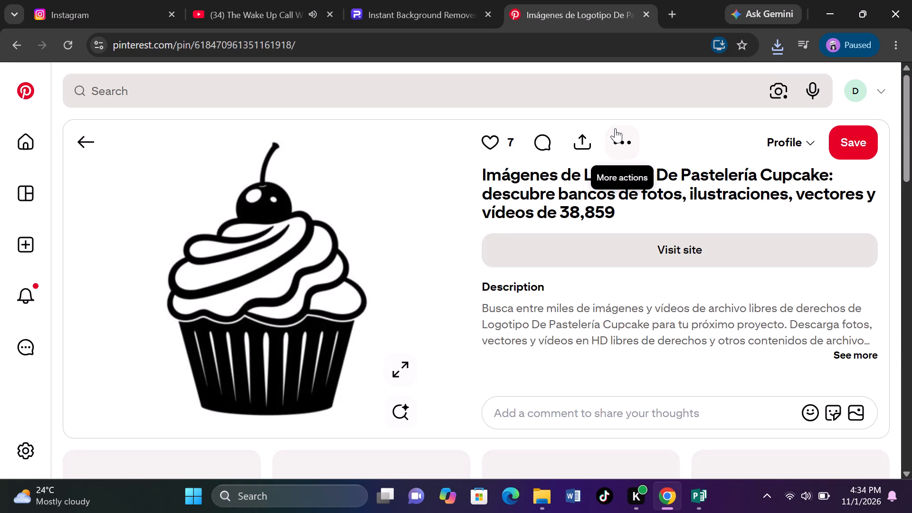
left_click(614, 128)
left_click(589, 187)
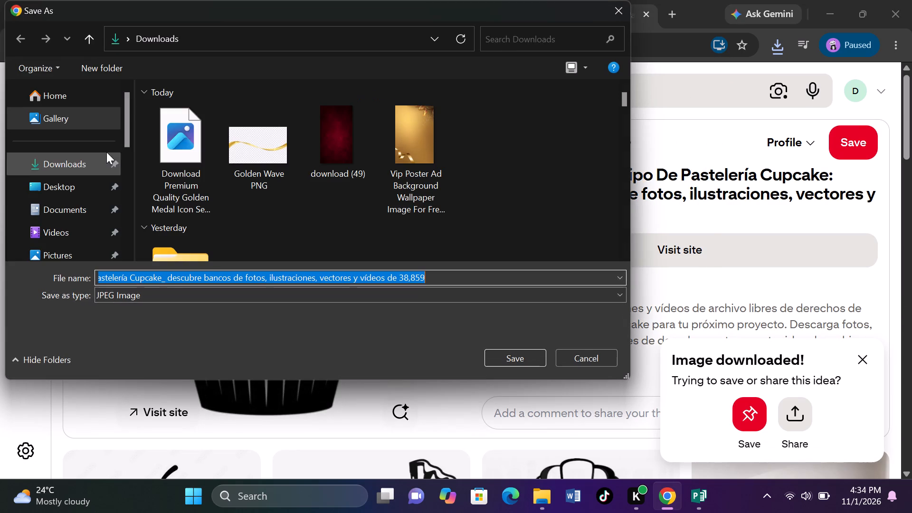
left_click(81, 156)
left_click(518, 355)
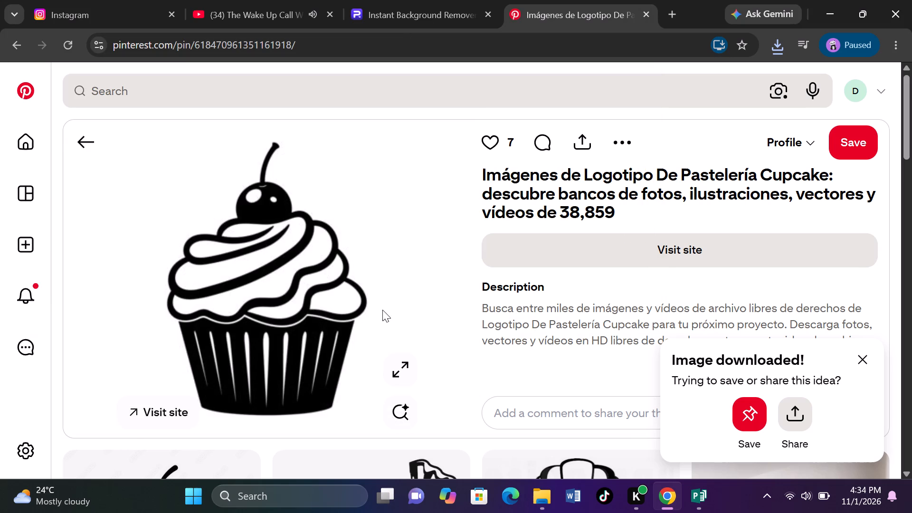
Check the poster in Publisher, then search Pinterest for "love" and save the image of three black-outlined red hearts in Downloads.
left_click(703, 501)
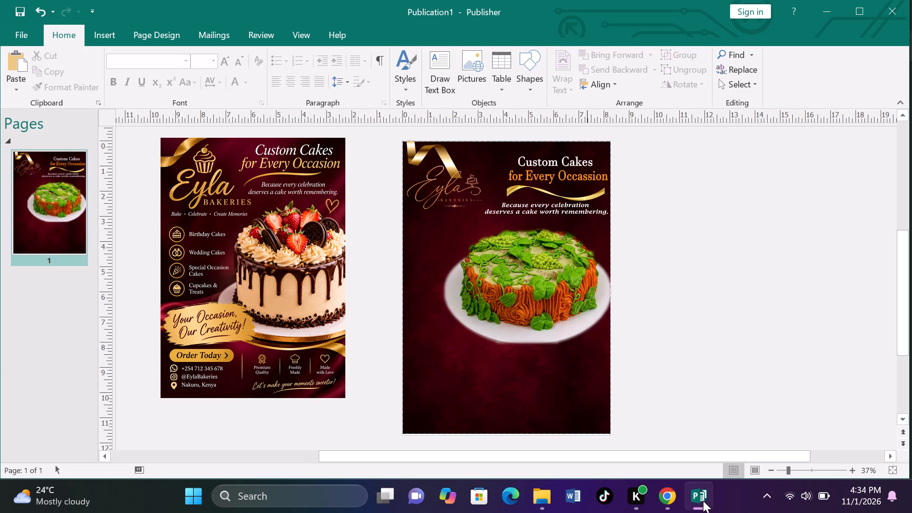
left_click(670, 488)
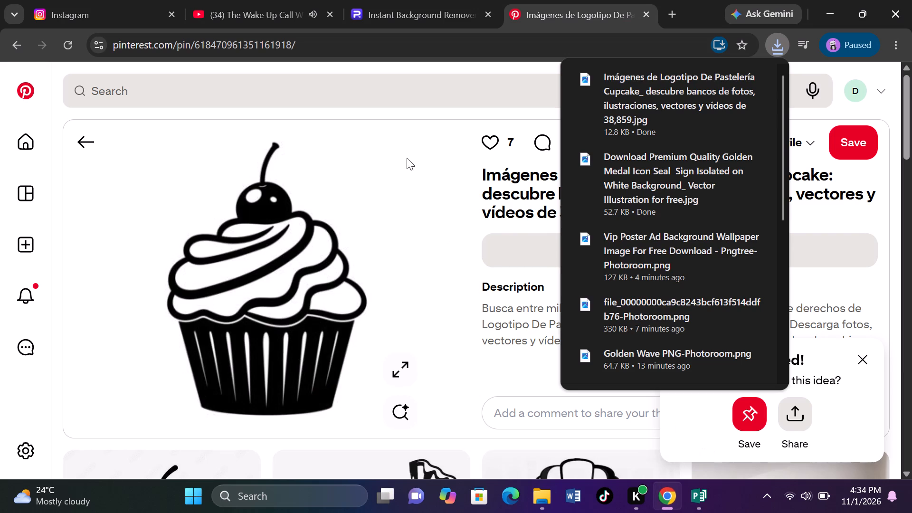
left_click(339, 95)
type("love")
key("Return")
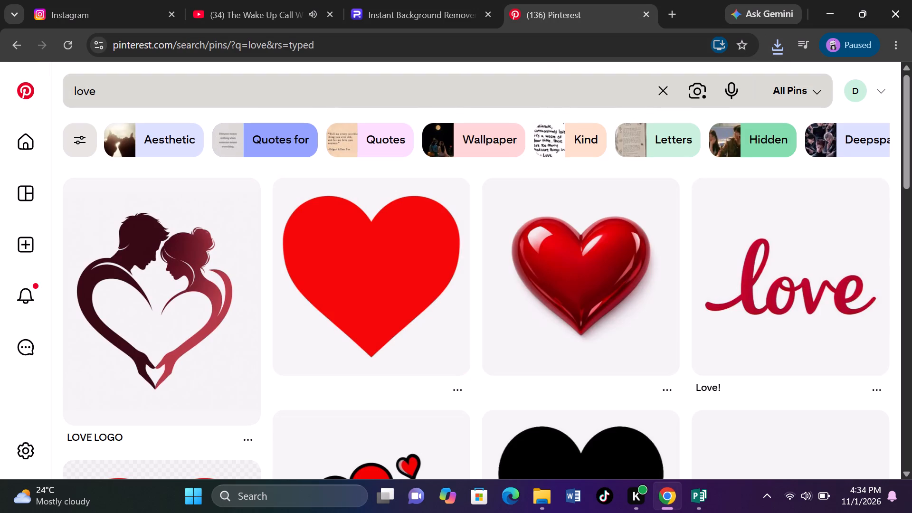
scroll(323, 269, "down", 4)
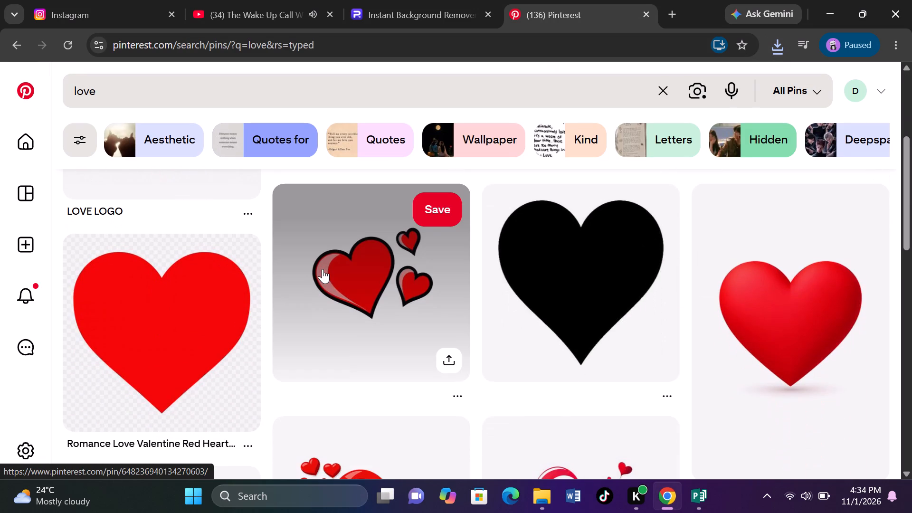
left_click(401, 296)
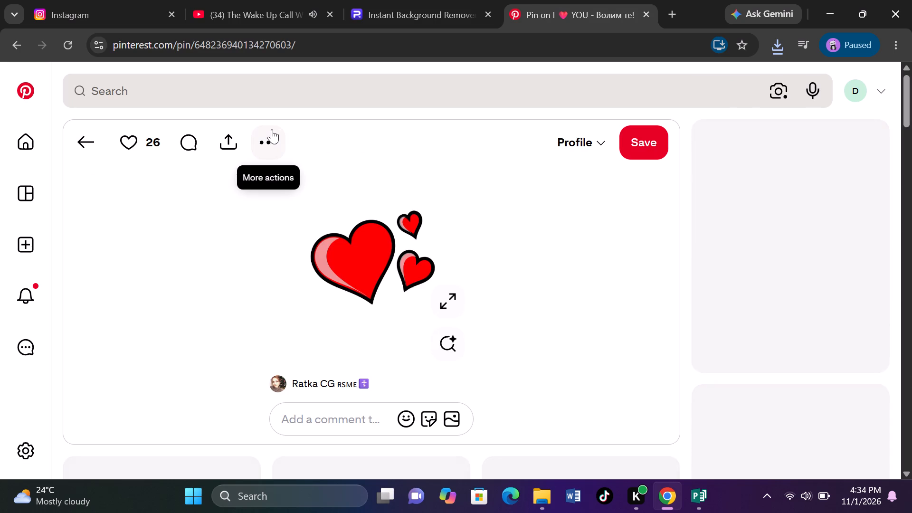
left_click(271, 126)
left_click(277, 182)
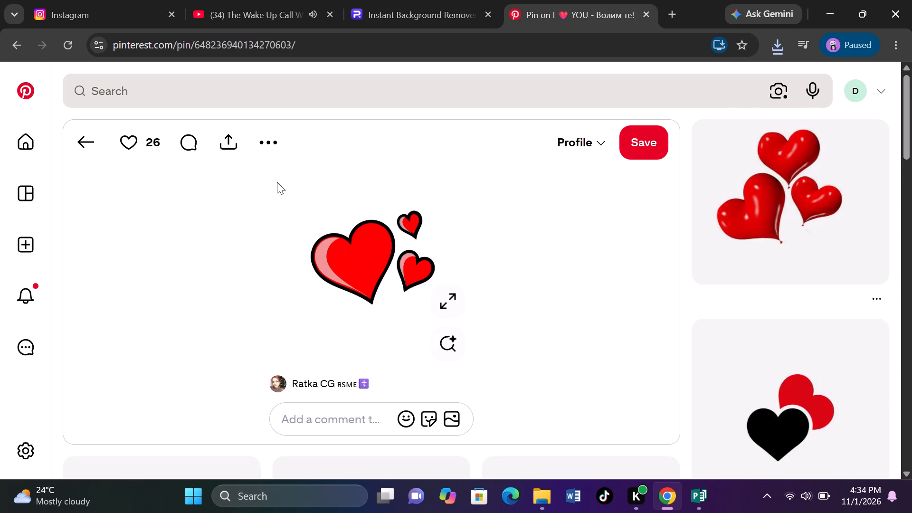
left_click(86, 168)
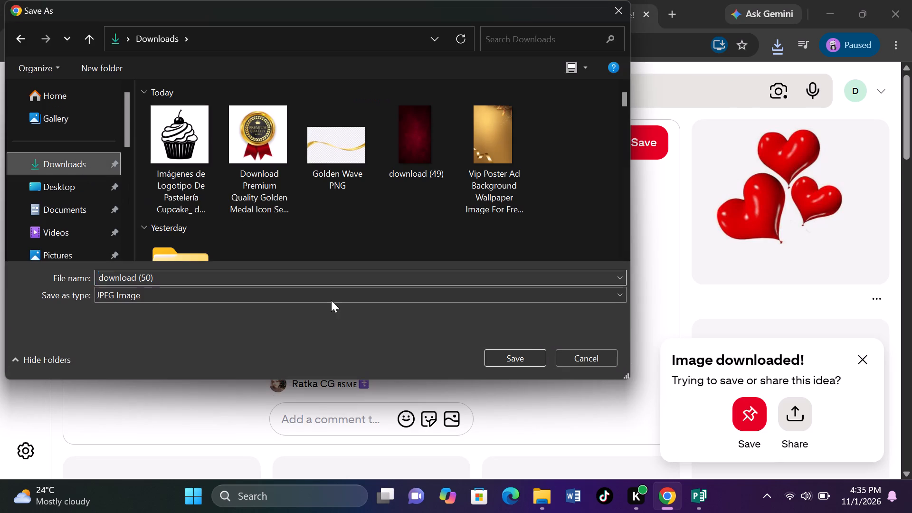
left_click(528, 361)
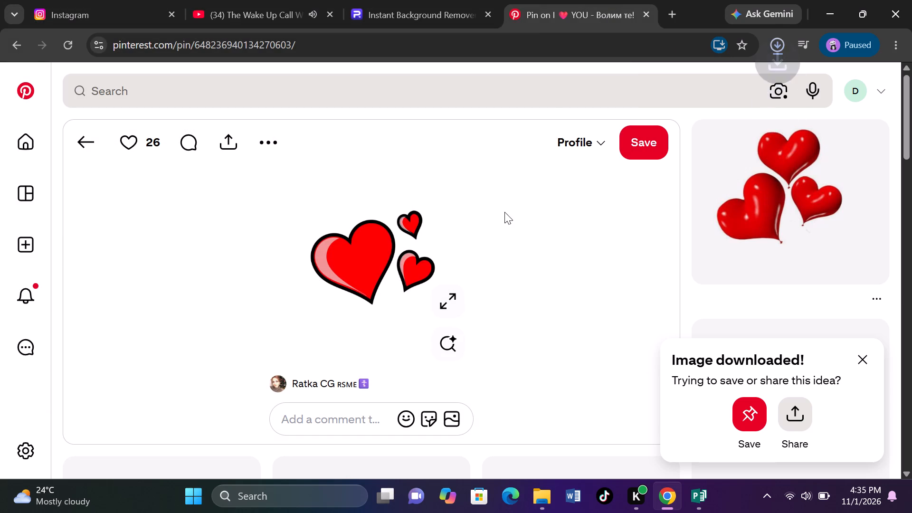
Switch to Photoroom's background remover, reload it and upload the original Premium Quality gold medal image from Downloads.
left_click(391, 0)
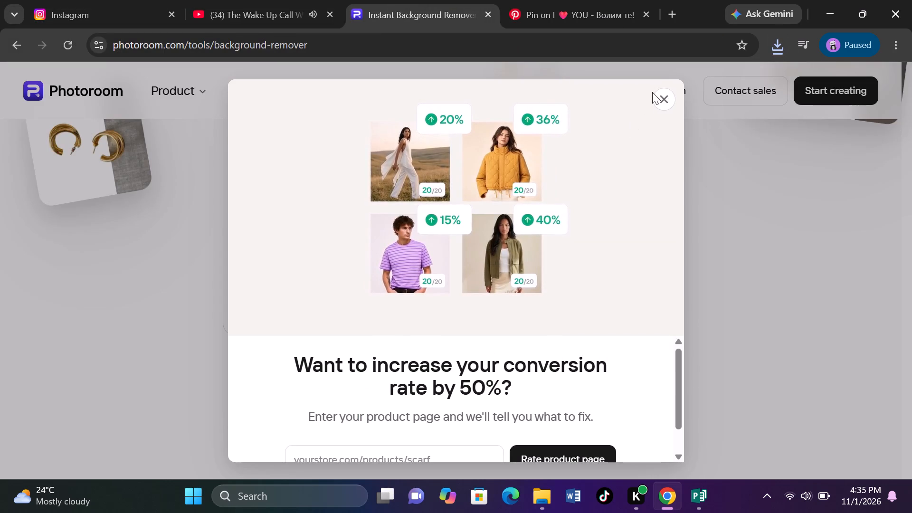
left_click(664, 101)
left_click_drag(370, 305, 266, 284)
key("ctrl+r")
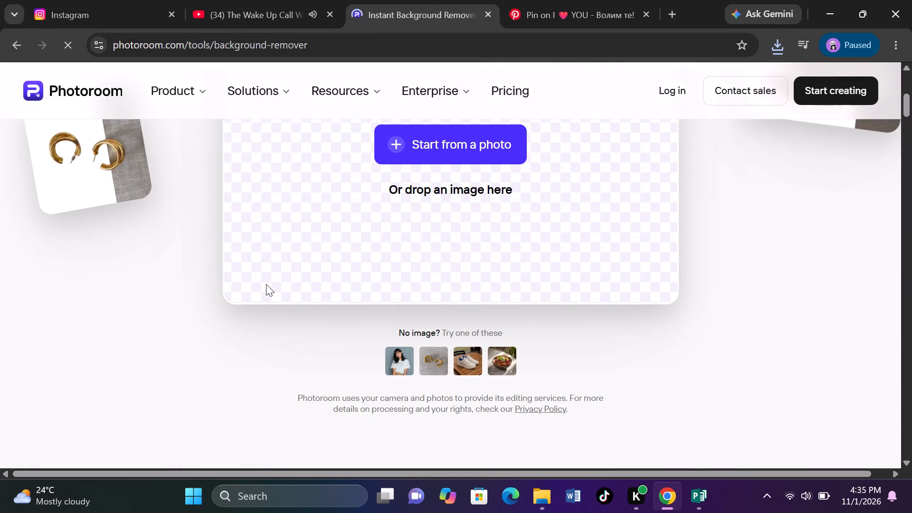
scroll(400, 204, "up", 1)
left_click(448, 236)
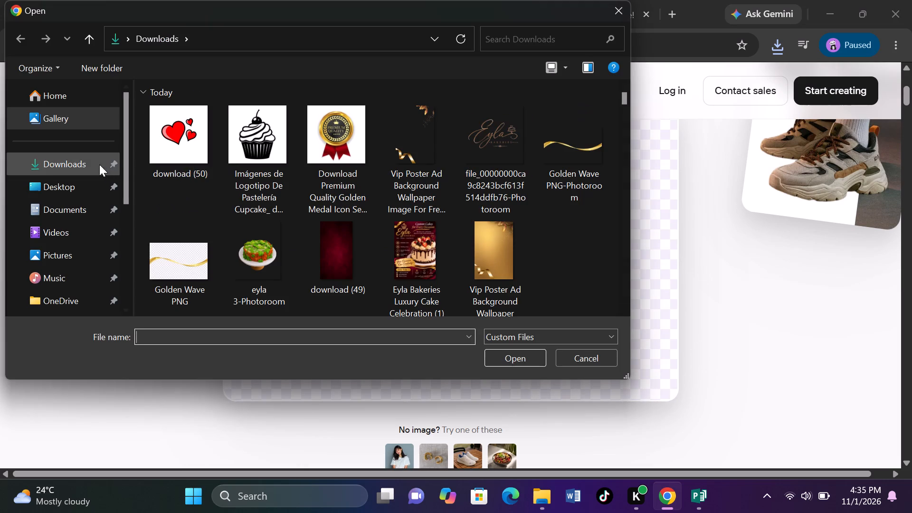
left_click_drag(140, 157, 347, 137)
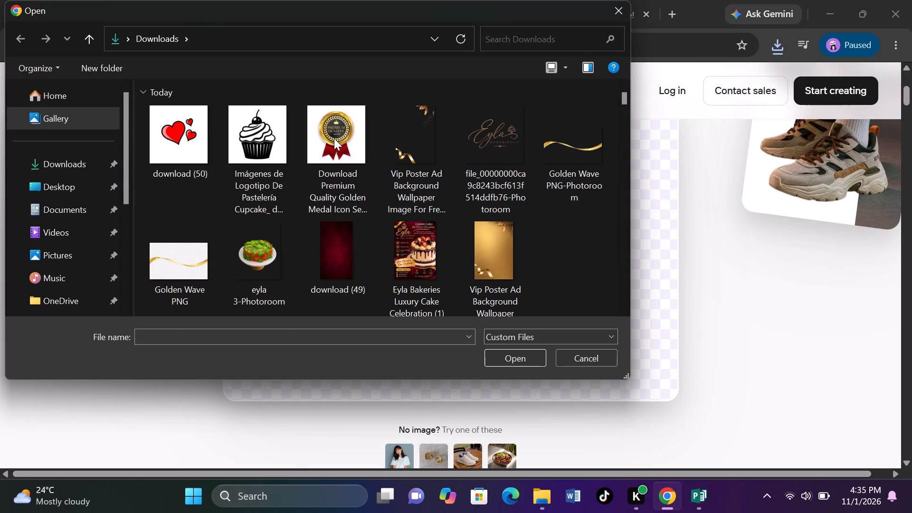
left_click(334, 138)
left_click(499, 358)
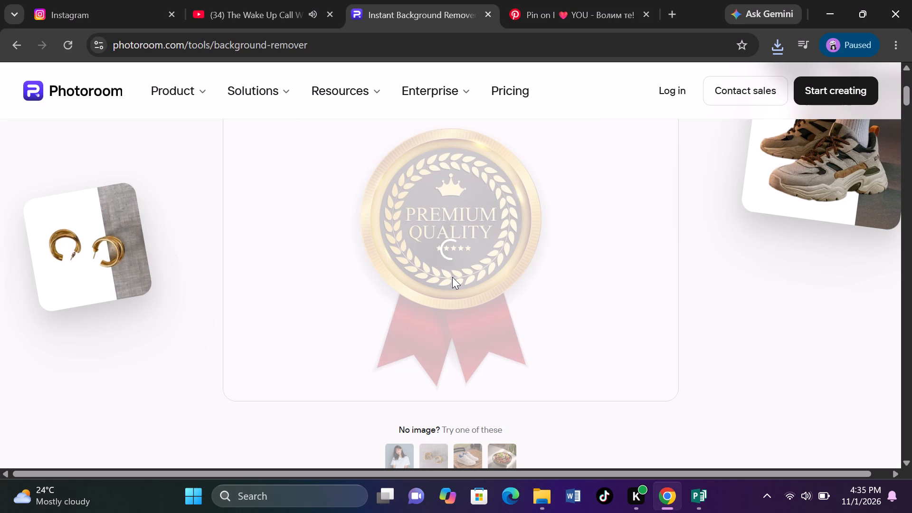
Save the background-free Premium Quality medal as a PNG image in Downloads and dismiss the promotional pop-up.
scroll(452, 277, "up", 1)
scroll(452, 277, "down", 1)
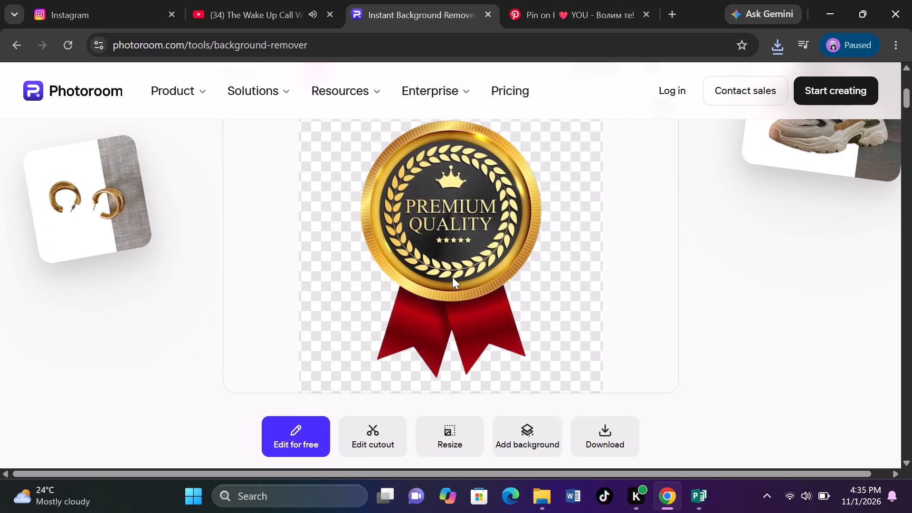
left_click(612, 429)
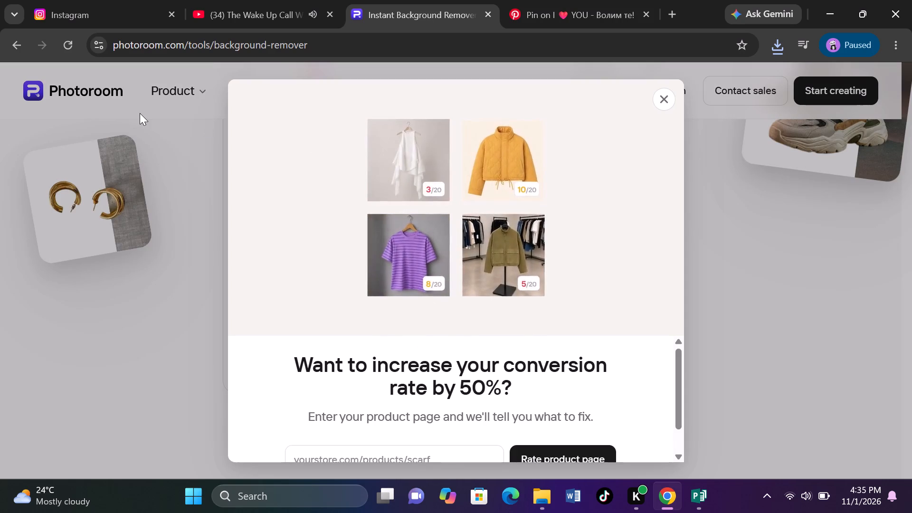
left_click(77, 152)
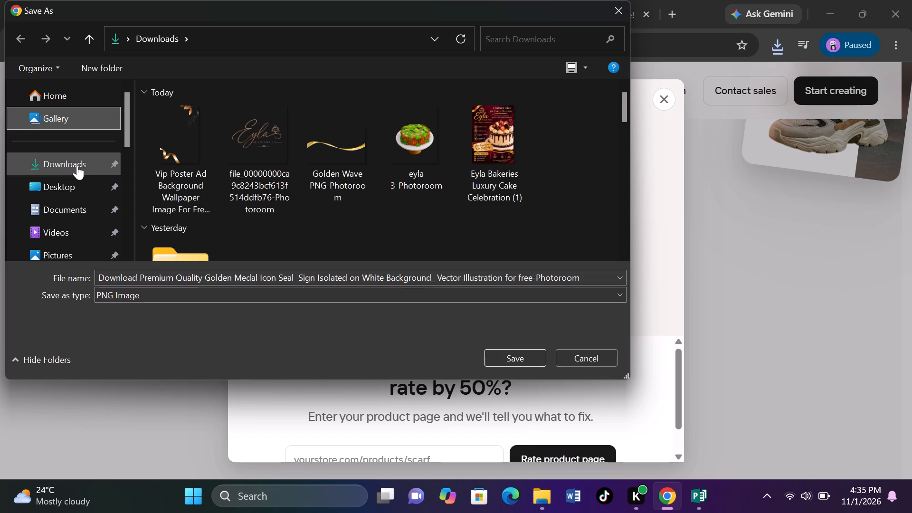
left_click(77, 165)
left_click(516, 364)
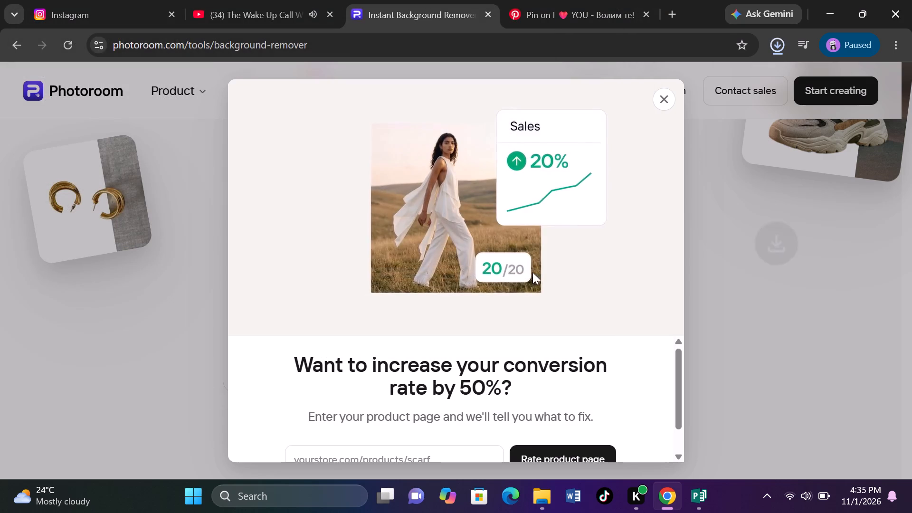
left_click(664, 96)
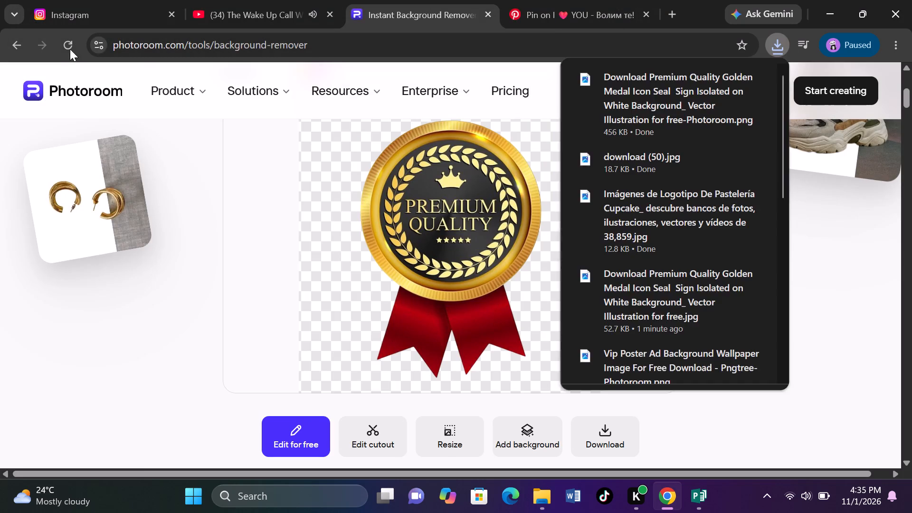
Reload the background remover, upload the original black-and-white cupcake image and save its cutout as a PNG in Downloads.
left_click(67, 48)
left_click(443, 194)
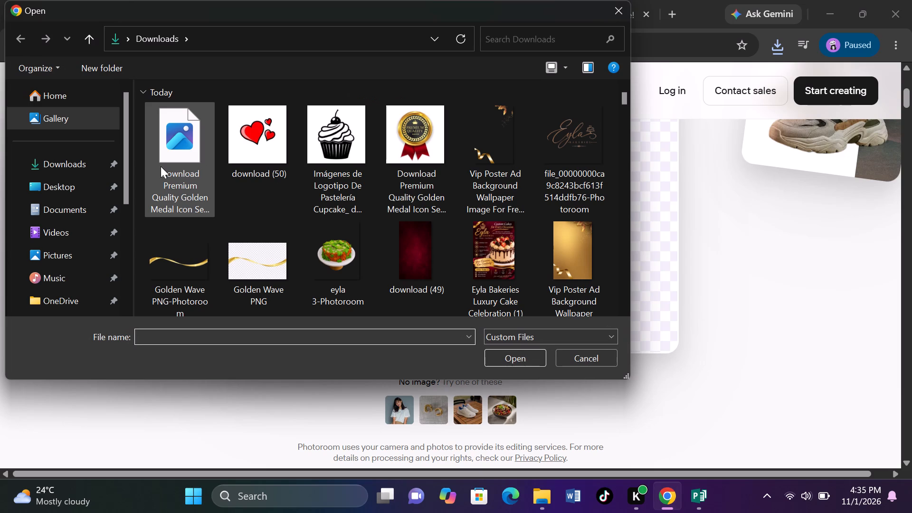
left_click(324, 150)
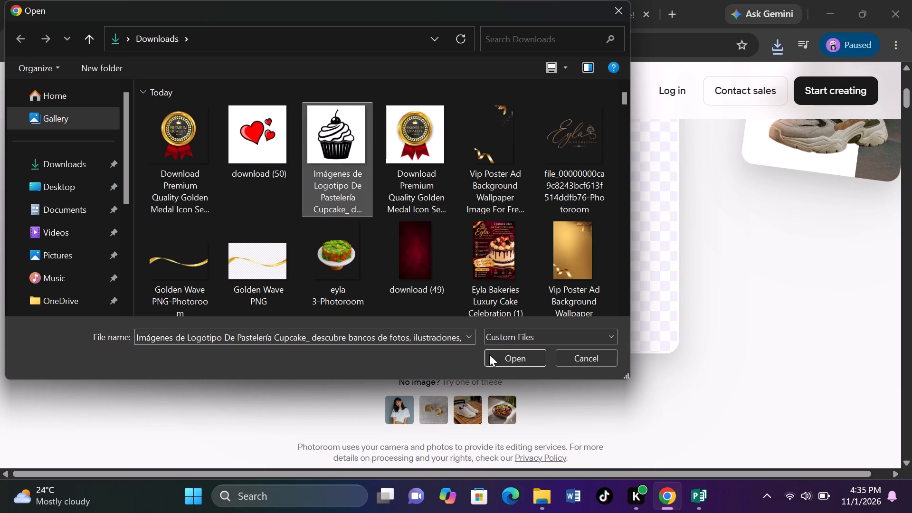
left_click(513, 357)
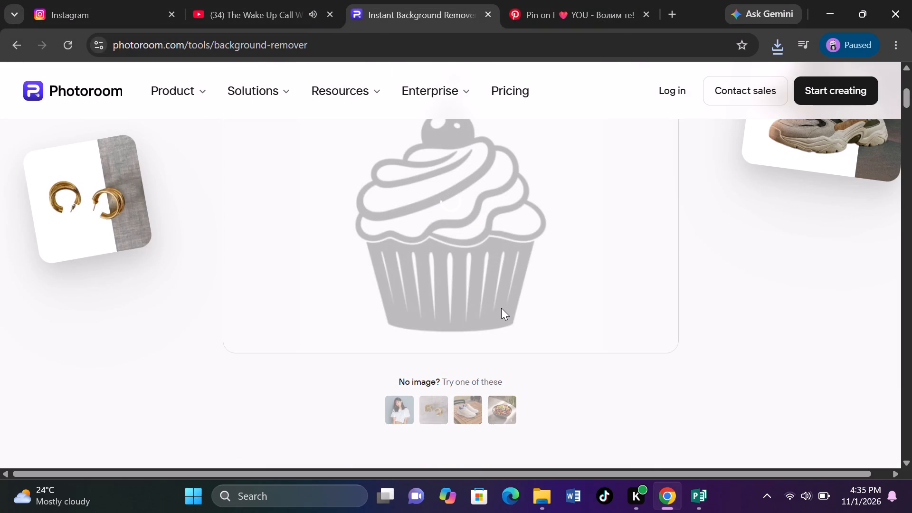
left_click(604, 427)
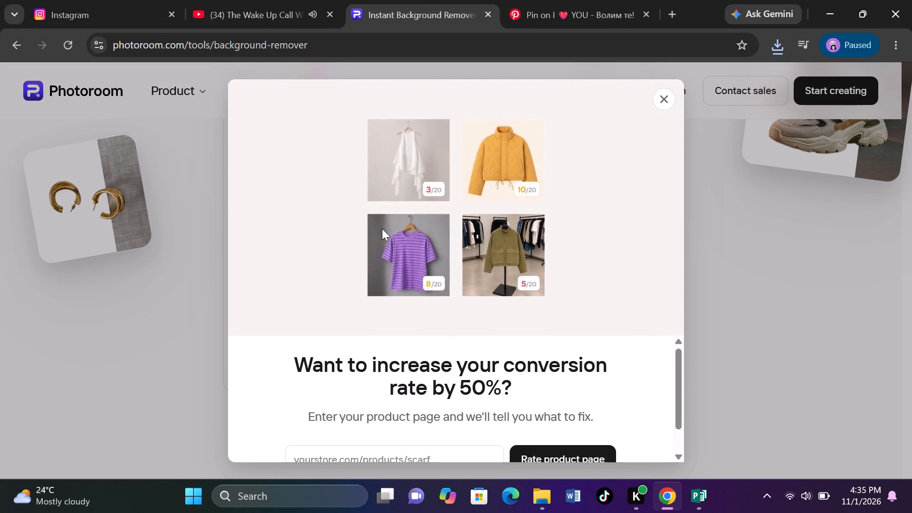
left_click(76, 161)
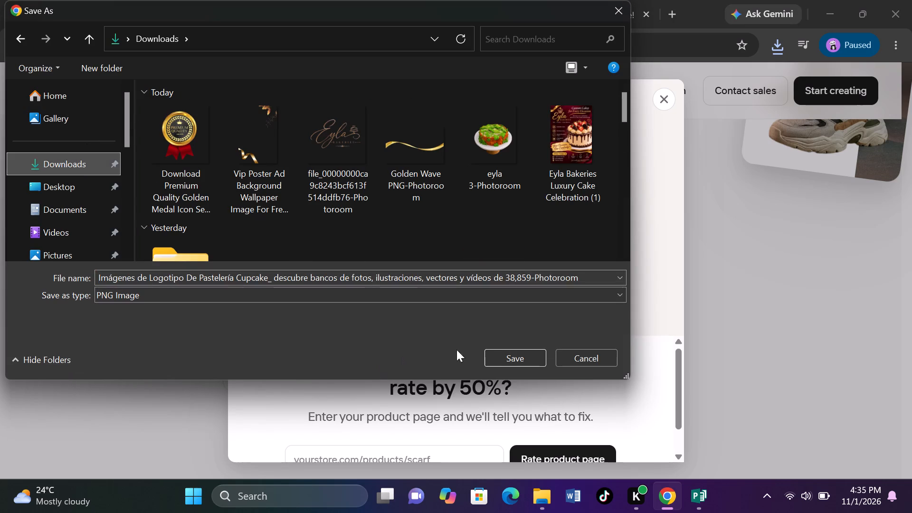
left_click(522, 361)
left_click(663, 99)
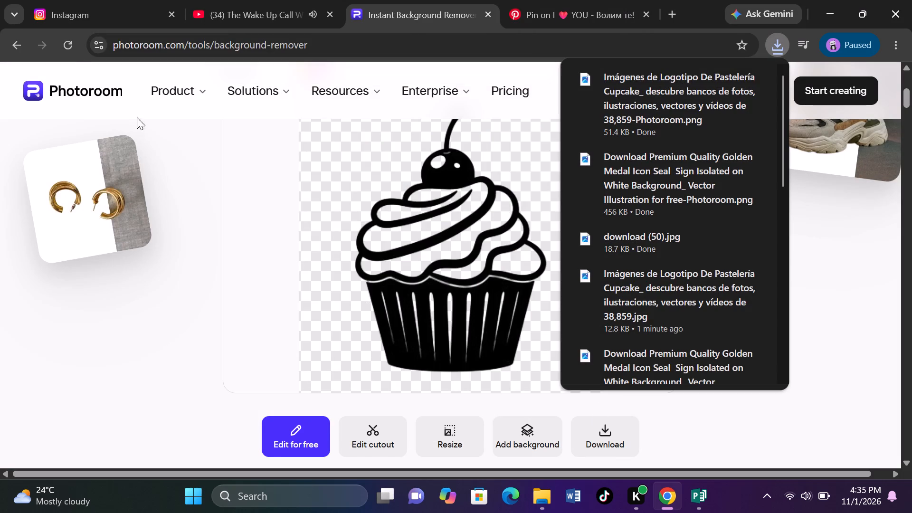
Reload the background remover, upload the red hearts image and save its cutout as a PNG in Downloads.
left_click(63, 51)
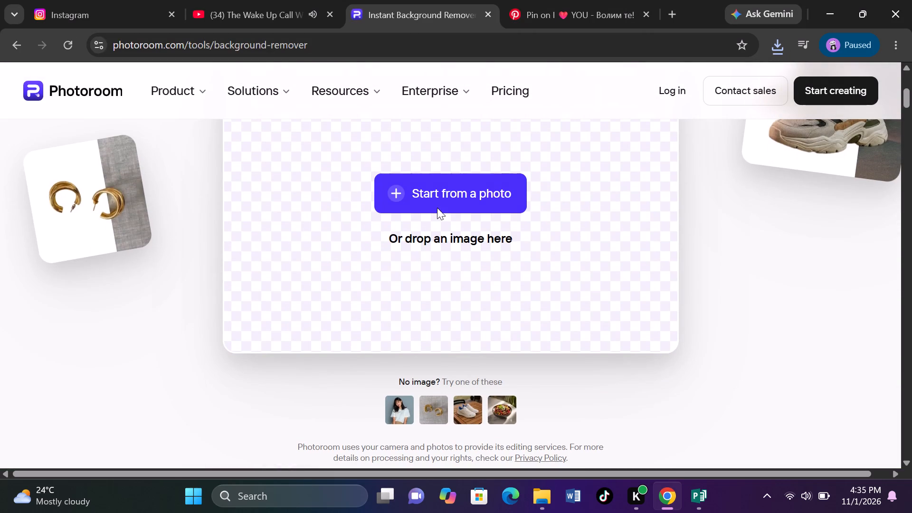
left_click(488, 183)
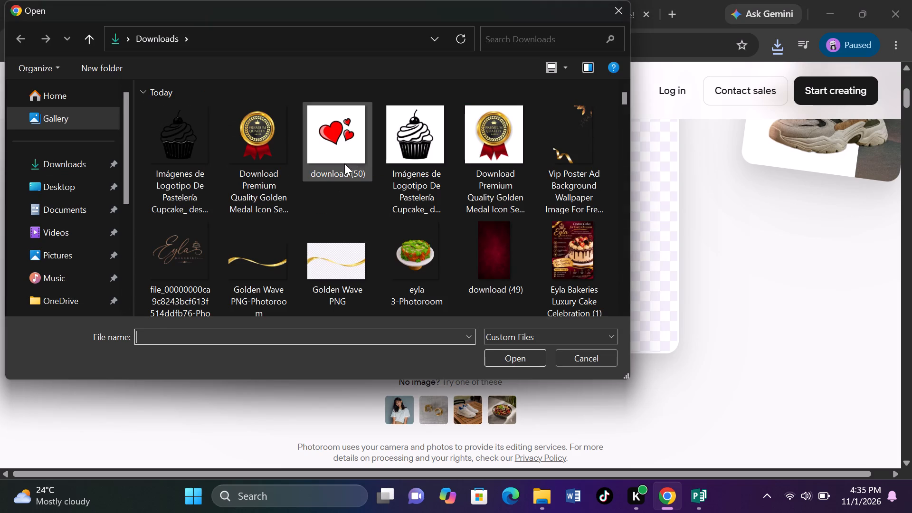
left_click(344, 163)
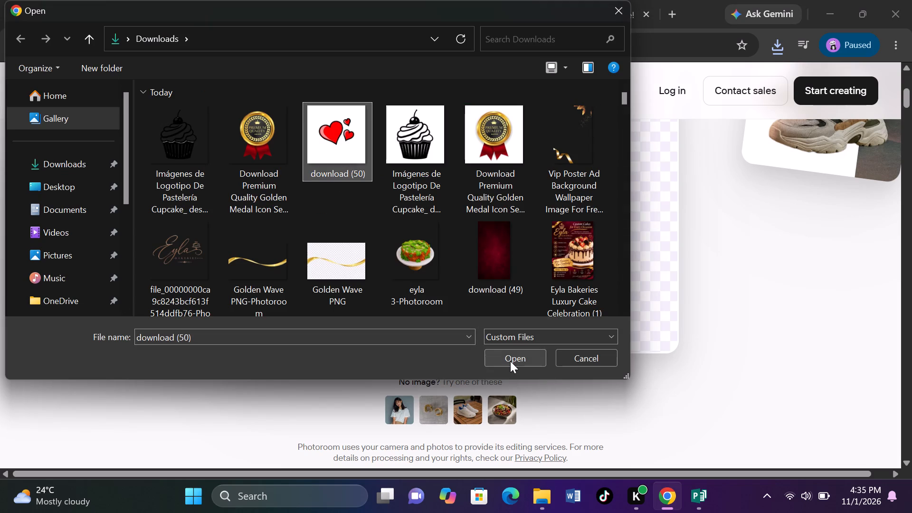
left_click(523, 356)
scroll(600, 313, "up", 1)
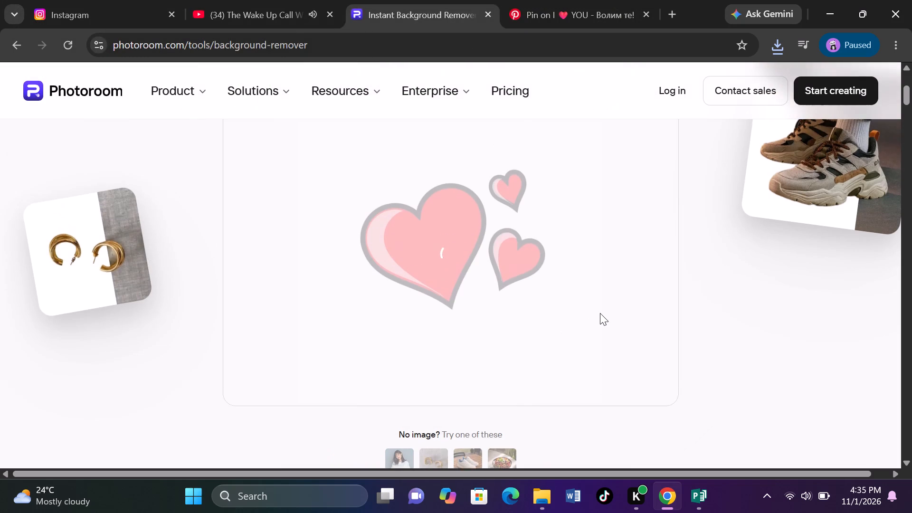
scroll(600, 313, "down", 2)
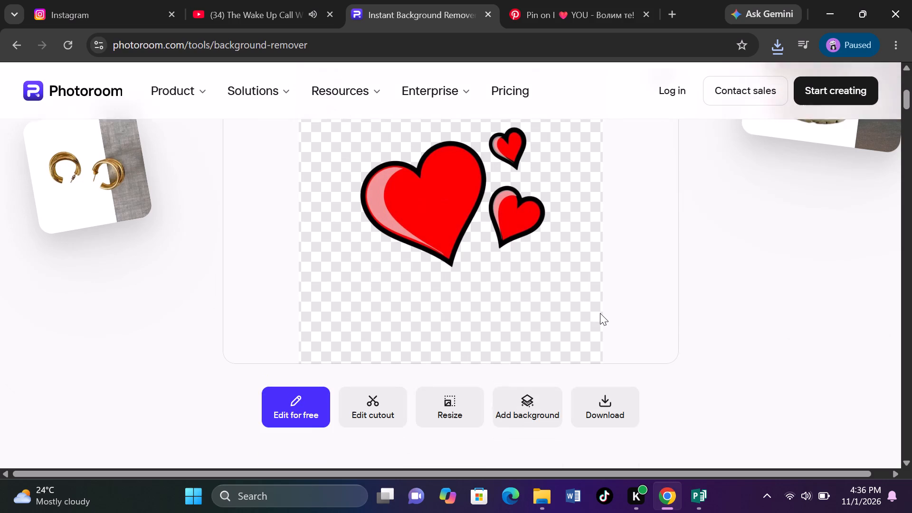
left_click(595, 390)
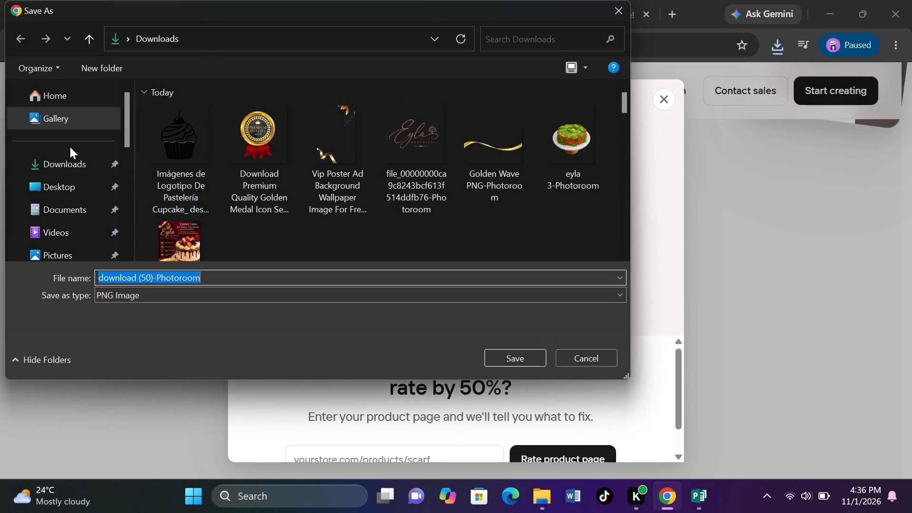
left_click(73, 154)
left_click(505, 358)
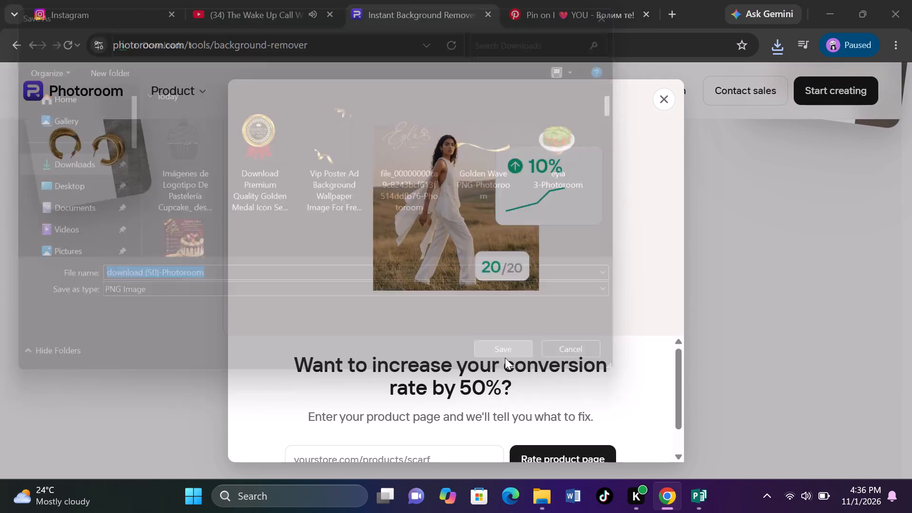
left_click(659, 96)
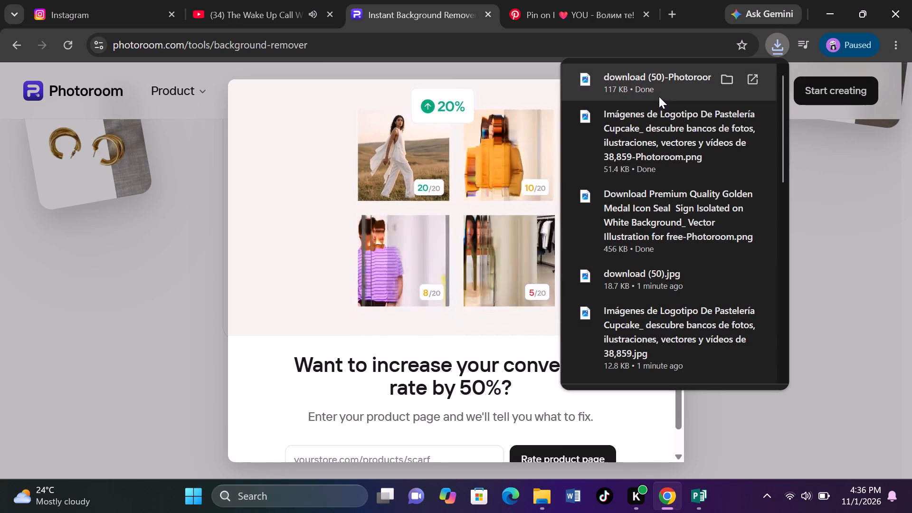
left_click(827, 213)
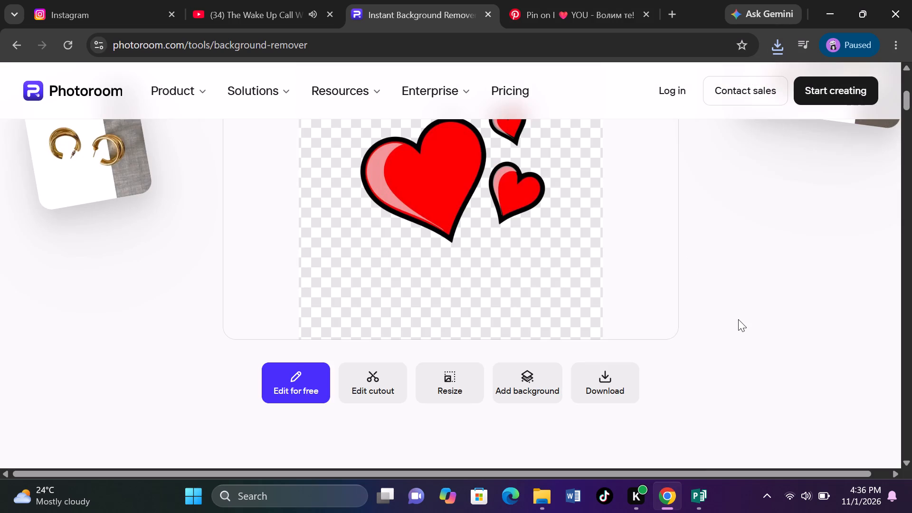
Switch to Publisher and insert the background-free hearts, cupcake and Premium Quality medal images from Downloads beside the poster page.
left_click(699, 491)
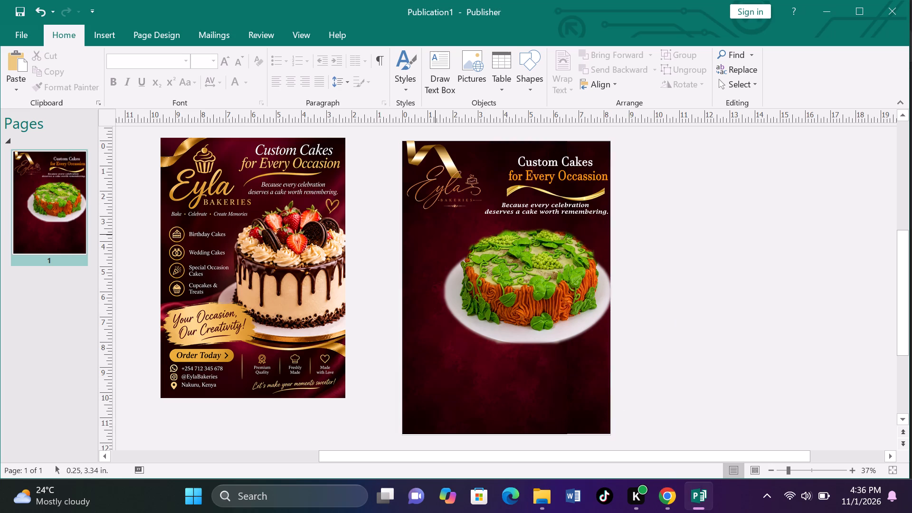
left_click(115, 31)
left_click(121, 72)
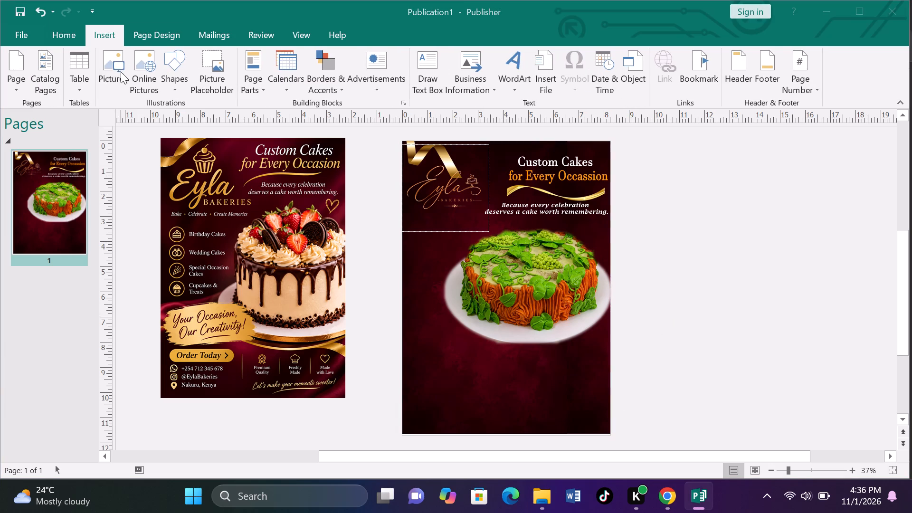
left_click_drag(127, 203, 127, 193)
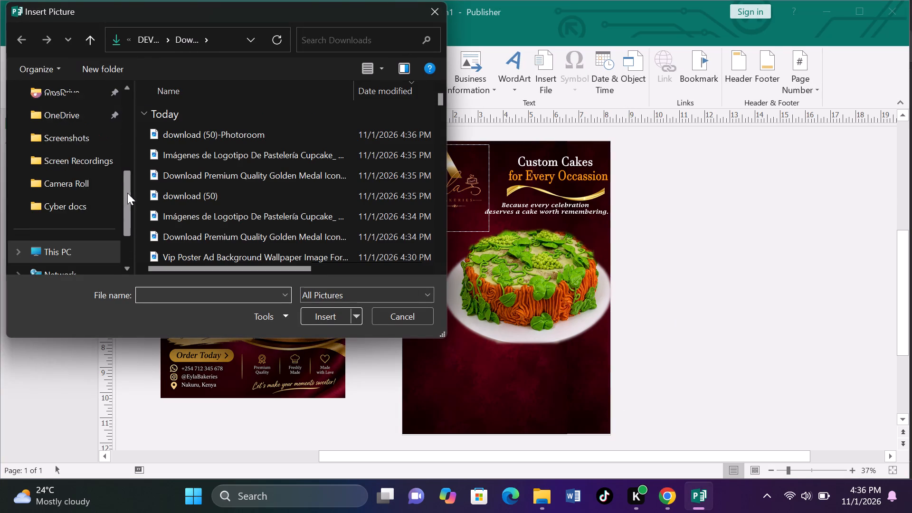
left_click_drag(127, 193, 130, 146)
left_click_drag(125, 157, 127, 115)
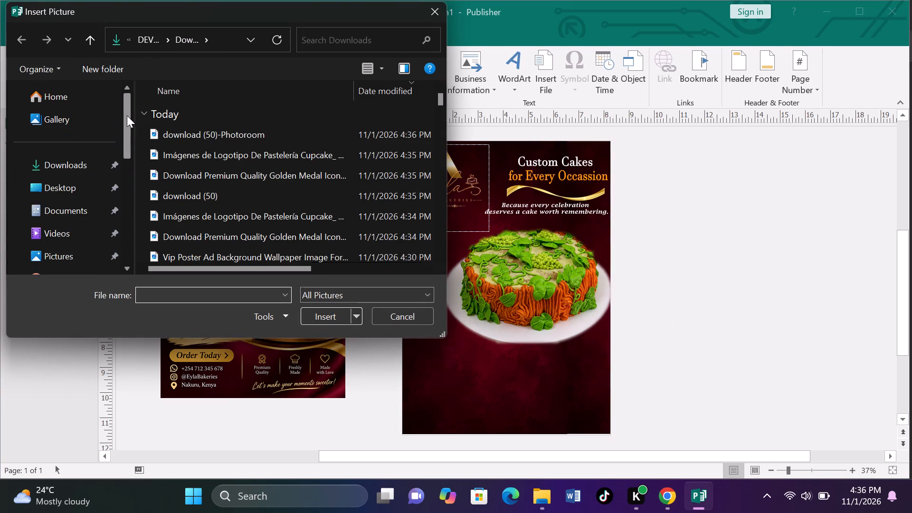
left_click_drag(127, 115, 126, 115)
left_click(76, 171)
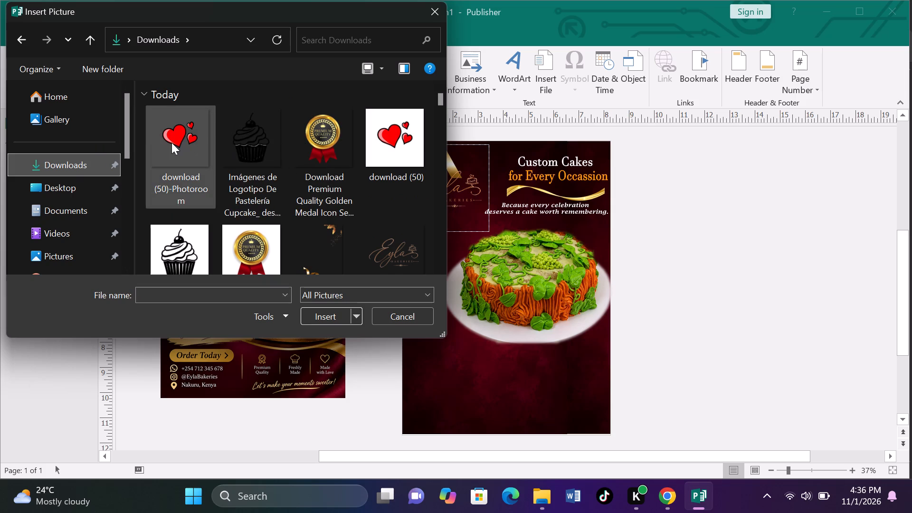
left_click_drag(143, 133, 332, 134)
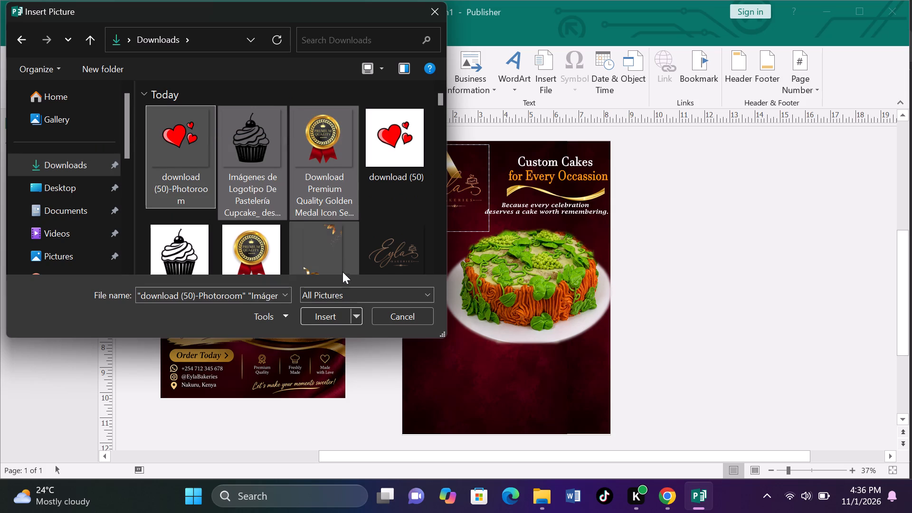
left_click(337, 313)
left_click(774, 343)
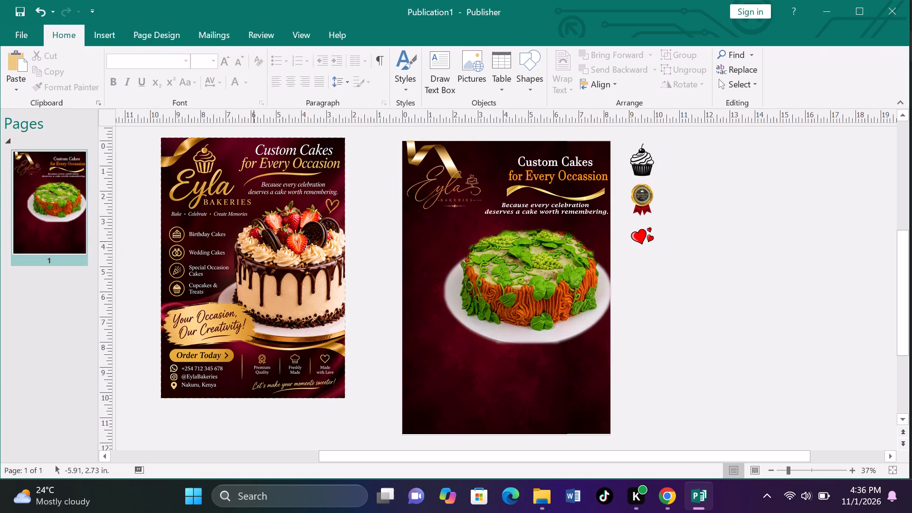
Look through the pictures in Downloads for further images to add to the poster.
left_click(108, 41)
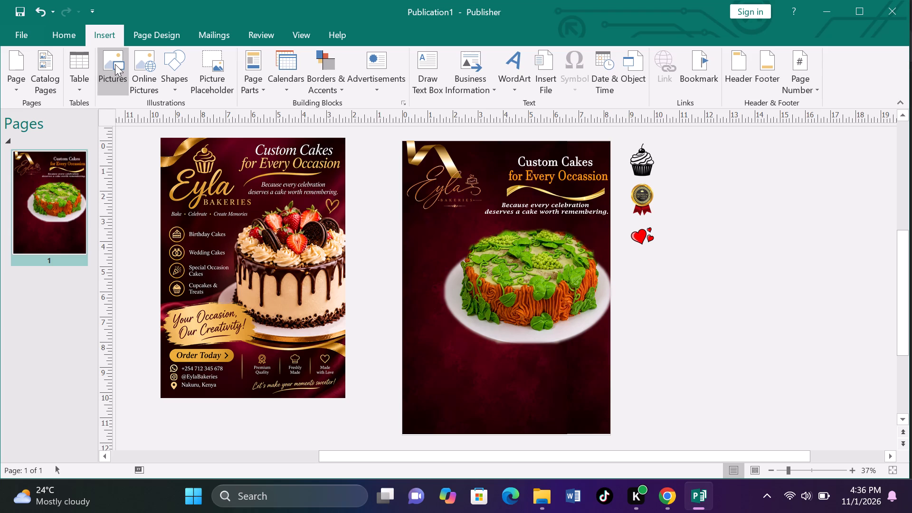
left_click(115, 64)
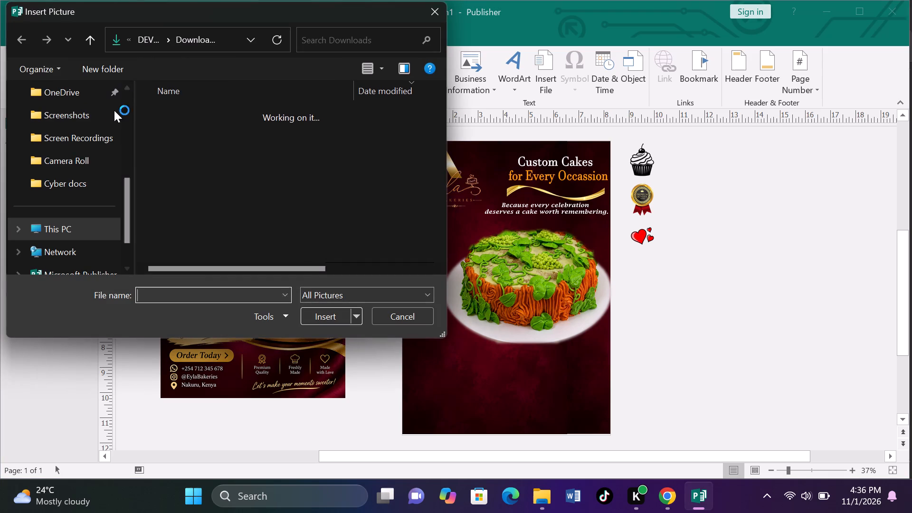
left_click_drag(124, 195, 133, 116)
left_click(100, 139)
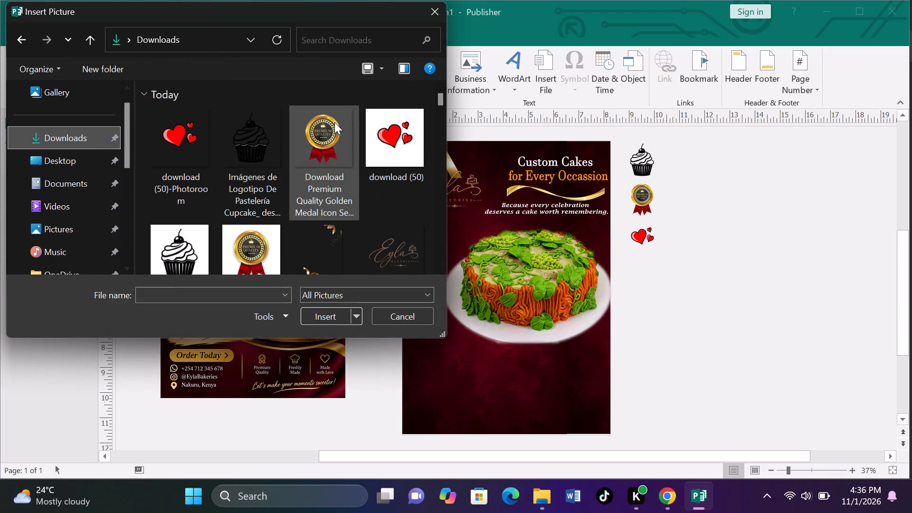
left_click_drag(449, 117, 534, 126)
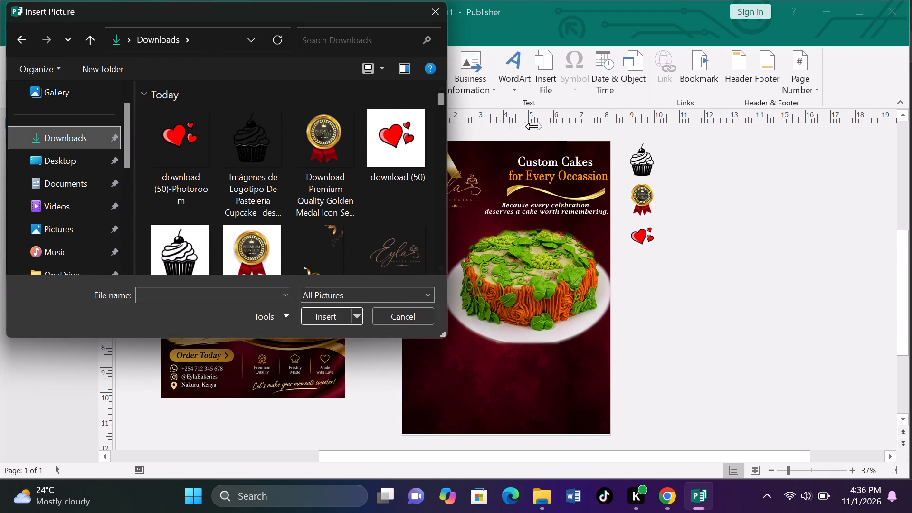
left_click_drag(534, 126, 593, 130)
left_click_drag(586, 102, 584, 106)
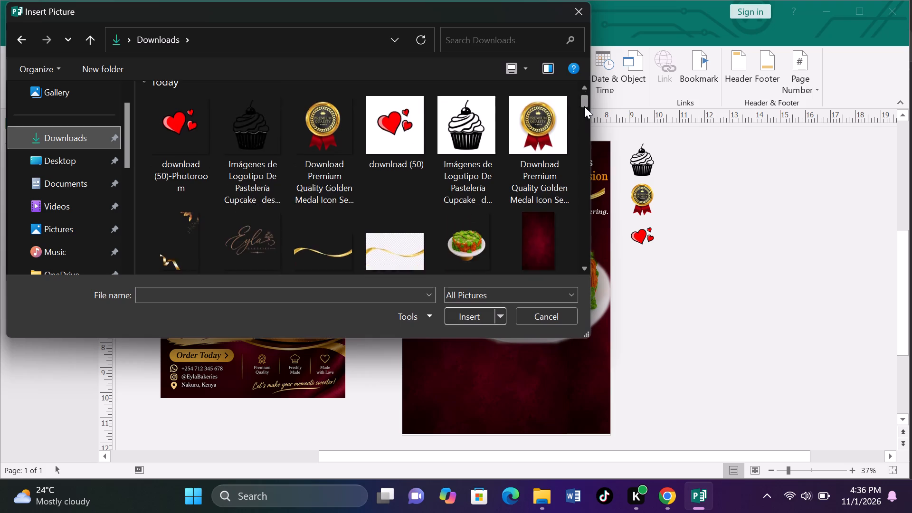
left_click_drag(584, 106, 585, 150)
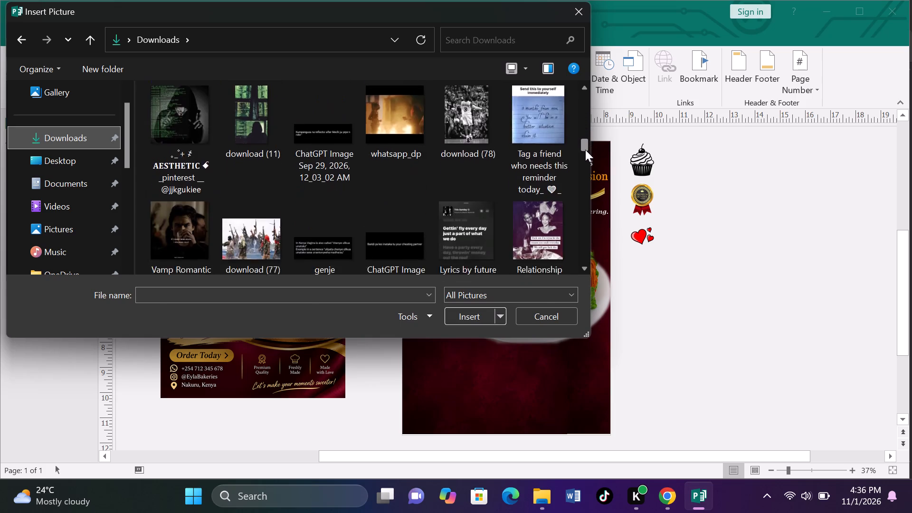
left_click_drag(585, 150, 588, 183)
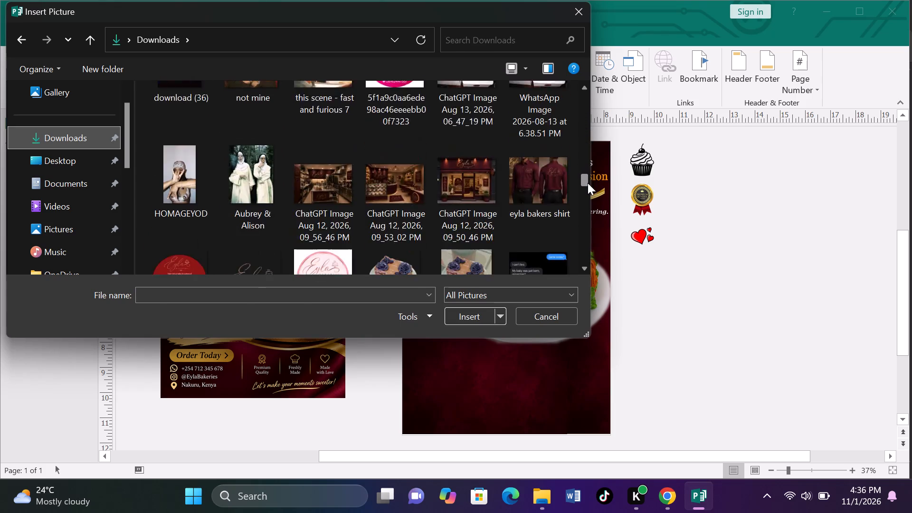
left_click_drag(588, 183, 590, 189)
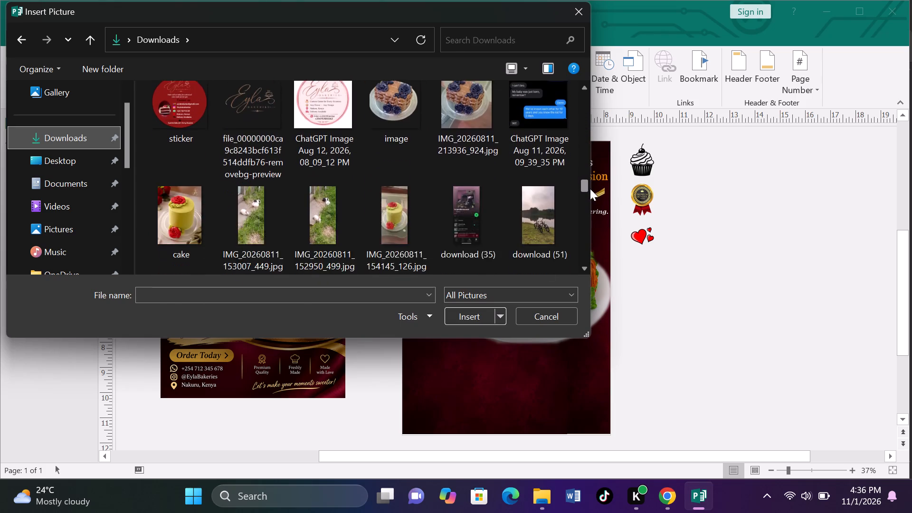
left_click_drag(590, 189, 590, 206)
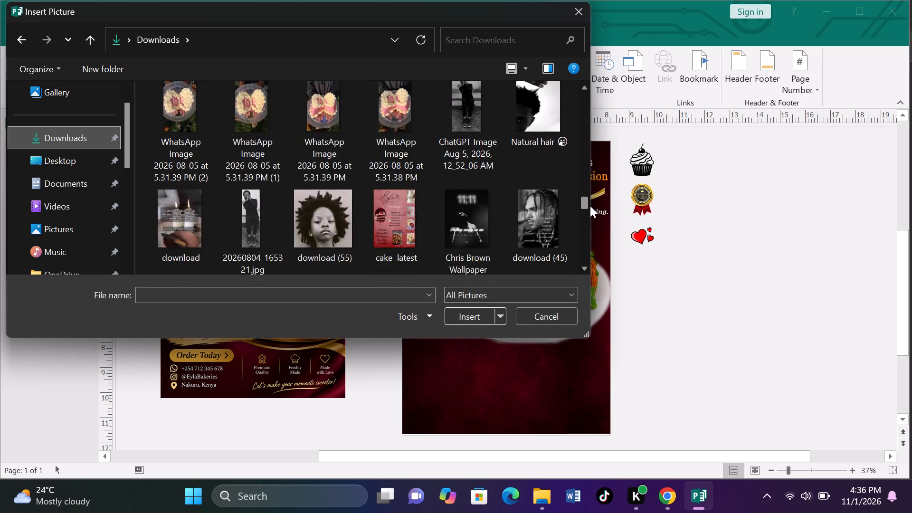
left_click_drag(590, 206, 590, 228)
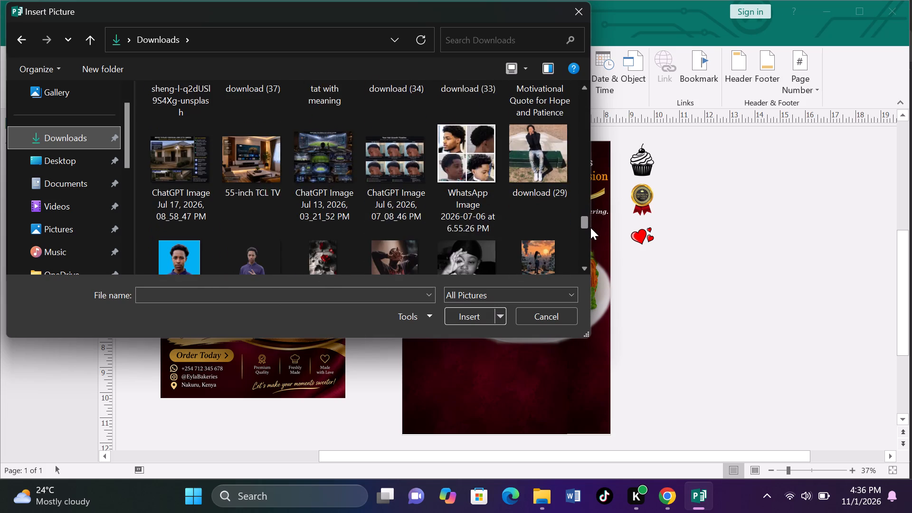
left_click_drag(590, 228, 590, 243)
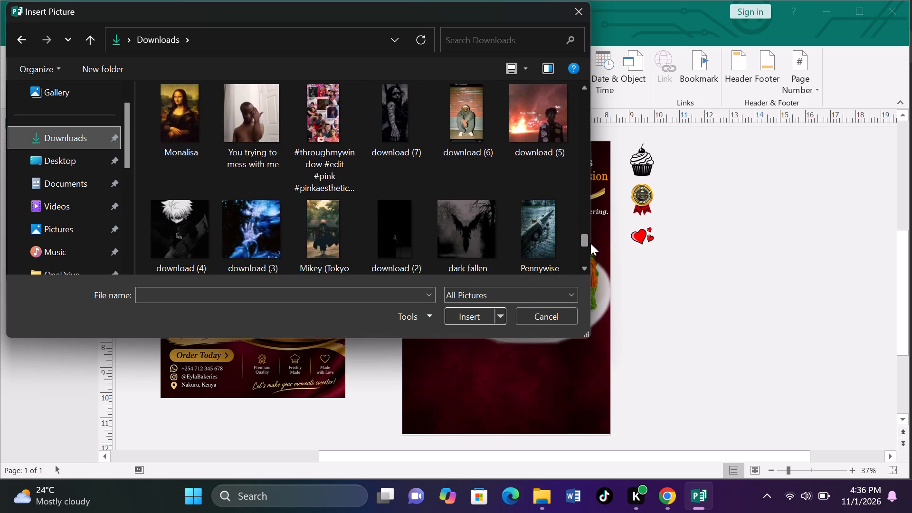
left_click_drag(590, 243, 590, 256)
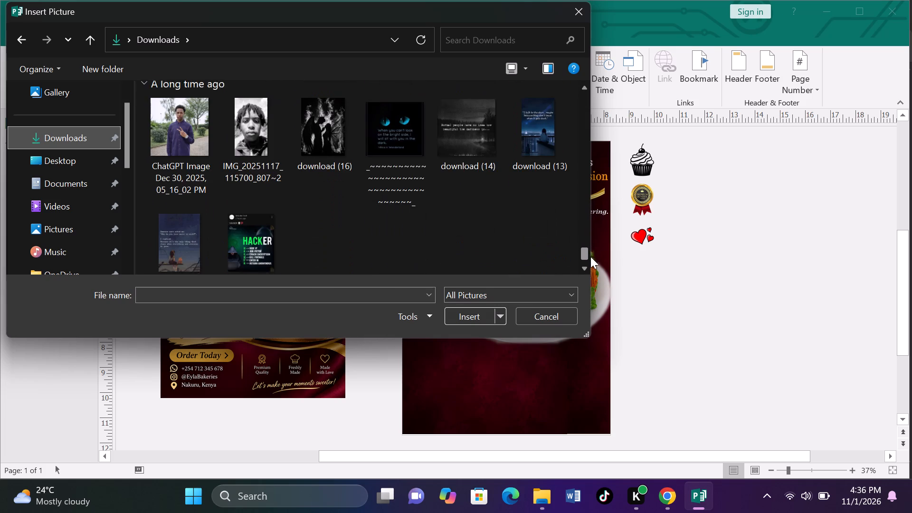
left_click_drag(590, 256, 591, 266)
left_click(532, 317)
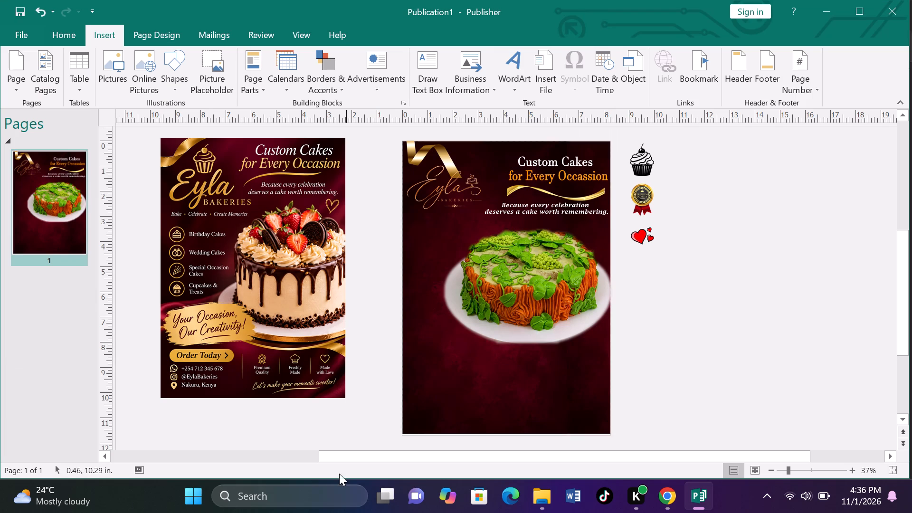
Search the computer for an existing bakery design using the terms eyla and des.
left_click(319, 501)
type("eyla")
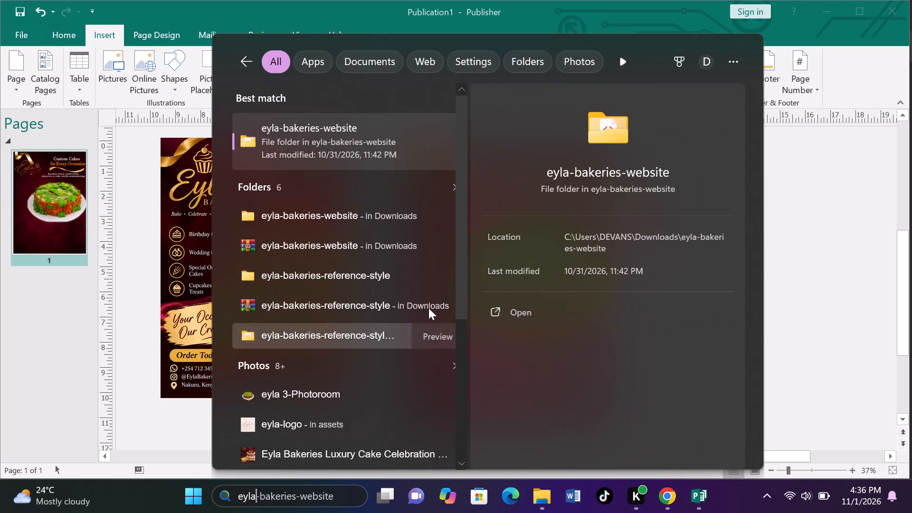
scroll(340, 408, "down", 2)
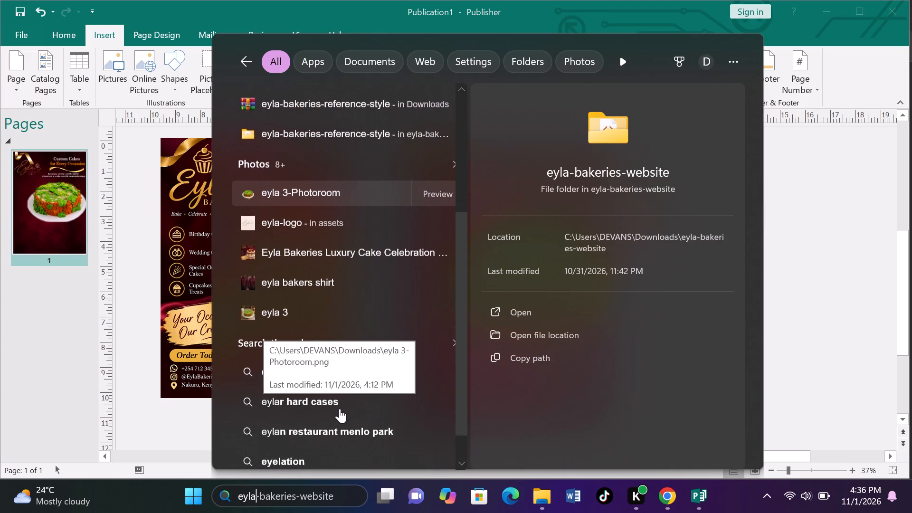
key("BackSpace")
key("BackSpace")
key("BackSpace")
key("BackSpace")
key("BackSpace")
type("des")
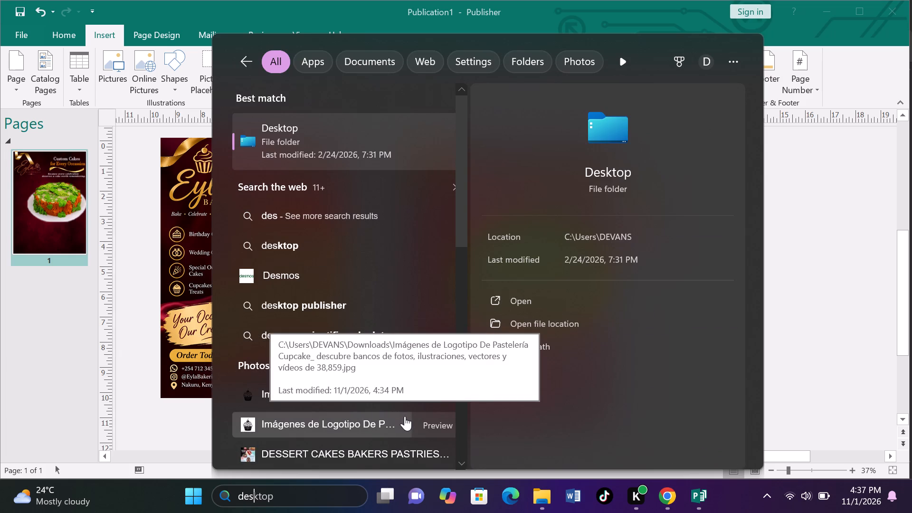
Search the computer for poster and open the Publisher file cake poster latest.
key("BackSpace")
key("BackSpace")
key("BackSpace")
key("BackSpace")
type("pos")
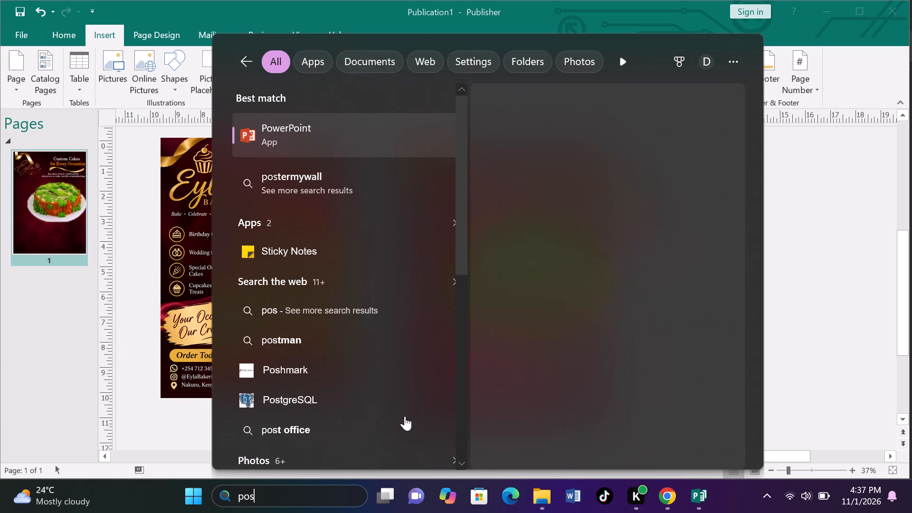
key("t")
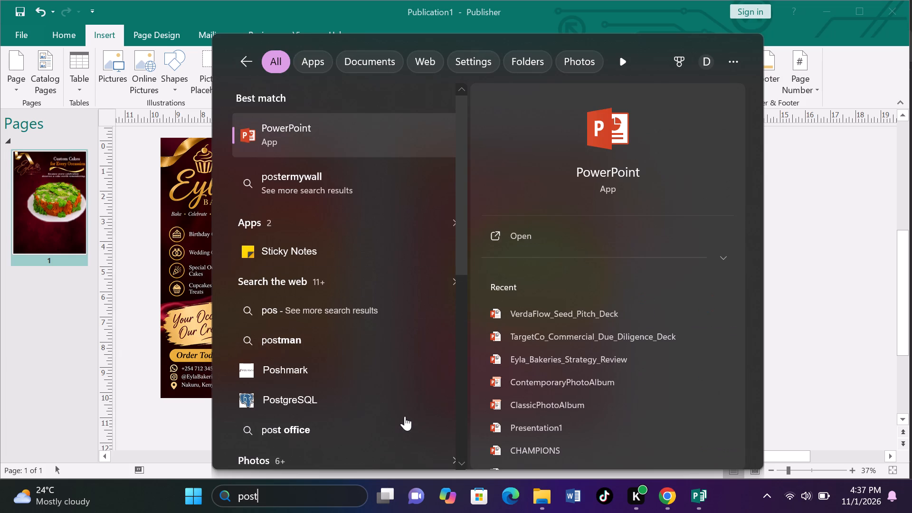
type("er")
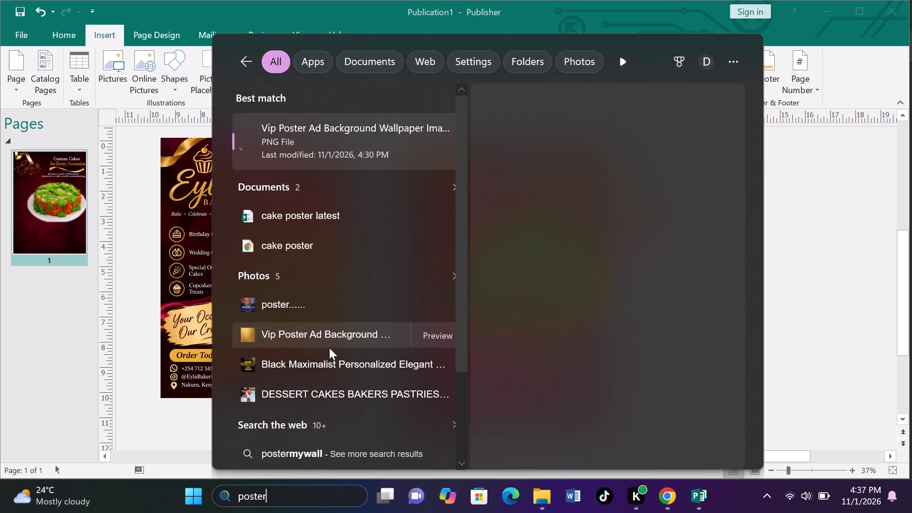
left_click(300, 213)
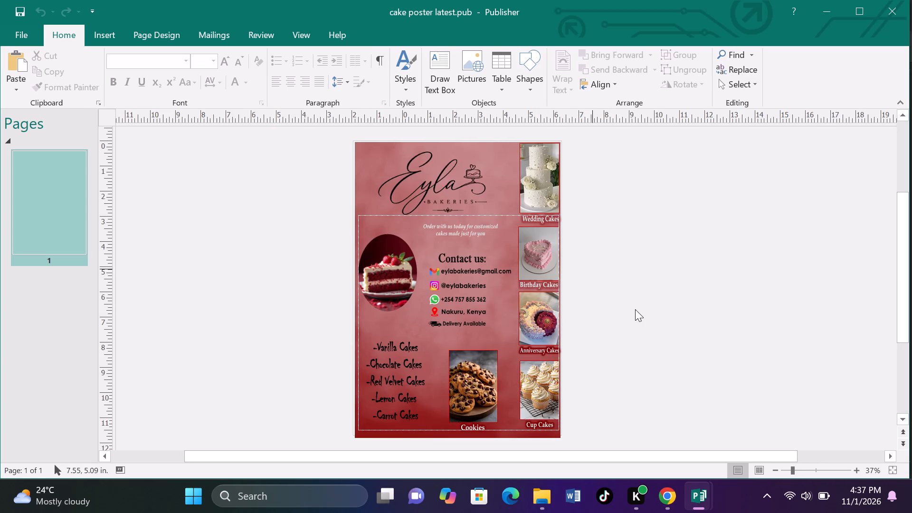
Ungroup the grouped contents of the cake poster latest page.
left_click(568, 301)
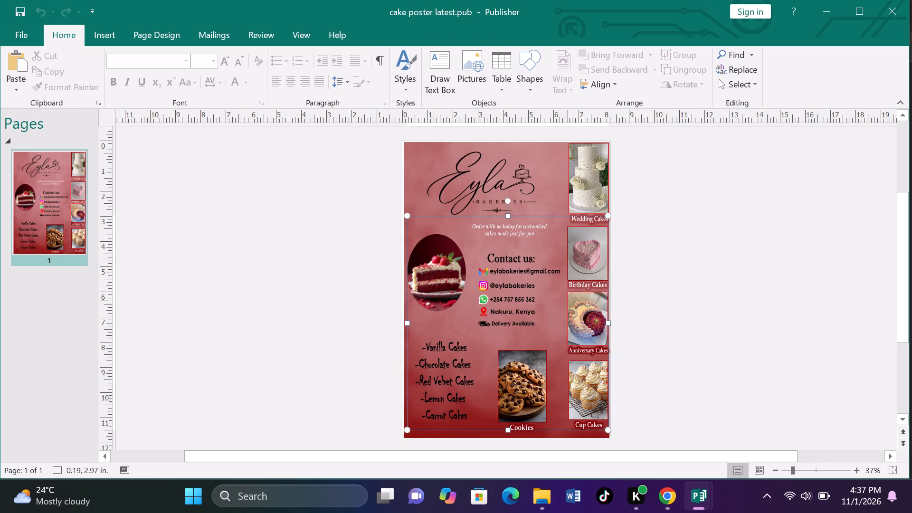
left_click(668, 68)
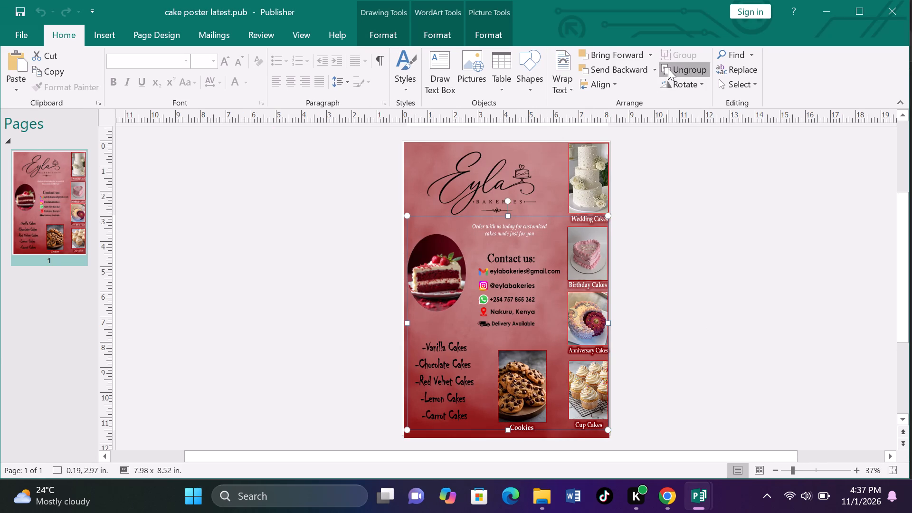
left_click(701, 250)
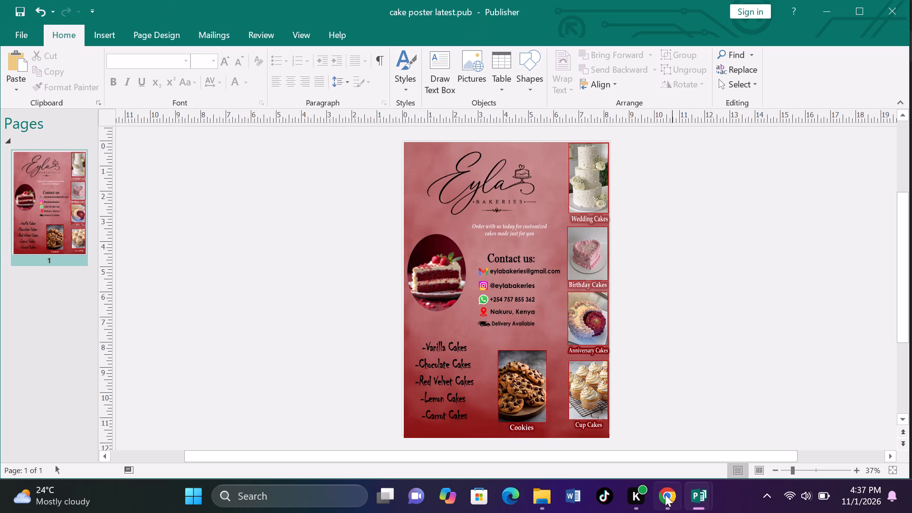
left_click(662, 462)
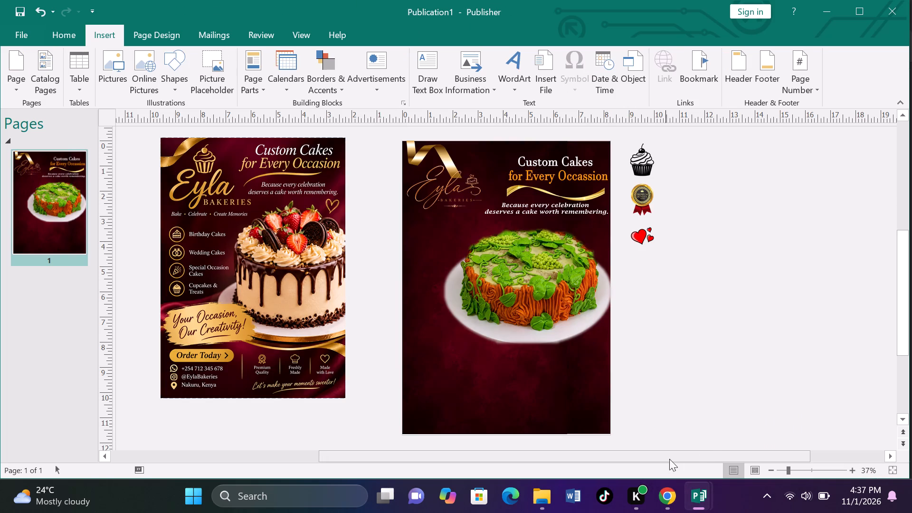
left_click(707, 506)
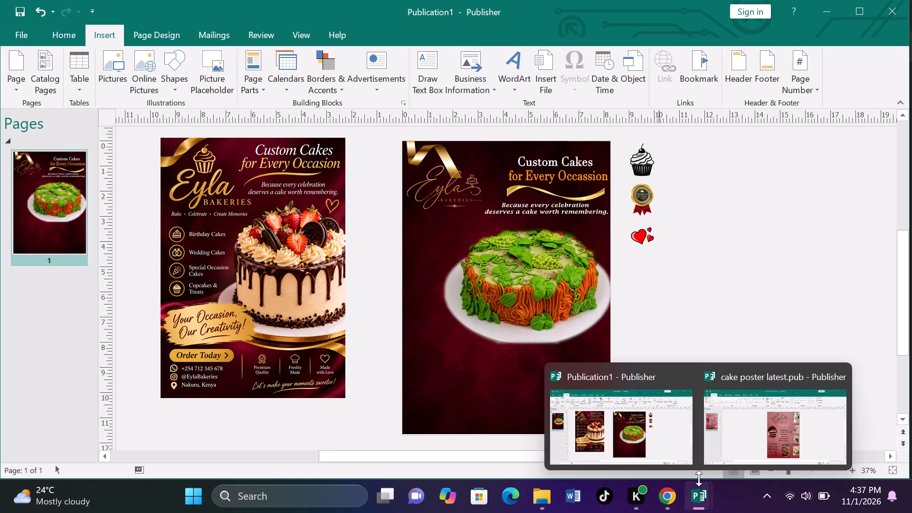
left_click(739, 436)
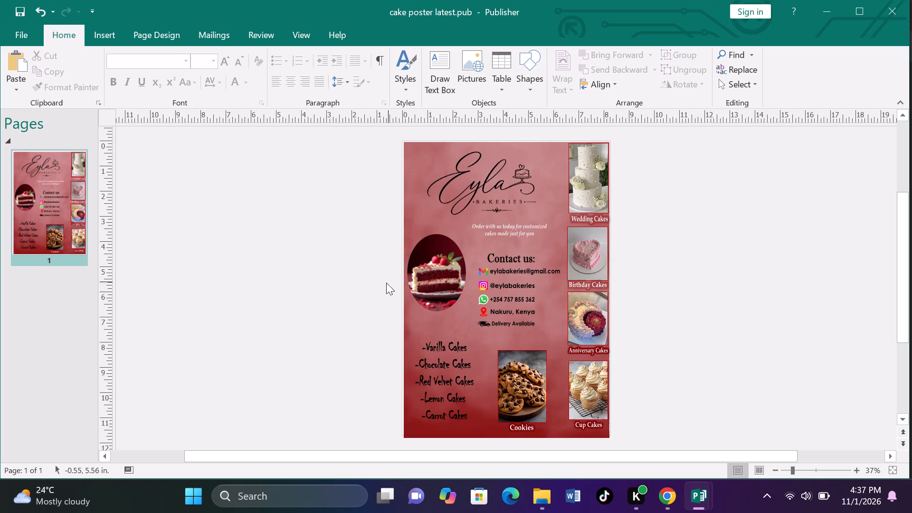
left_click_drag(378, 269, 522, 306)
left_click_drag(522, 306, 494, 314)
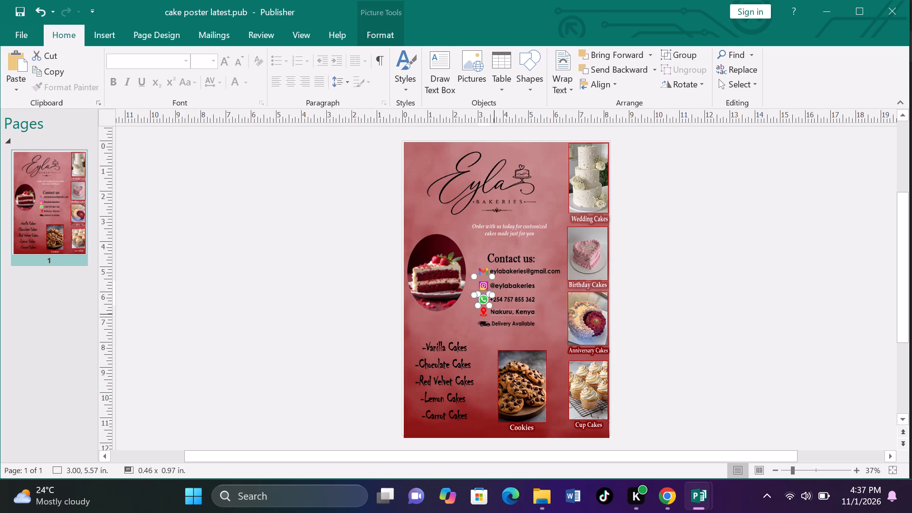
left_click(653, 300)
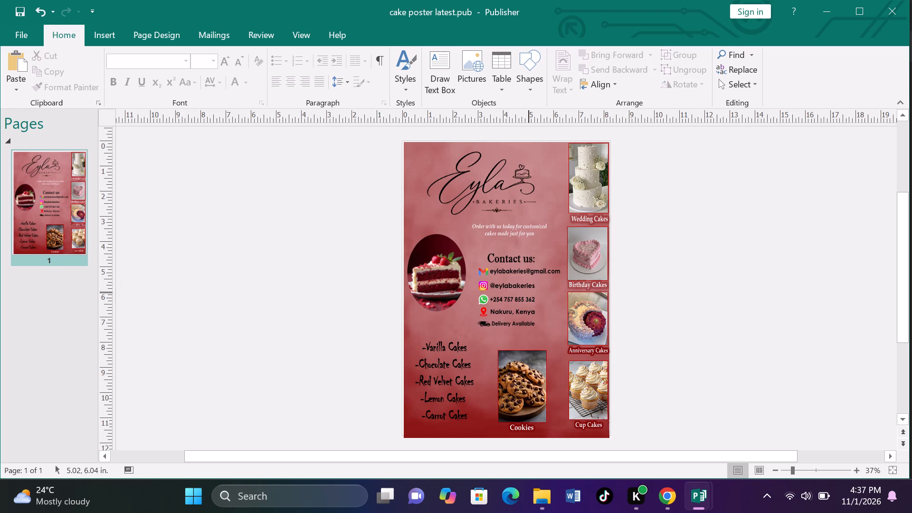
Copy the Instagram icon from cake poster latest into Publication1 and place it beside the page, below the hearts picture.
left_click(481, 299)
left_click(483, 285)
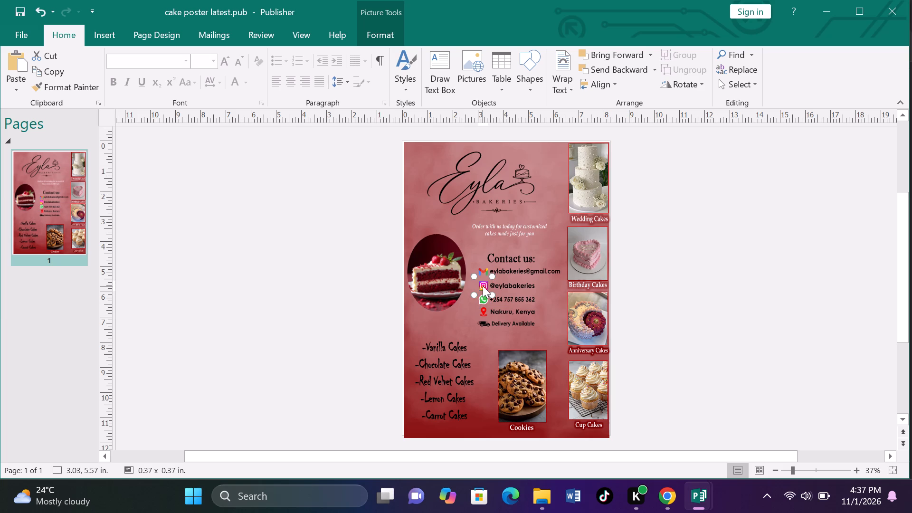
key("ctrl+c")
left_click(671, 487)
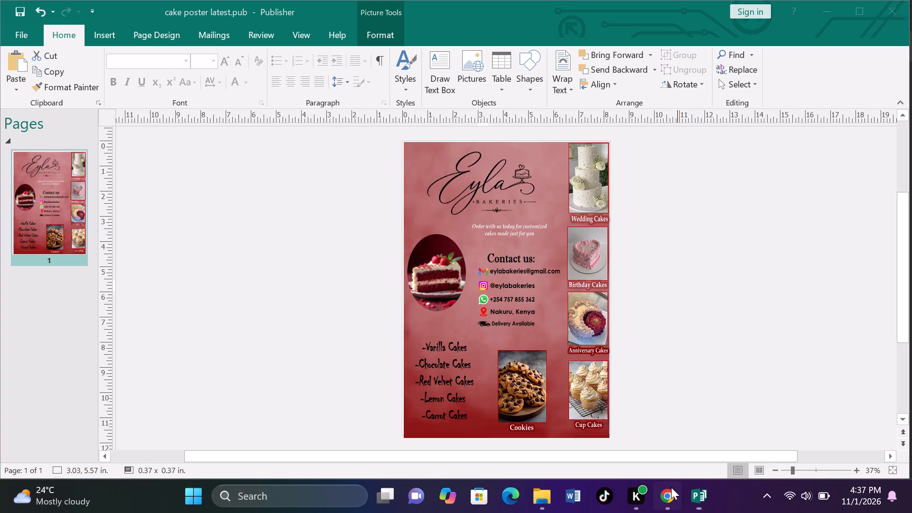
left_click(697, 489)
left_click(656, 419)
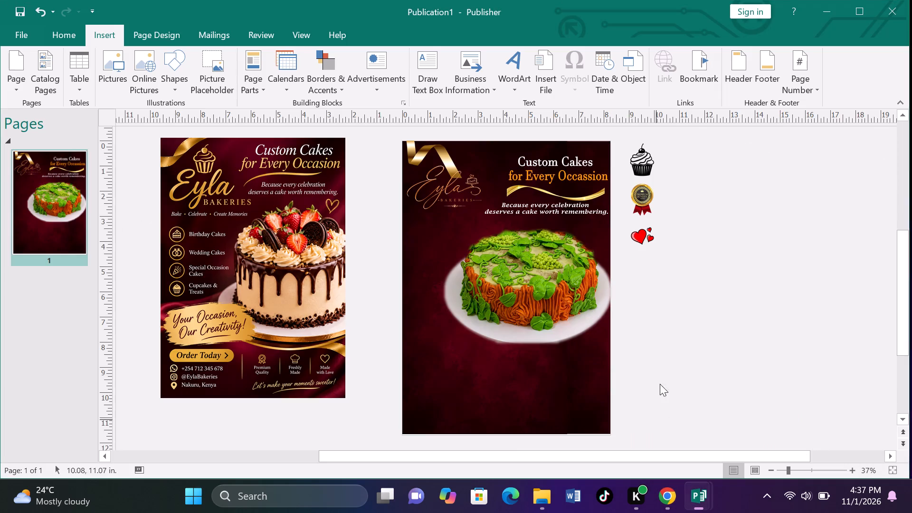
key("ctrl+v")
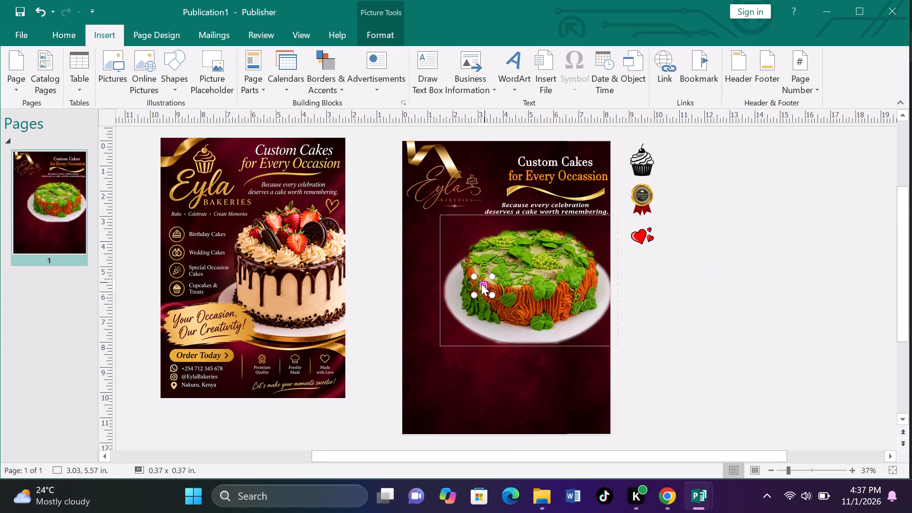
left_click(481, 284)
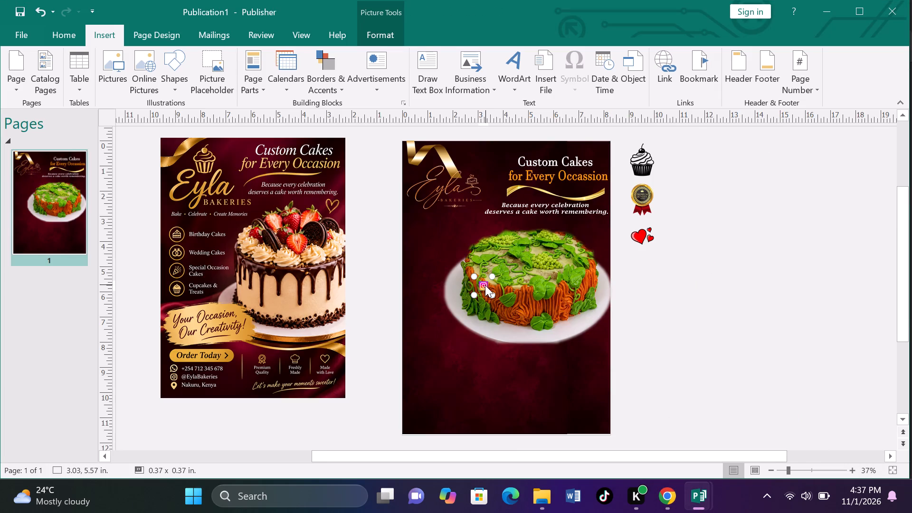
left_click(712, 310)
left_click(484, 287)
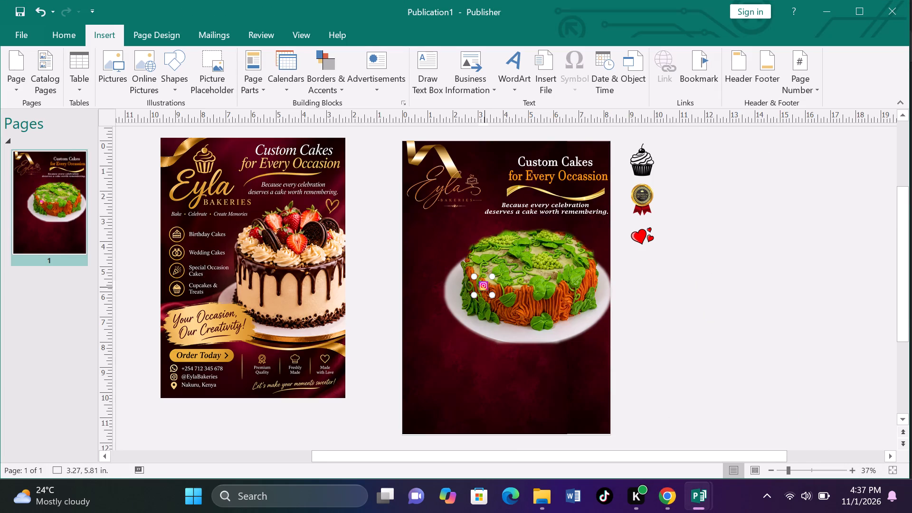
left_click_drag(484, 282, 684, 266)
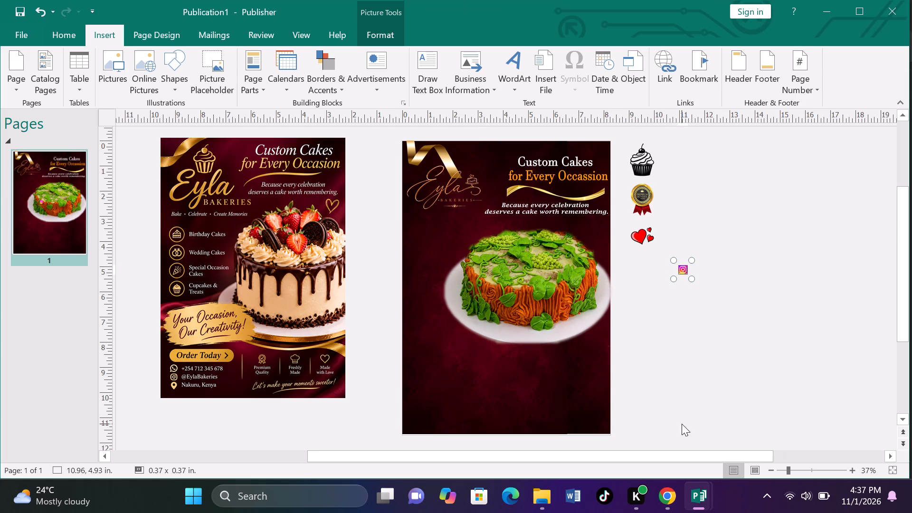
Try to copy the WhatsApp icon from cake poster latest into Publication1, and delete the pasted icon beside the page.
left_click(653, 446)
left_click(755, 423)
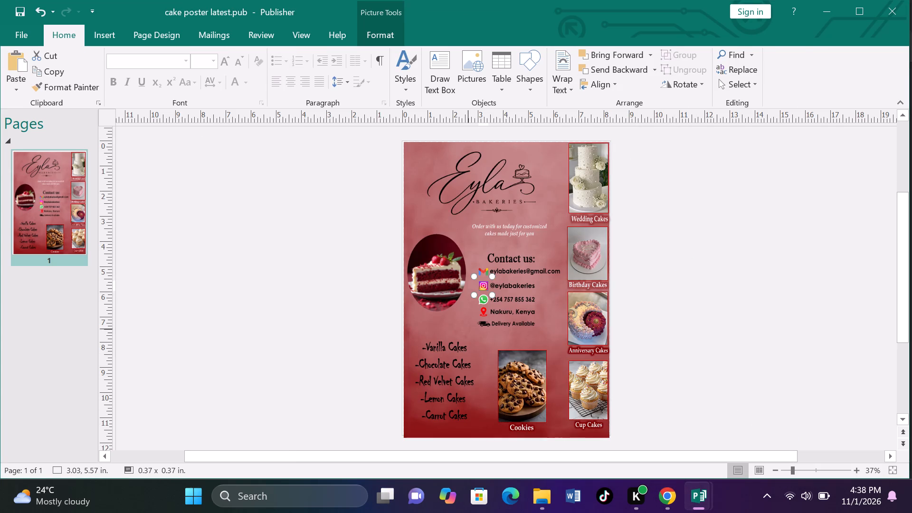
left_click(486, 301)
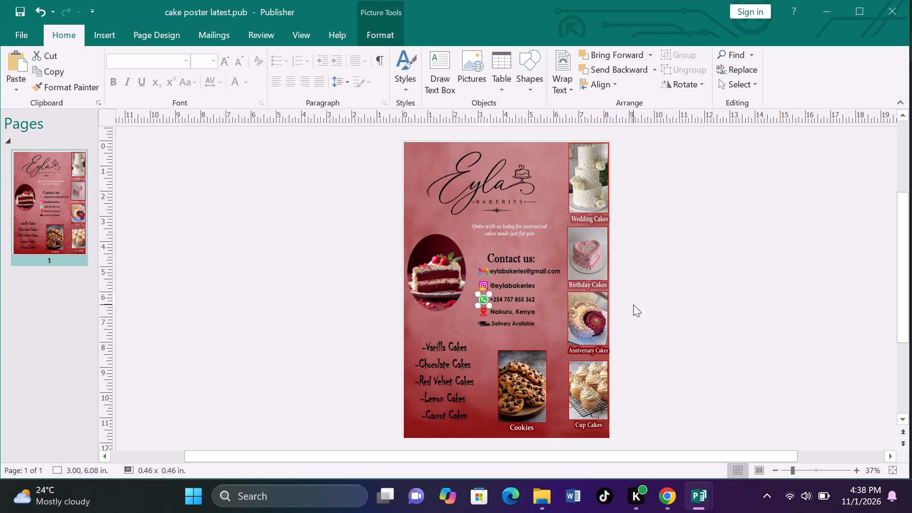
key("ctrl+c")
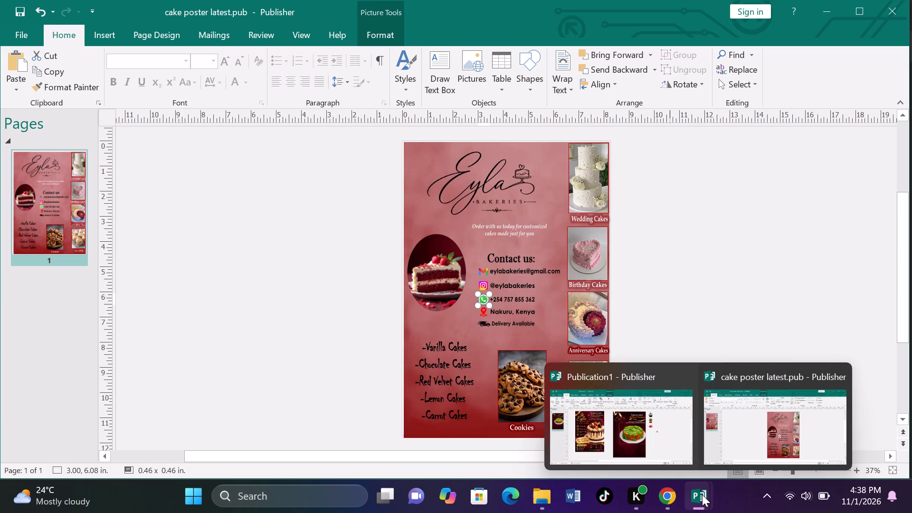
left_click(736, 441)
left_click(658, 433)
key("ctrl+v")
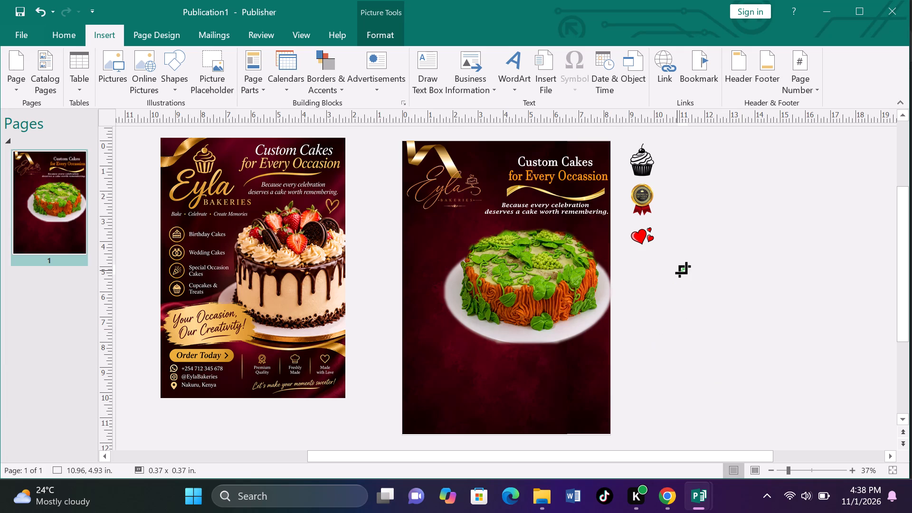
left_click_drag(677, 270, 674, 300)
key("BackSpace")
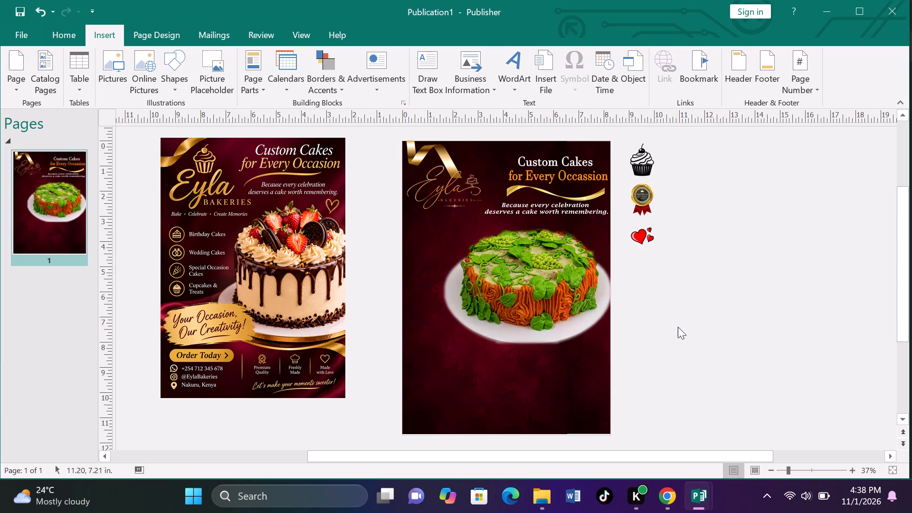
Return to cake poster latest and copy the Instagram icon from the contact details again.
left_click(693, 478)
left_click(699, 495)
left_click(762, 409)
left_click(747, 310)
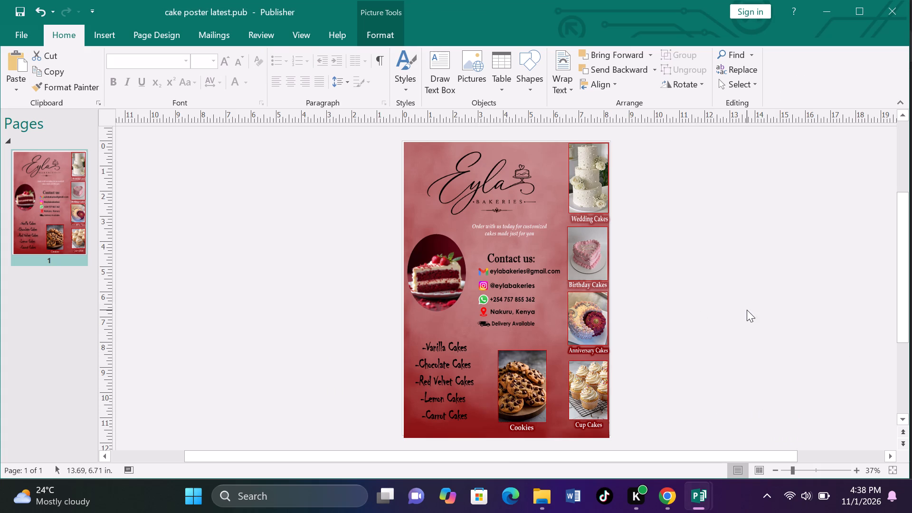
left_click(480, 287)
key("ctrl+c")
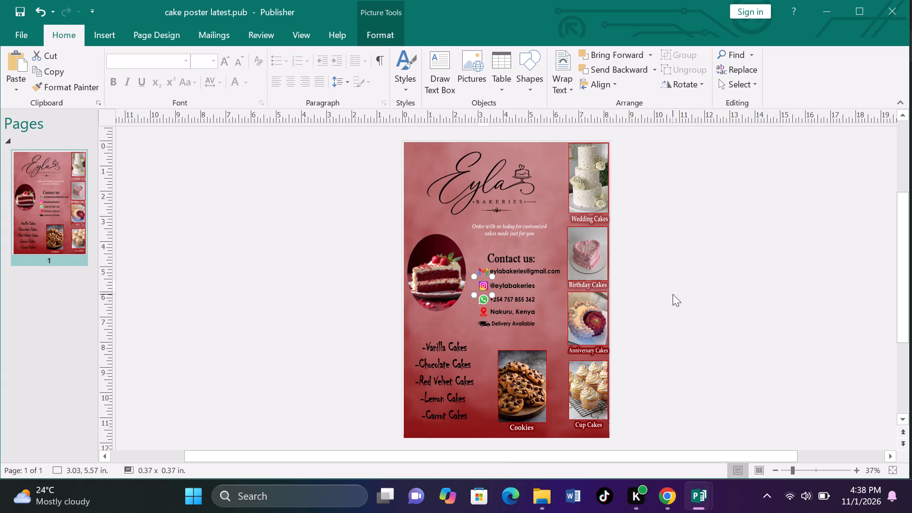
left_click(679, 309)
Copy the contact block from cake poster latest to bring its Instagram, WhatsApp and location icons beside the Publication1 page.
left_click_drag(679, 323, 452, 276)
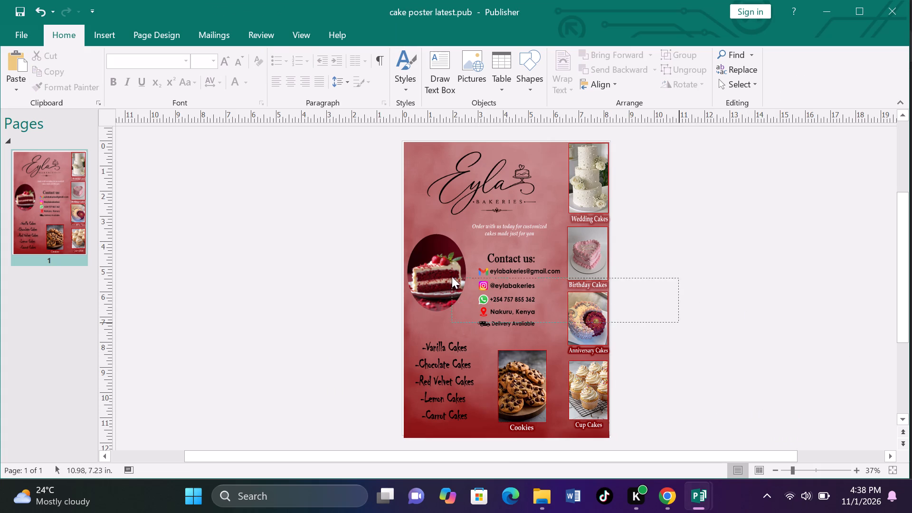
left_click_drag(452, 276, 456, 257)
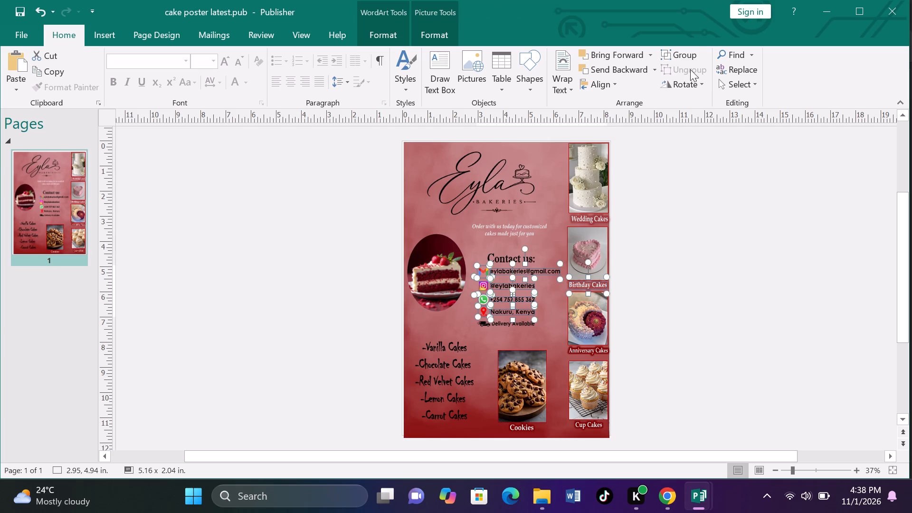
key("ctrl+c")
left_click(650, 437)
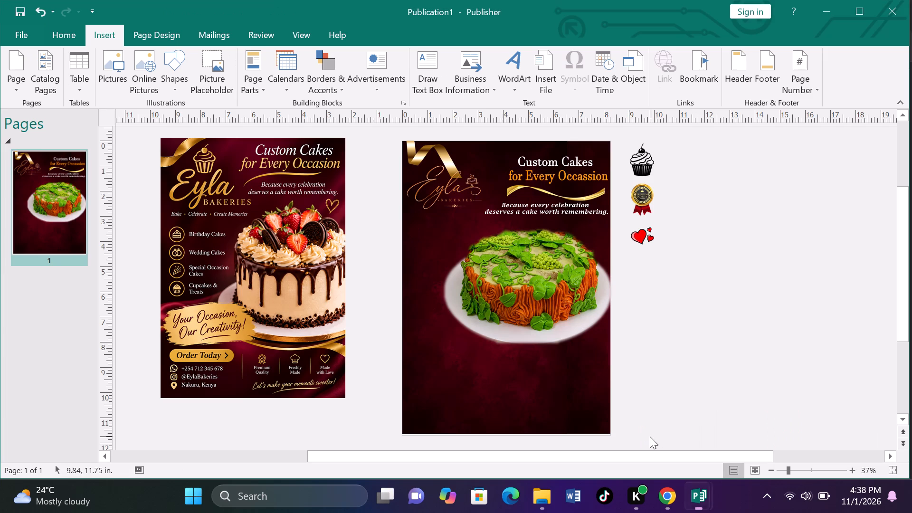
Paste the copied contact block with its icons and text onto the Publication1 page.
key("ctrl+v")
left_click(686, 369)
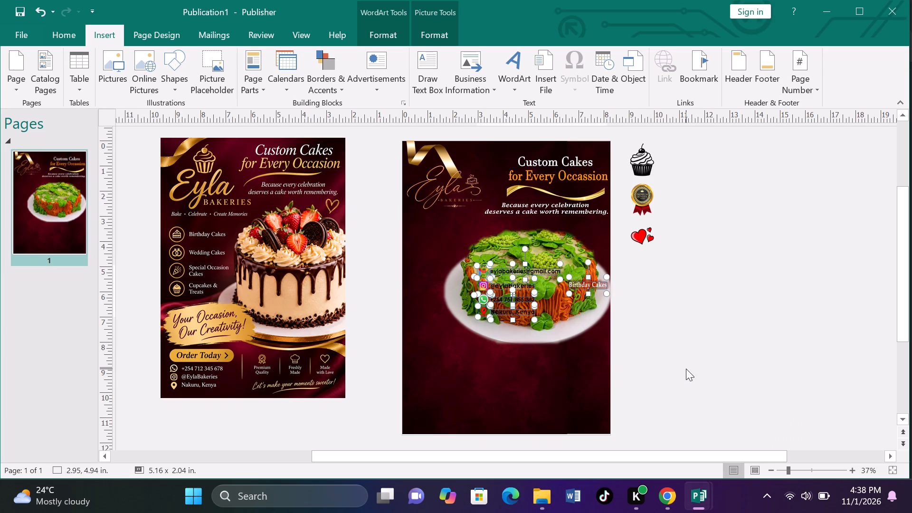
left_click(512, 285)
left_click(674, 299)
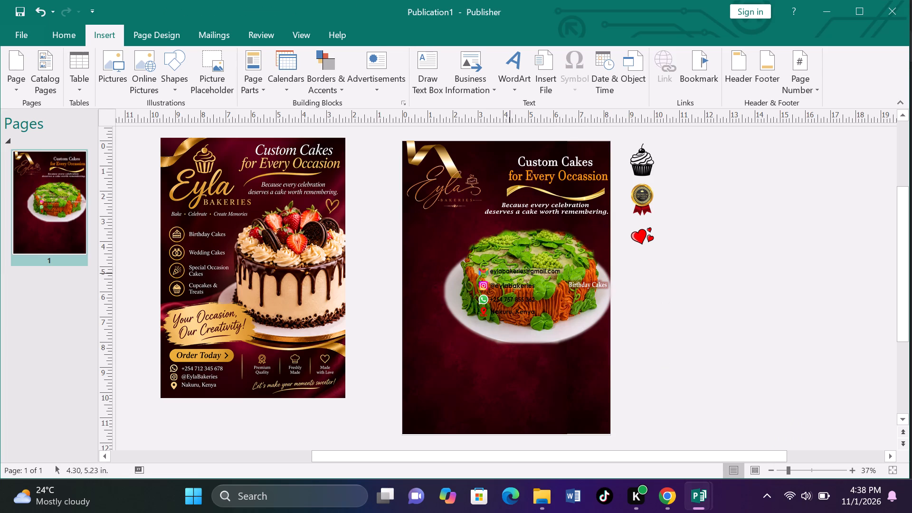
Delete the pasted e-mail line and its icon, plus the Instagram handle, phone number, location and Birthday Cakes texts, keeping the other three icons.
left_click(507, 275)
key("BackSpace")
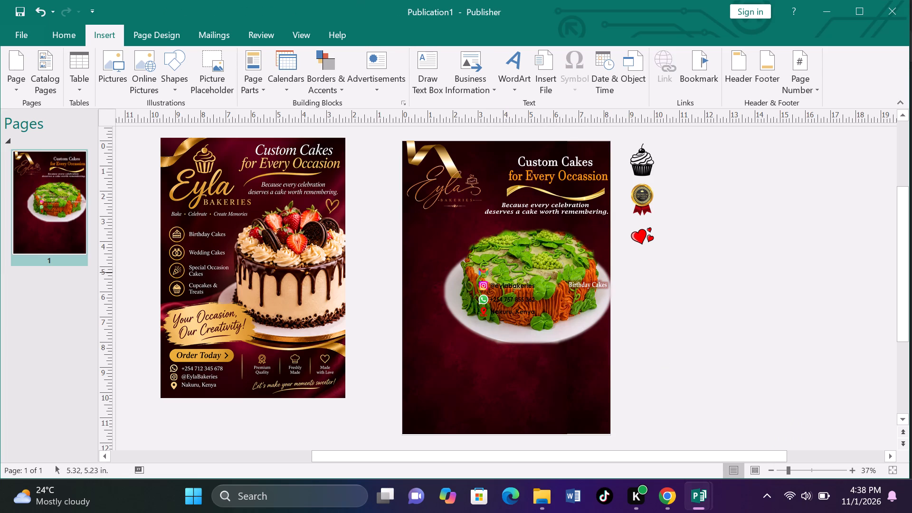
left_click(483, 272)
key("BackSpace")
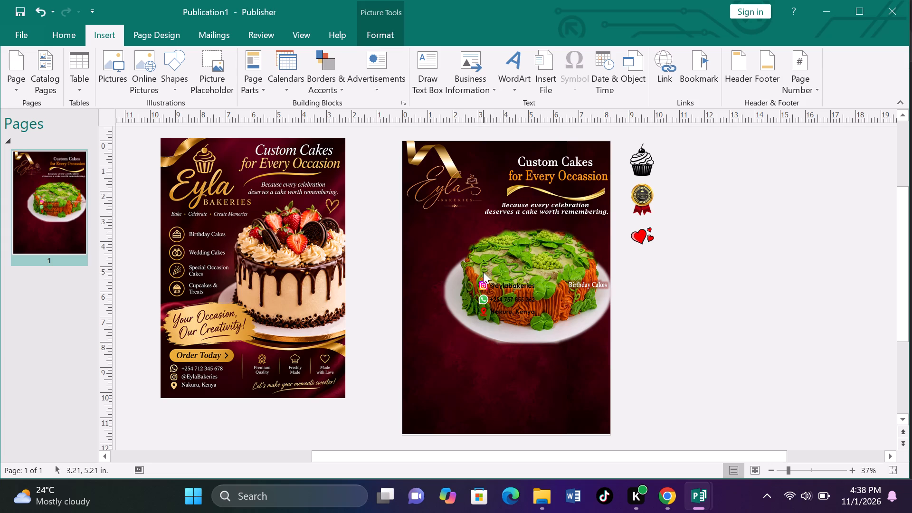
left_click(504, 285)
key("BackSpace")
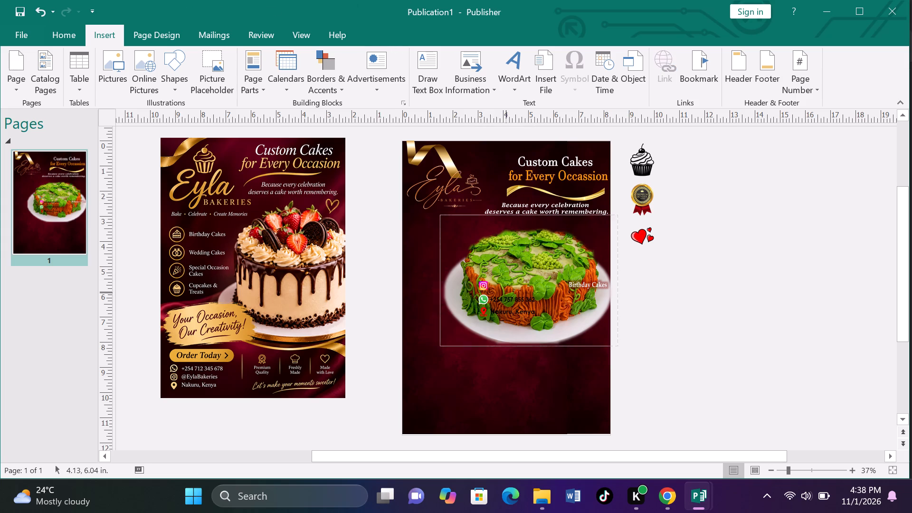
left_click(506, 299)
key("BackSpace")
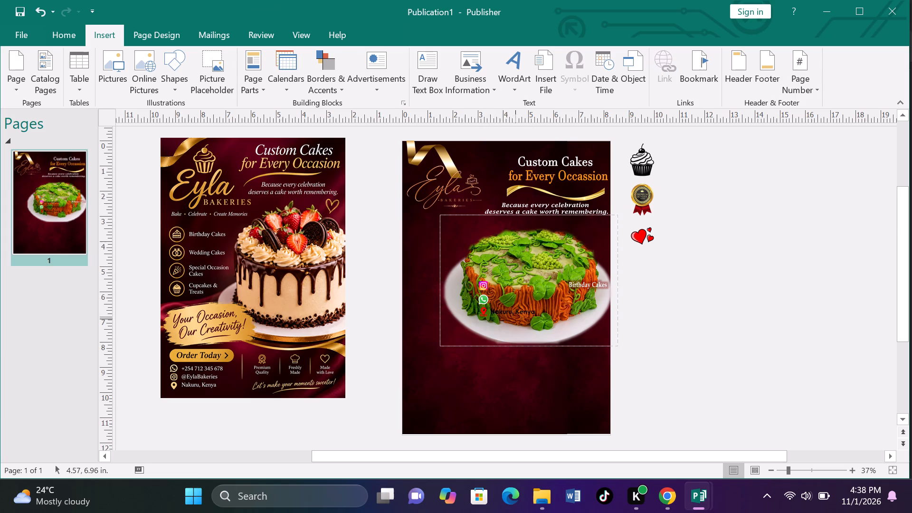
left_click(517, 313)
key("BackSpace")
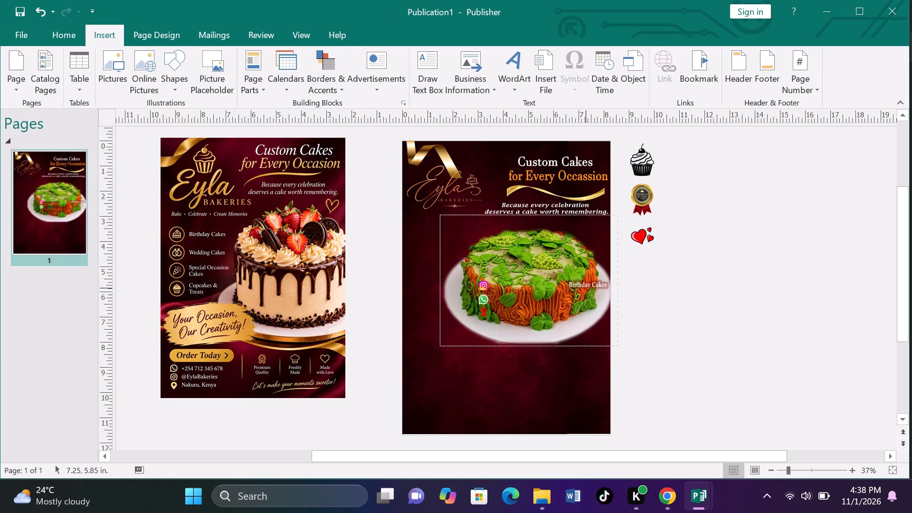
left_click(588, 287)
key("BackSpace")
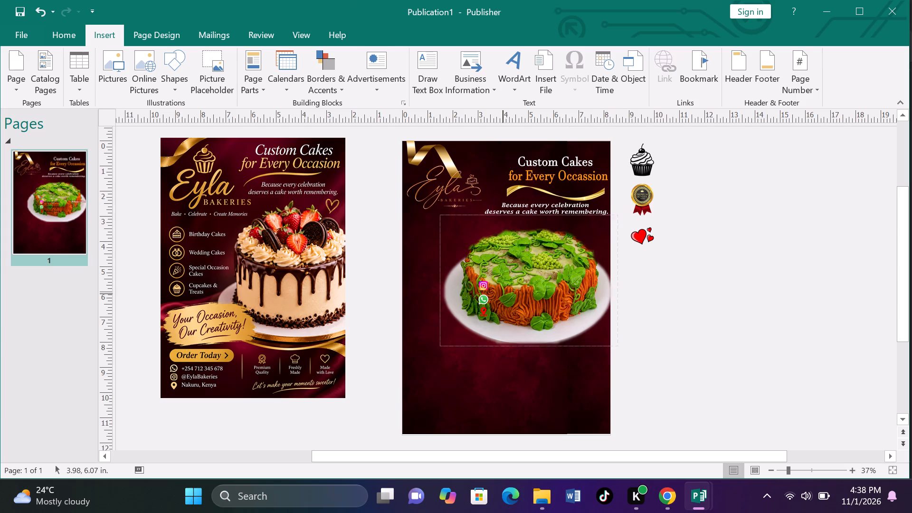
Move the Instagram, WhatsApp and location icons off the cake picture into a column beside the page, below the hearts.
left_click(483, 287)
left_click(731, 307)
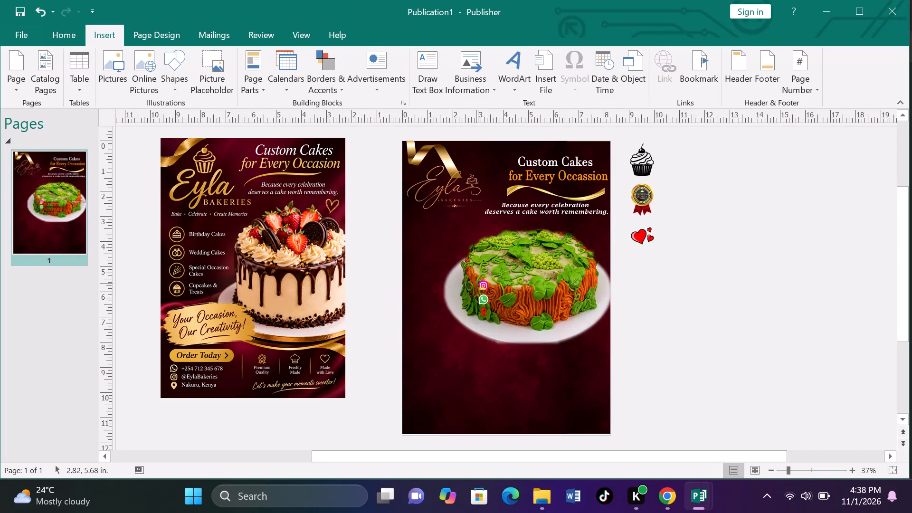
left_click_drag(485, 284, 650, 293)
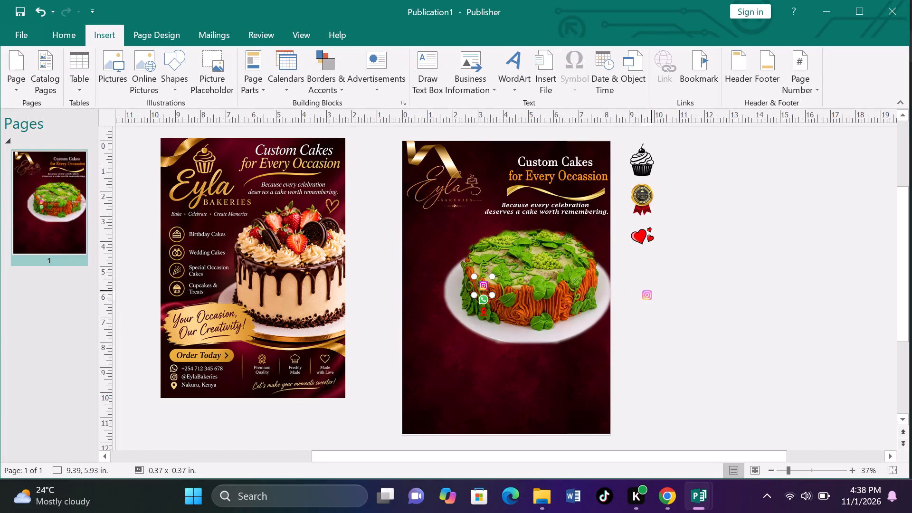
left_click_drag(650, 293, 646, 272)
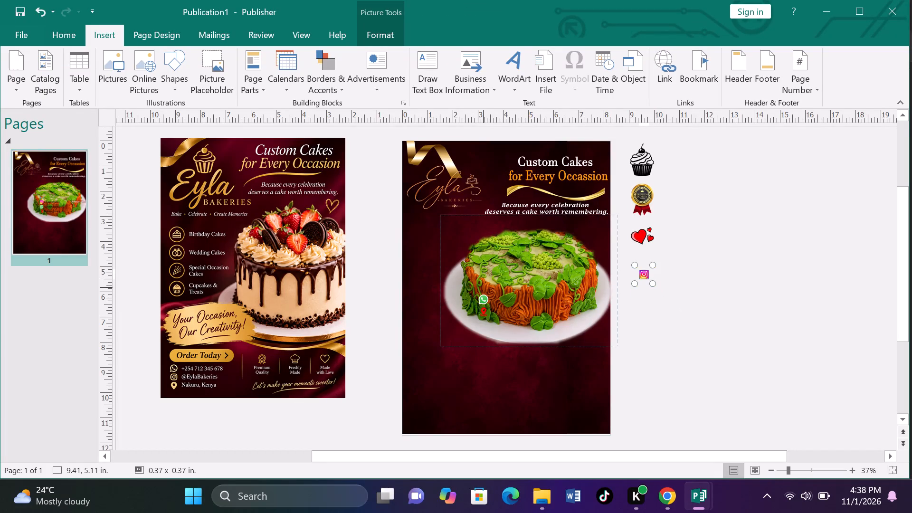
left_click(484, 301)
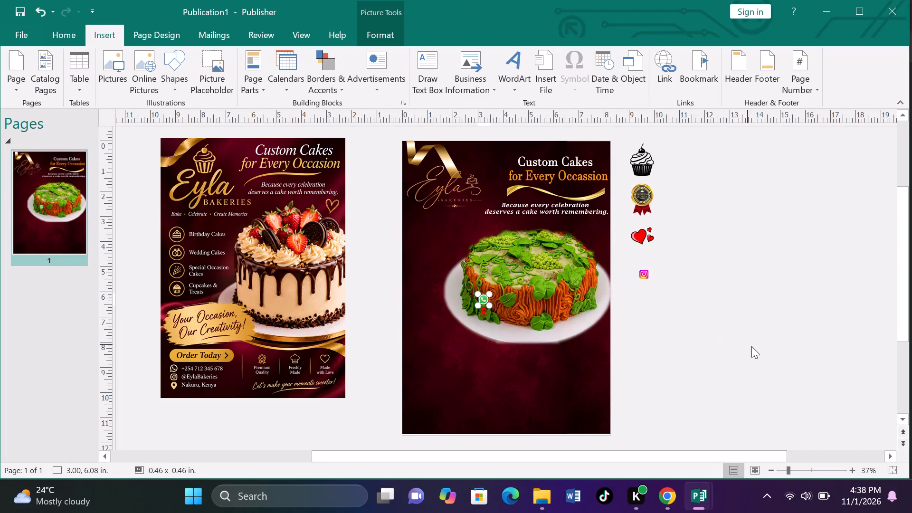
left_click(751, 346)
left_click_drag(484, 298, 615, 310)
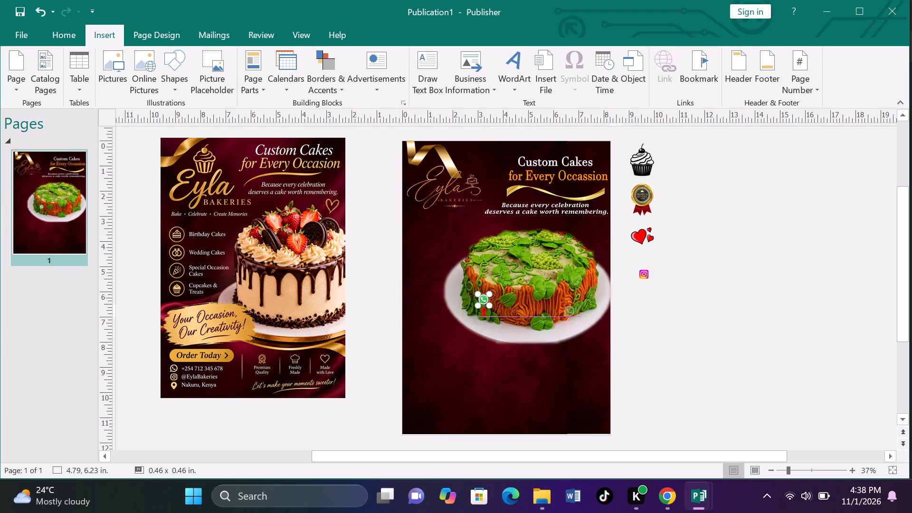
left_click_drag(615, 310, 643, 291)
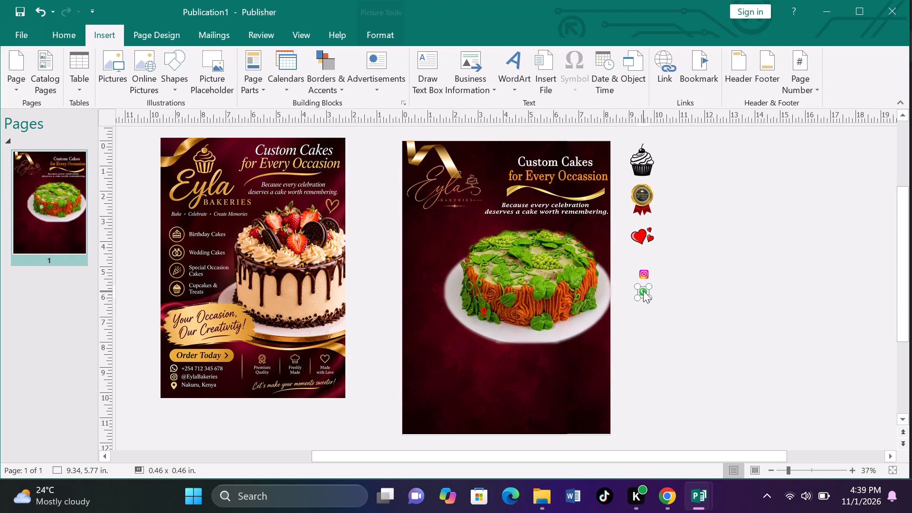
left_click(481, 310)
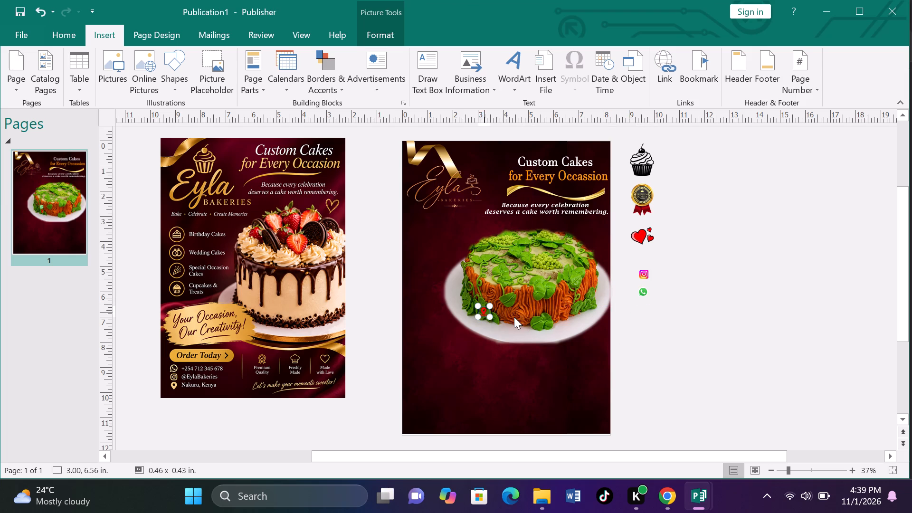
left_click(765, 406)
left_click_drag(481, 312, 643, 311)
left_click(725, 354)
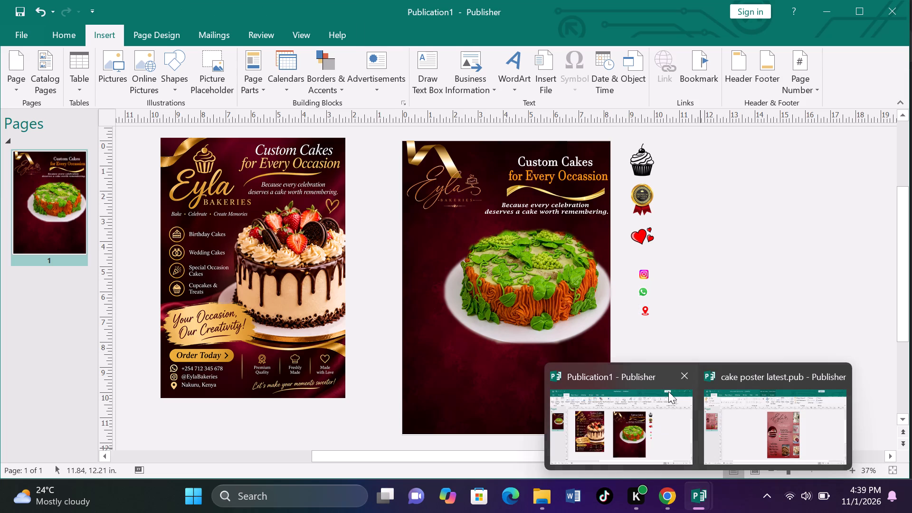
Close the cake poster latest publication.
left_click(841, 374)
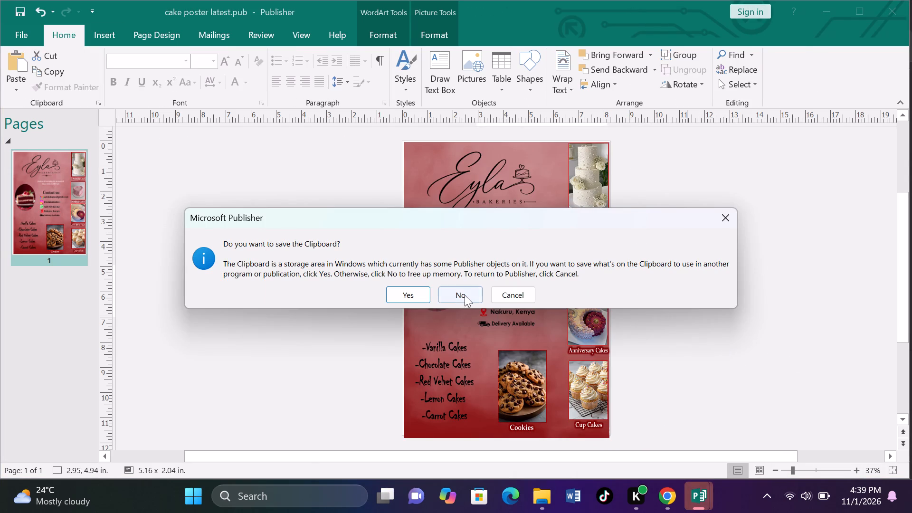
Close cake poster latest without keeping the clipboard contents and return to Publication1.
left_click(464, 294)
left_click(446, 265)
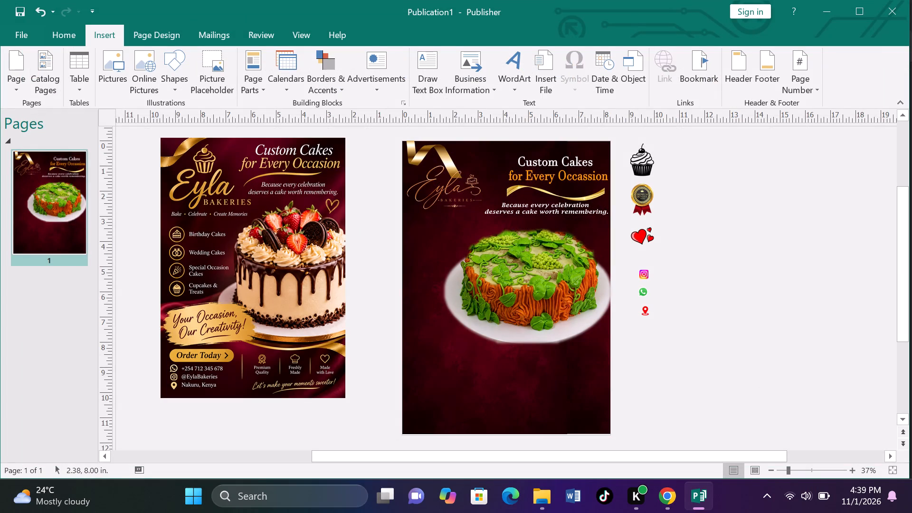
Shift the reference poster picture beside the page so its top aligns with the page's top edge at 0.00 in.
left_click(288, 333)
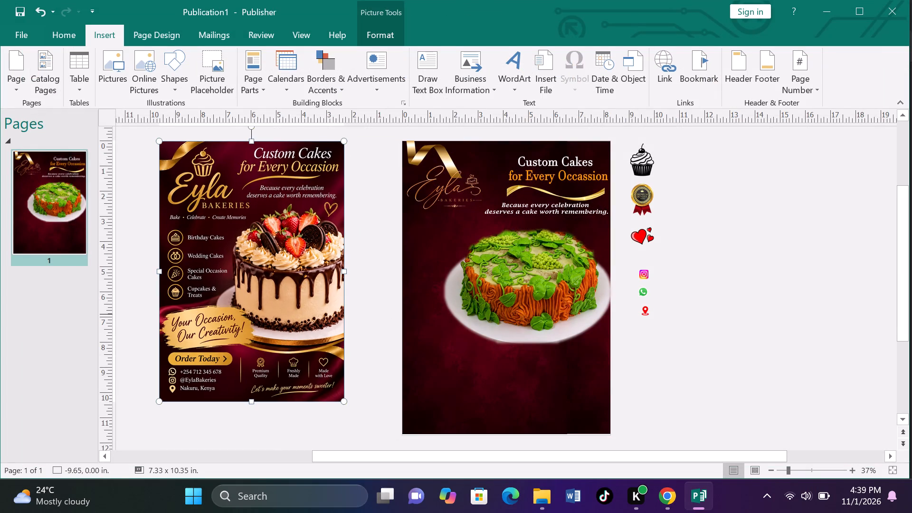
left_click(765, 266)
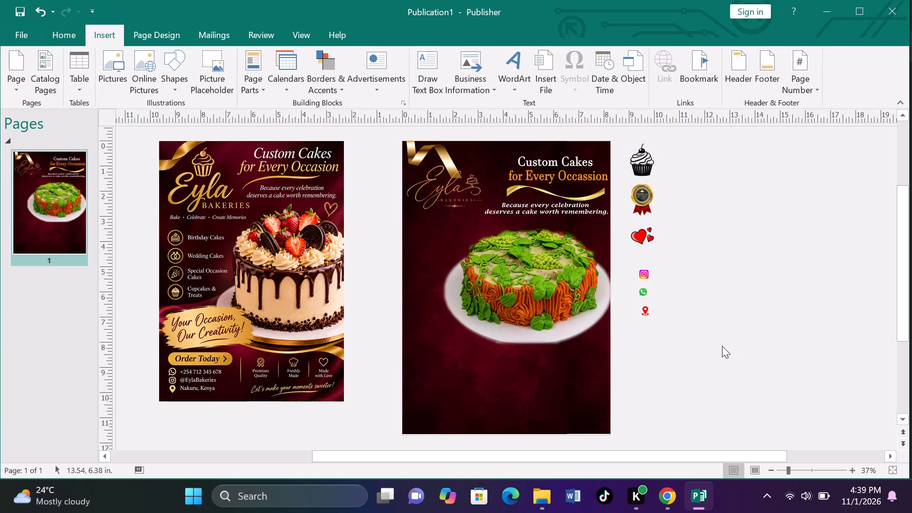
Switch to Chrome and search Pinterest for cake logo, browsing the pins for a suitable cake icon.
left_click(662, 502)
left_click(613, 0)
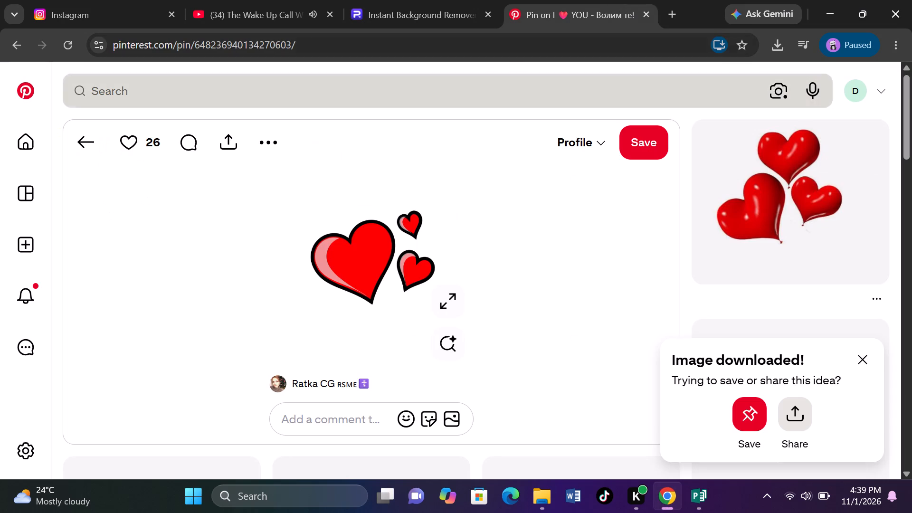
left_click(453, 98)
type("cake logo")
key("Return")
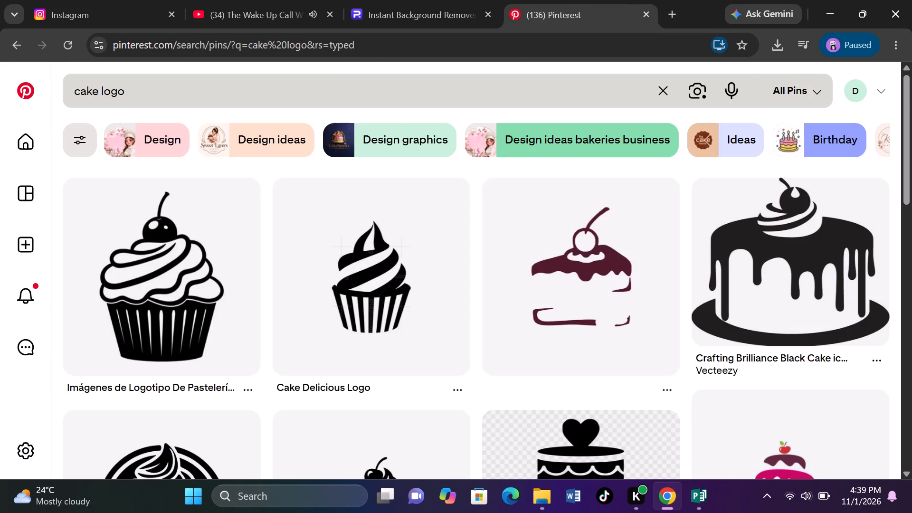
scroll(448, 272, "down", 1)
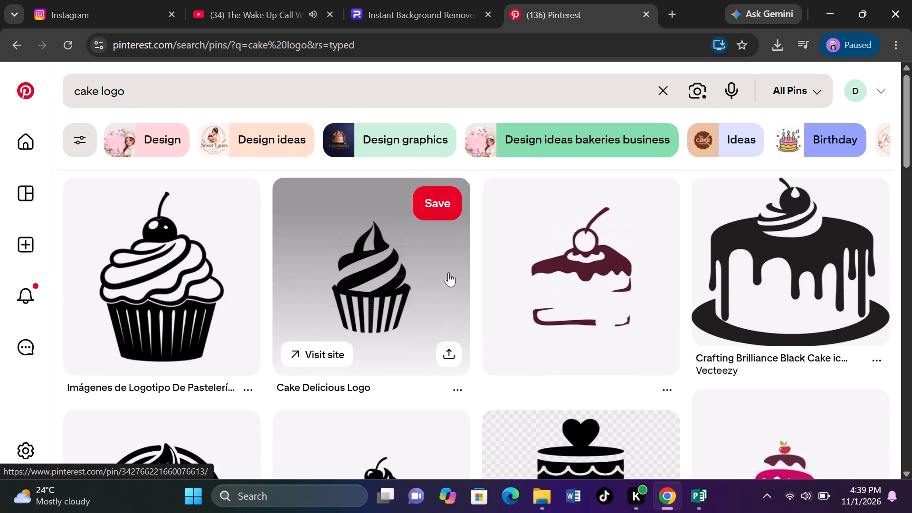
scroll(448, 272, "down", 1)
scroll(448, 272, "right", 1)
scroll(448, 272, "up", 2)
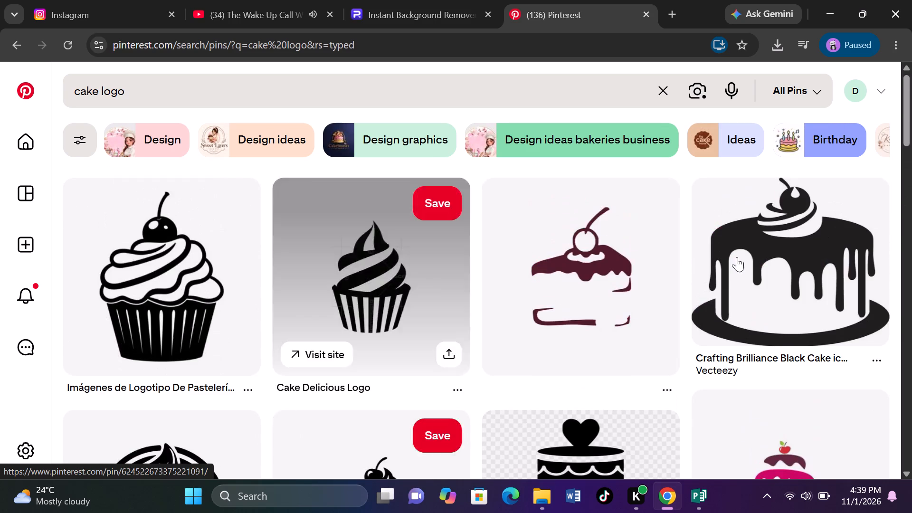
Download the Vecteezy black dripping cake image with a cherry on top and save it in Downloads.
left_click(764, 254)
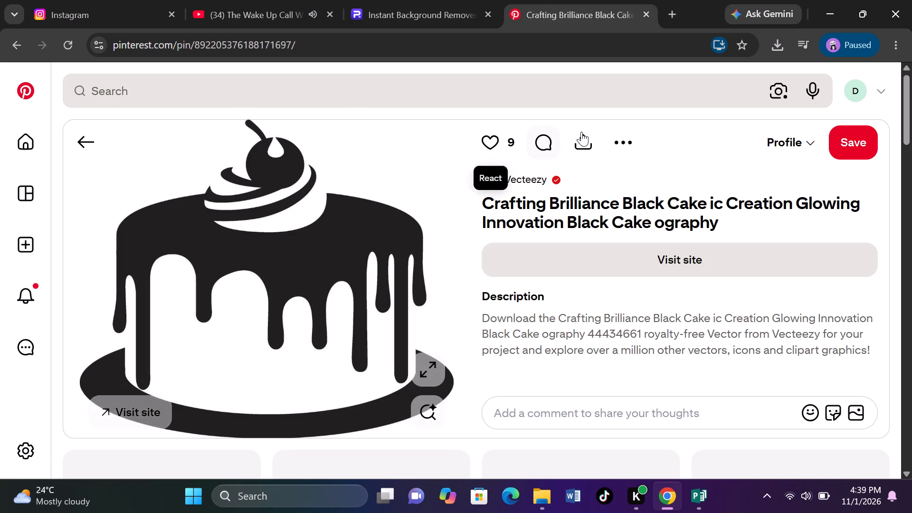
left_click(636, 139)
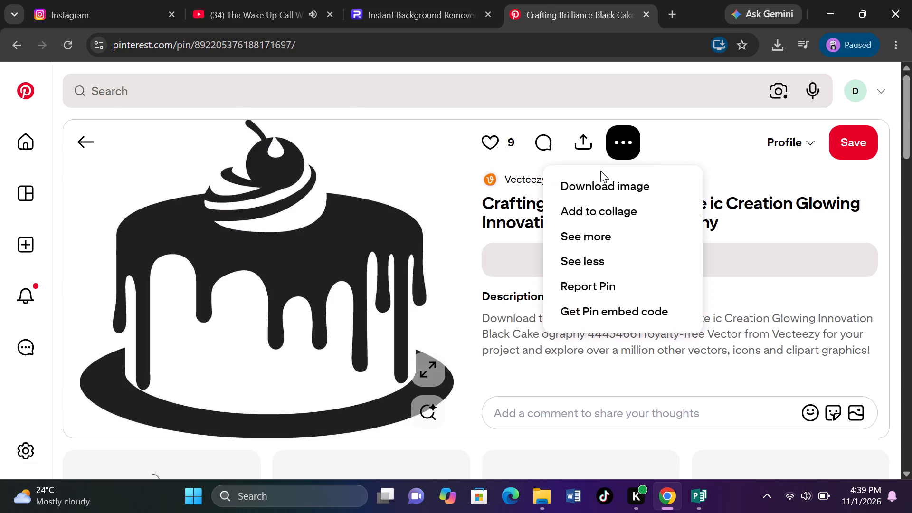
left_click(606, 185)
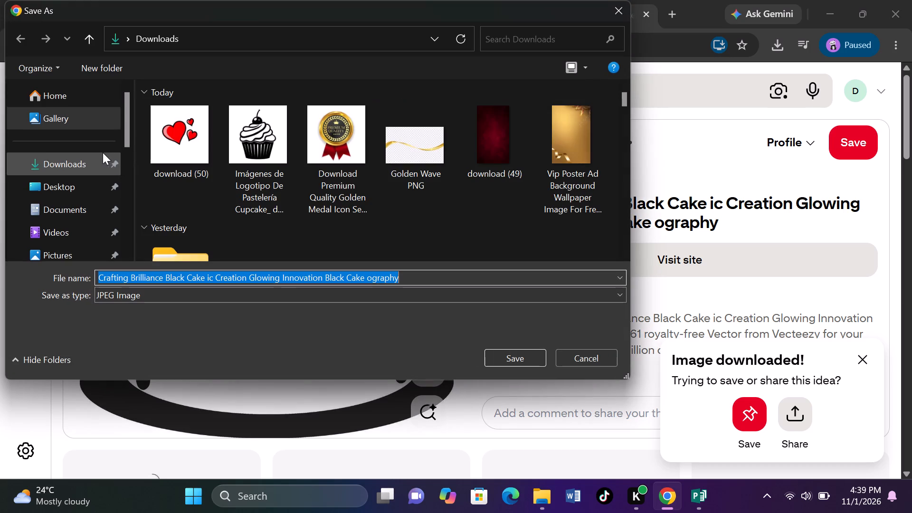
left_click(100, 156)
left_click(515, 360)
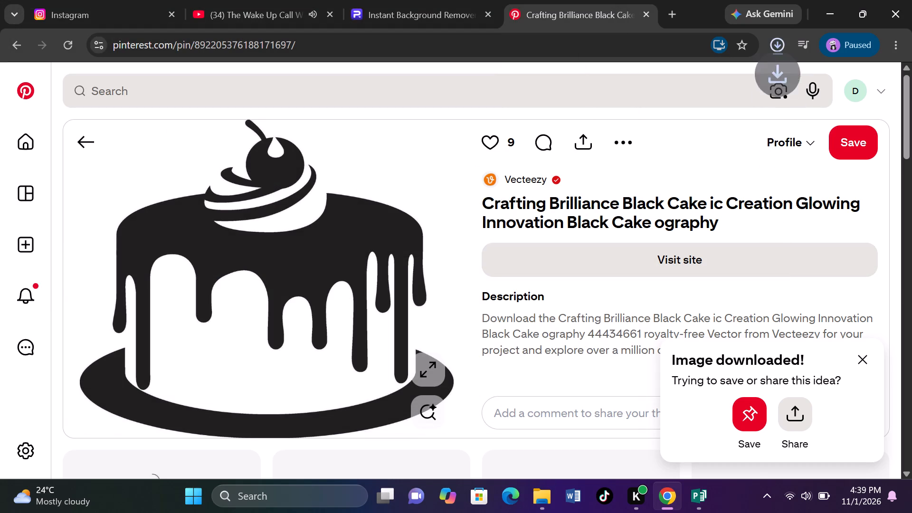
Search Pinterest for ring logo.
left_click(691, 507)
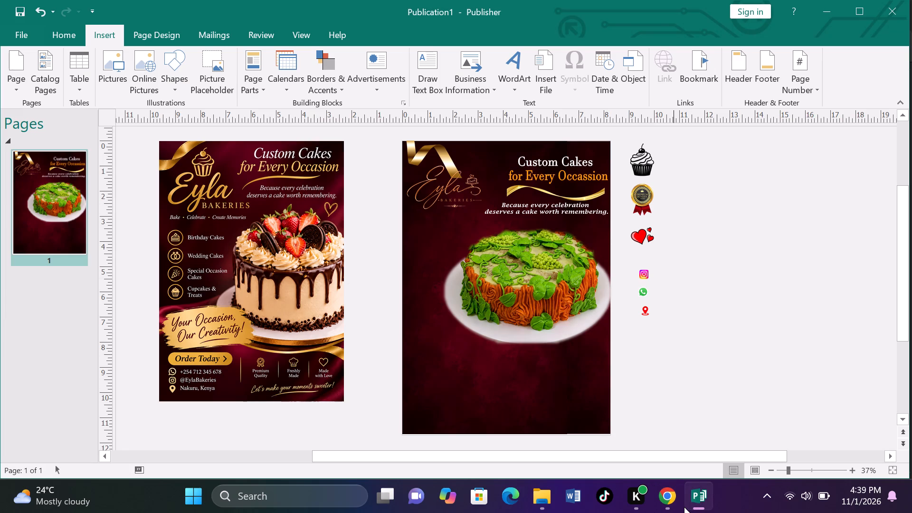
left_click(683, 507)
left_click(341, 81)
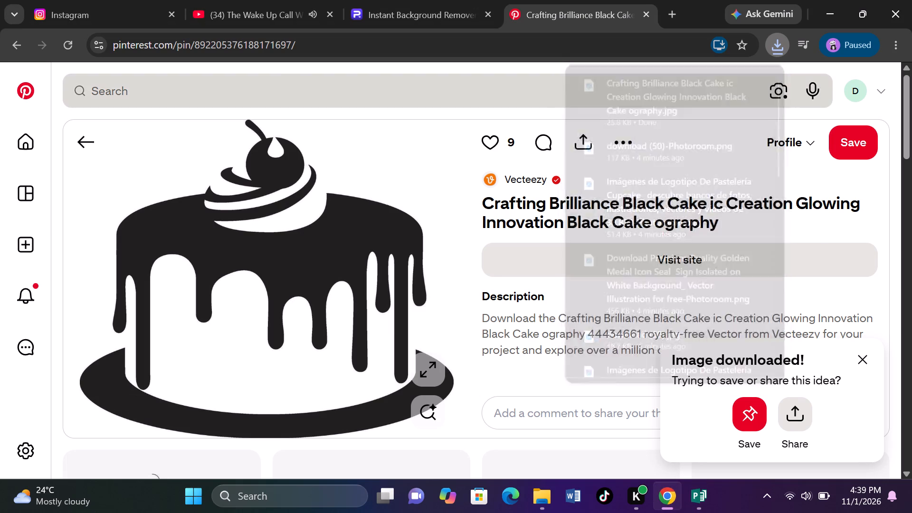
type("ring")
key("space")
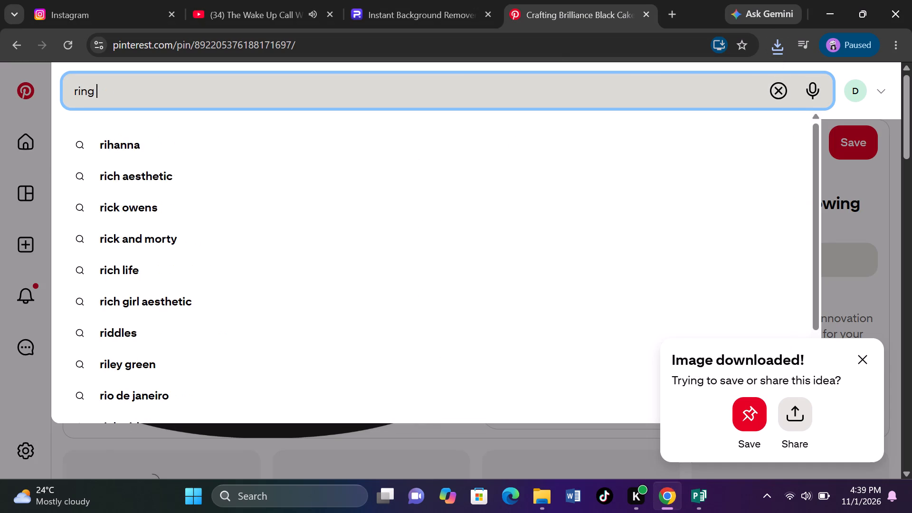
key("l")
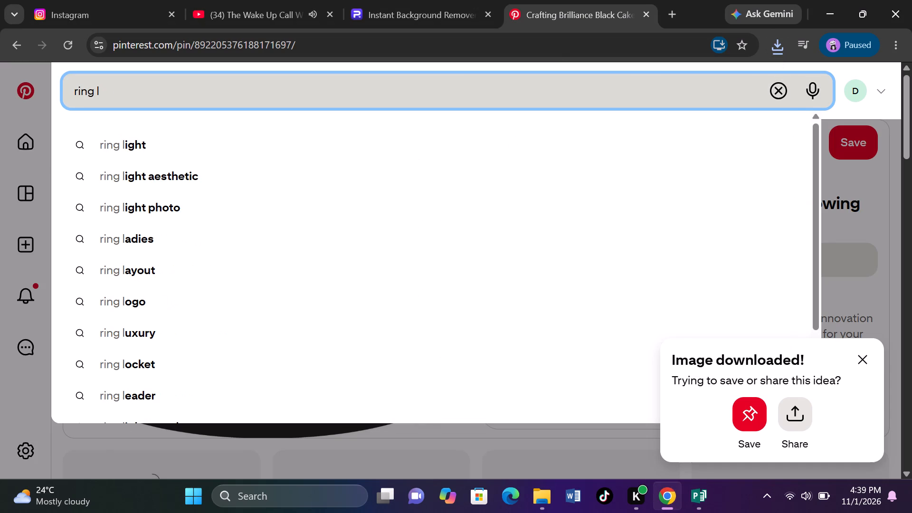
key("o")
type("go")
key("Return")
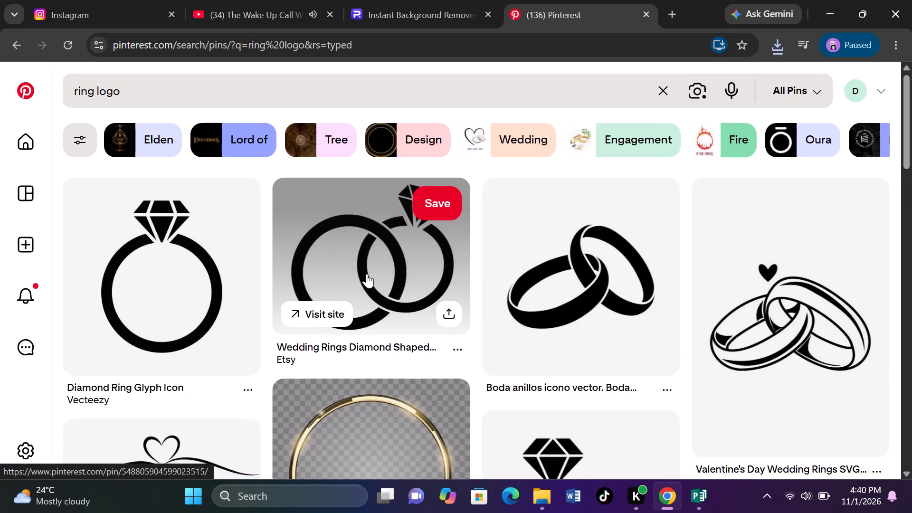
Download the Valentine's Day Wedding Rings clipart with a heart, save it in Downloads, and switch back to Publisher.
left_click(569, 274)
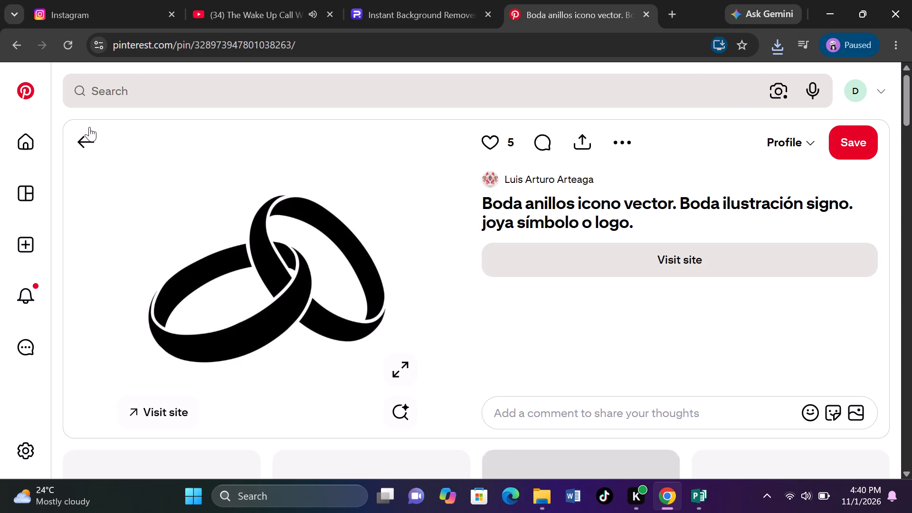
left_click(88, 132)
left_click(754, 275)
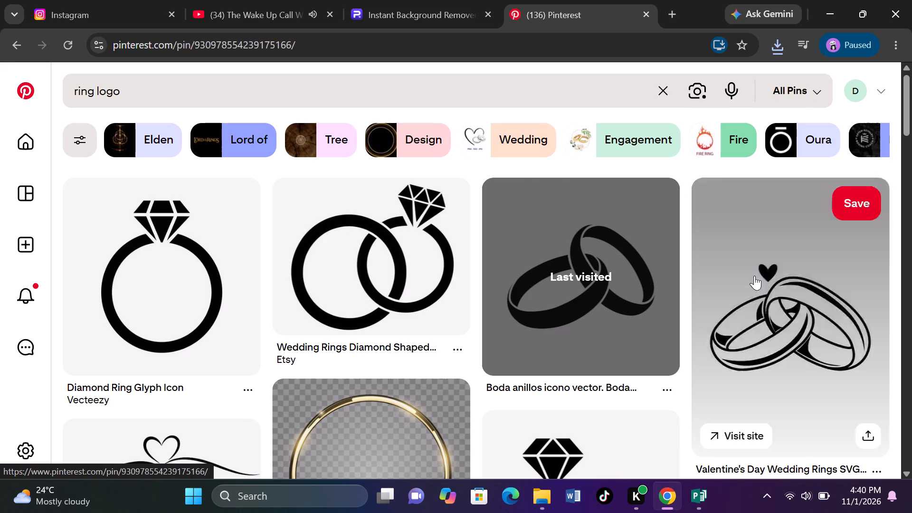
left_click(622, 144)
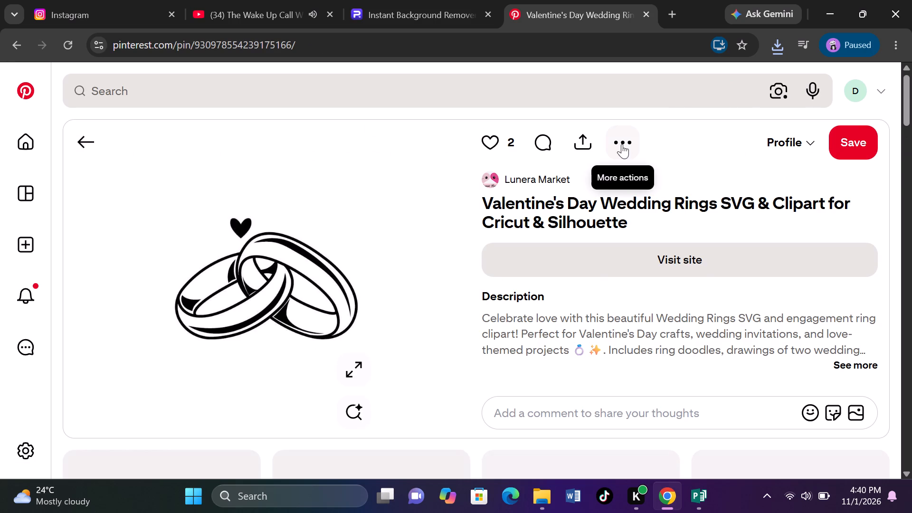
left_click(579, 168)
left_click(581, 181)
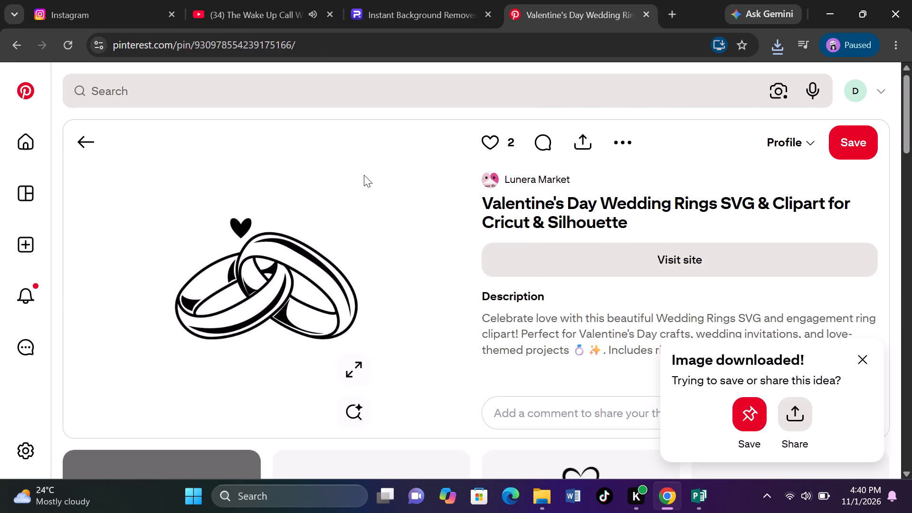
left_click(84, 169)
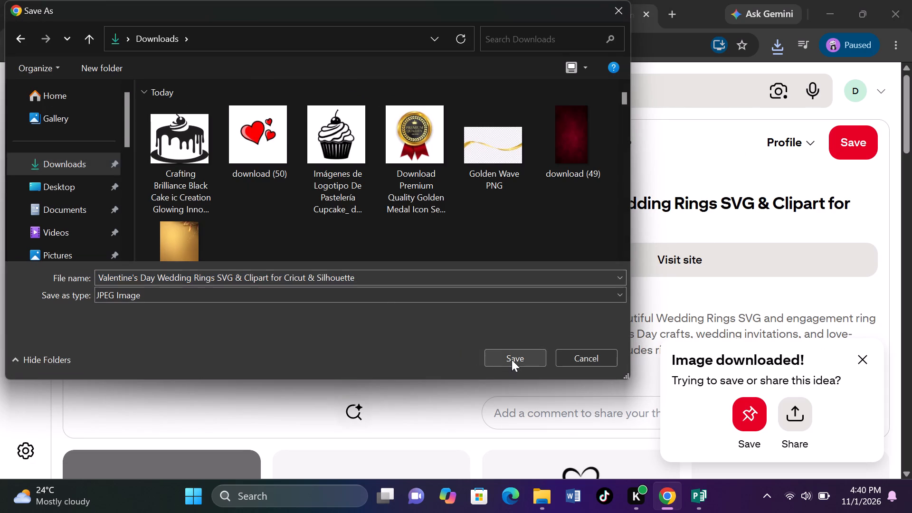
left_click(512, 360)
left_click(701, 508)
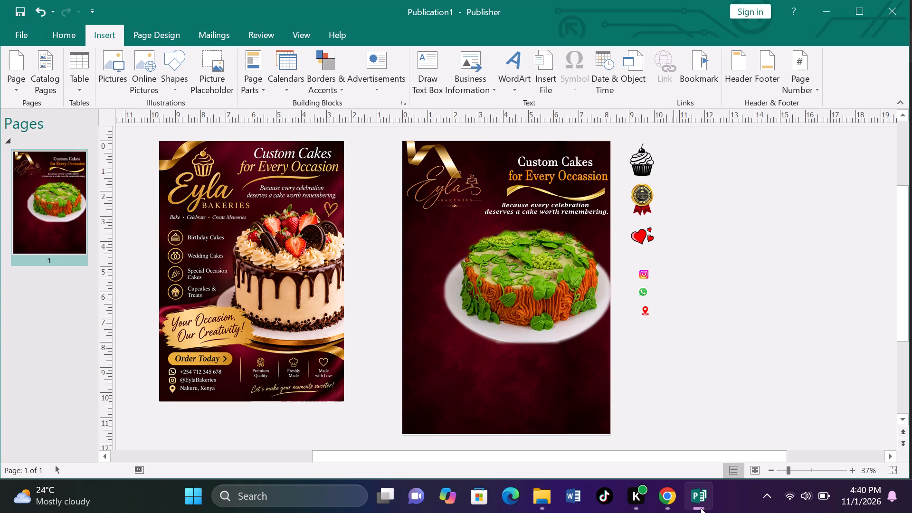
Switch to Chrome and search Pinterest for special occassion cake logo.
left_click(672, 504)
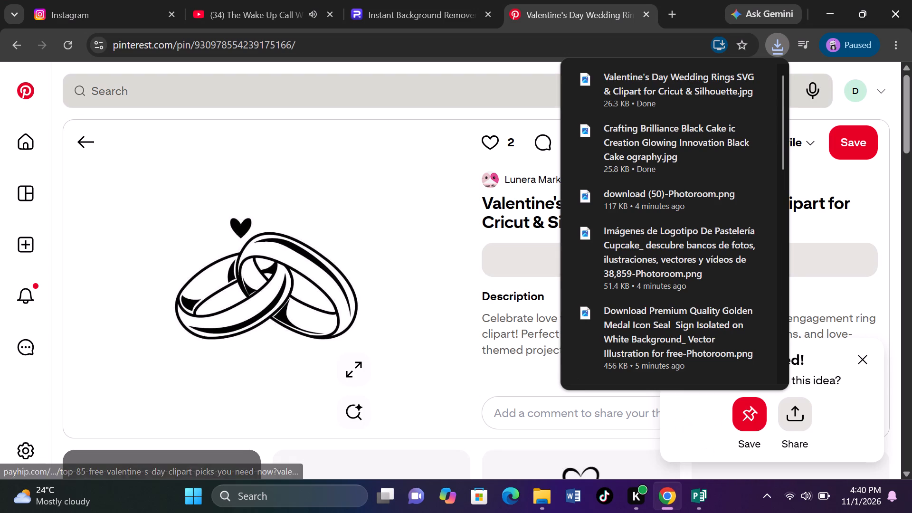
left_click(371, 99)
type("special c")
key("BackSpace")
type("occassion x")
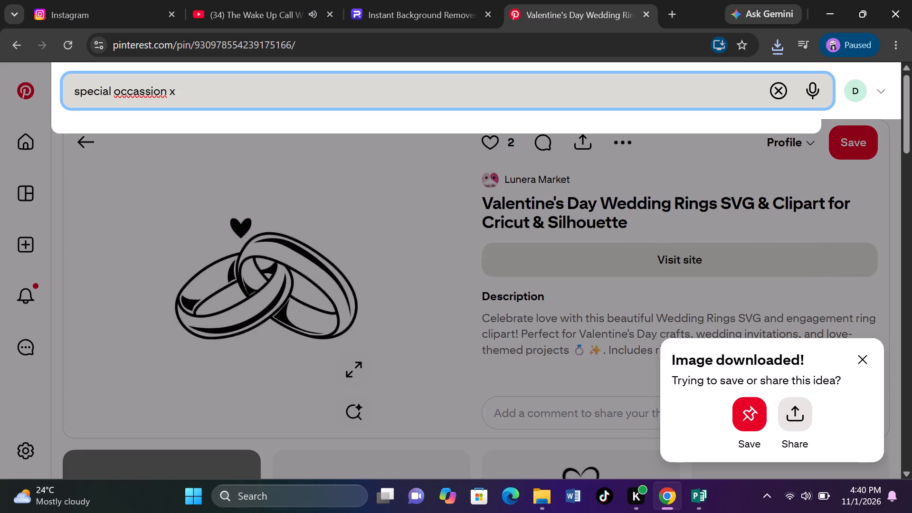
key("BackSpace")
key("c")
type("ake logo")
key("Return")
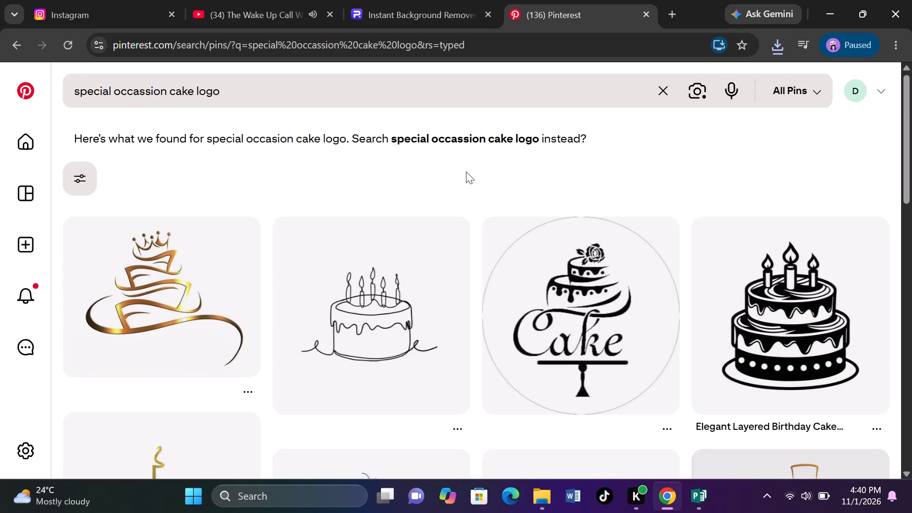
Browse the special occasion cake pins for a suitable icon, close the Pinterest tab, and switch back to Publisher.
scroll(466, 171, "down", 1)
scroll(466, 171, "up", 1)
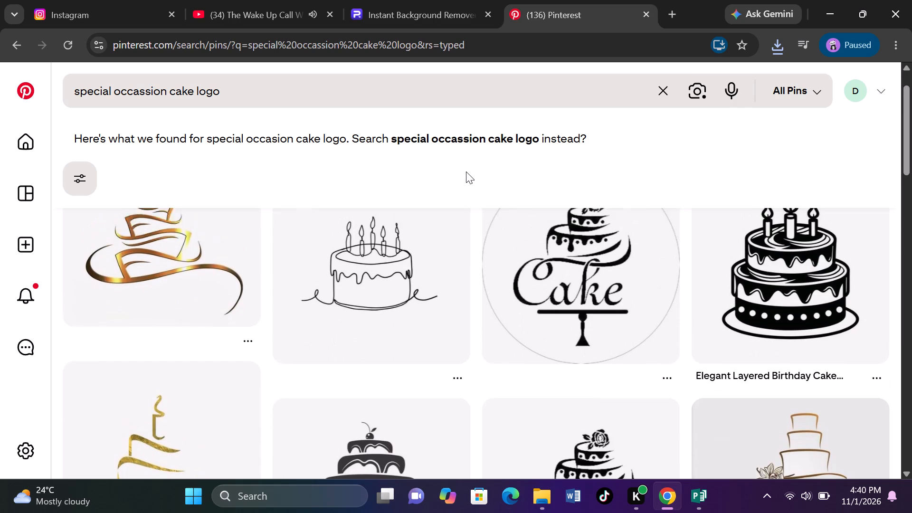
scroll(466, 171, "up", 1)
scroll(466, 171, "down", 4)
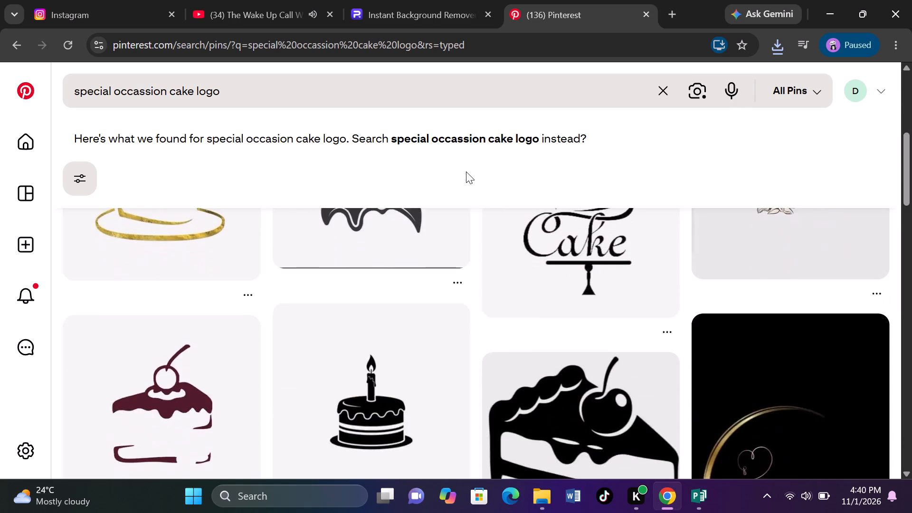
scroll(466, 171, "down", 5)
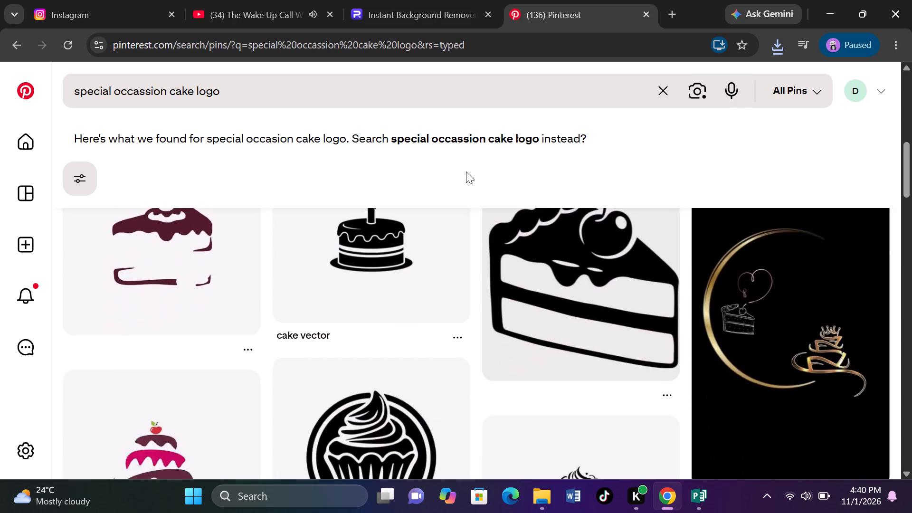
scroll(466, 171, "down", 2)
left_click(643, 16)
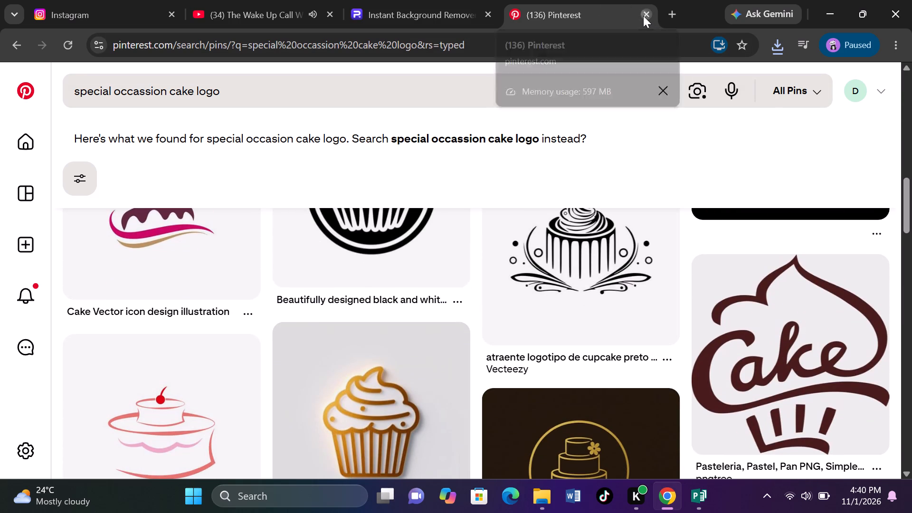
left_click(700, 503)
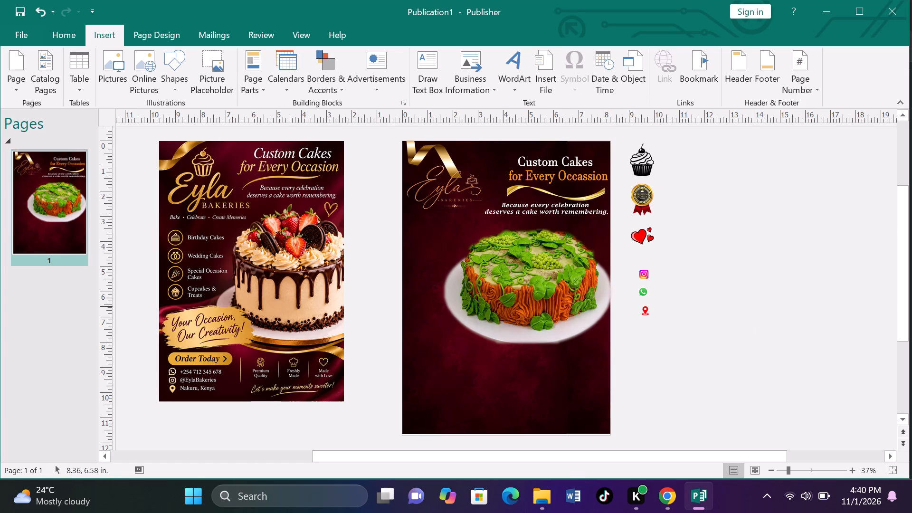
Shrink the gold quality badge to about 1.21 x 1.21 in and place it below the cake at about 2.79, 8.68 in.
left_click(705, 219)
left_click_drag(647, 201, 706, 224)
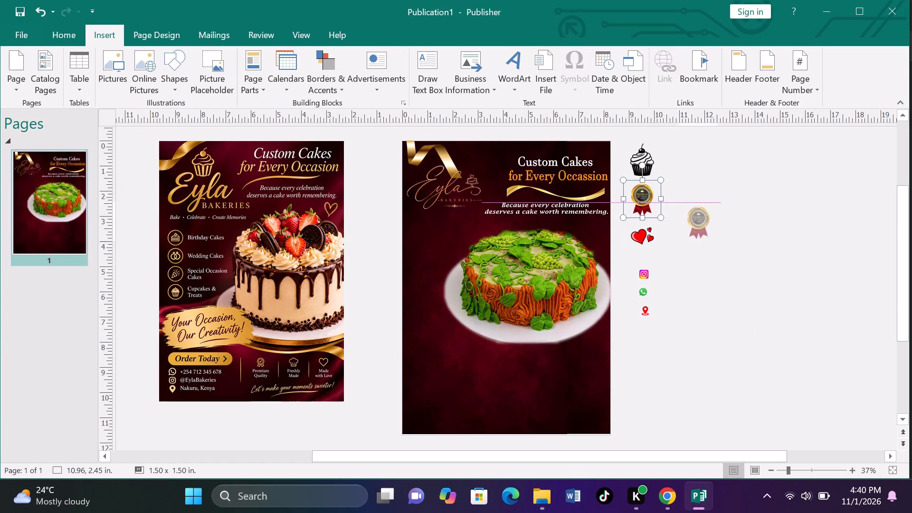
left_click_drag(721, 239, 713, 228)
left_click(752, 275)
left_click_drag(704, 219, 552, 340)
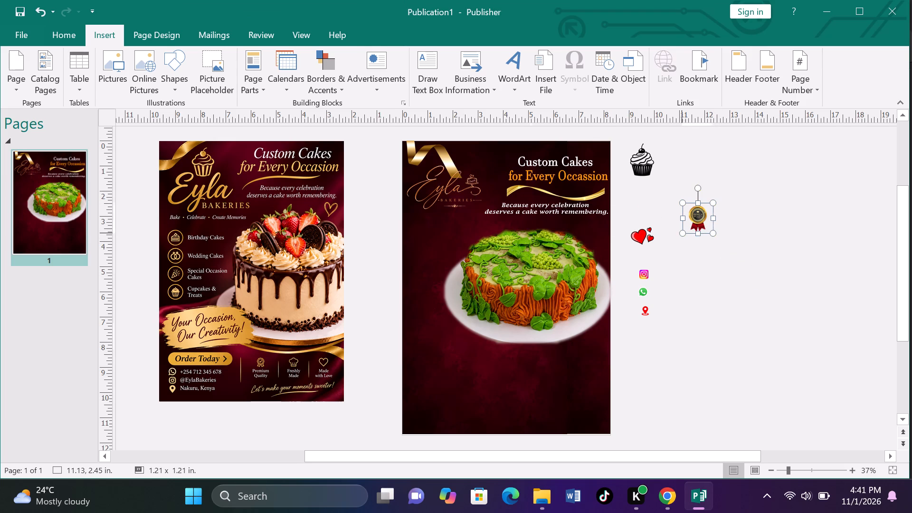
left_click_drag(552, 340, 487, 373)
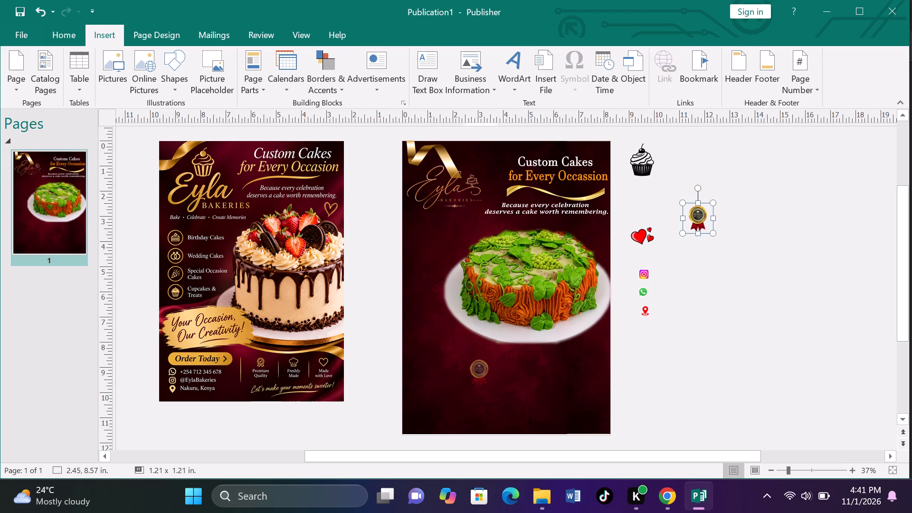
left_click_drag(487, 373, 494, 376)
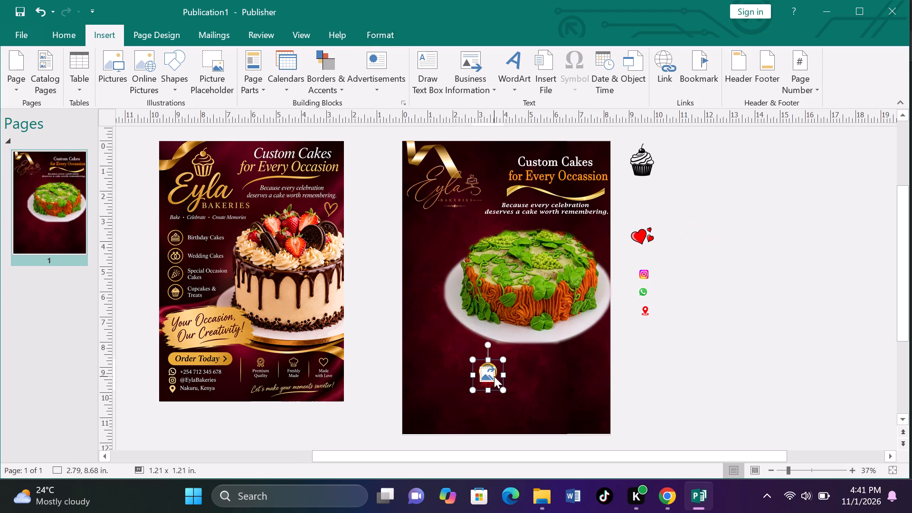
left_click(735, 364)
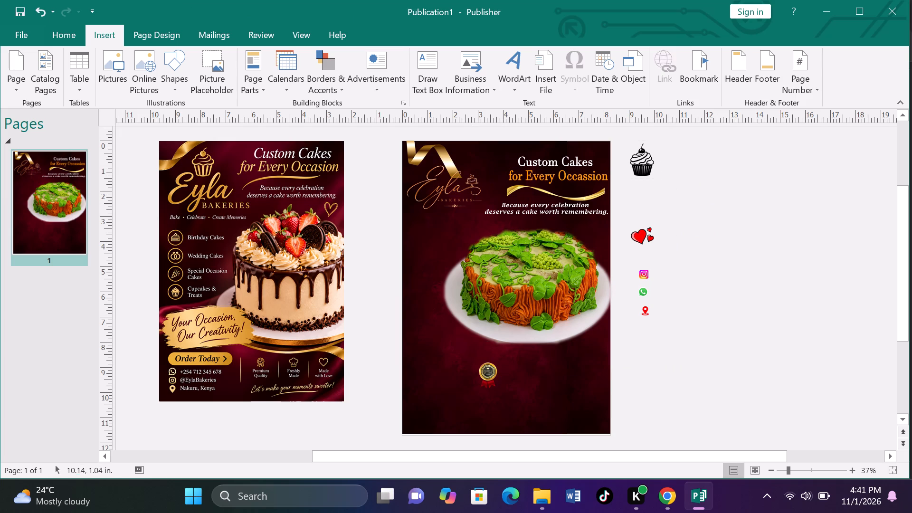
Shrink the black cupcake icon to about 1.05 x 1.05 in and place it beside the badge at about 4.26, 8.68 in.
left_click(649, 158)
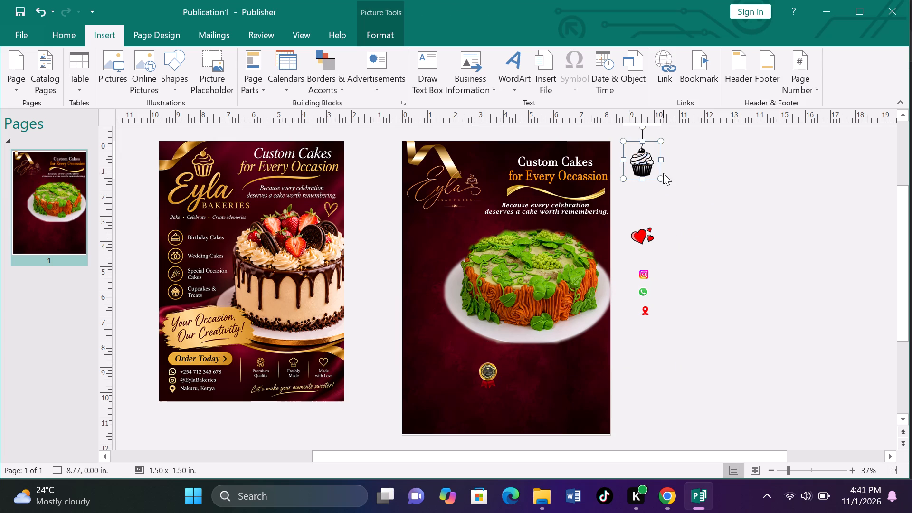
left_click_drag(659, 177, 646, 166)
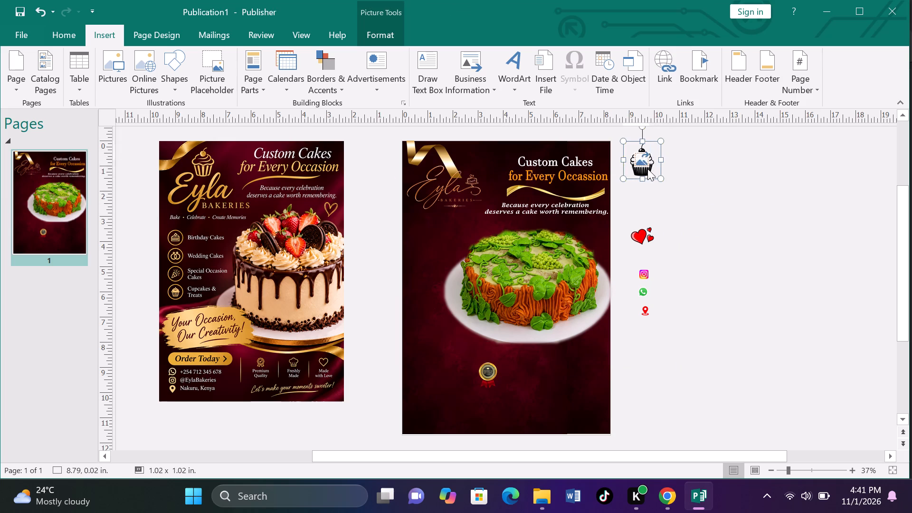
left_click(705, 219)
left_click_drag(638, 154, 578, 334)
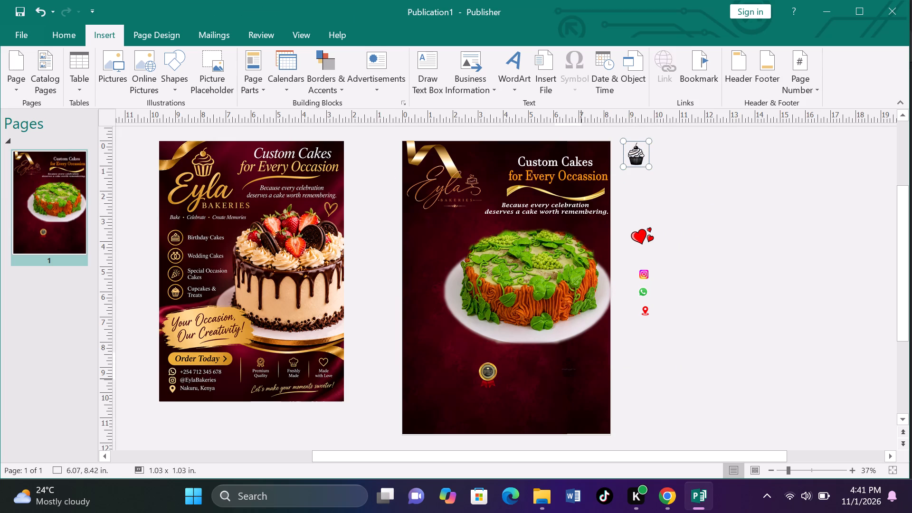
left_click_drag(578, 334, 529, 375)
left_click_drag(529, 375, 524, 373)
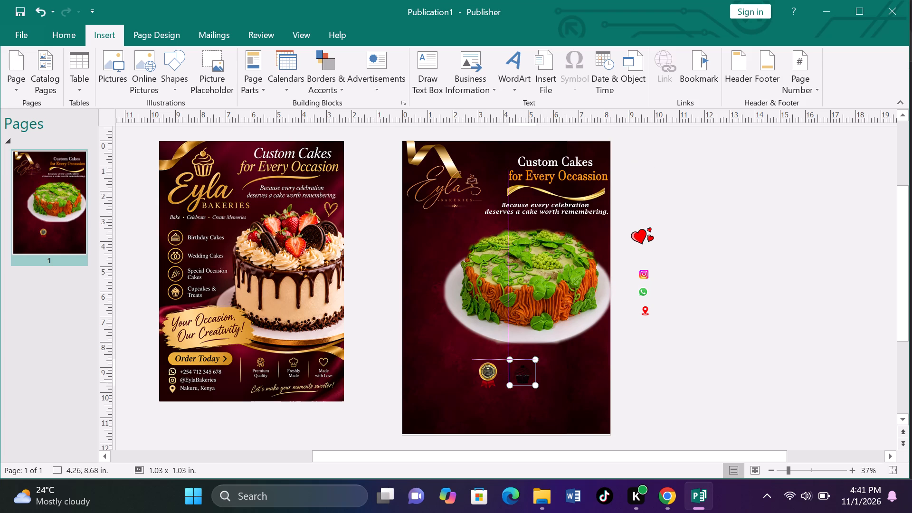
left_click_drag(532, 384, 537, 387)
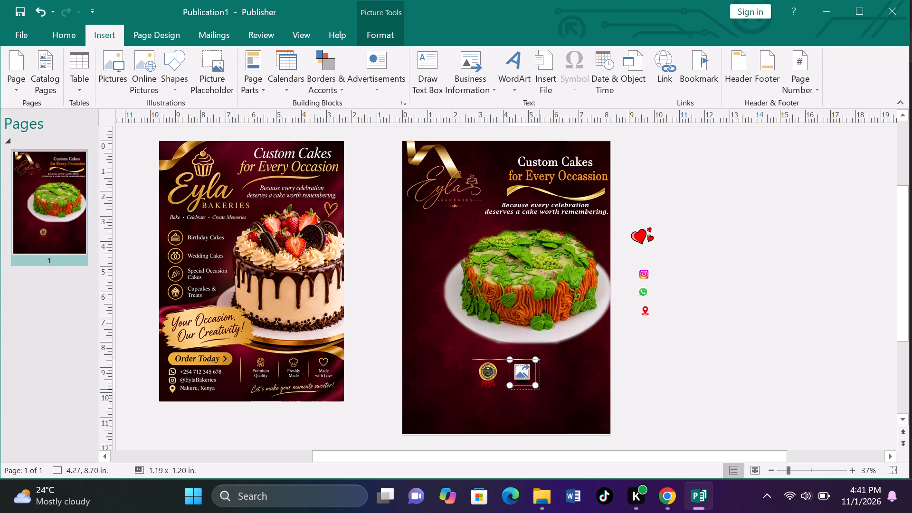
left_click_drag(537, 387, 533, 380)
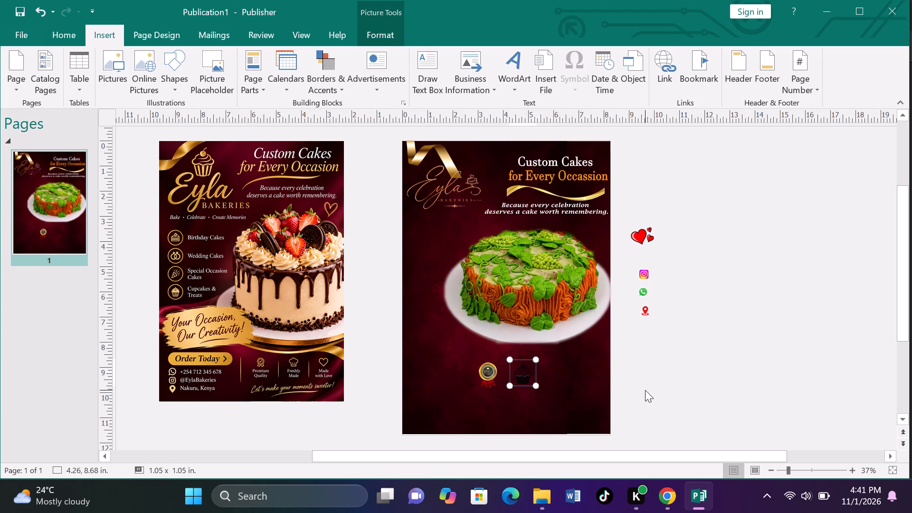
left_click(673, 380)
Place the red hearts icon on the far side of the cupcake from the badge and shrink it to about 1.35 x 1.35 in.
left_click_drag(637, 238, 613, 338)
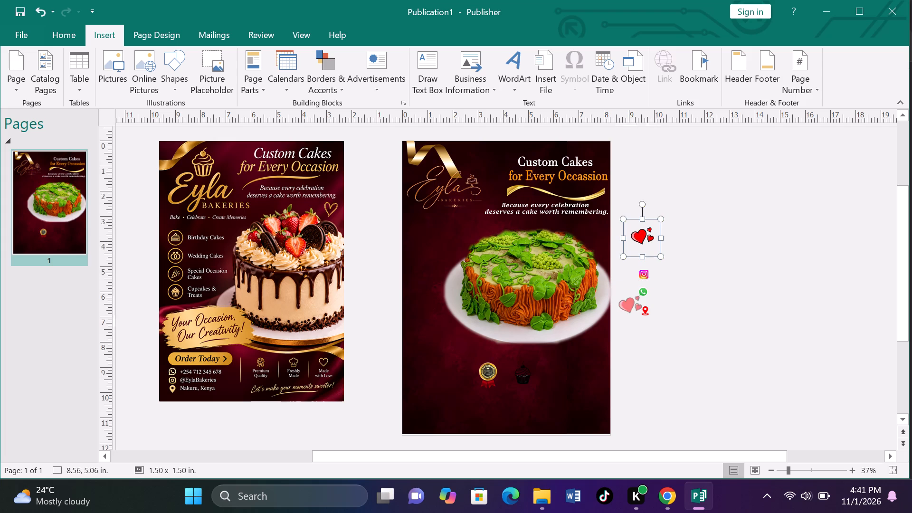
left_click_drag(613, 338, 574, 375)
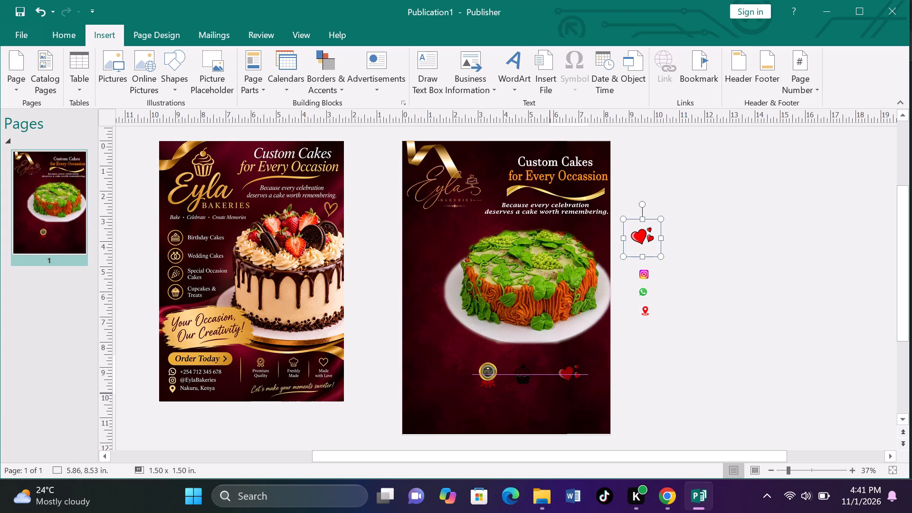
left_click_drag(574, 375, 564, 375)
left_click(588, 396)
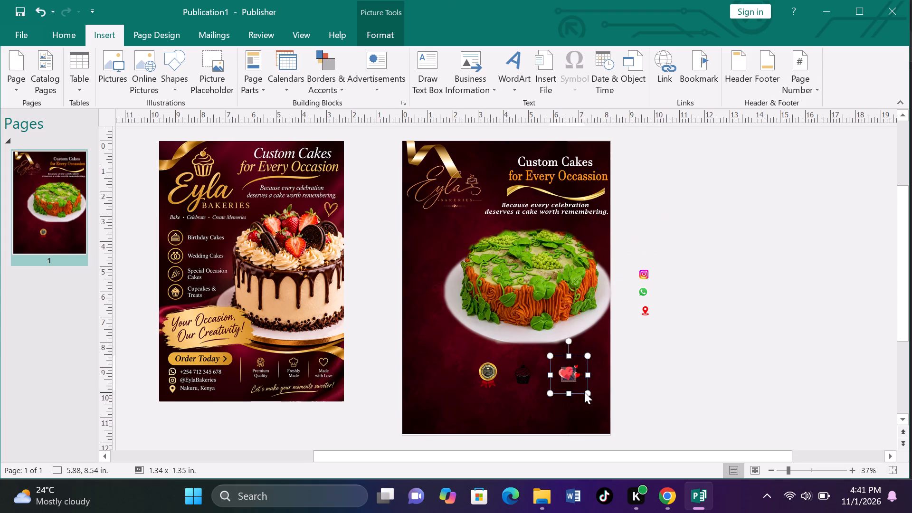
Nudge the hearts icon slightly down and toward the cupcake, to about 5.71, 8.65 in, aligning it with the icon row.
key("Down")
key("Down")
key("Down")
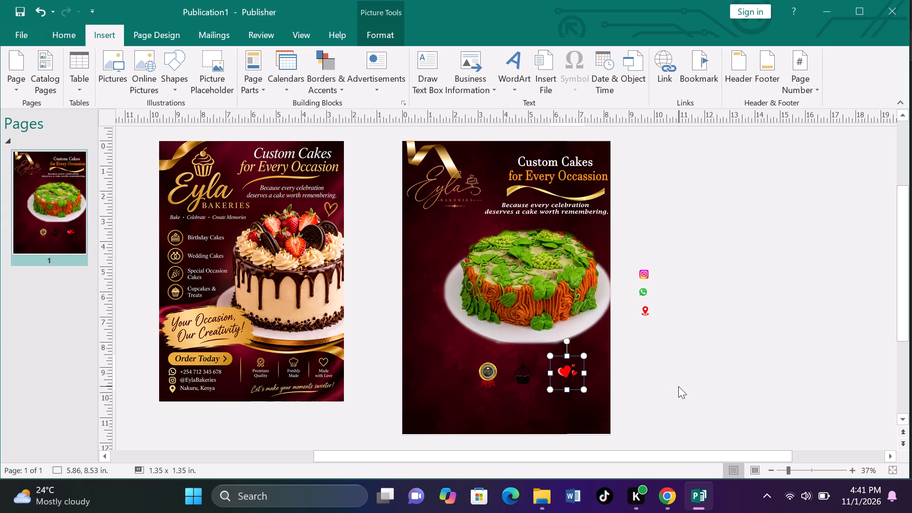
key("Down")
key("Down")
key("Down")
key("Left")
key("Left")
key("Left")
key("Up")
key("Up")
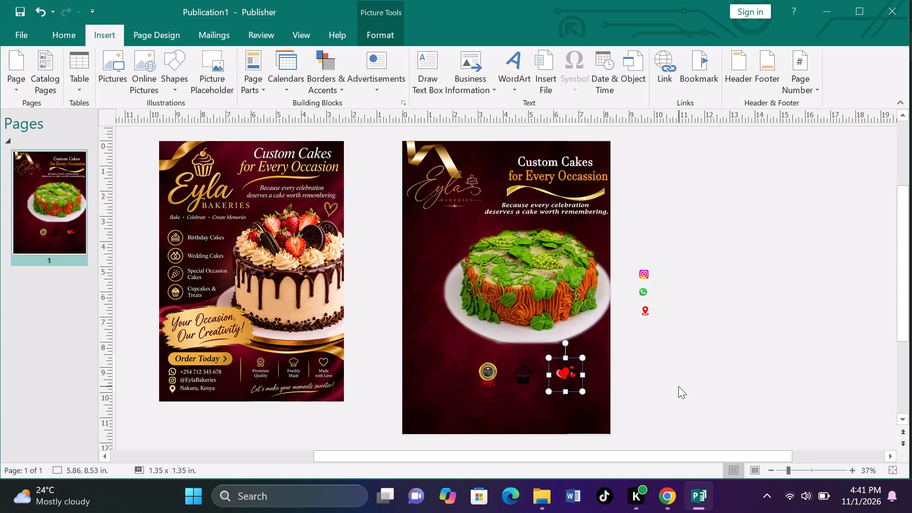
key("Left")
key("Left")
key("Left")
key("Left")
key("Left")
key("Down")
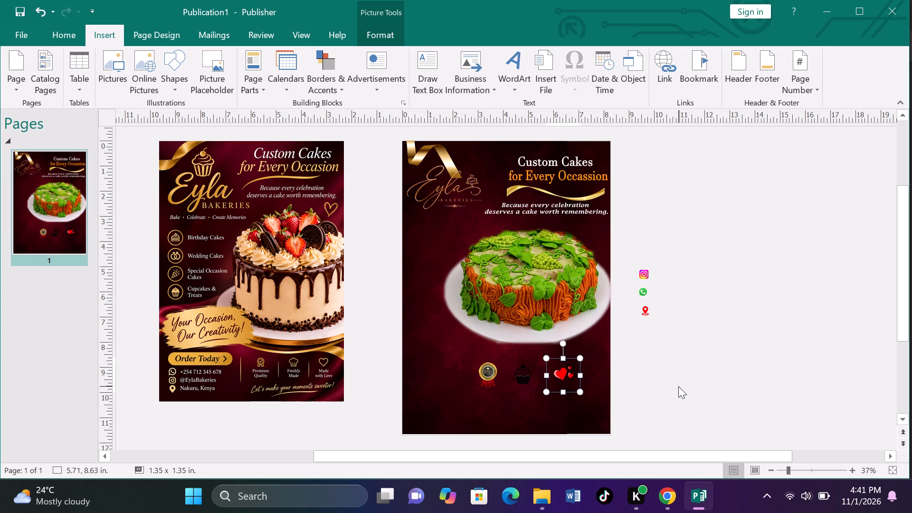
key("Down")
key("Down")
key("Up")
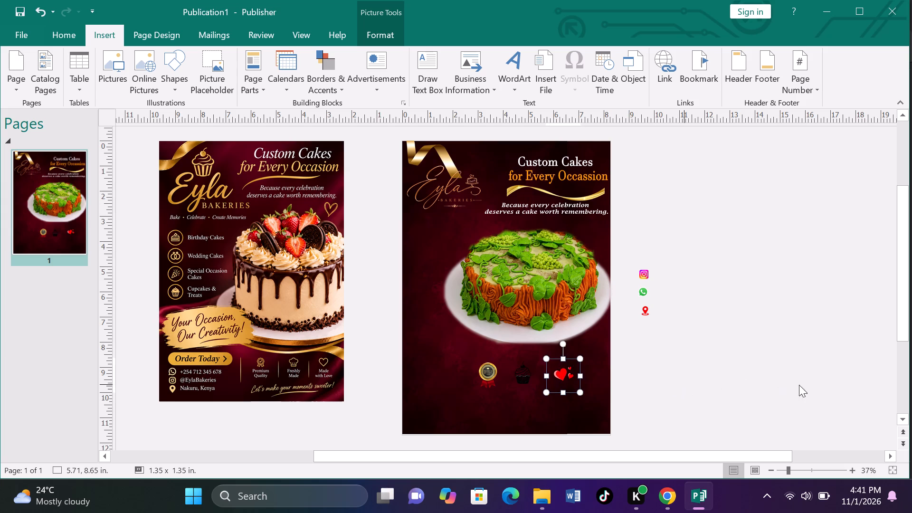
left_click(808, 385)
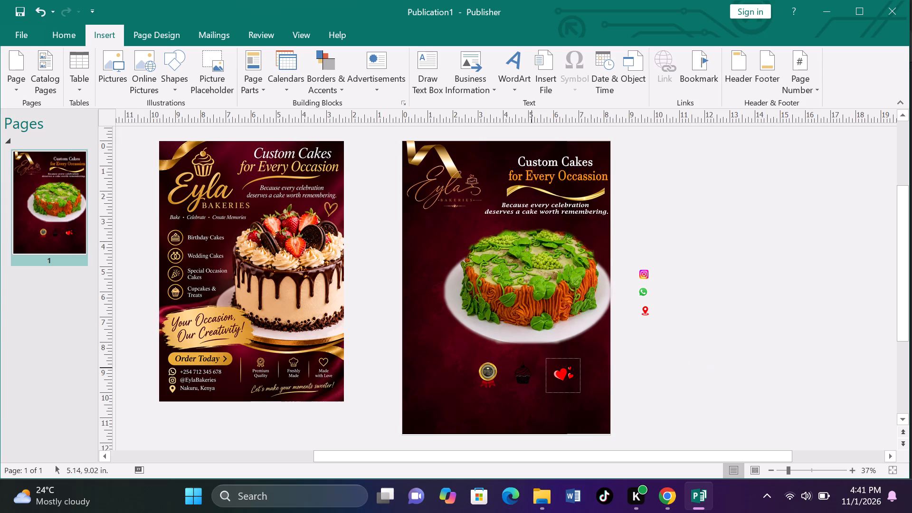
Nudge the cupcake icon slightly toward the hearts, to about 4.29, 8.68 in.
left_click(525, 371)
key("Right")
key("Right")
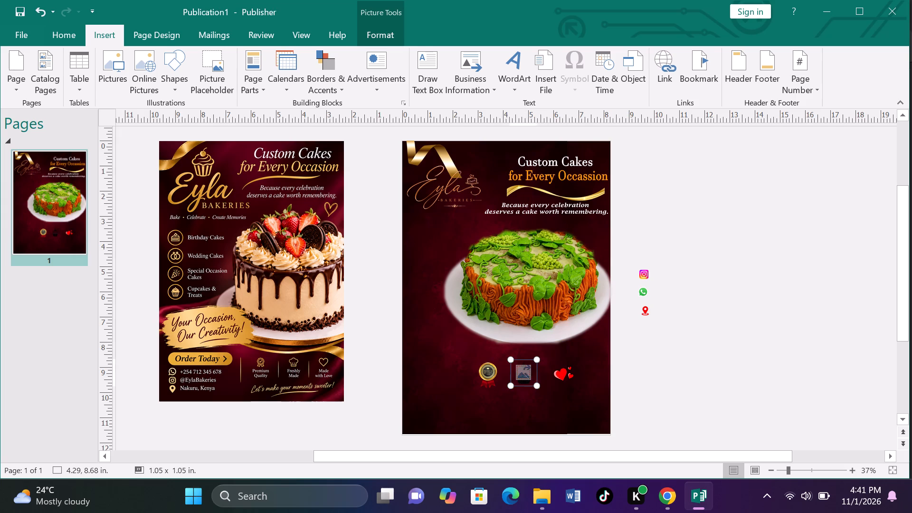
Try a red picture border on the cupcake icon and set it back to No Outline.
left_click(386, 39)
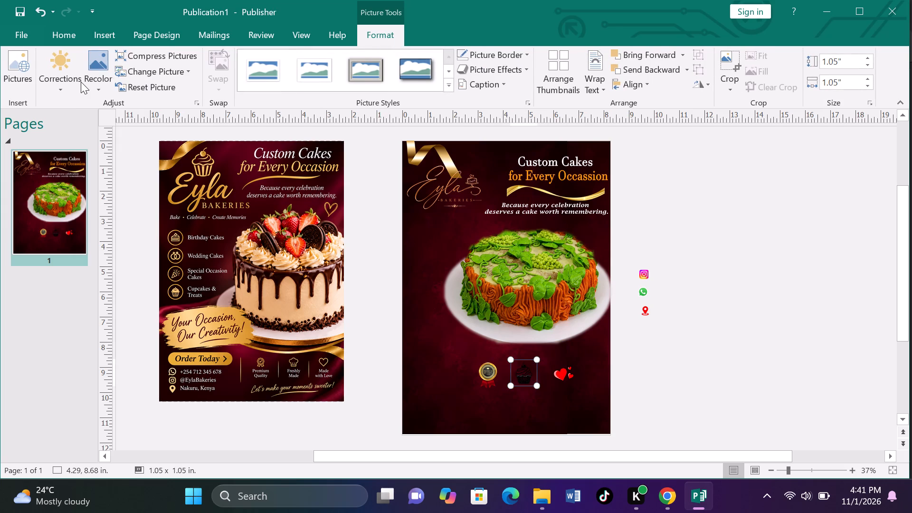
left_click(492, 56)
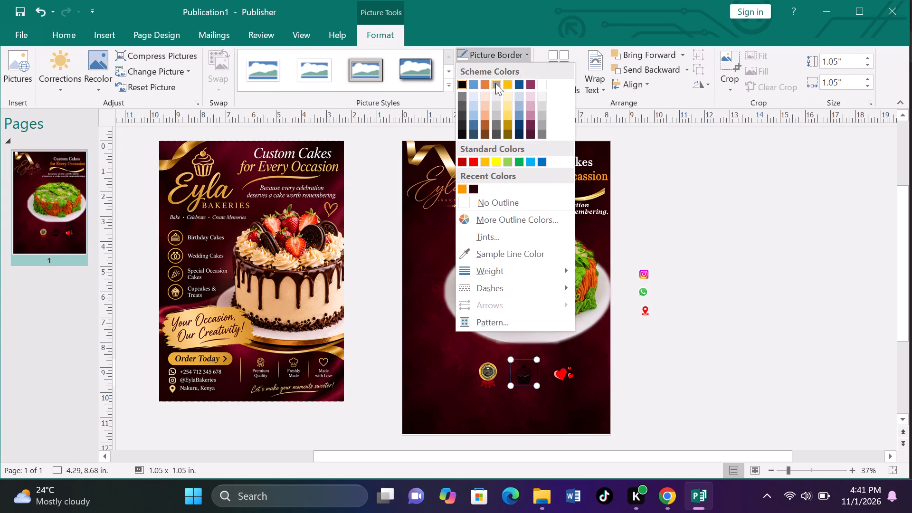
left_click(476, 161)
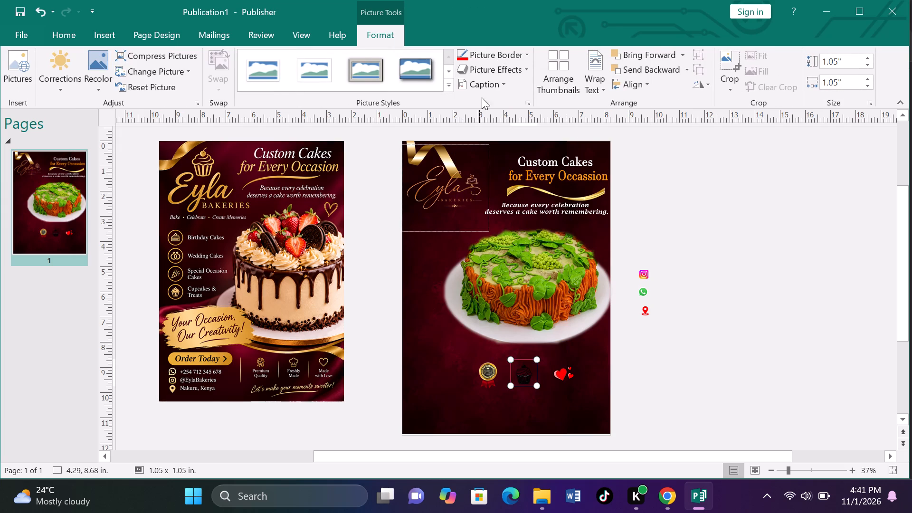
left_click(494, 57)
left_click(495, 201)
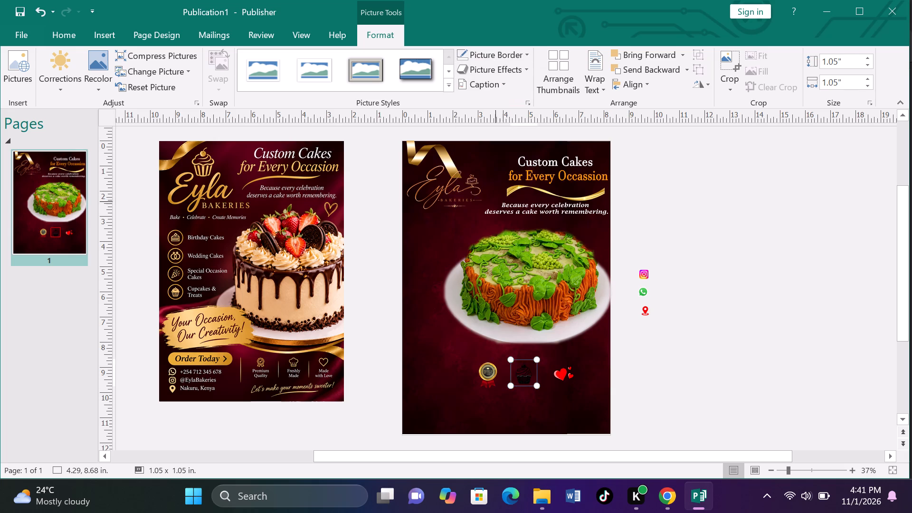
Recolor the black cupcake icon with the standard red variation.
left_click(66, 71)
left_click(66, 71)
left_click(93, 71)
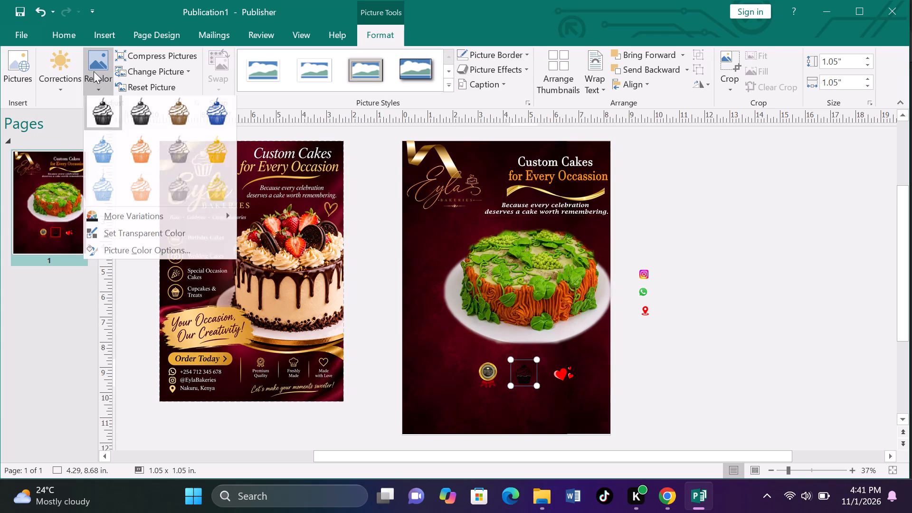
left_click(153, 218)
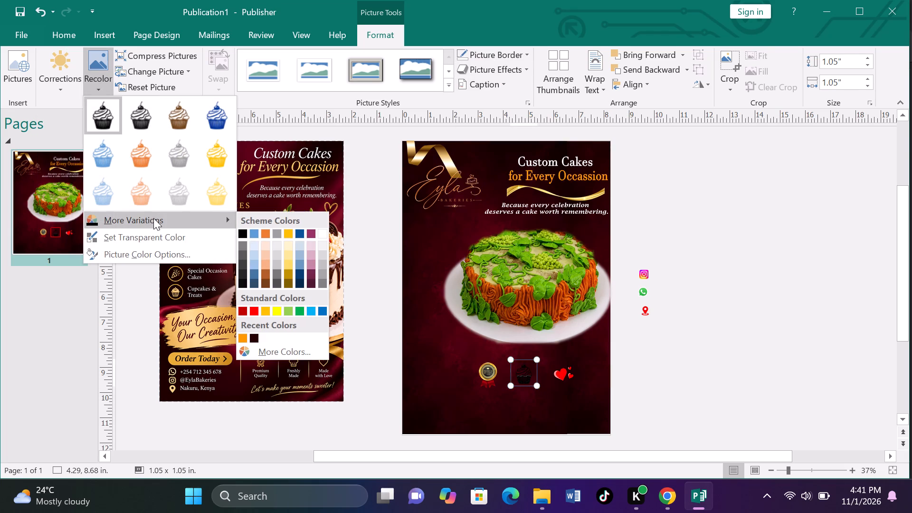
left_click(254, 307)
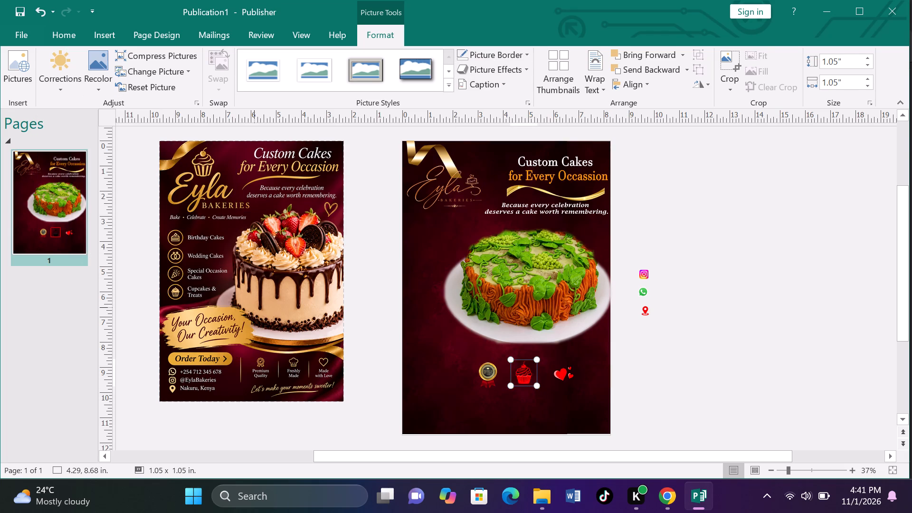
left_click(733, 336)
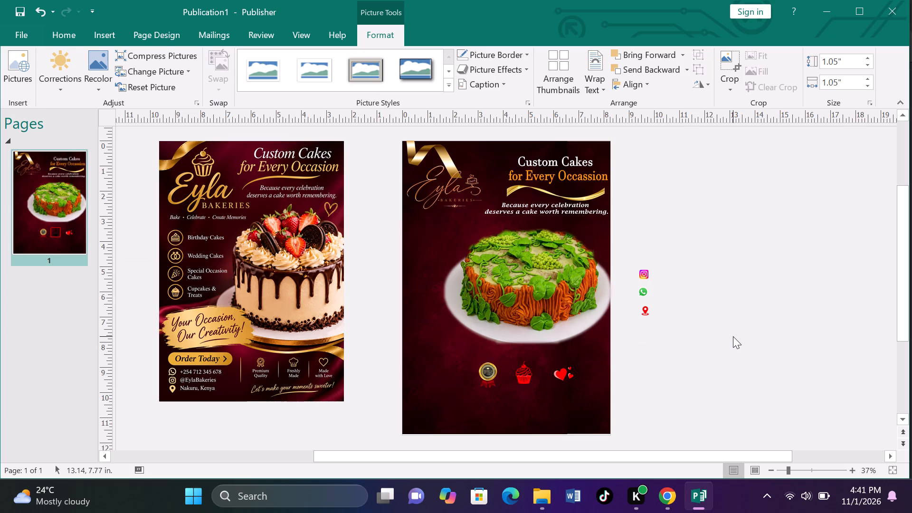
Shrink the red cupcake icon to about 0.97 x 0.97 in.
left_click(529, 378)
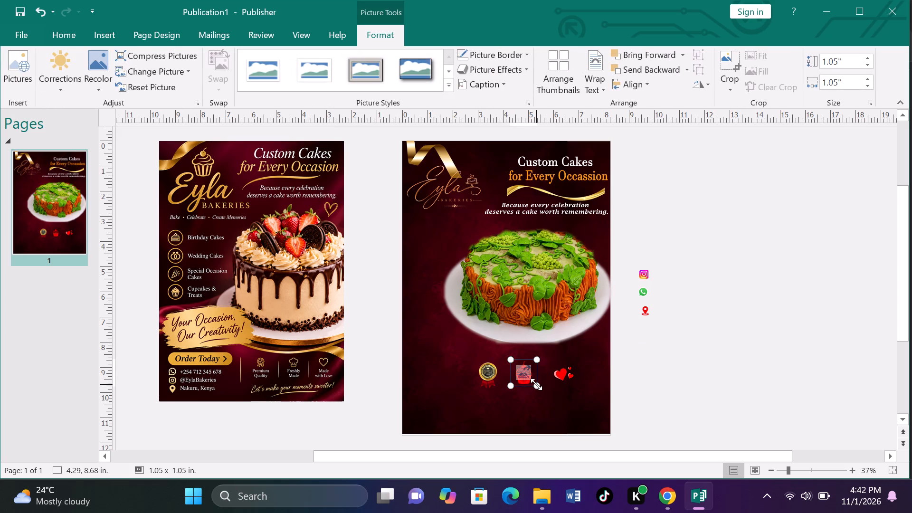
left_click(536, 384)
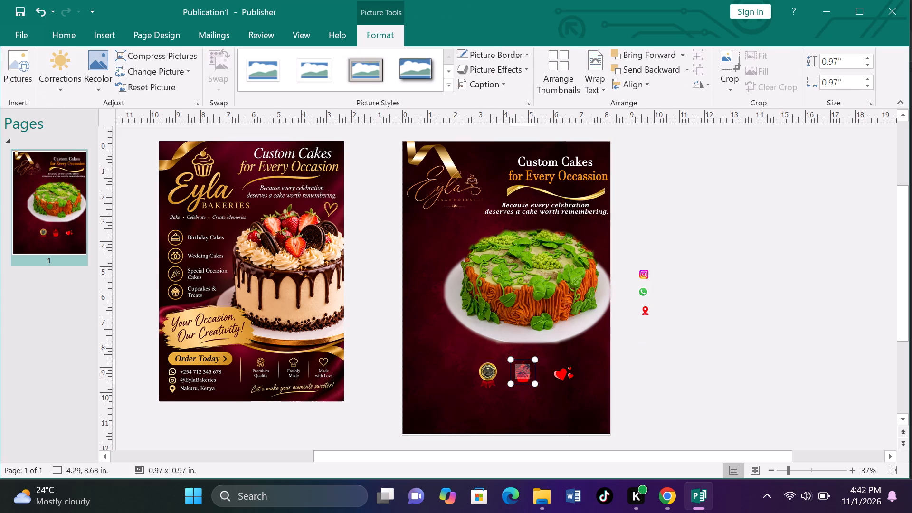
Nudge the hearts icon slightly up, to about 5.71, 8.61 in, to line it up with the cupcake.
left_click(568, 377)
left_click(578, 389)
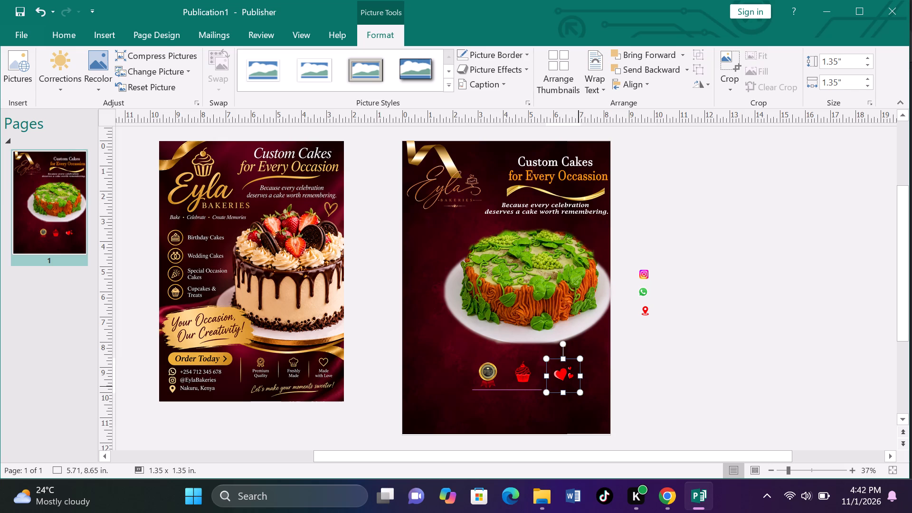
key("Up")
key("Up")
key("Up")
key("Up")
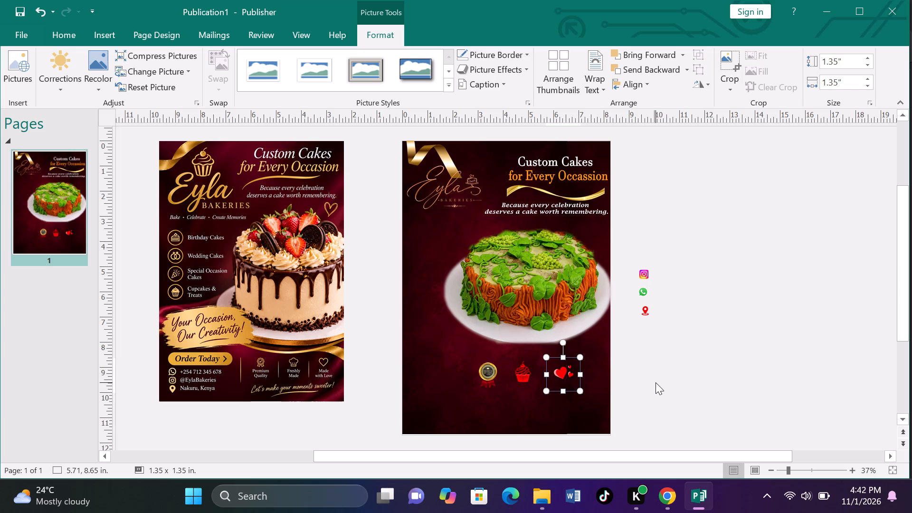
key("Down")
key("Down")
Shrink the premium quality badge to about 1.12 x 1.12 in, keeping it in the icon row at about 2.79, 8.68 in.
left_click(487, 370)
left_click_drag(501, 390, 502, 384)
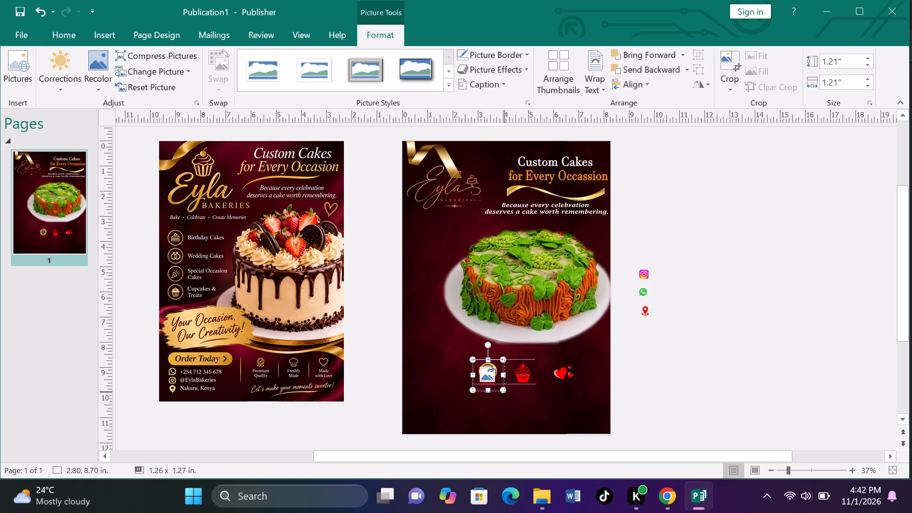
left_click_drag(502, 384, 500, 382)
left_click_drag(500, 382, 500, 380)
left_click_drag(500, 380, 498, 379)
key("Down")
key("Down")
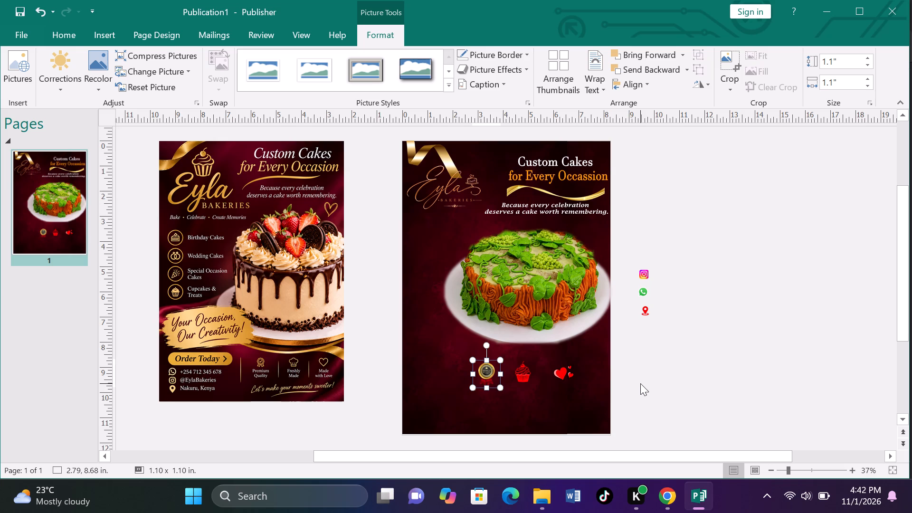
key("Up")
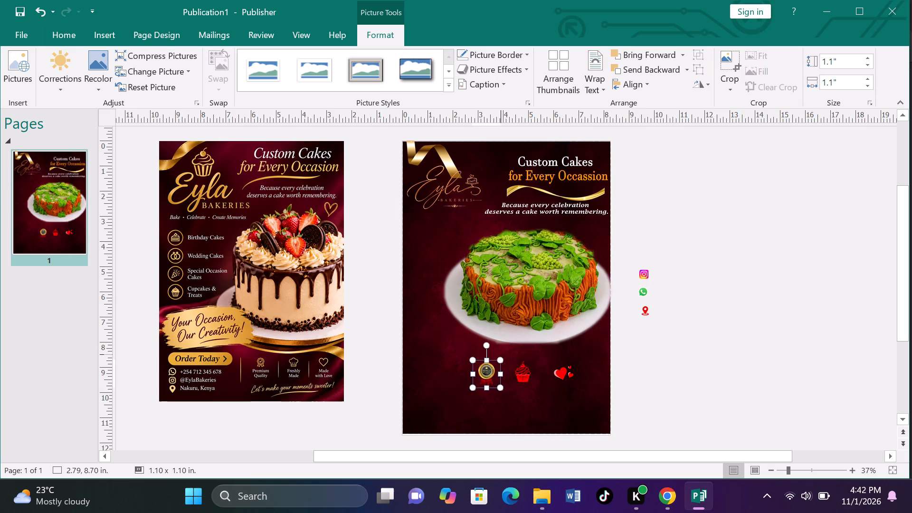
left_click_drag(500, 355, 498, 361)
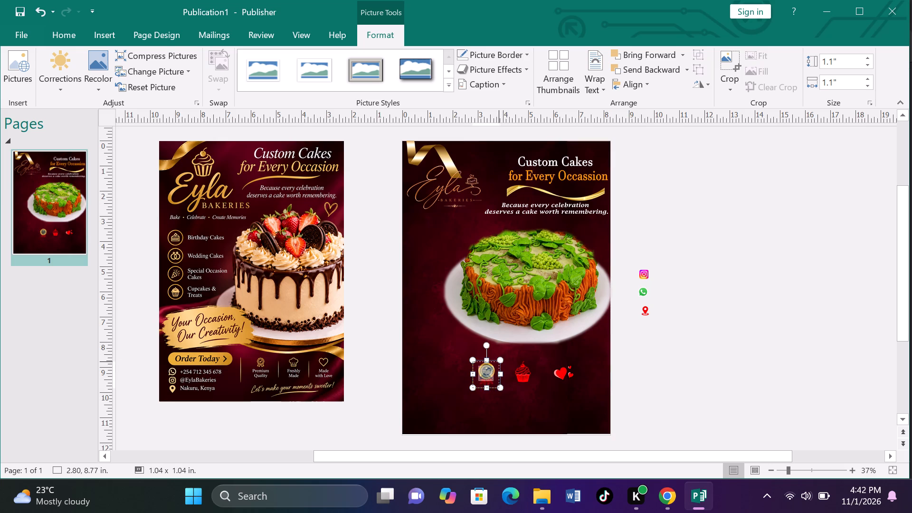
left_click_drag(498, 361, 500, 361)
left_click(750, 377)
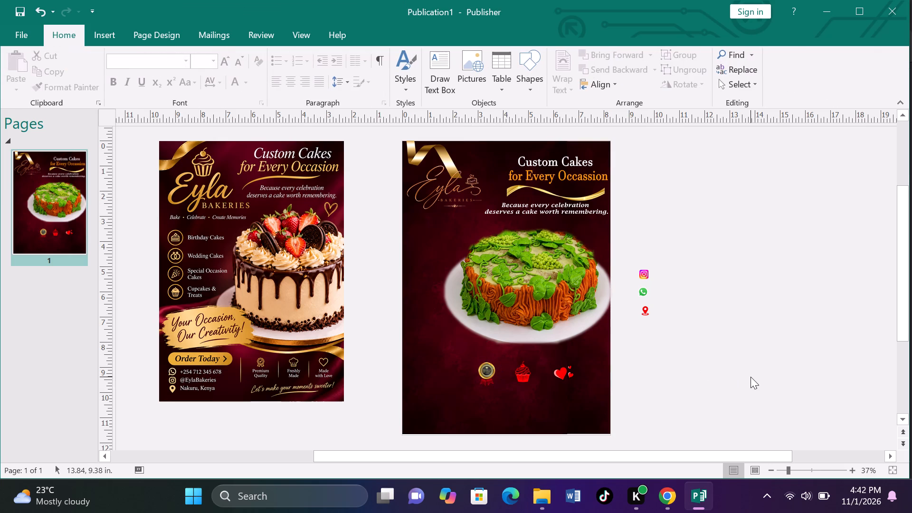
Shrink the premium quality badge further to about 1.03 x 1.03 in, closer to the cupcake's size.
key("F9")
scroll(562, 362, "down", 20)
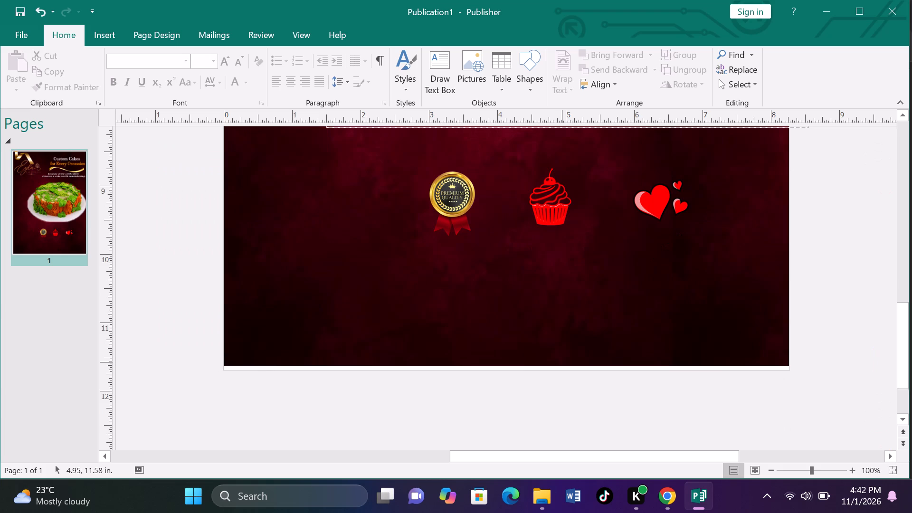
scroll(562, 362, "down", 4)
scroll(562, 362, "up", 5)
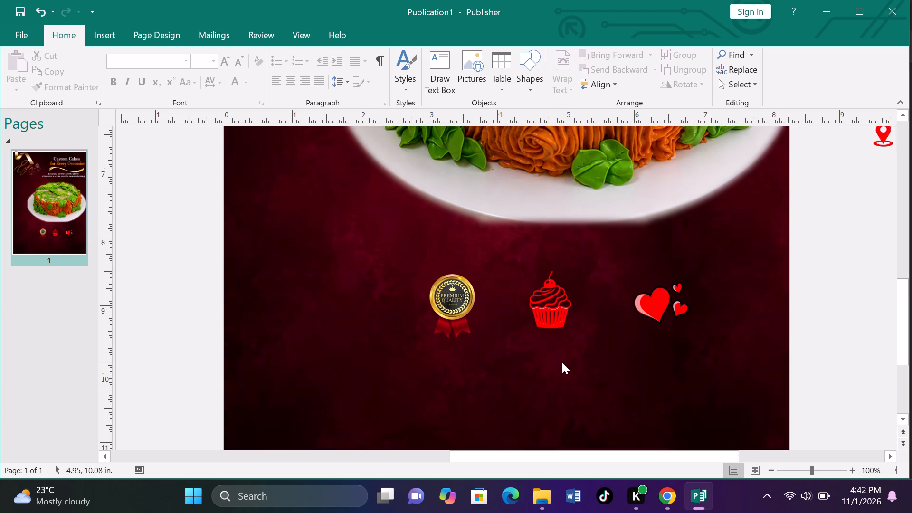
left_click(461, 314)
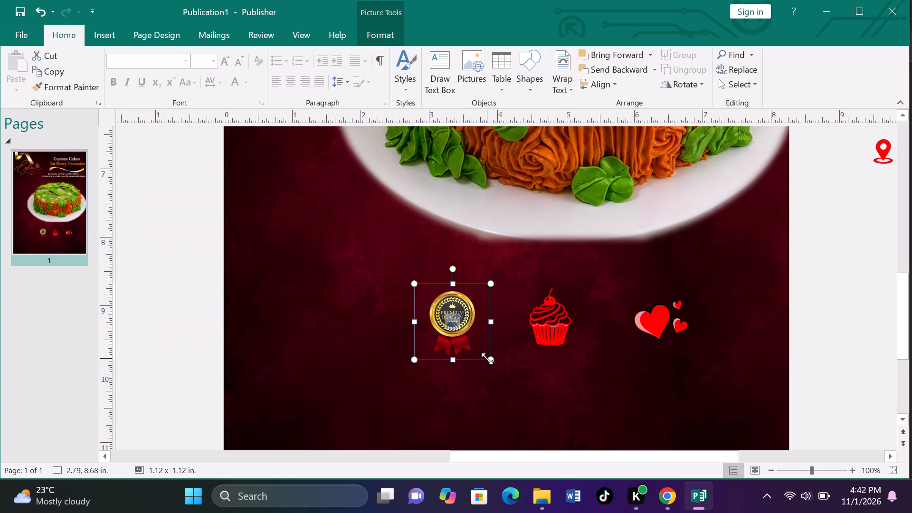
left_click_drag(488, 360, 481, 349)
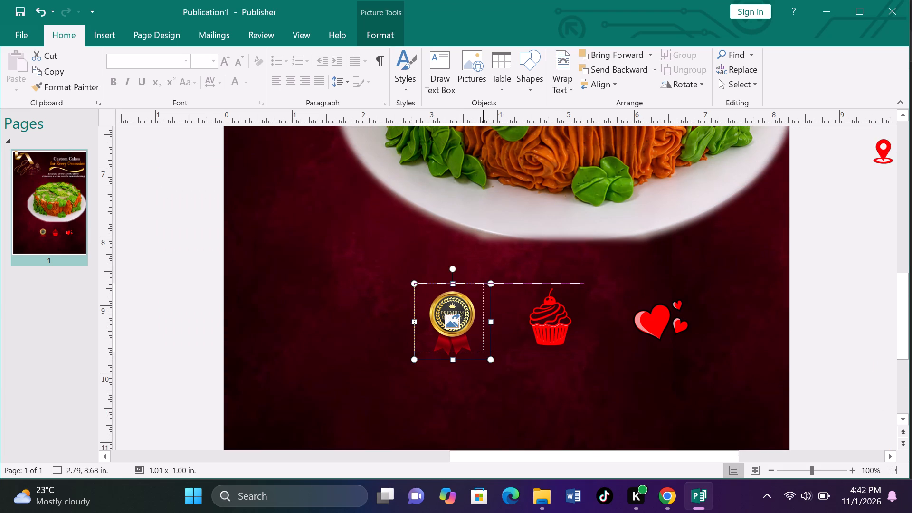
left_click_drag(481, 349, 483, 350)
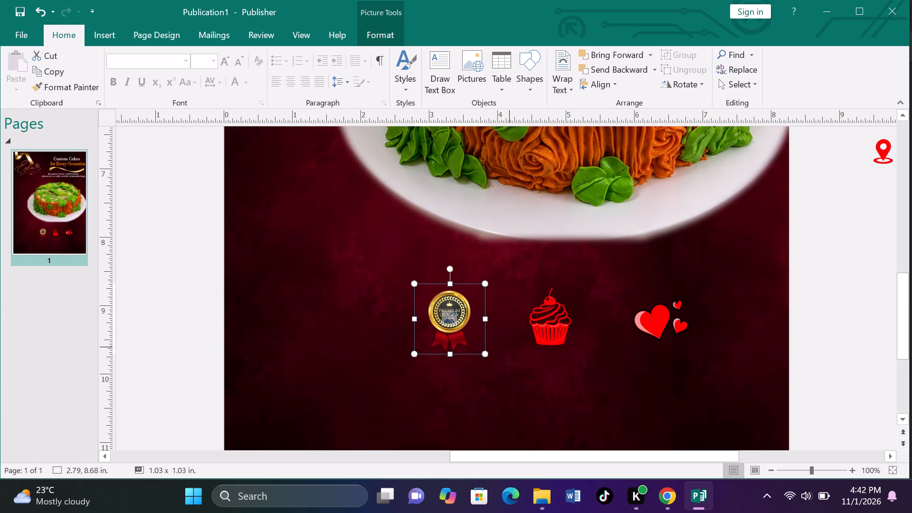
Nudge the hearts icon slightly up and shrink it to about 1.31 x 1.31 in, at about 5.71, 8.63 in.
left_click(676, 330)
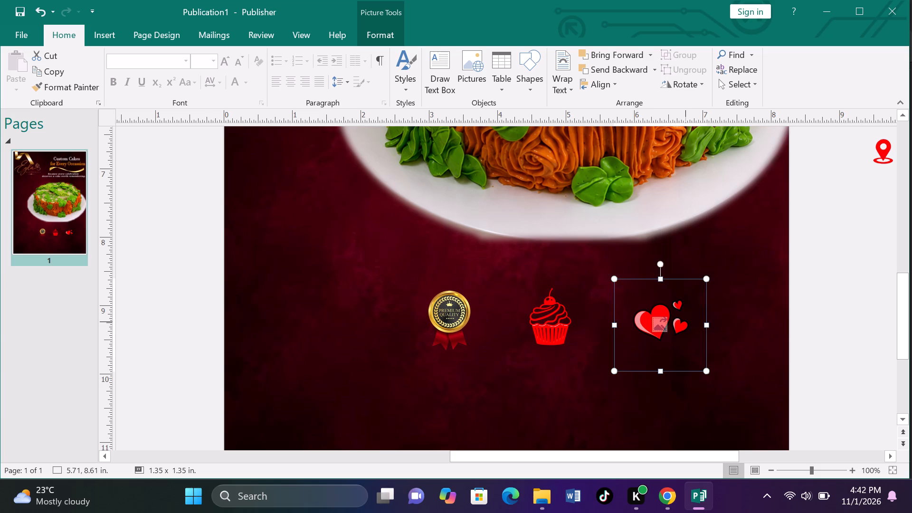
key("Up")
key("Up")
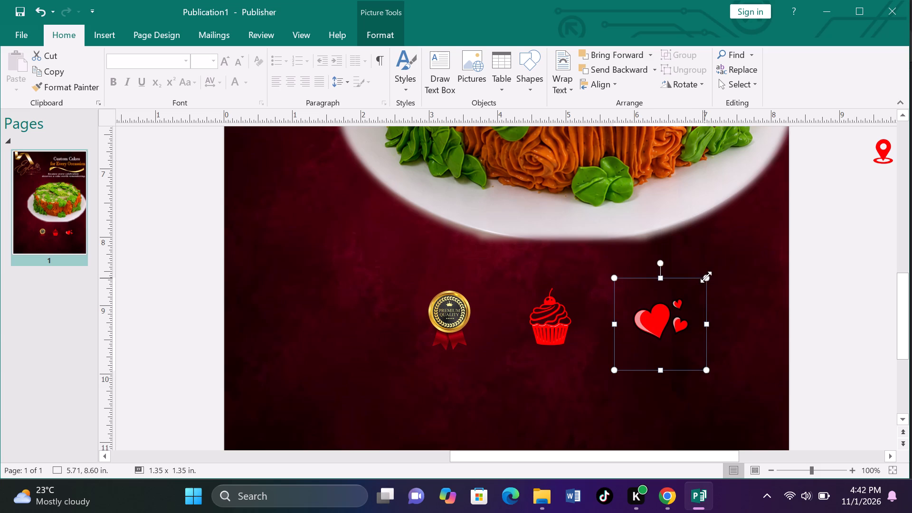
left_click_drag(707, 277, 704, 283)
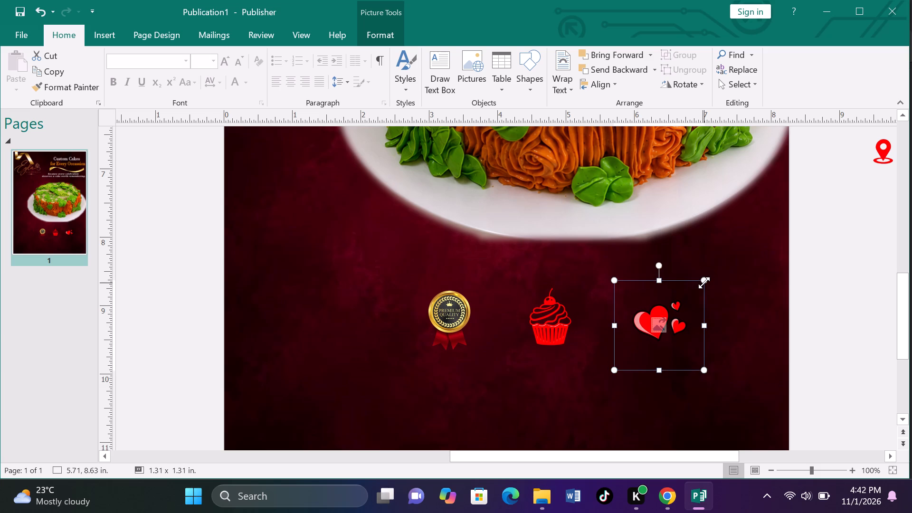
left_click(827, 318)
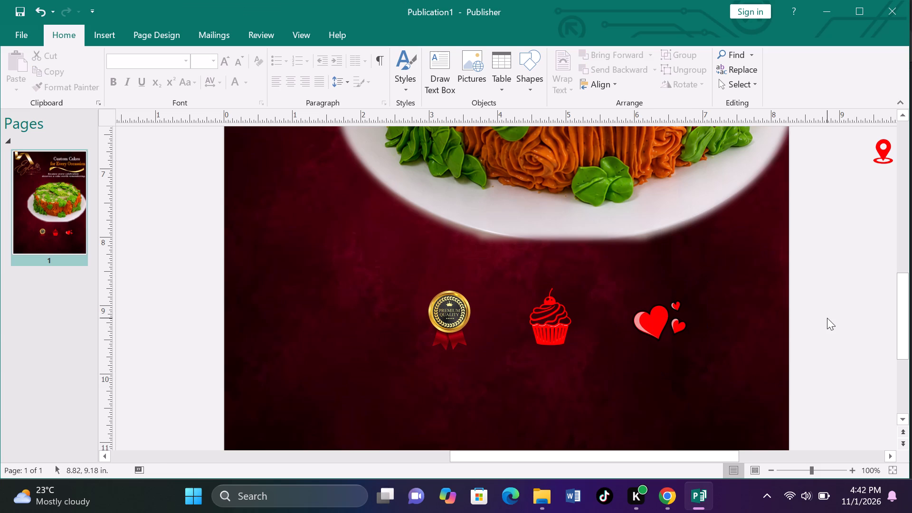
Draw a near-vertical divider line about 1.13 in tall beside the badge, on the side away from the cupcake, at about 2.64, 8.61 in.
key("F9")
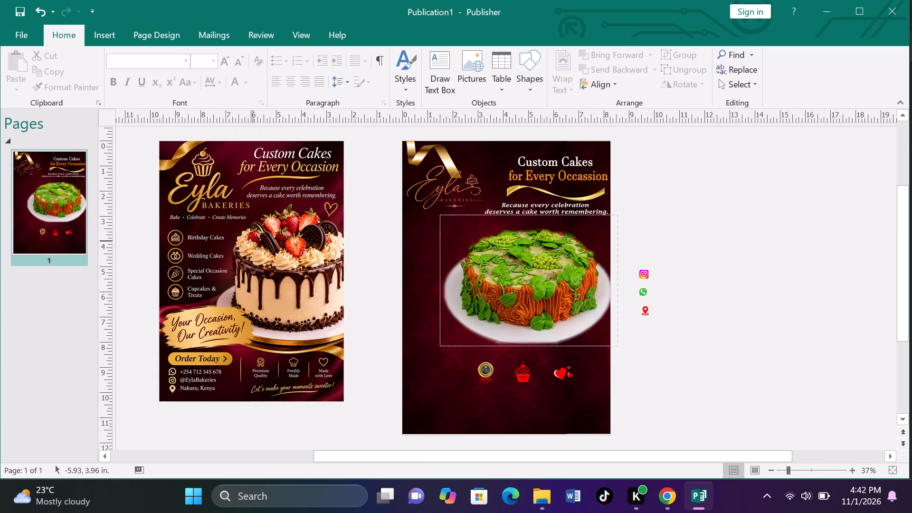
left_click(99, 46)
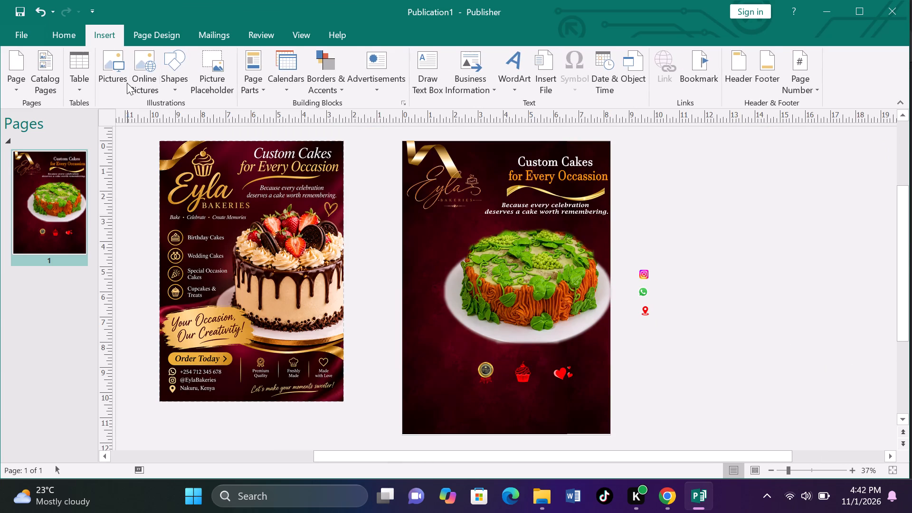
left_click(180, 77)
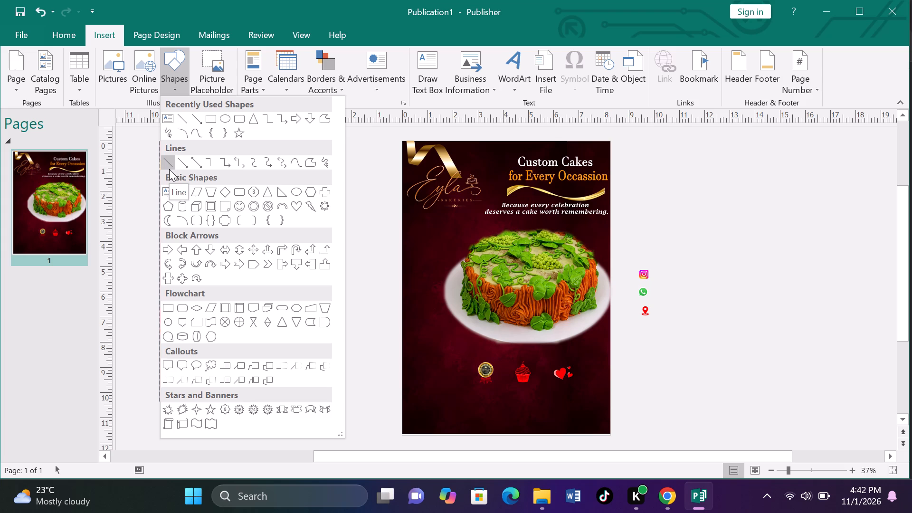
left_click(185, 117)
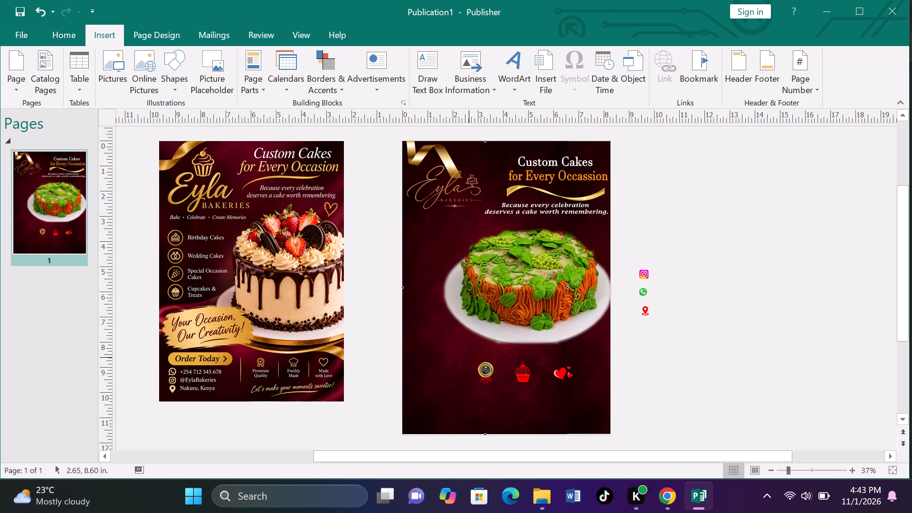
left_click_drag(469, 358, 470, 386)
left_click_drag(470, 386, 468, 386)
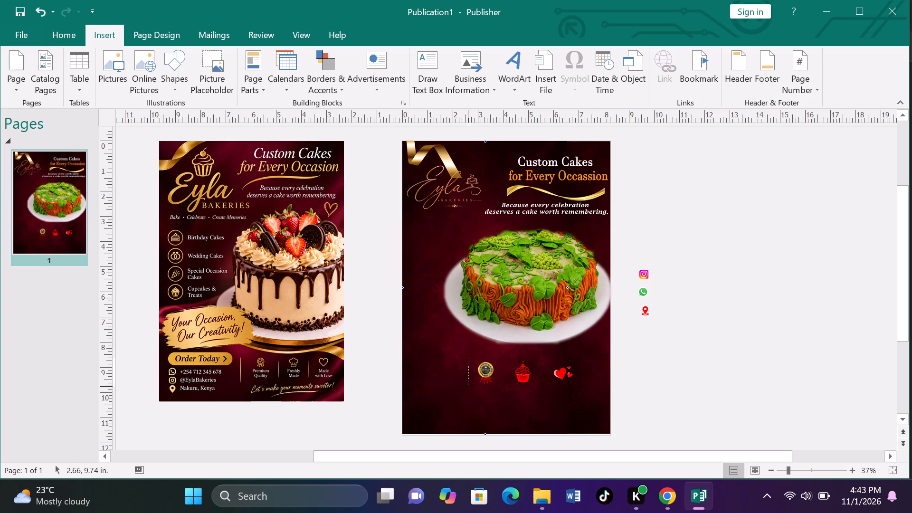
left_click_drag(468, 386, 469, 386)
left_click_drag(469, 386, 469, 386)
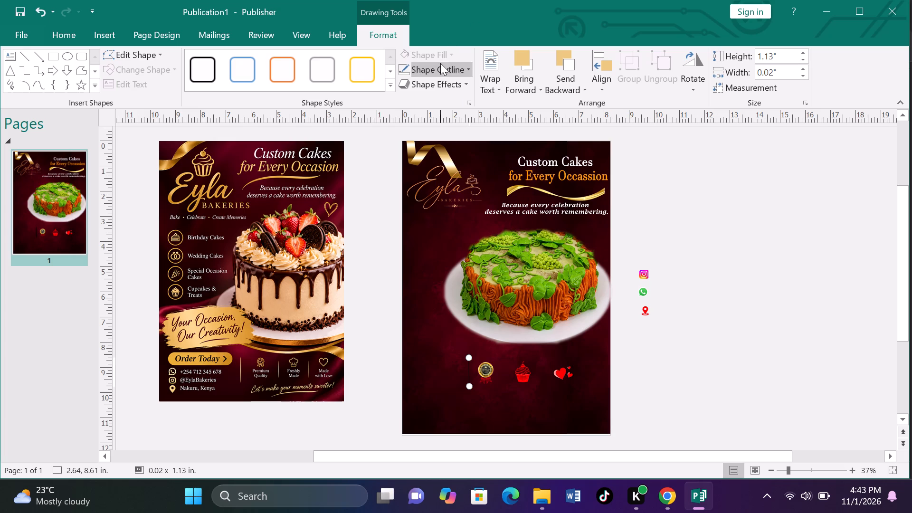
Set the divider line's outline to the recently used orange color.
left_click(442, 66)
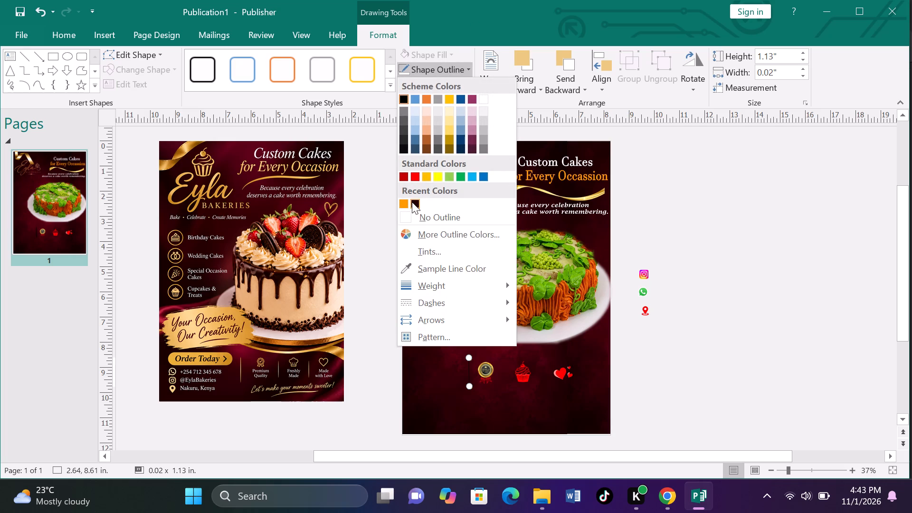
left_click(405, 204)
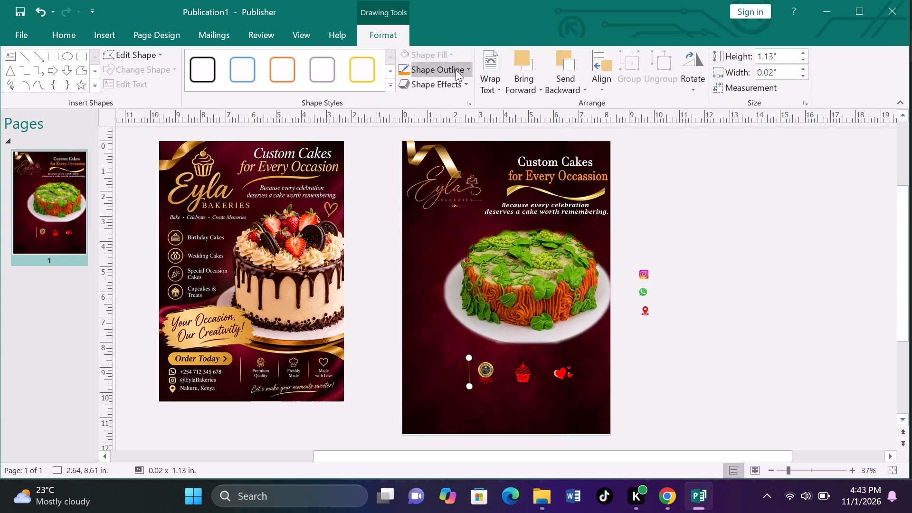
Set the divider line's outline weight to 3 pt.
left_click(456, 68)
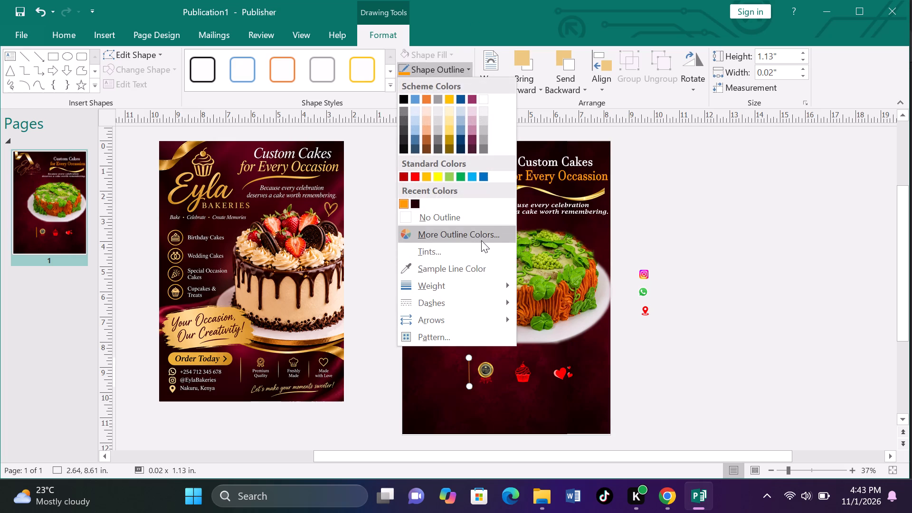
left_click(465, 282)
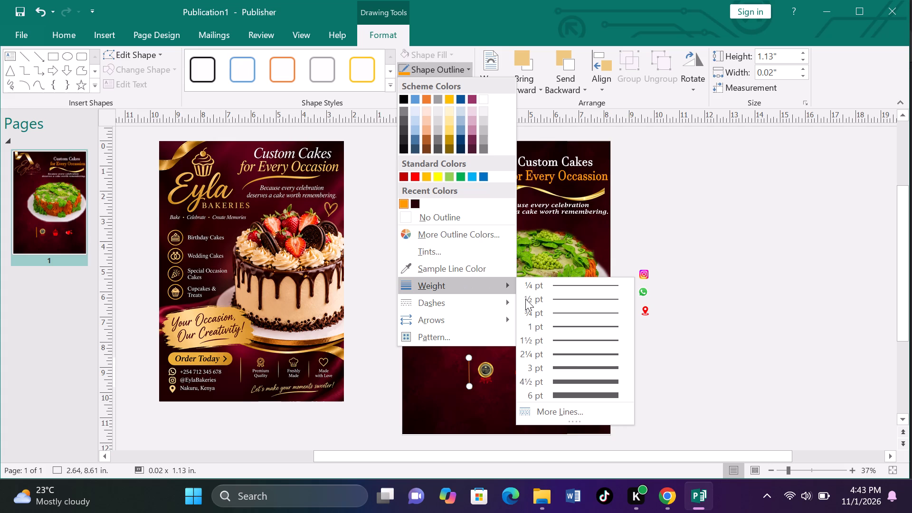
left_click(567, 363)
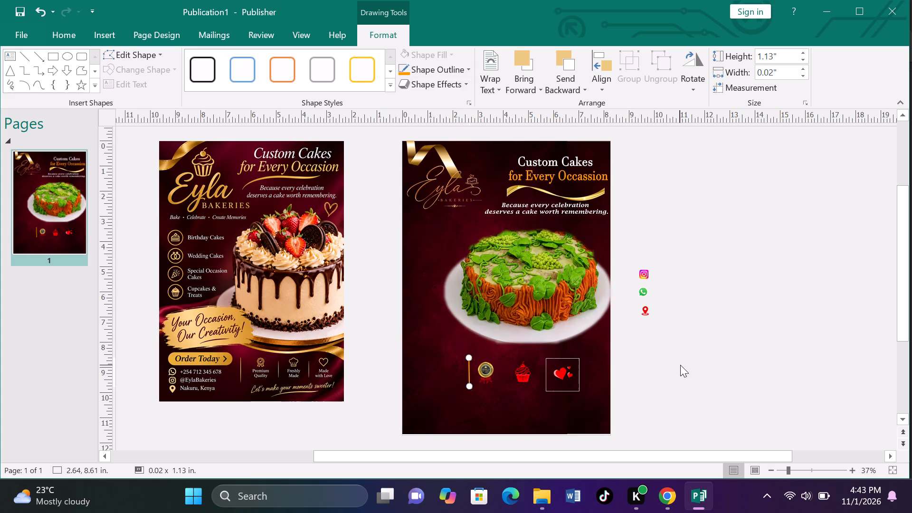
Set the divider line's outline weight to 2¼ pt.
left_click(432, 68)
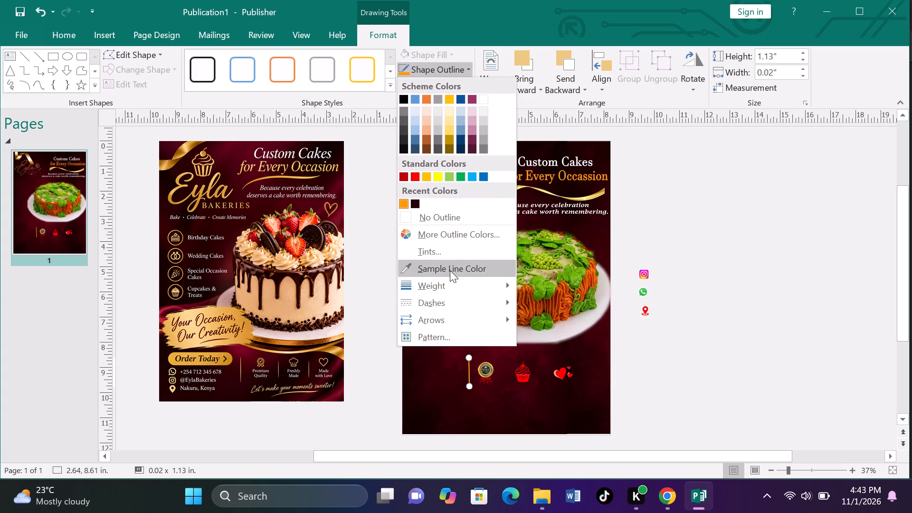
left_click(462, 289)
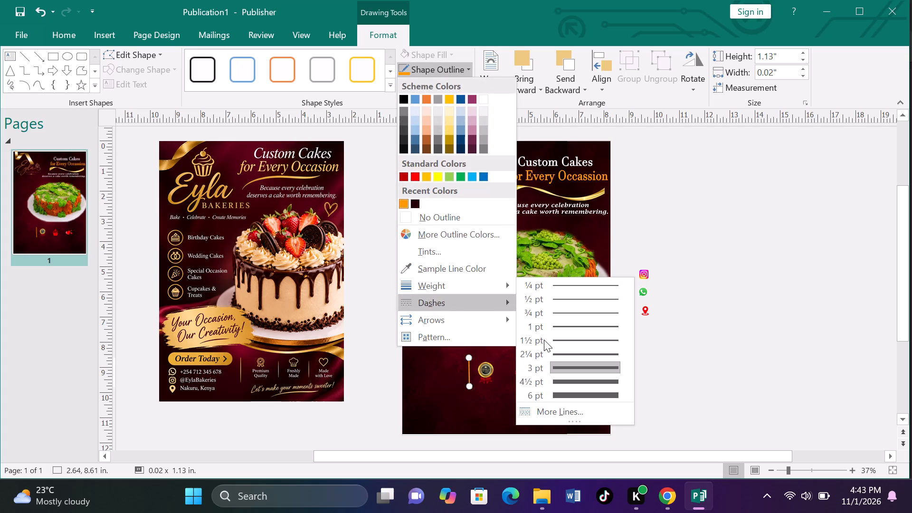
left_click(564, 352)
left_click(712, 389)
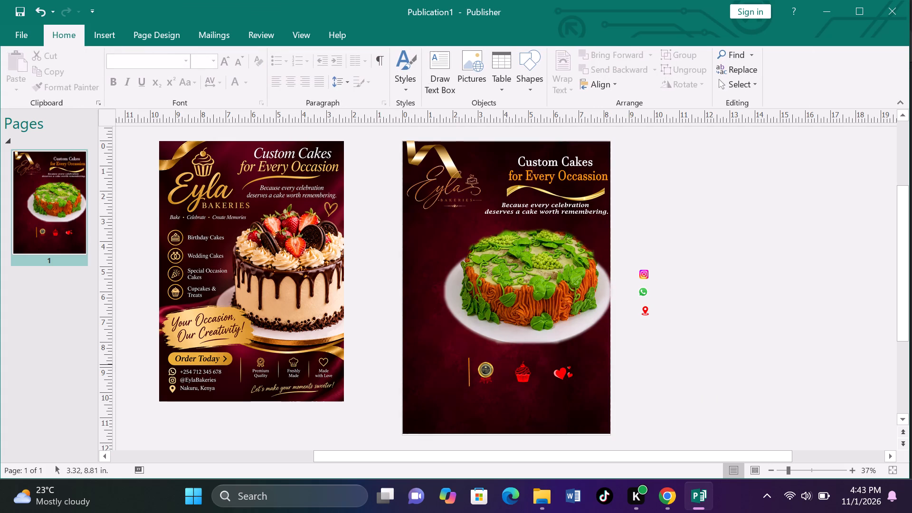
Straighten the divider line beside the badge so it is exactly vertical, with a width of 0 in.
left_click(469, 376)
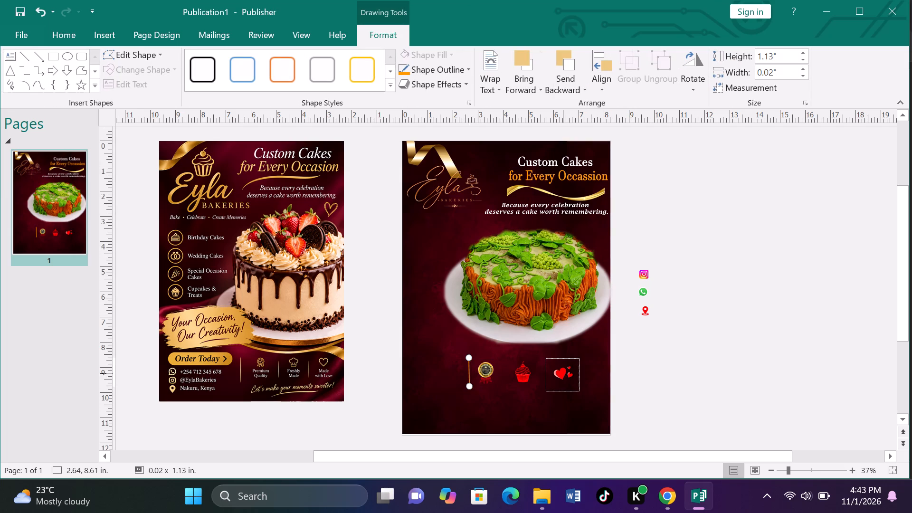
key("F9")
scroll(563, 373, "down", 1)
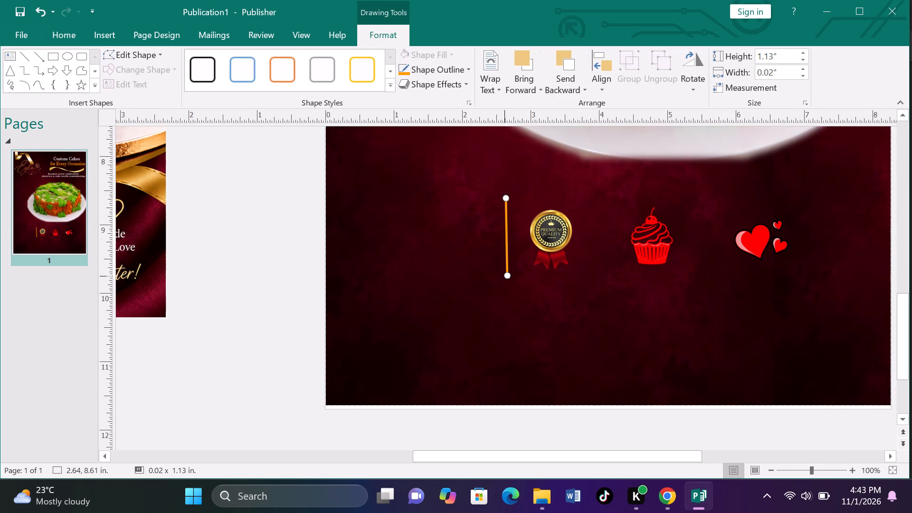
left_click(509, 276)
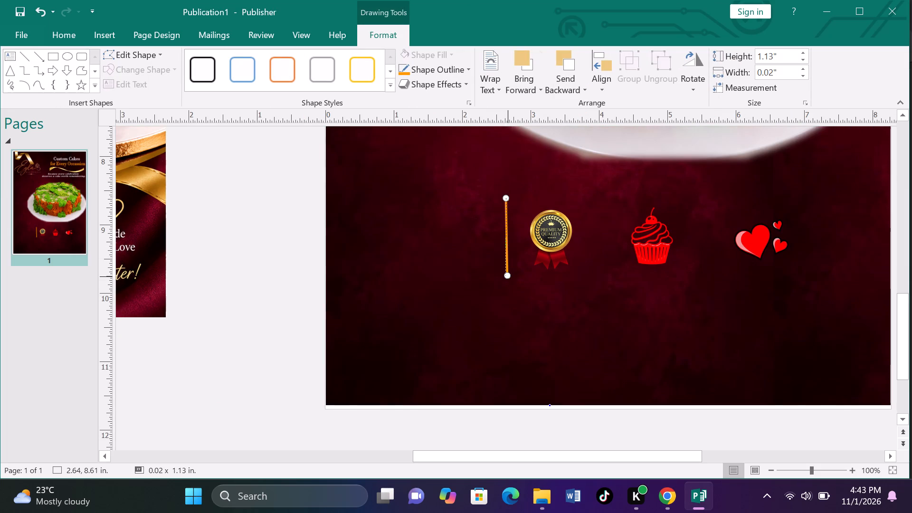
left_click(616, 427)
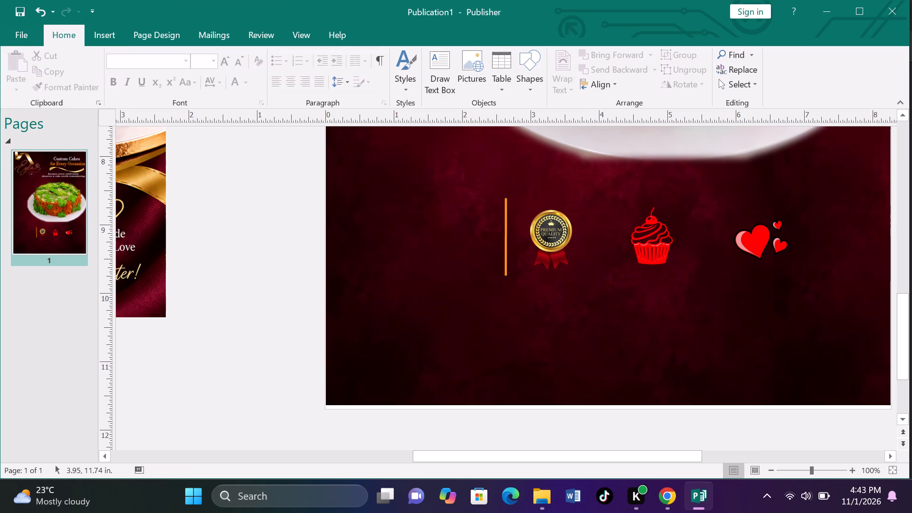
Copy the divider line and place the duplicate between the badge and the cupcake, at about 4.03, 8.61 in.
left_click(505, 248)
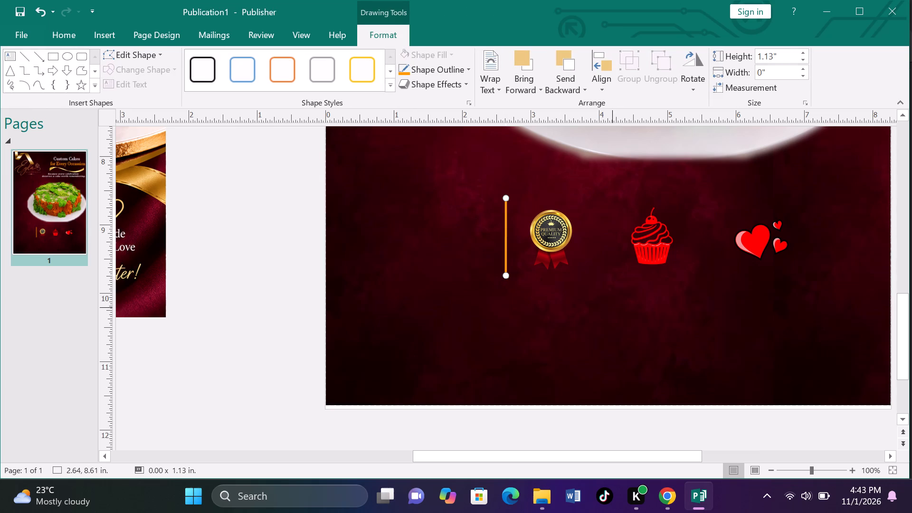
key("ctrl+c")
key("ctrl+v")
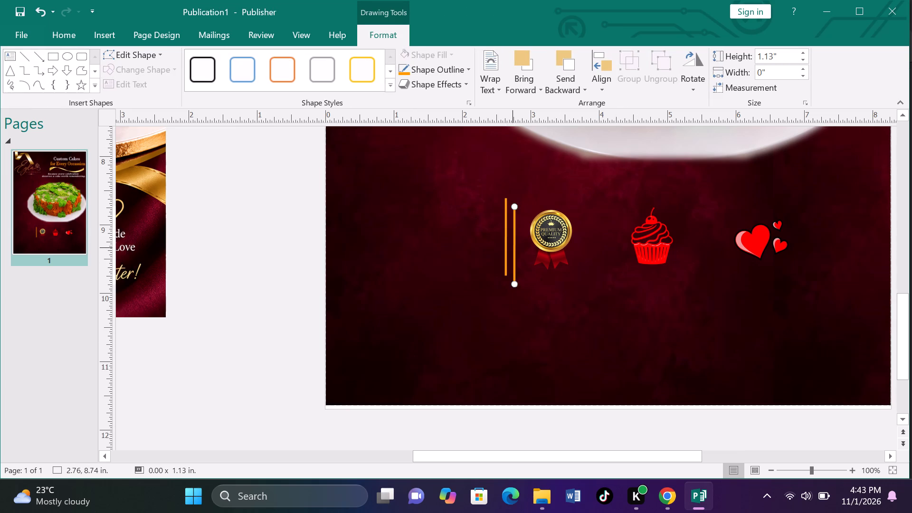
left_click_drag(514, 252, 600, 245)
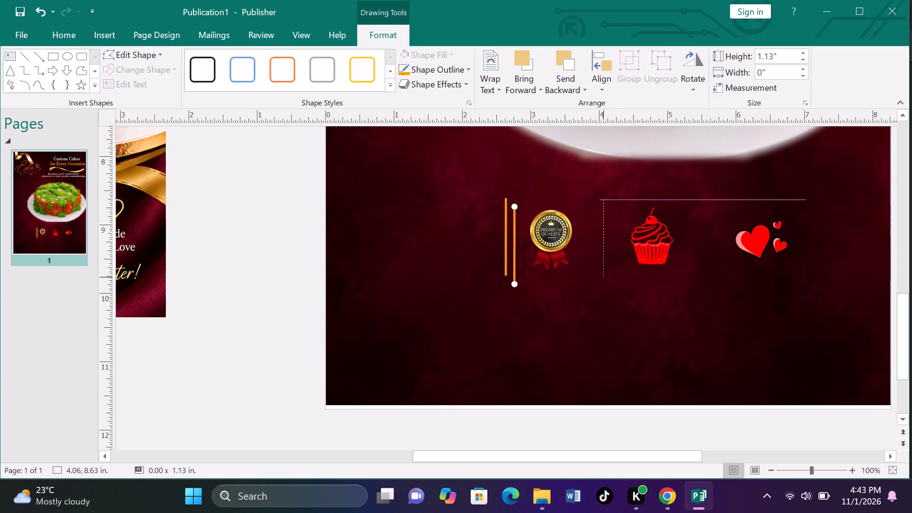
left_click_drag(600, 245, 601, 242)
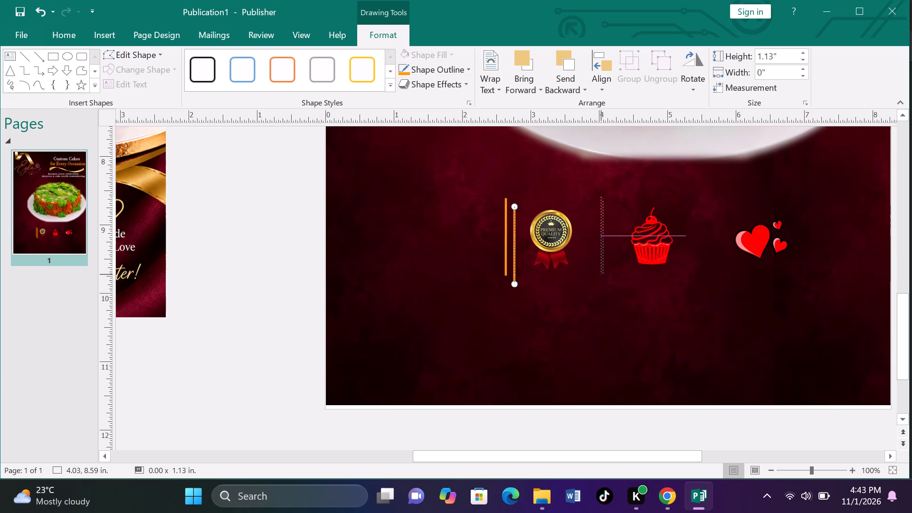
left_click_drag(601, 242, 601, 244)
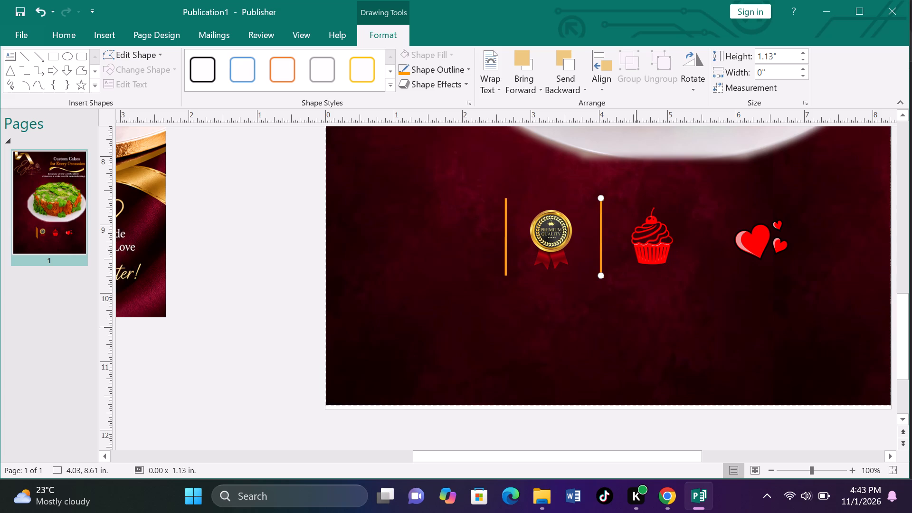
Copy the second divider line and place the duplicate between the cupcake and the hearts, at about 5.67, 8.58 in.
key("ctrl+c")
key("ctrl+v")
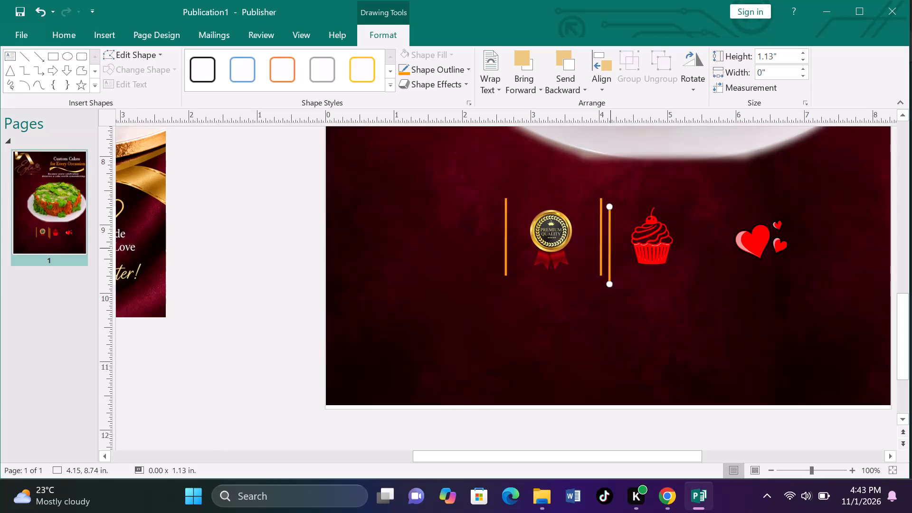
left_click_drag(610, 248, 705, 238)
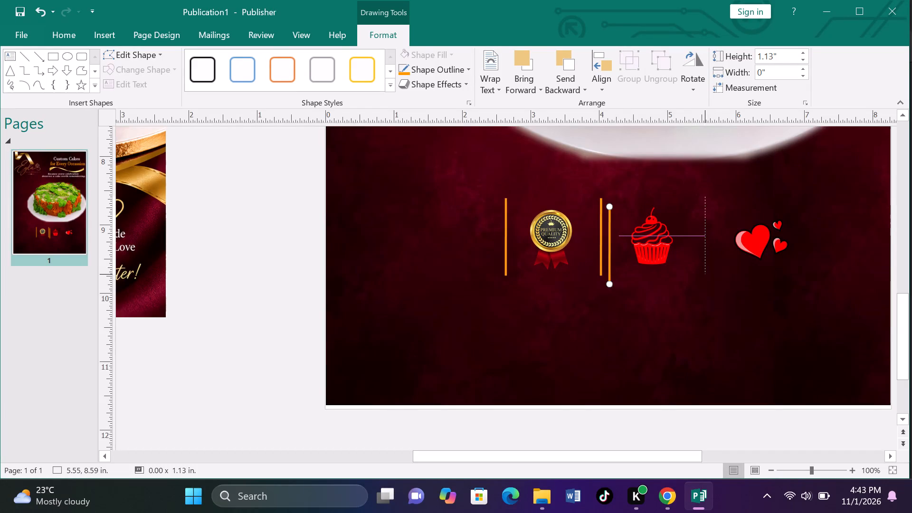
left_click_drag(705, 238, 713, 237)
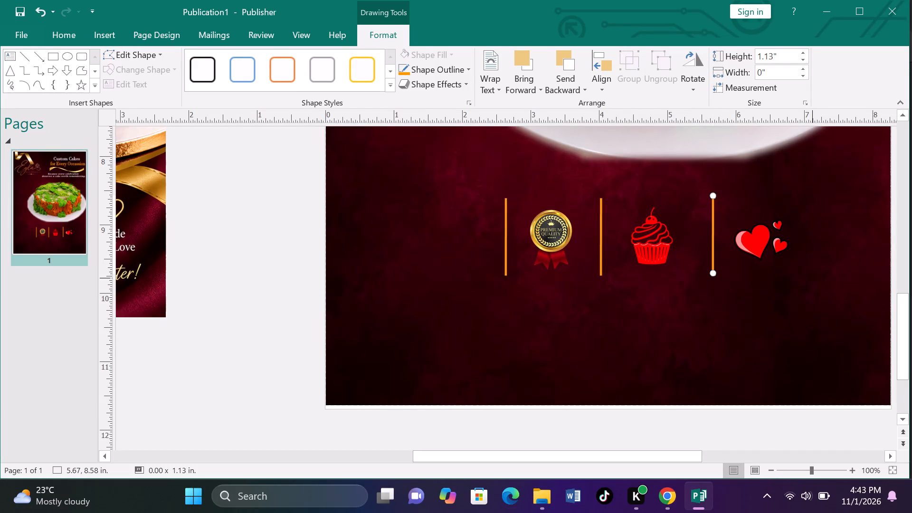
Add a fourth copy of the divider line on the outer side of the hearts, level with the others at about 7.17, 8.61 in.
key("F9")
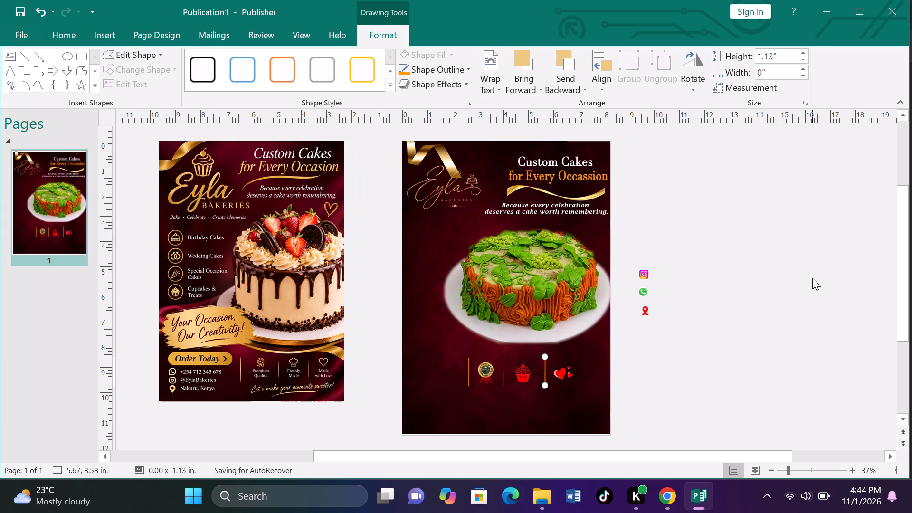
key("ctrl+v")
left_click_drag(510, 380, 581, 375)
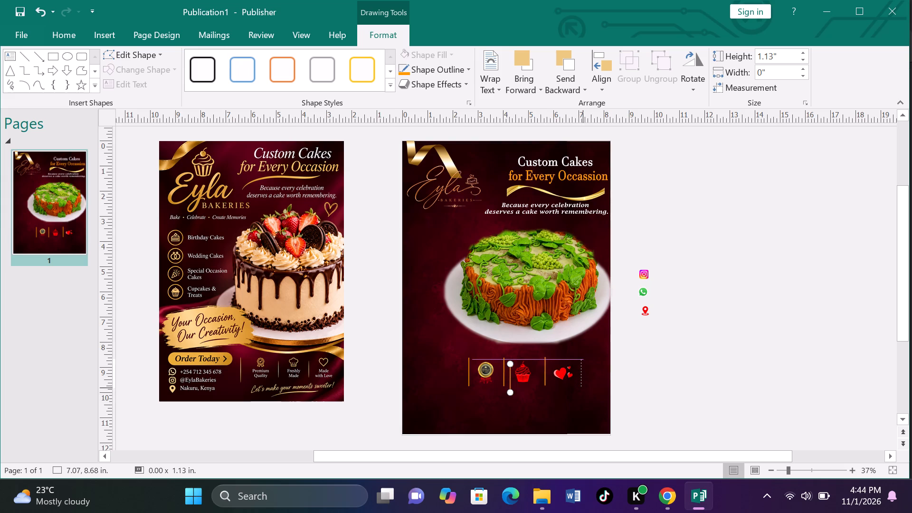
left_click_drag(581, 375, 583, 374)
left_click(680, 375)
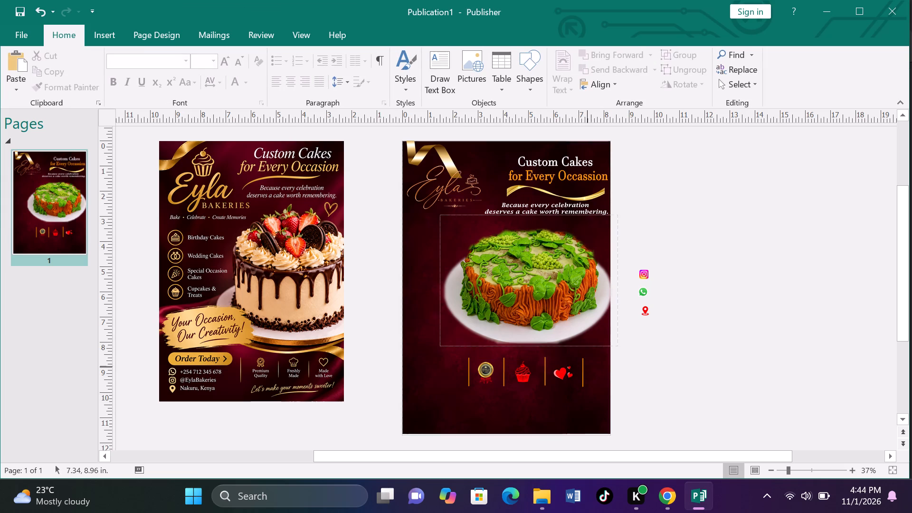
left_click(583, 370)
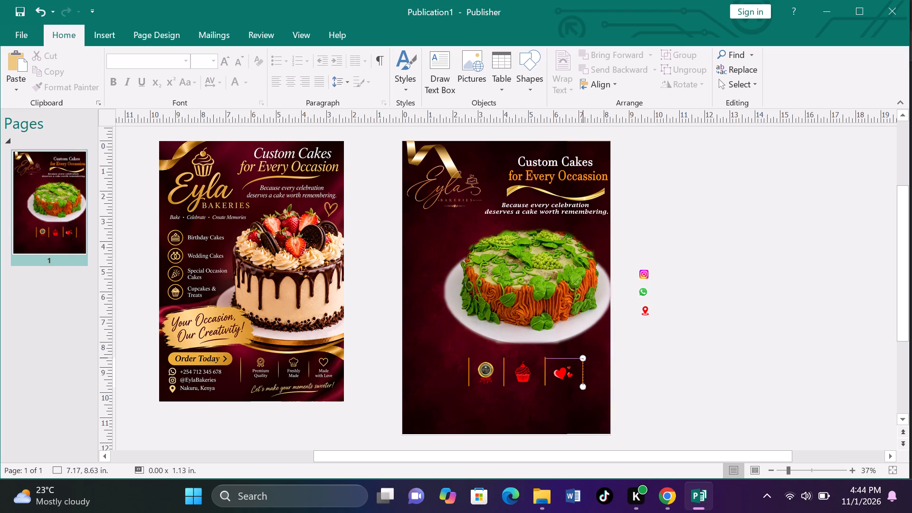
left_click(646, 375)
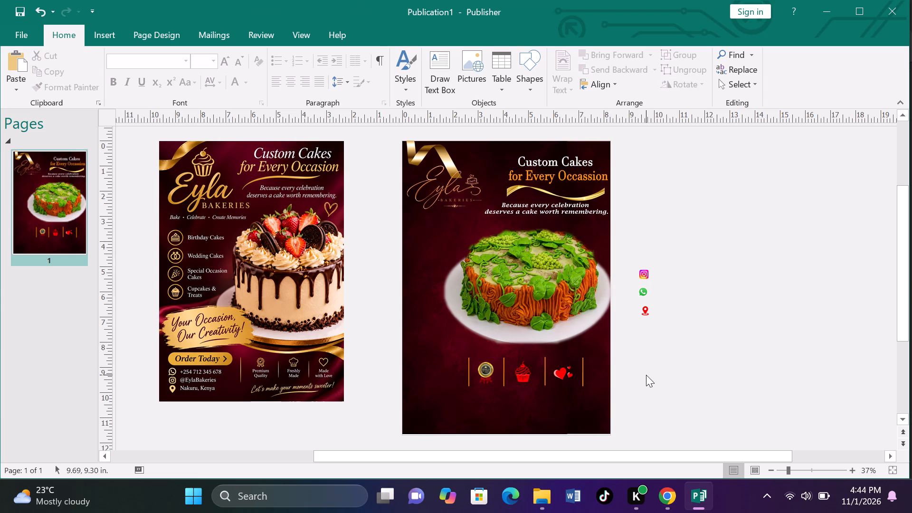
left_click(582, 365)
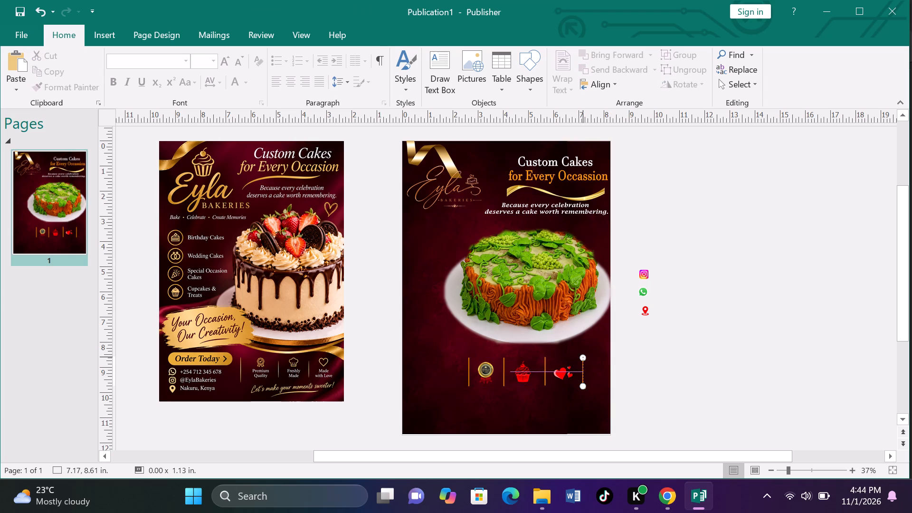
left_click(681, 385)
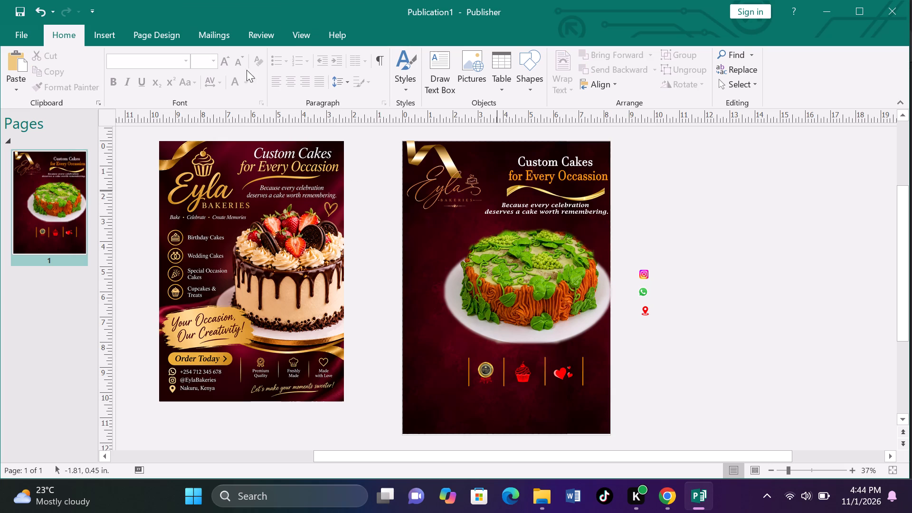
Start a Gradient Fill - Blue WordArt and enter its text as "Premium" and "Quality" on two lines.
left_click(119, 38)
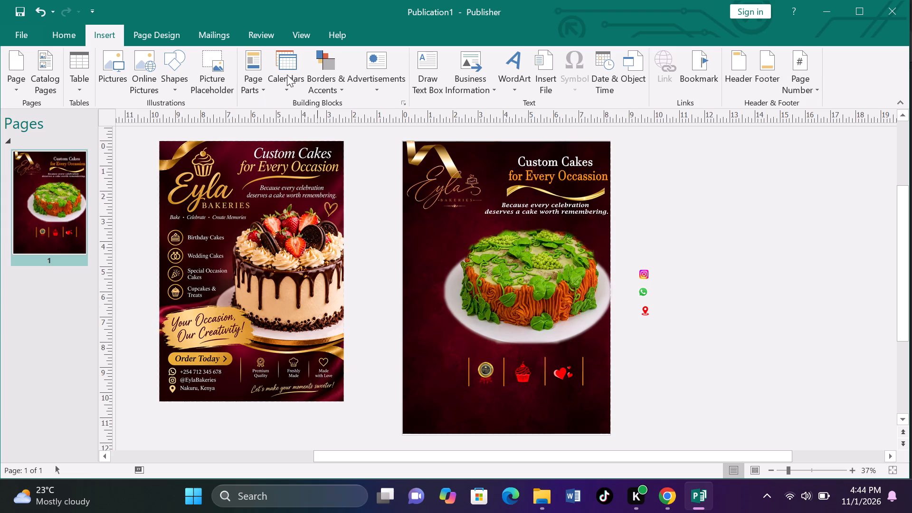
left_click(506, 77)
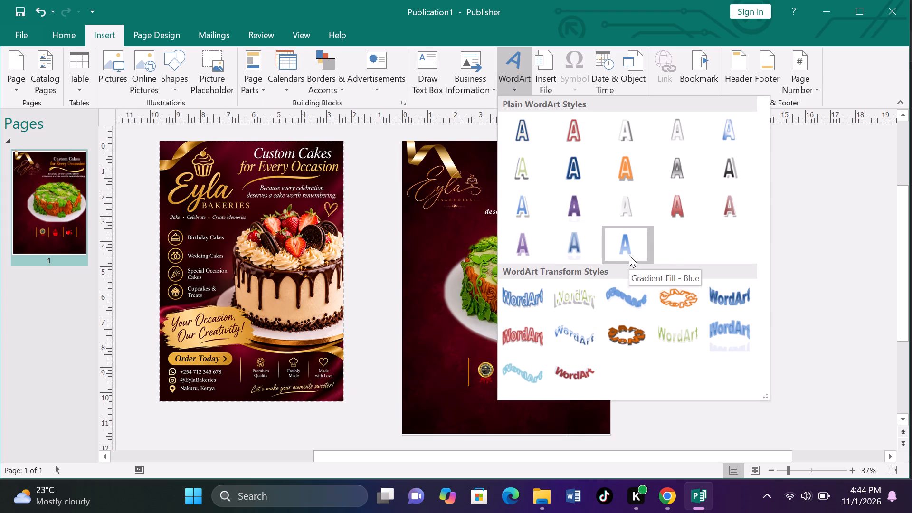
left_click(629, 255)
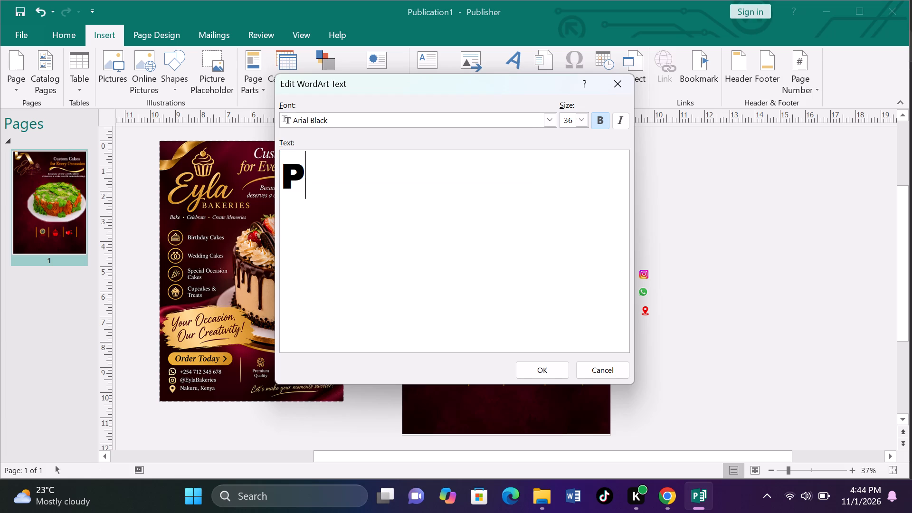
type("re")
left_click_drag(469, 88, 570, 116)
key("comma")
key("BackSpace")
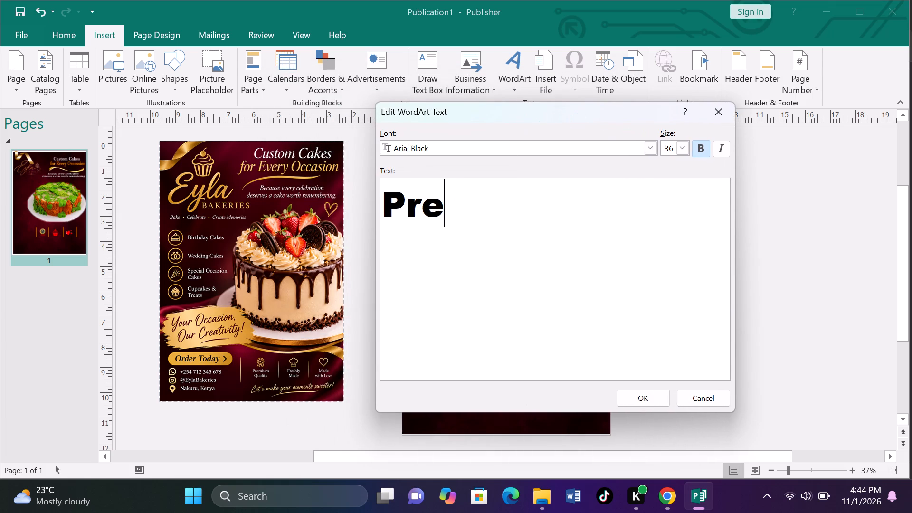
type("mium")
key("space")
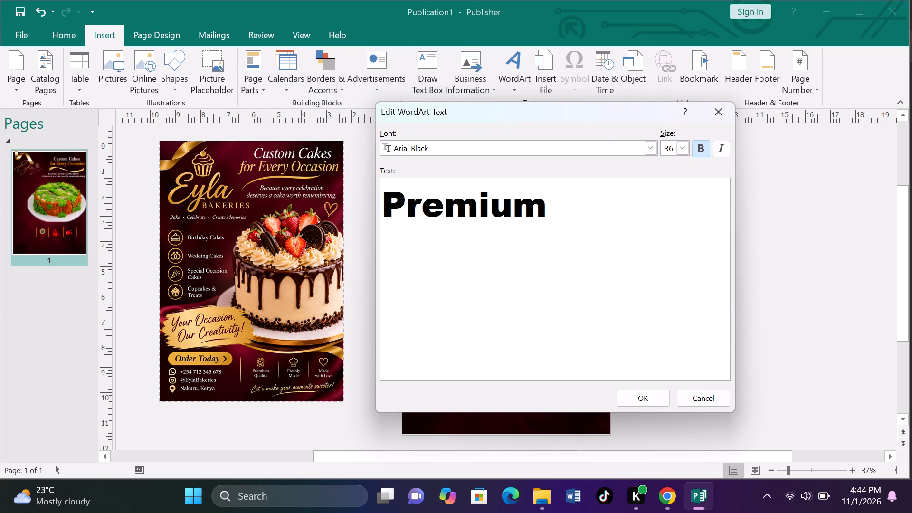
key("Return")
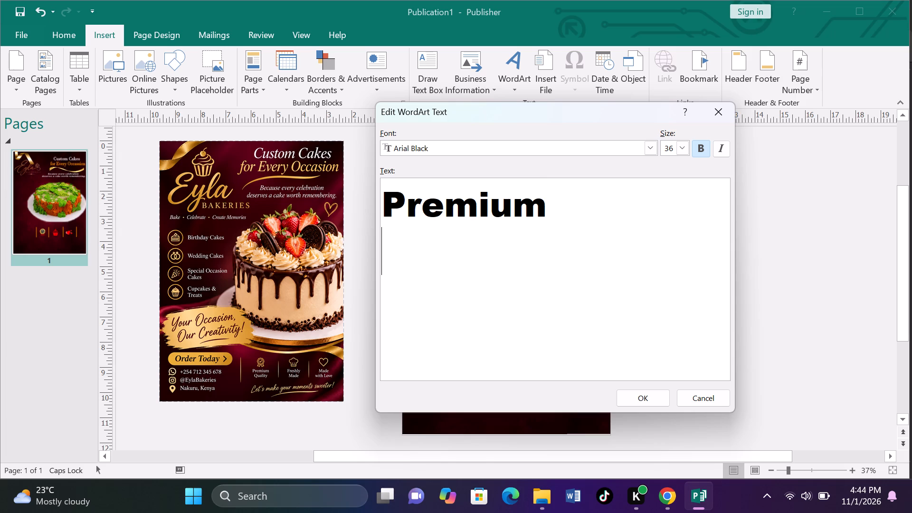
key("q")
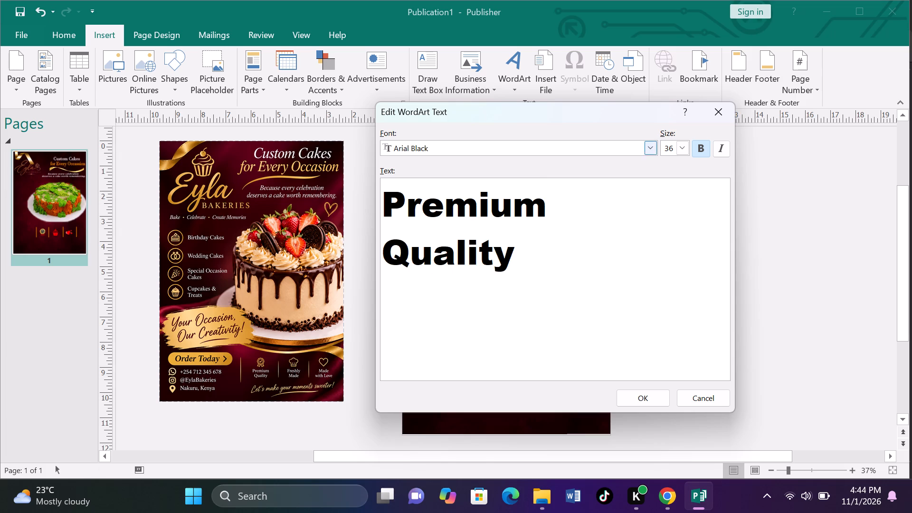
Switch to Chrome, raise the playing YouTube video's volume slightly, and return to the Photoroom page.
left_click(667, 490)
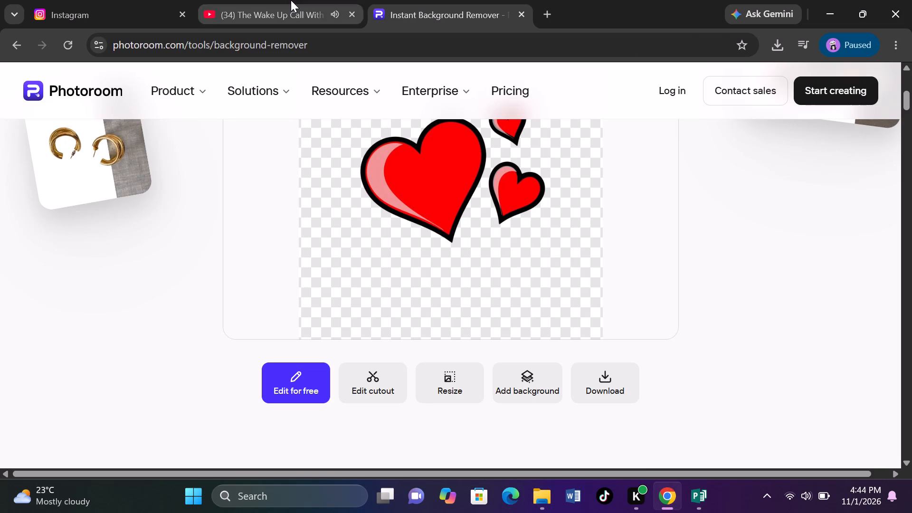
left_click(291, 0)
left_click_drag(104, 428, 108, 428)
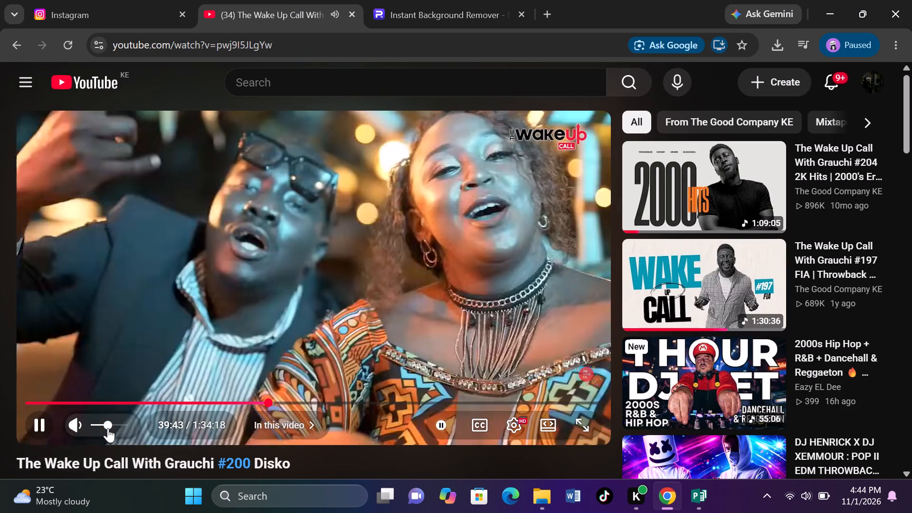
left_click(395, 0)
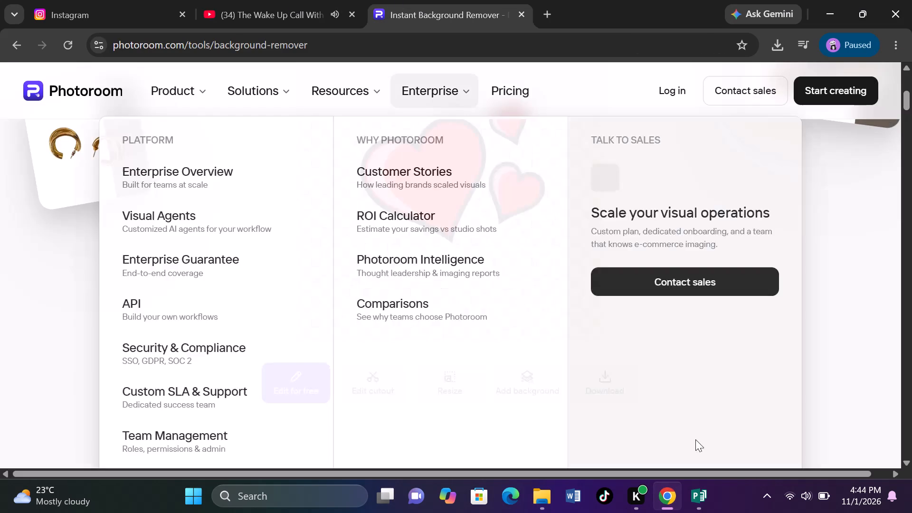
Switch back to Publisher and reduce the Premium Quality WordArt's text size to 10.
left_click(695, 498)
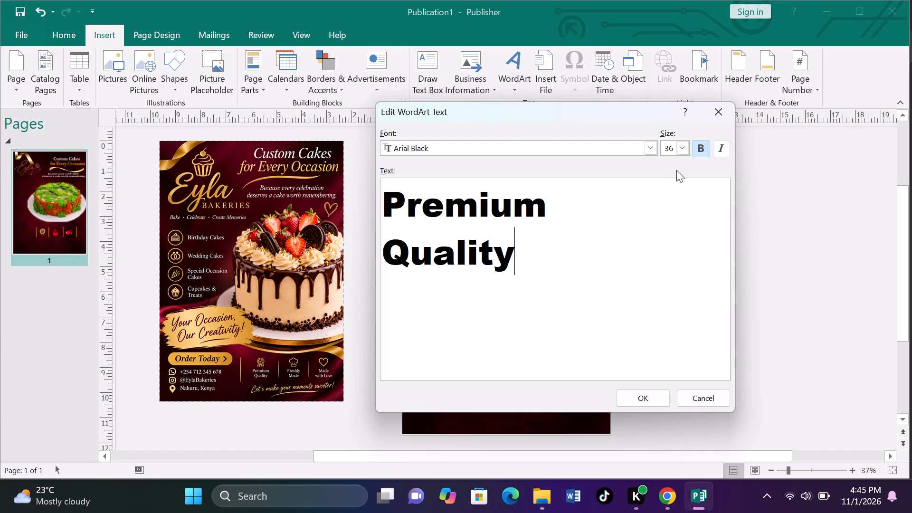
left_click(685, 148)
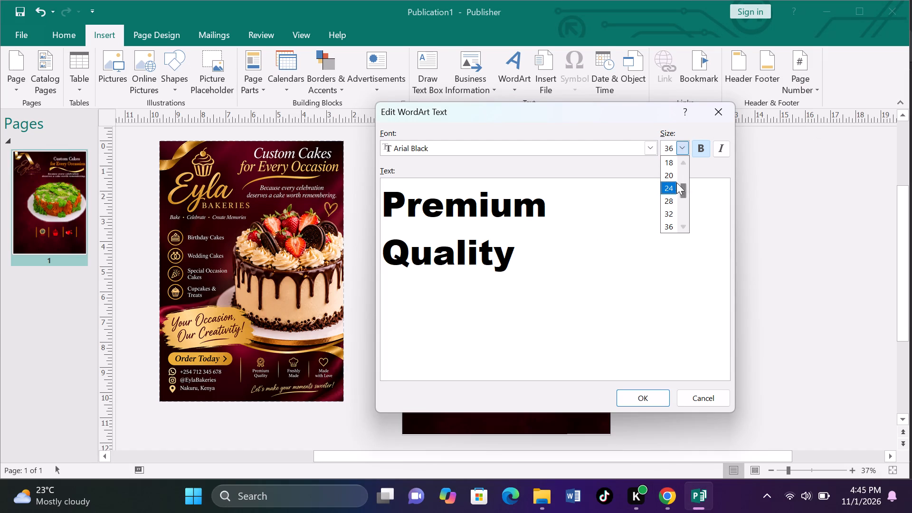
left_click(671, 171)
left_click(680, 148)
left_click_drag(682, 186, 684, 186)
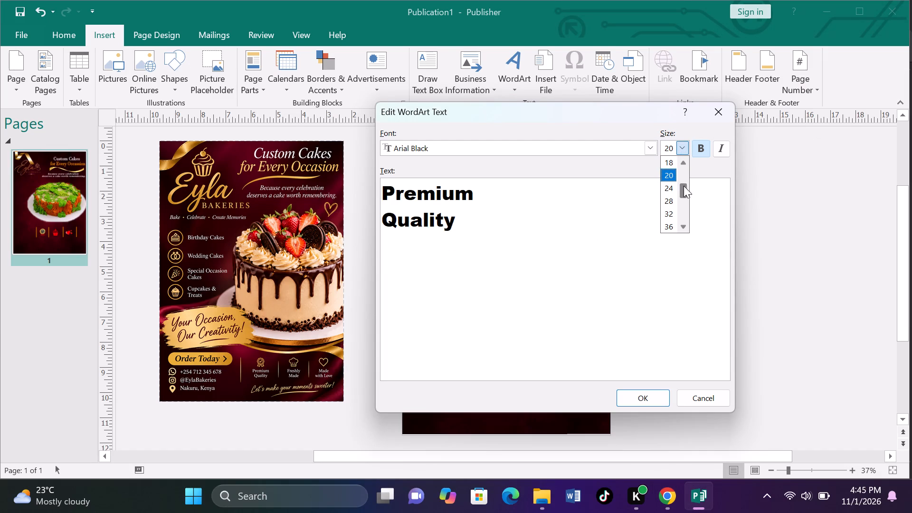
left_click_drag(684, 186, 686, 170)
left_click(674, 191)
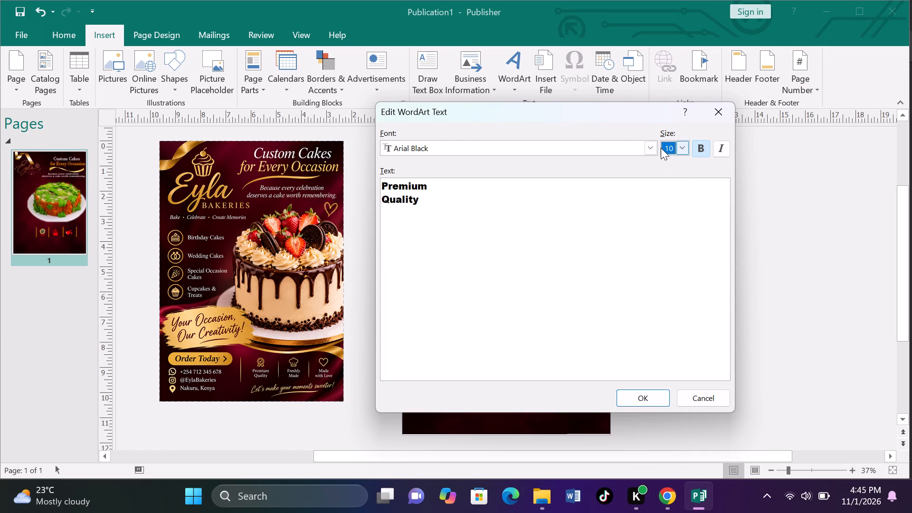
Set the Premium Quality WordArt's font to Courier New, after trying Algerian.
left_click(649, 147)
left_click(558, 204)
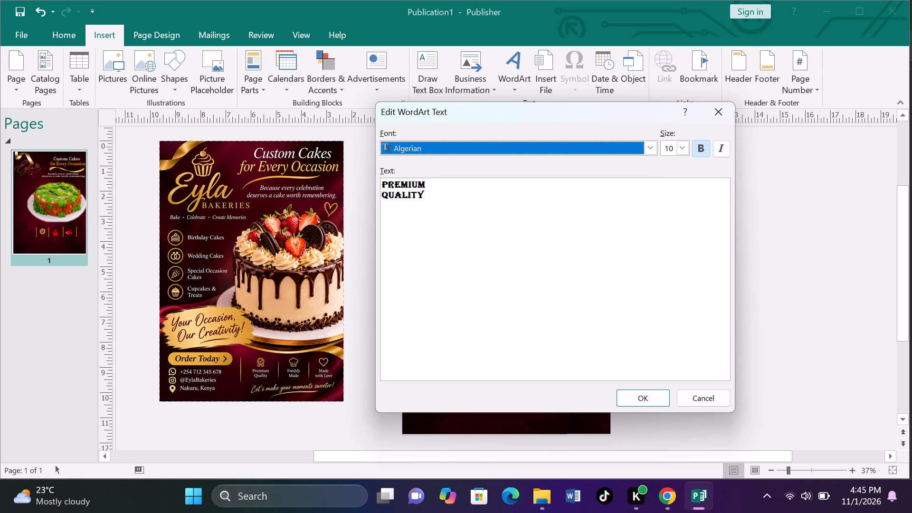
left_click(613, 156)
left_click(644, 152)
left_click_drag(649, 173, 649, 183)
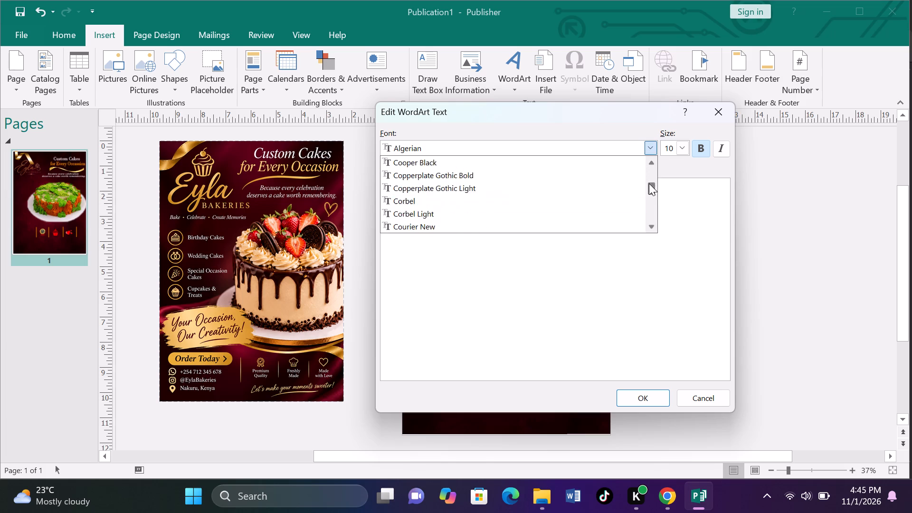
left_click(610, 186)
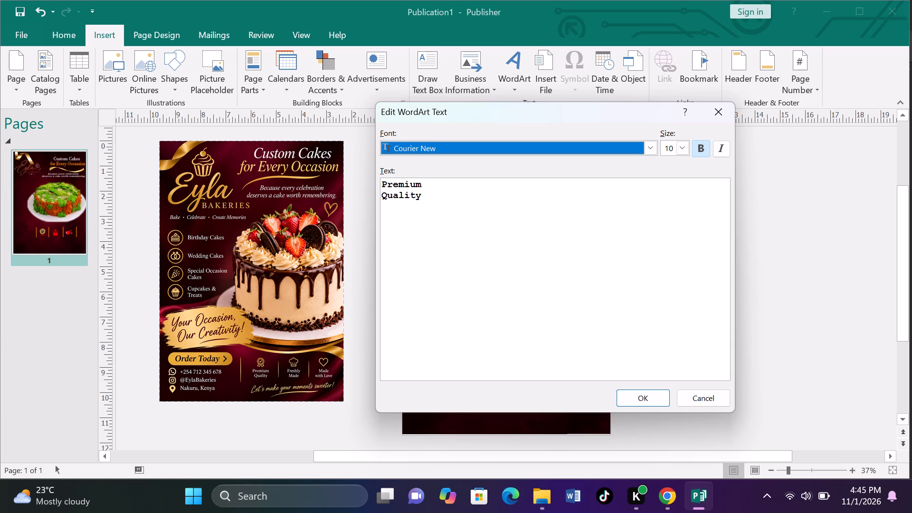
Set the WordArt's text size to 8 and insert it on the page.
left_click(679, 146)
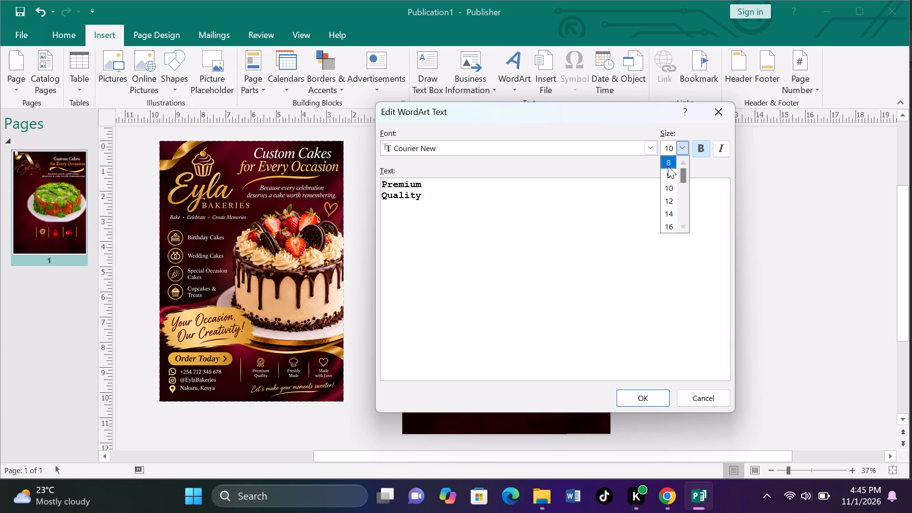
left_click(668, 165)
left_click(703, 153)
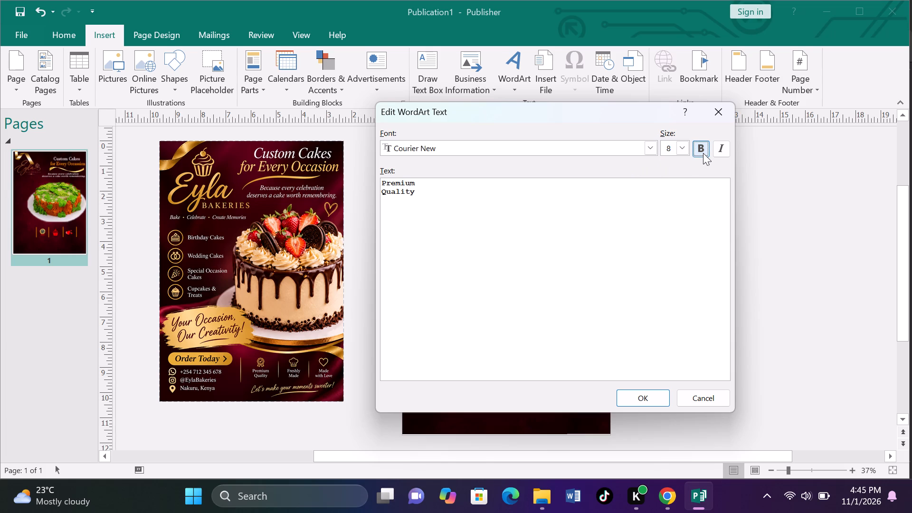
left_click(703, 153)
left_click(650, 395)
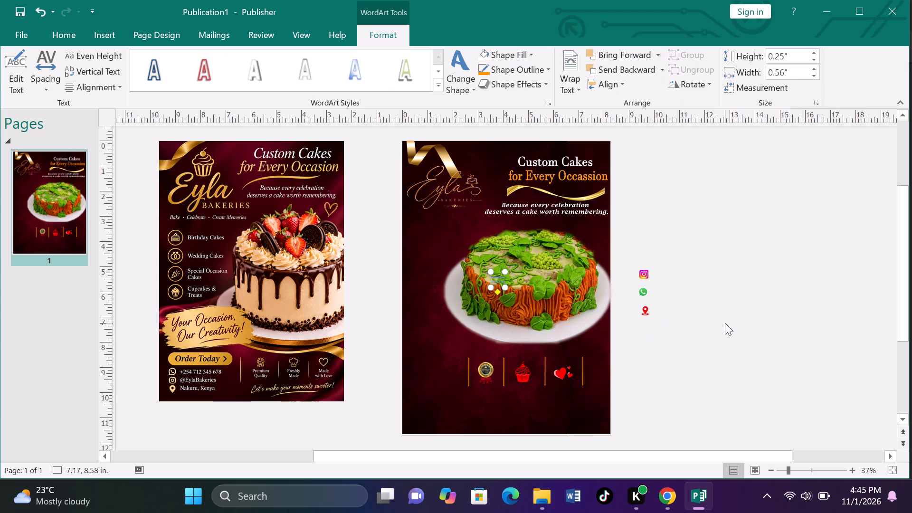
Move the Premium Quality caption below the quality badge, at about 2.96, 9.74 in.
left_click(701, 358)
left_click(494, 280)
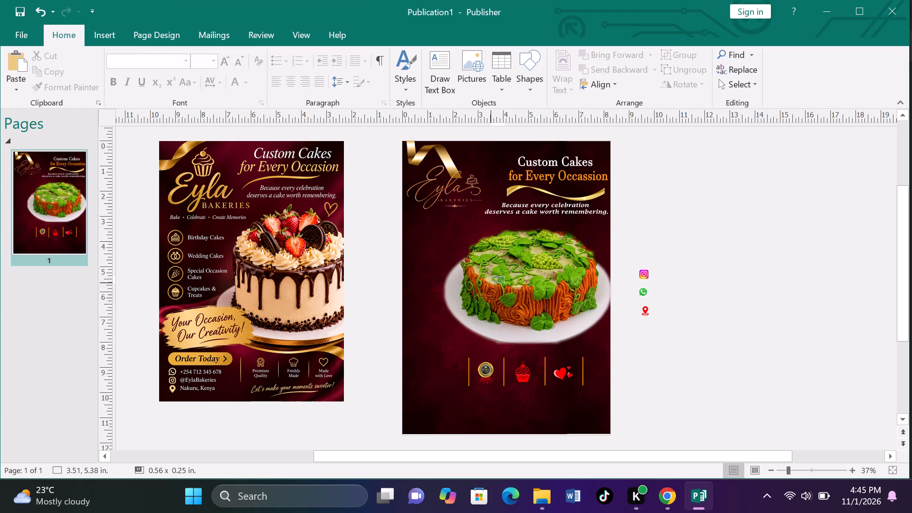
left_click(499, 280)
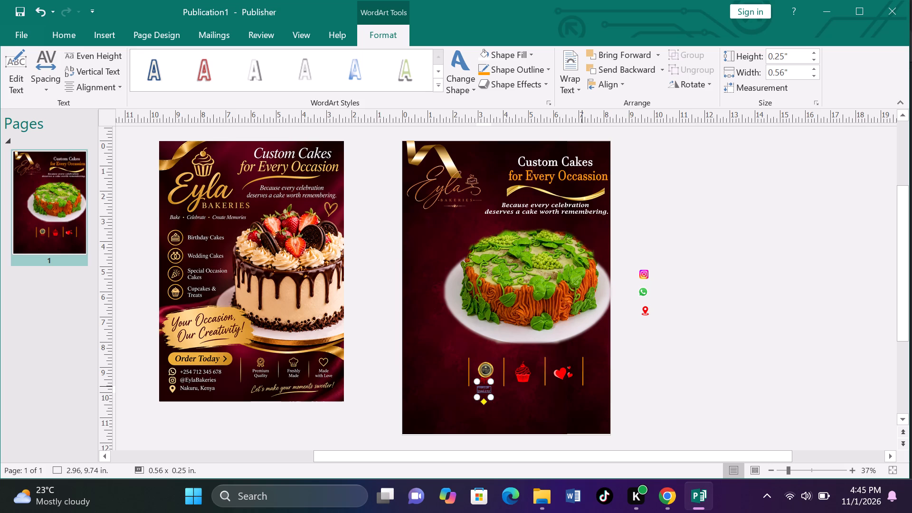
Enlarge the Premium Quality caption slightly to about 0.60 x 0.31 in.
key("F9")
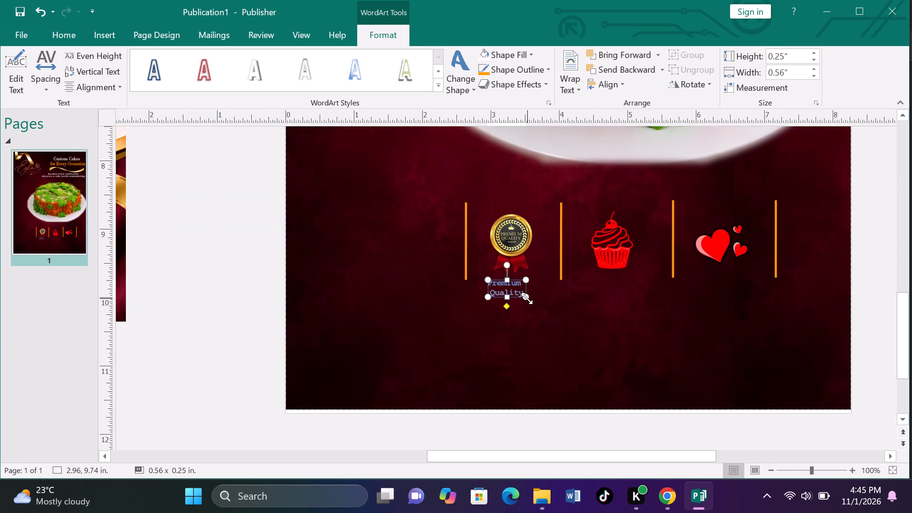
left_click(527, 298)
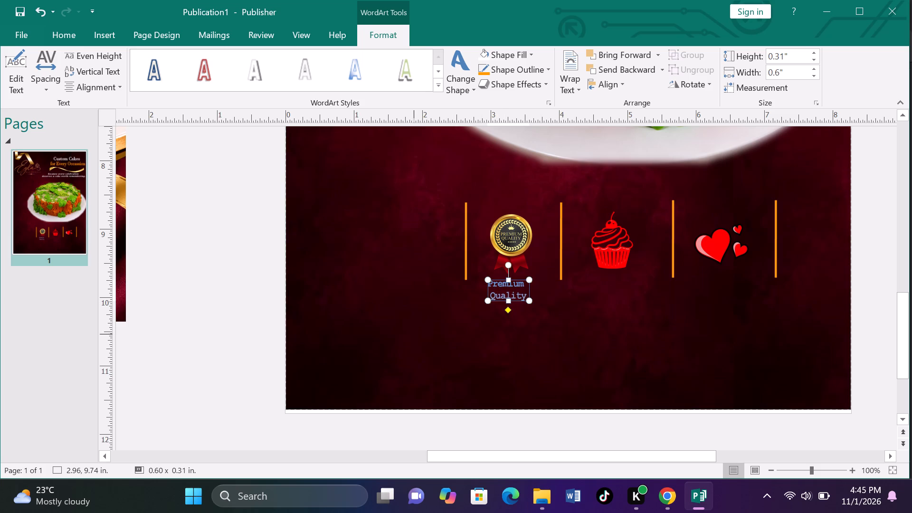
left_click(197, 313)
Nudge the caption to centre it under the badge, at about 3.03, 9.73 in.
left_click(516, 286)
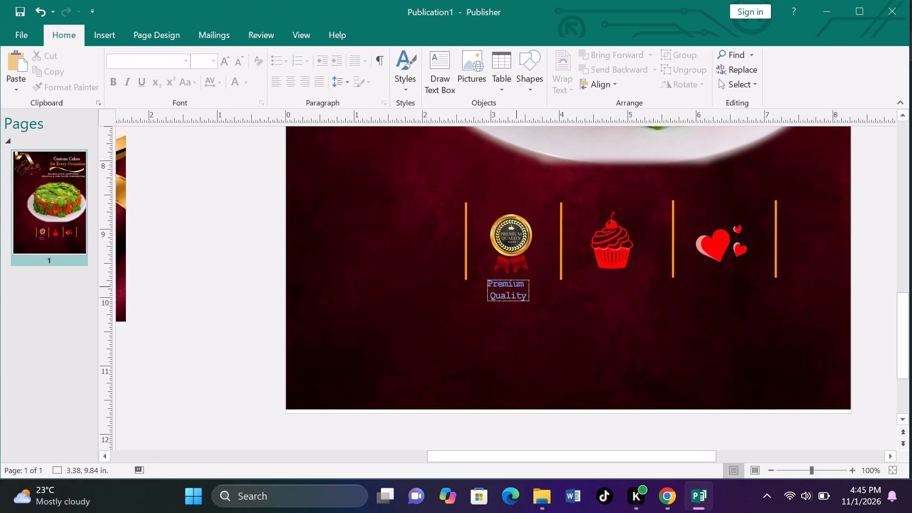
key("Right")
key("Right")
key("Right")
key("Right")
key("Right")
key("Right")
key("Right")
key("Right")
key("Right")
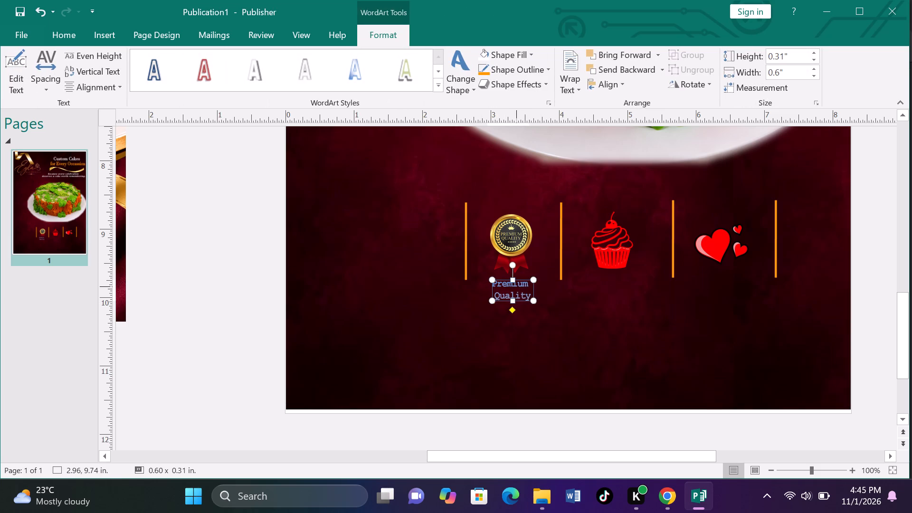
key("Up")
key("Up")
key("Right")
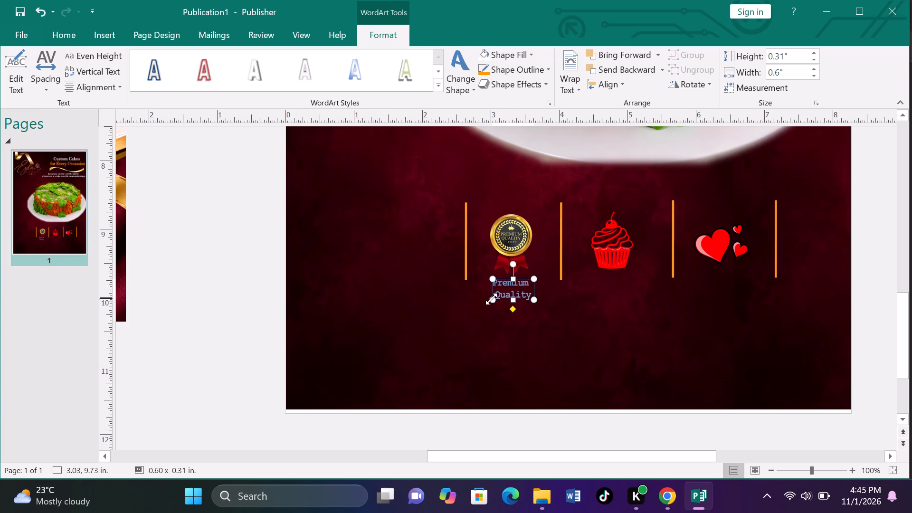
Enlarge the Premium Quality caption on both sides to about 0.79 x 0.38 in, starting at about 2.93, 9.73 in.
left_click_drag(492, 302, 486, 304)
left_click_drag(494, 300, 490, 303)
left_click_drag(536, 301, 542, 305)
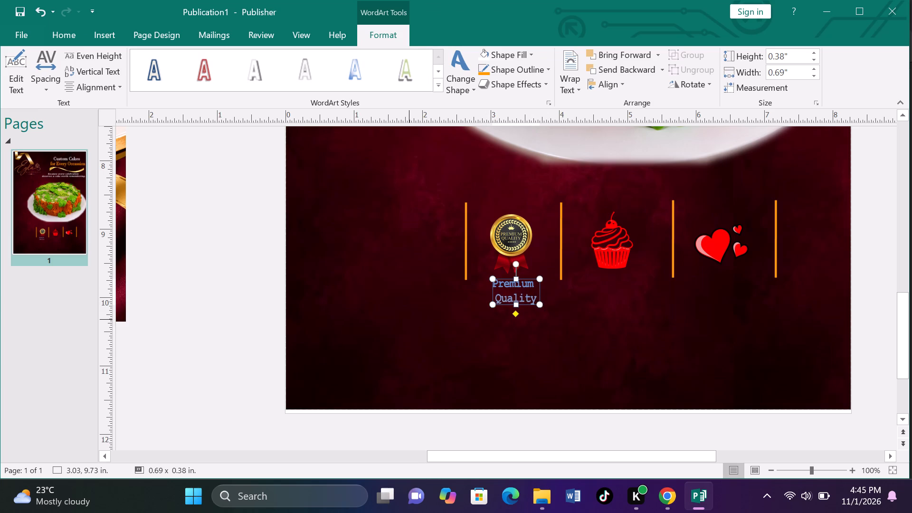
left_click_drag(493, 304, 486, 304)
left_click(249, 324)
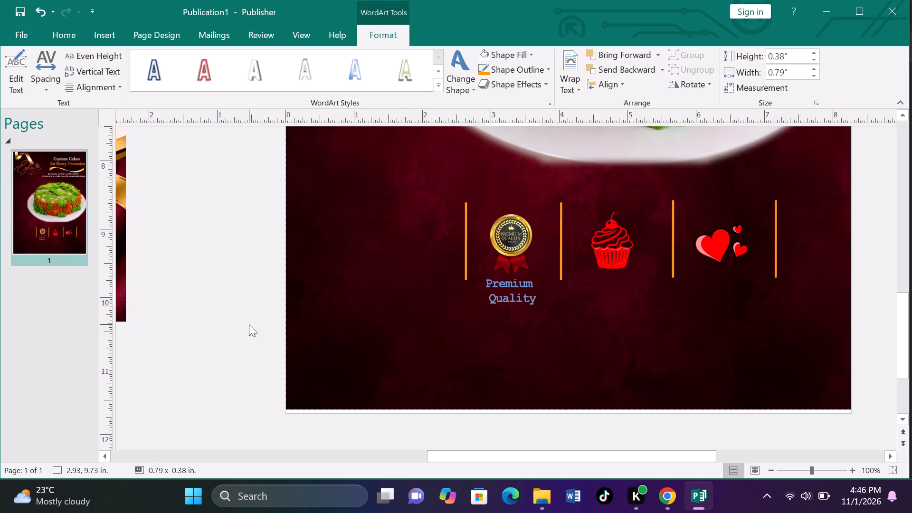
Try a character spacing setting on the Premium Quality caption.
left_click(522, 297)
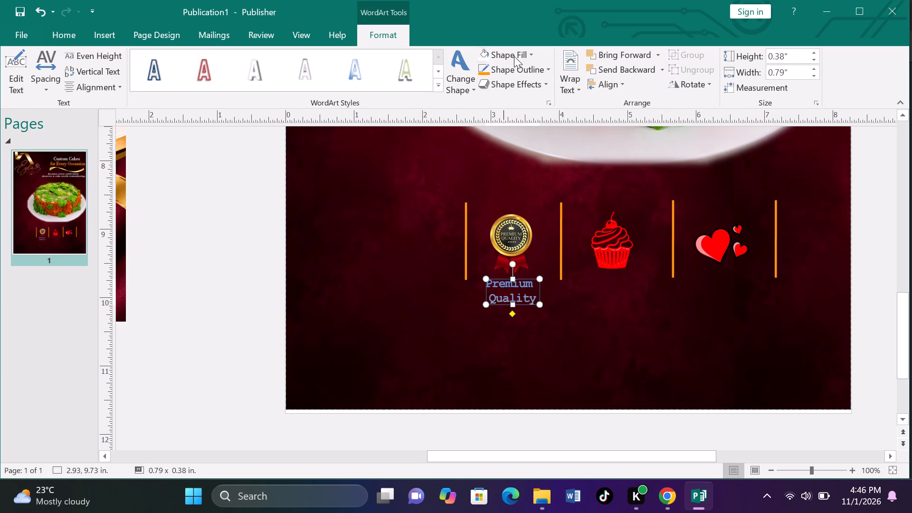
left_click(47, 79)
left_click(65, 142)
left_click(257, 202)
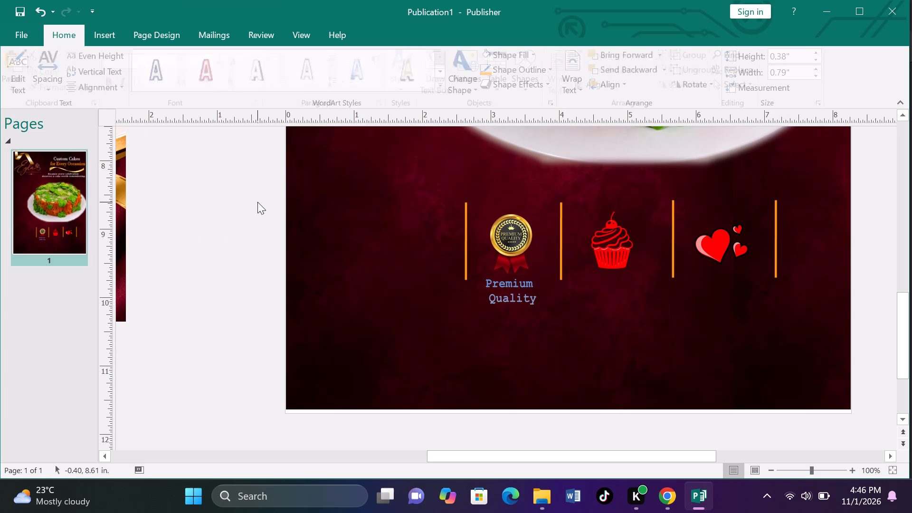
Fill the Premium Quality caption with white.
key("F9")
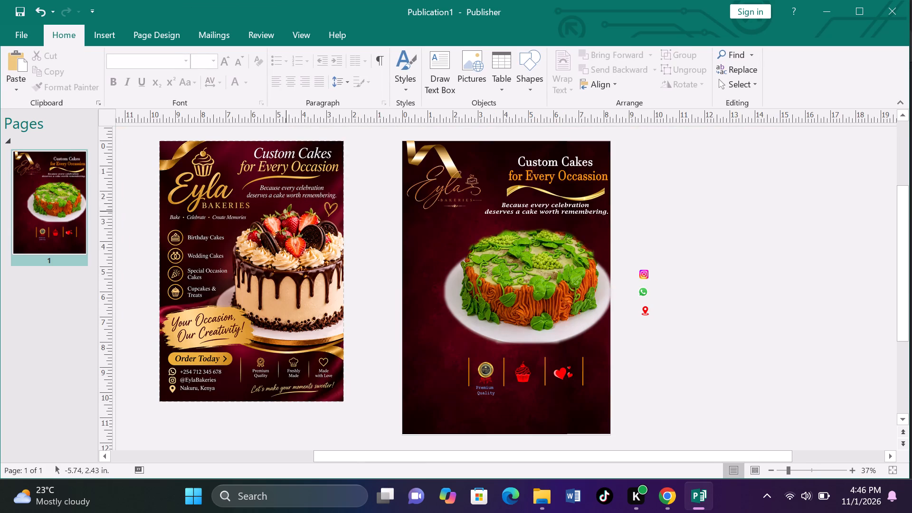
left_click(487, 391)
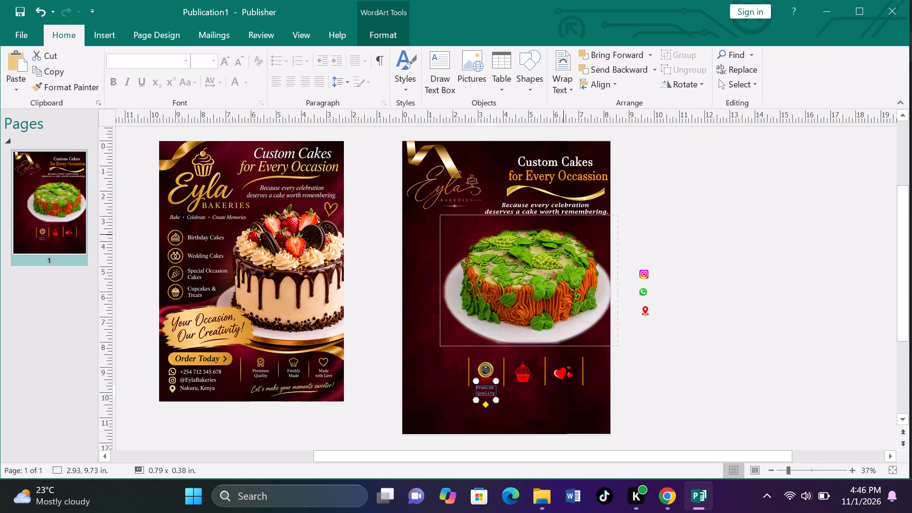
left_click(376, 33)
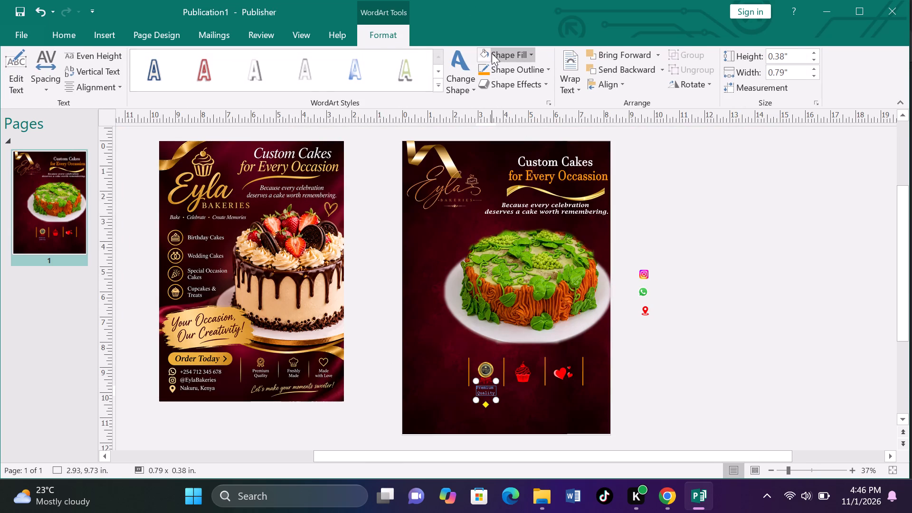
left_click(483, 53)
left_click(785, 322)
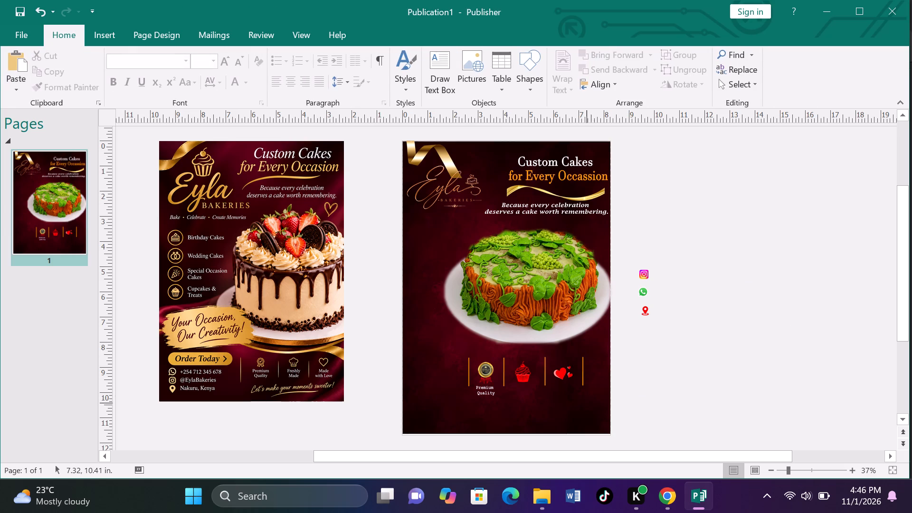
Duplicate the white Premium Quality caption and place the copy below the cupcake icon.
key("F9")
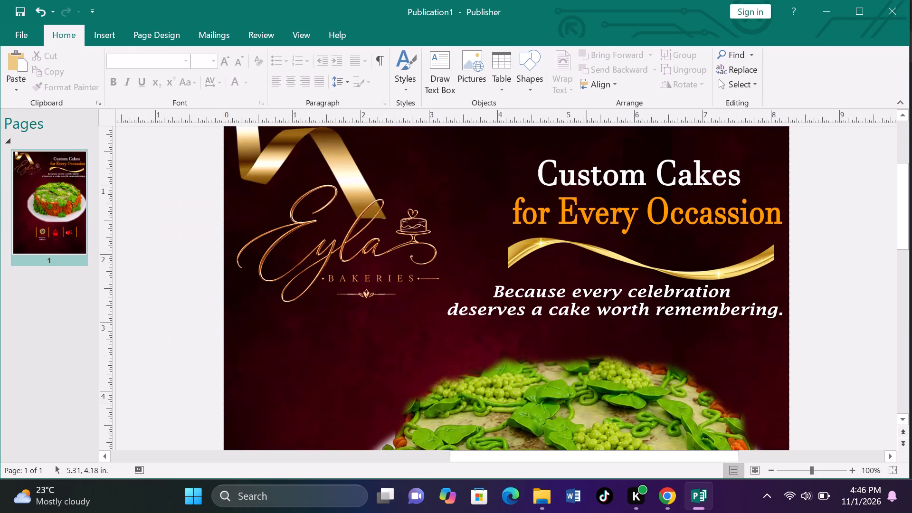
scroll(501, 408, "down", 13)
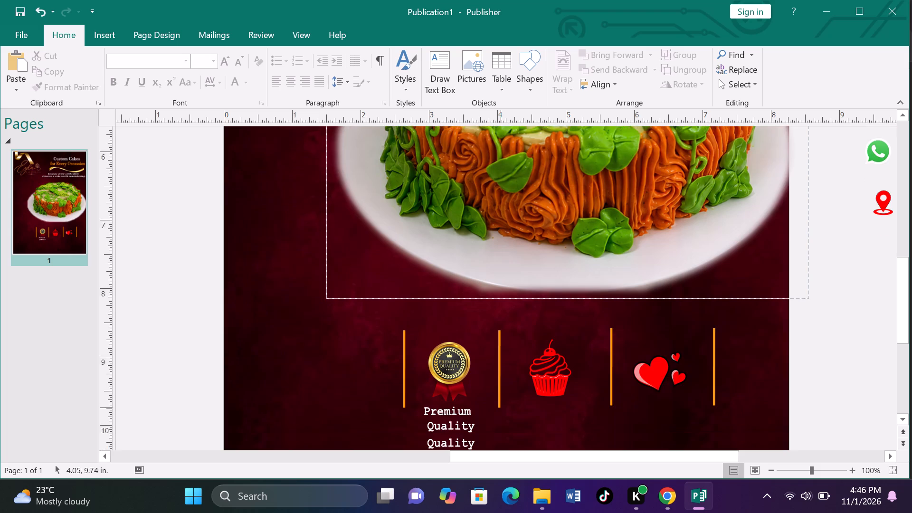
scroll(501, 408, "down", 1)
left_click(450, 350)
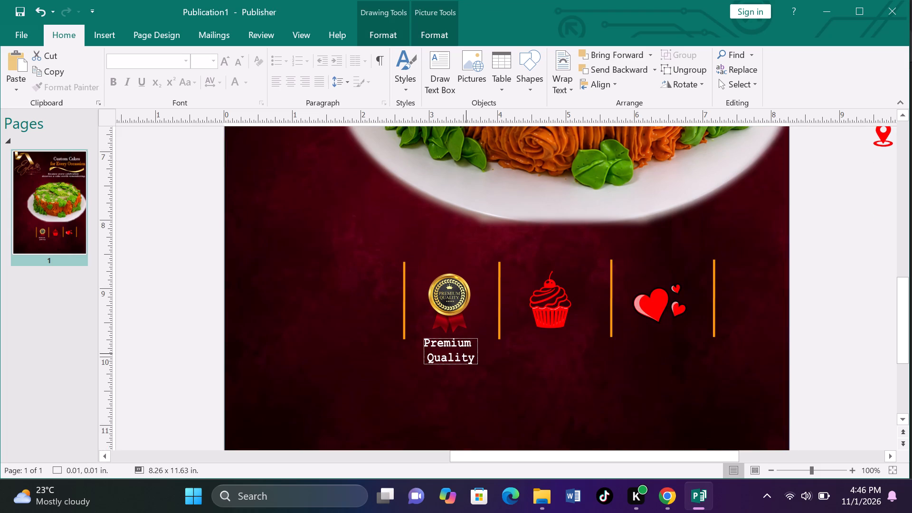
left_click(461, 356)
key("ctrl+c")
key("ctrl+v")
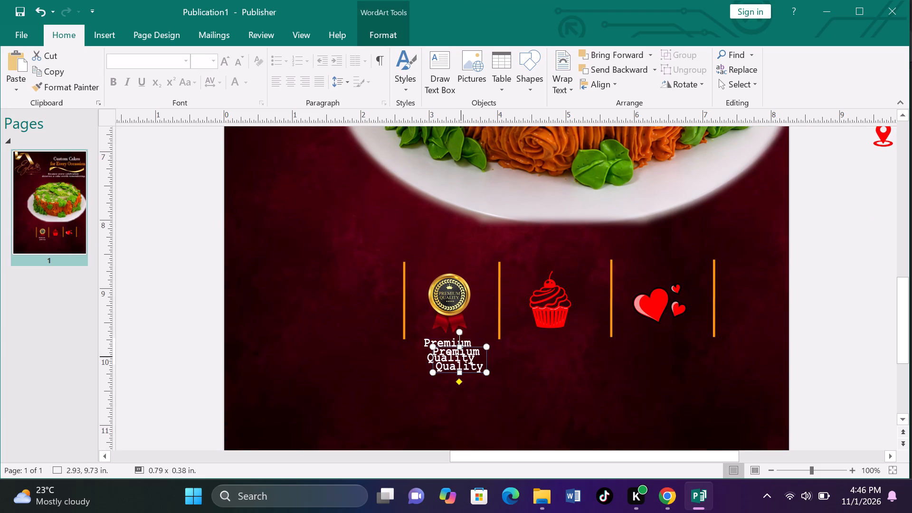
left_click_drag(468, 356, 570, 356)
left_click_drag(570, 356, 573, 355)
Shift the copied caption up and closer beneath the cupcake icon, to about 4.49, 9.71 in.
key("Up")
key("Up")
key("Up")
key("Up")
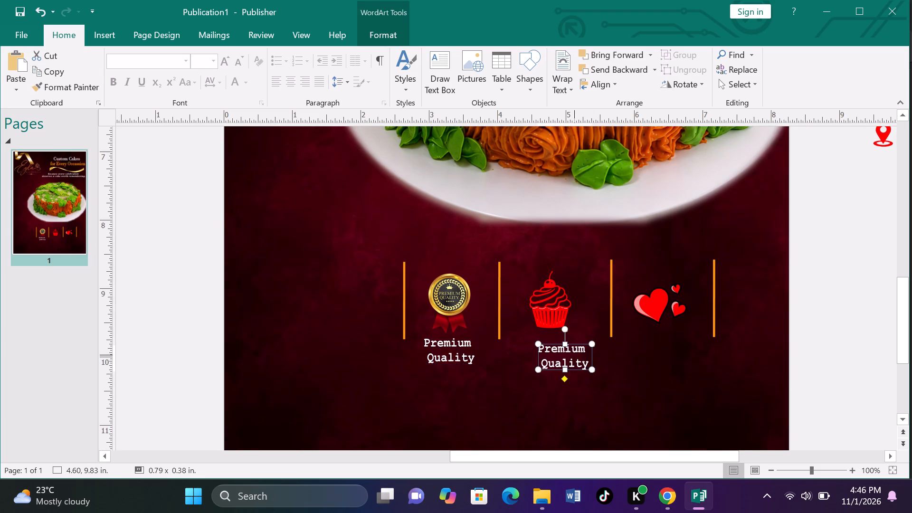
key("Up")
key("Up")
key("Up")
left_click(564, 355)
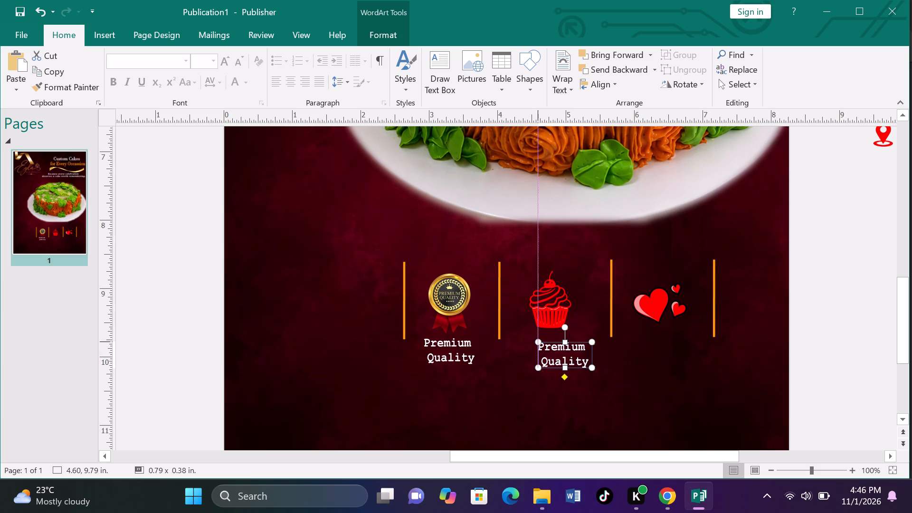
left_click_drag(564, 352, 557, 351)
left_click(557, 351)
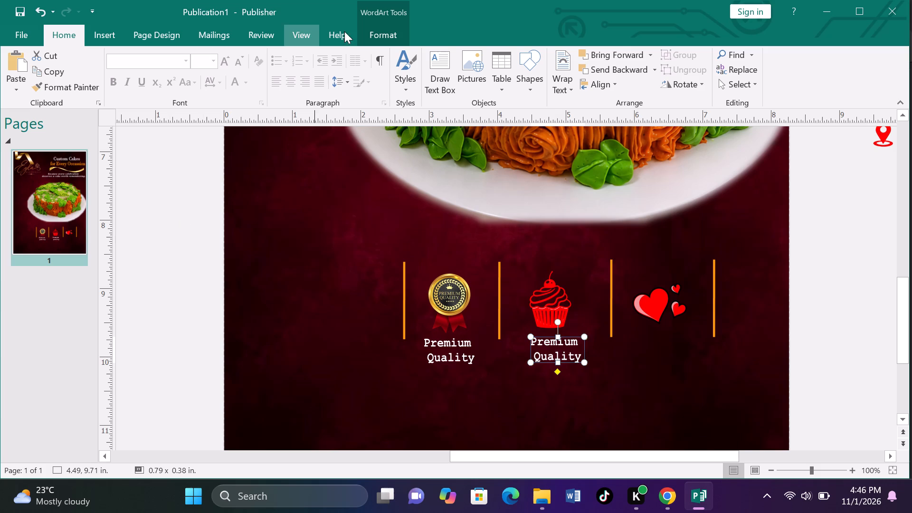
Change the cupcake caption's WordArt text to "Freshly Baked" on two lines.
left_click(407, 32)
left_click(53, 84)
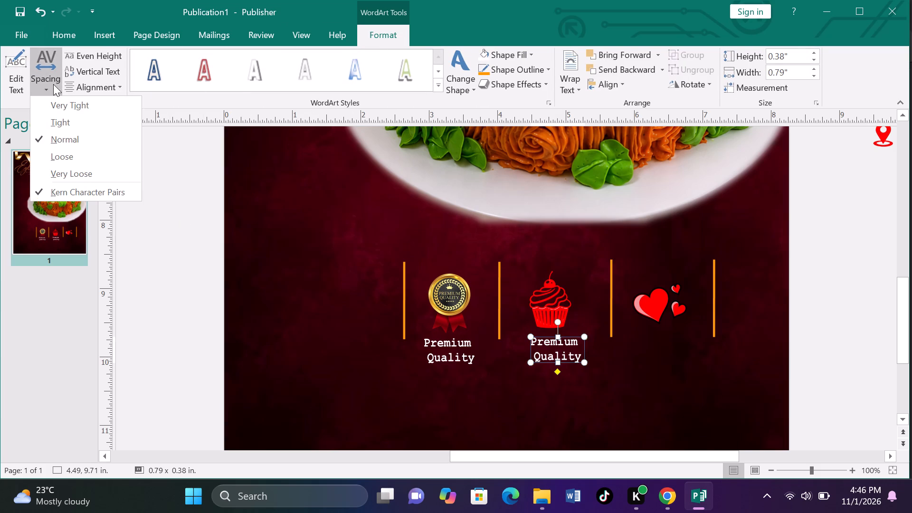
left_click(17, 75)
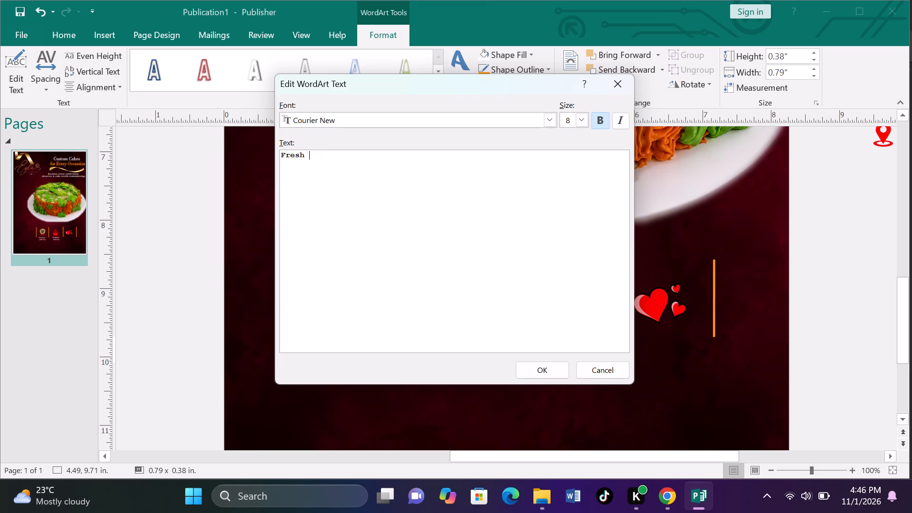
key("BackSpace")
key("l")
key("y")
key("Return")
type("aked")
left_click(531, 365)
left_click(844, 333)
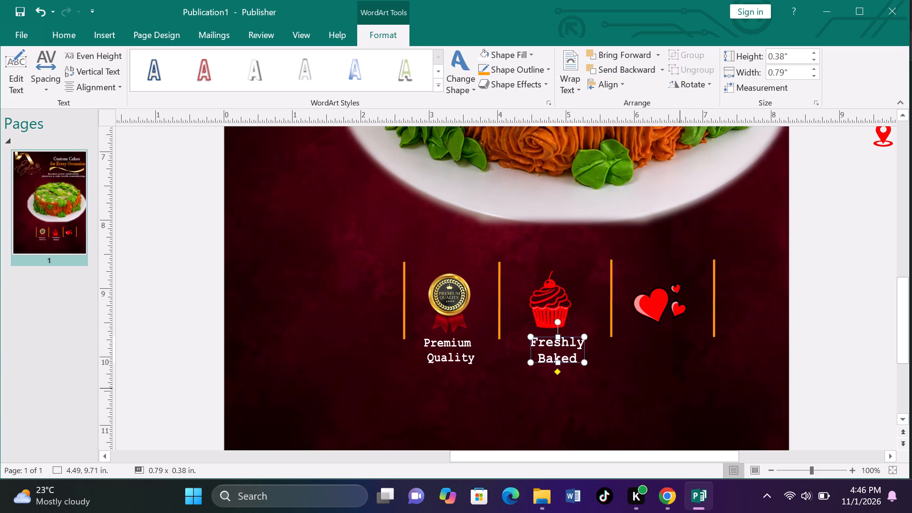
Duplicate the Freshly Baked caption and place one instance under the heart icon at about 6.01, 9.65 in.
left_click(565, 351)
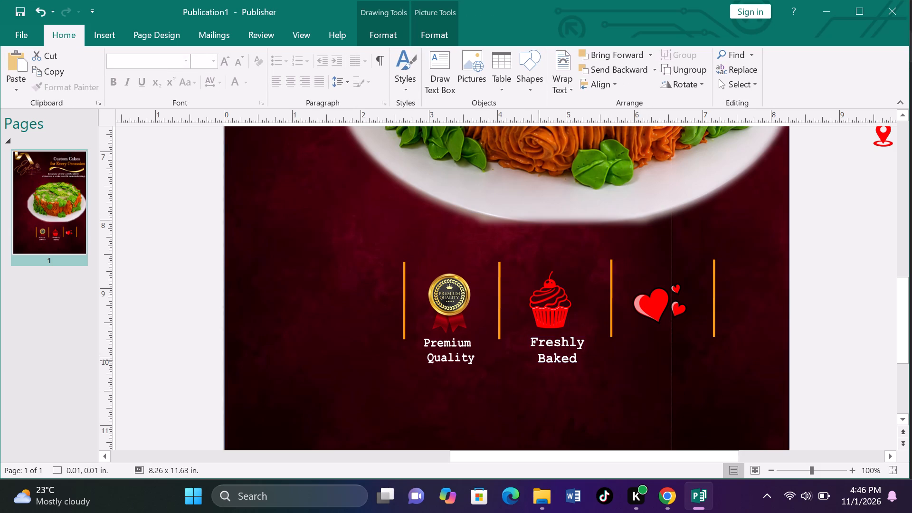
left_click(549, 354)
key("ctrl+c")
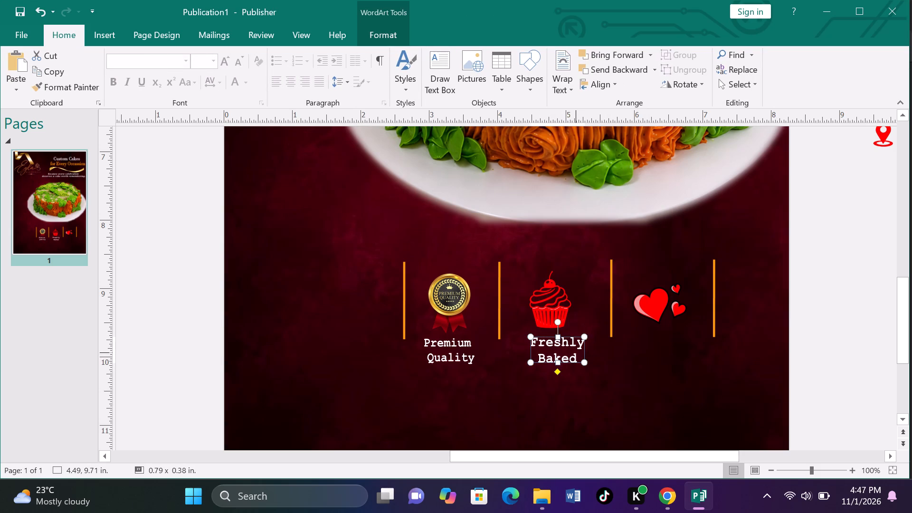
key("ctrl+v")
left_click_drag(560, 358, 644, 358)
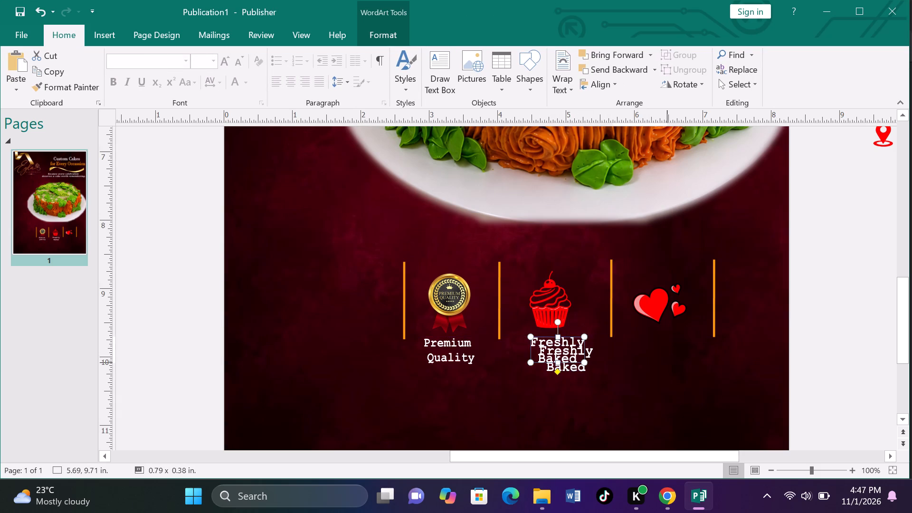
left_click_drag(644, 358, 665, 354)
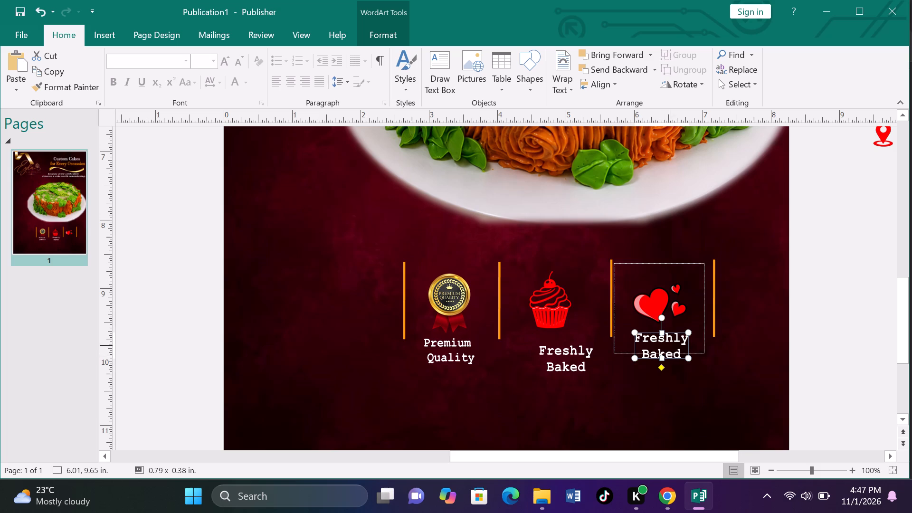
left_click(670, 345)
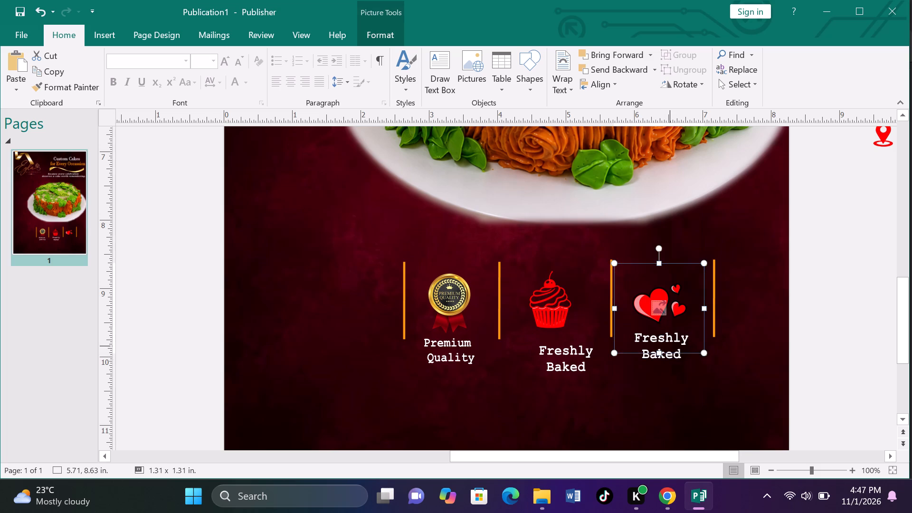
left_click(827, 346)
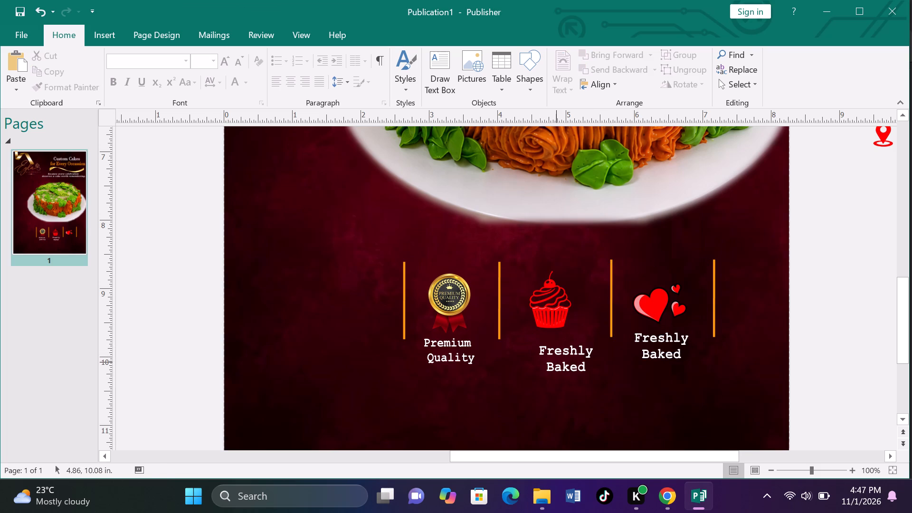
Move the remaining Freshly Baked caption back under the cupcake icon, at about 4.38, 9.71 in.
left_click_drag(560, 362, 545, 353)
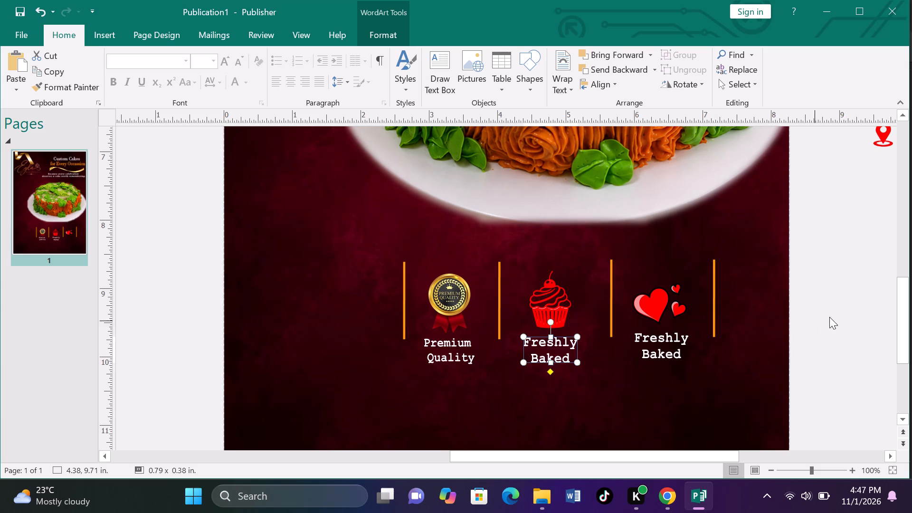
left_click(829, 317)
Lower the caption under the heart icon to about 6.01, 9.71 in, level with the cupcake caption.
left_click(678, 350)
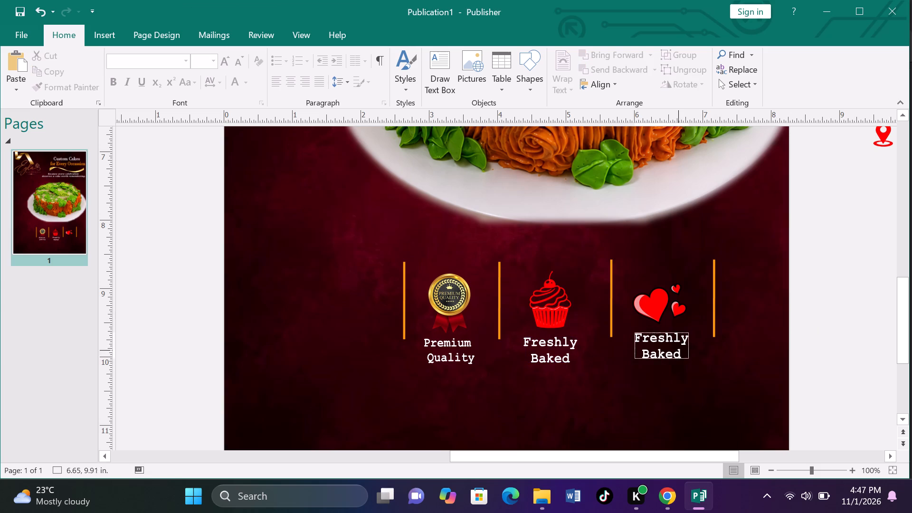
left_click(672, 344)
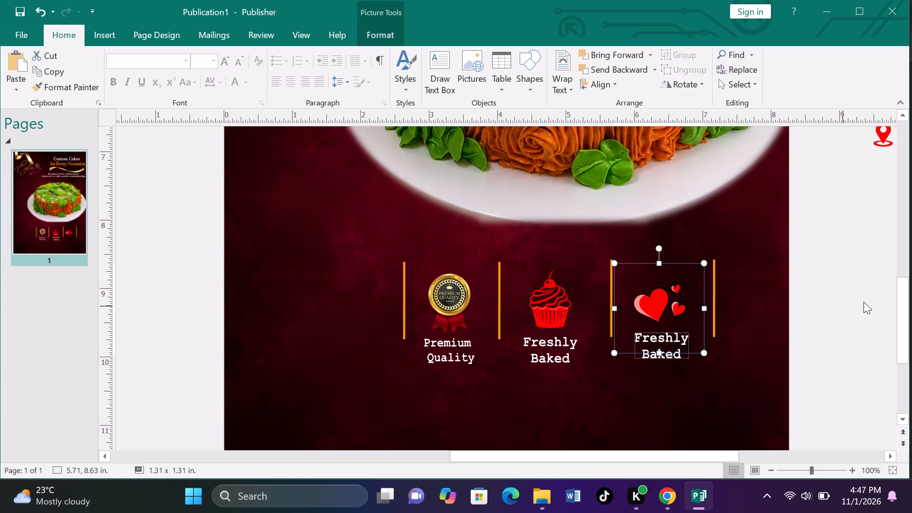
left_click(864, 302)
left_click(670, 350)
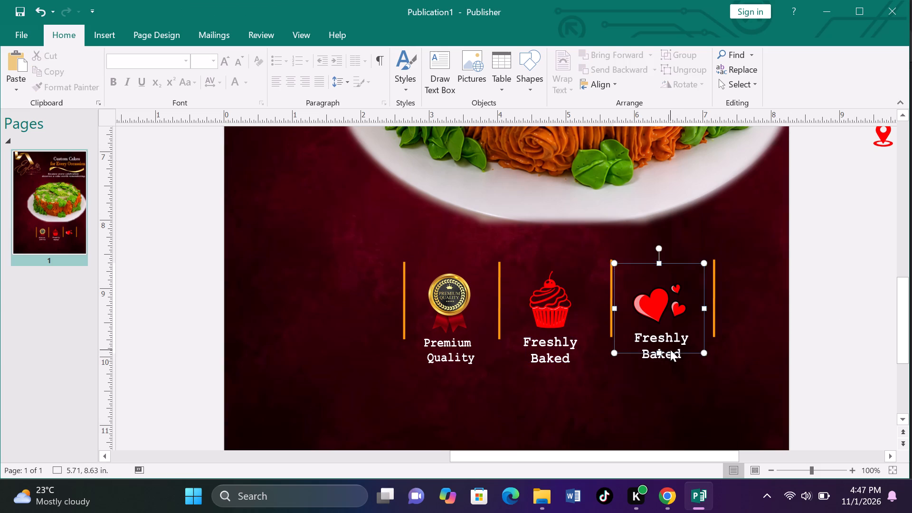
left_click(674, 355)
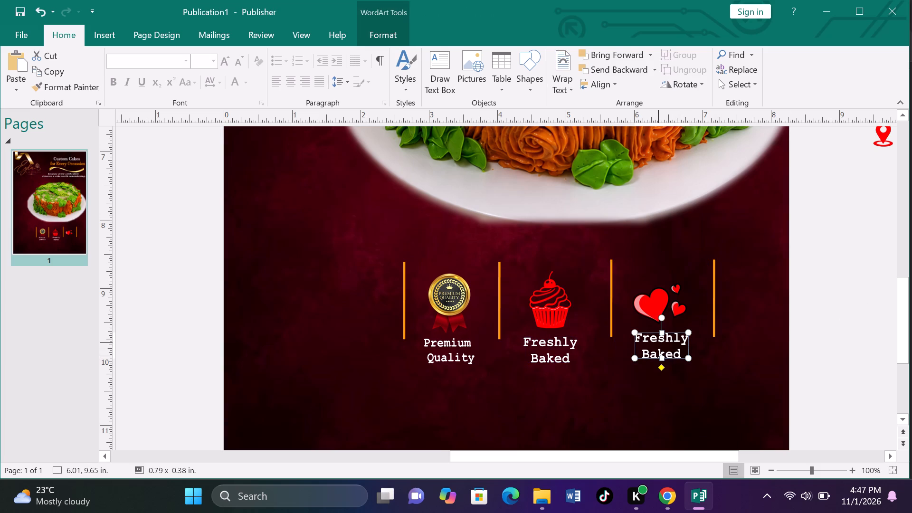
left_click(656, 346)
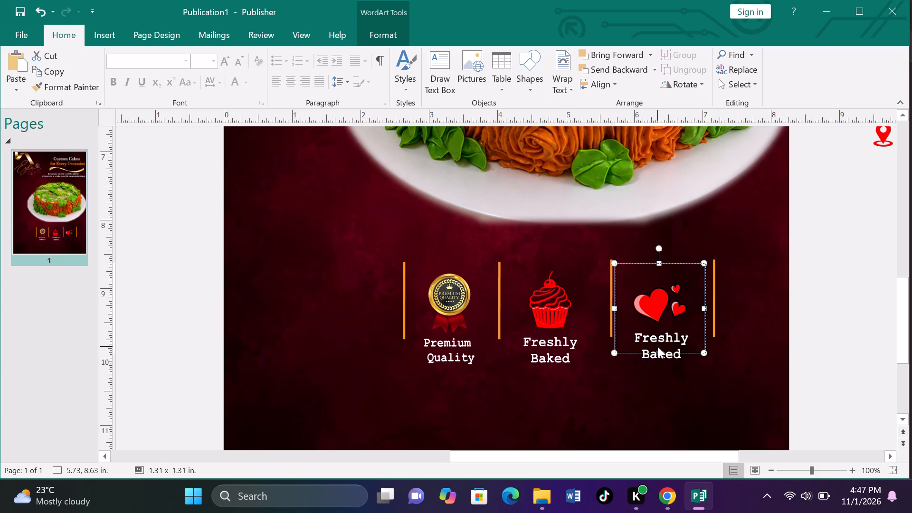
left_click(865, 307)
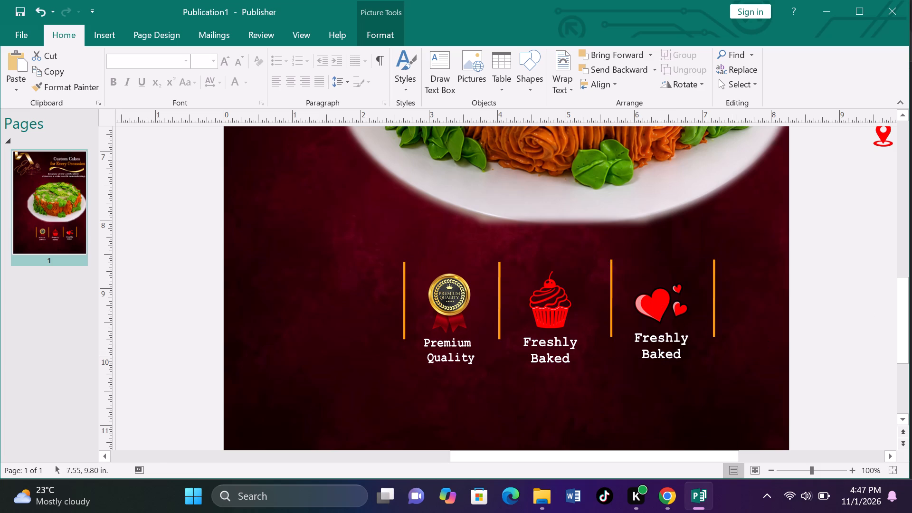
left_click_drag(664, 350, 664, 354)
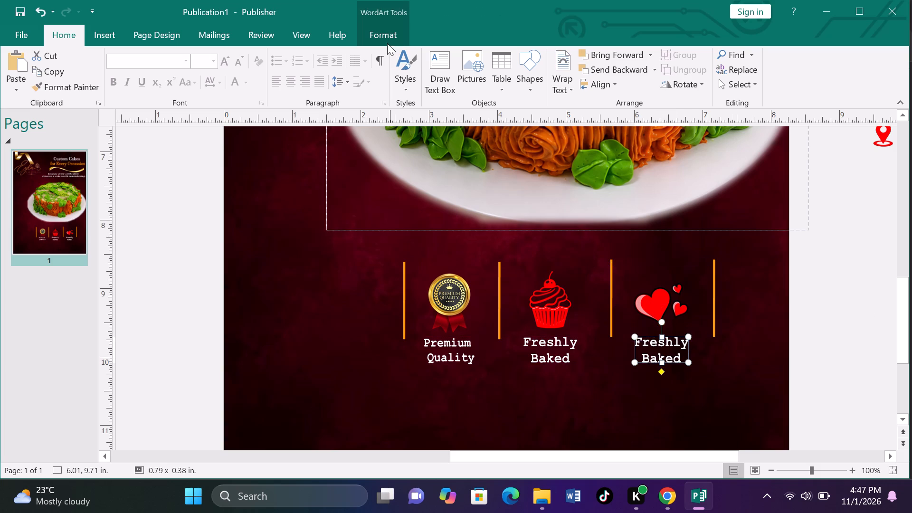
Change the heart caption's WordArt text to "Made with Love", with "Love" on the second line.
left_click(387, 37)
left_click(17, 77)
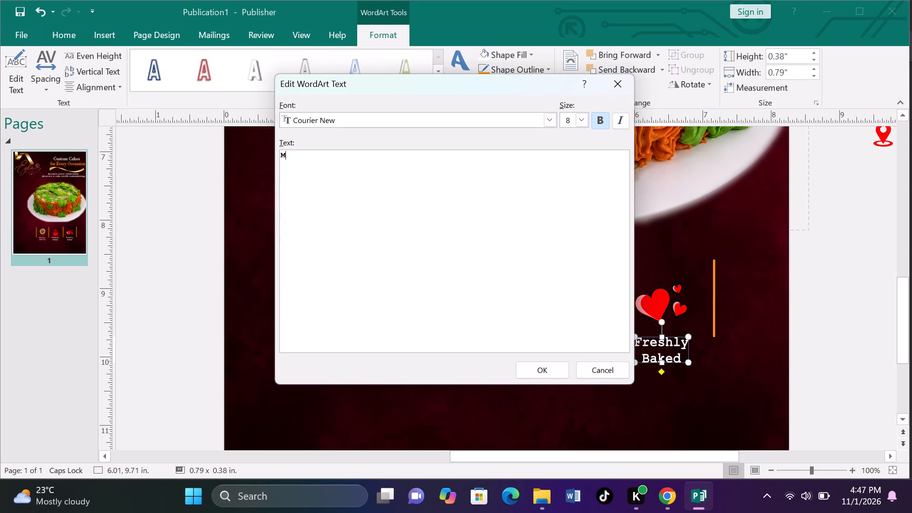
type("ade")
key("space")
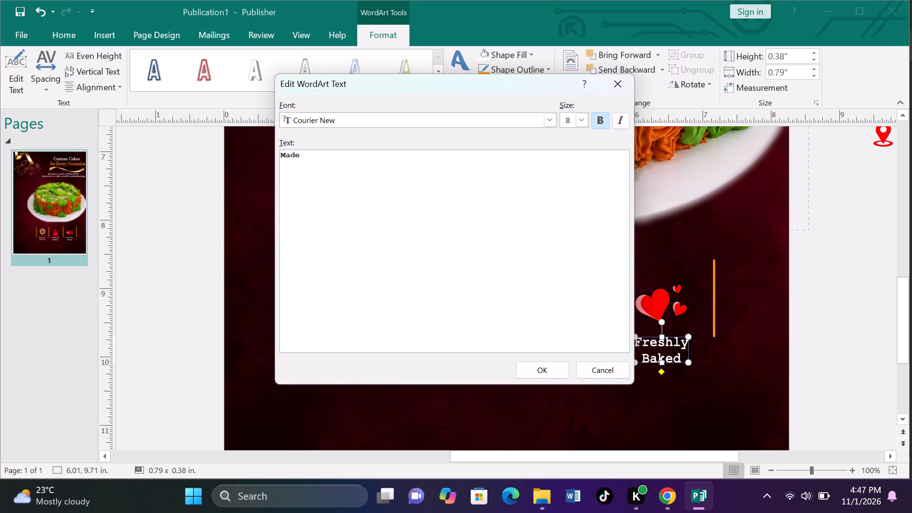
type("with")
key("Return")
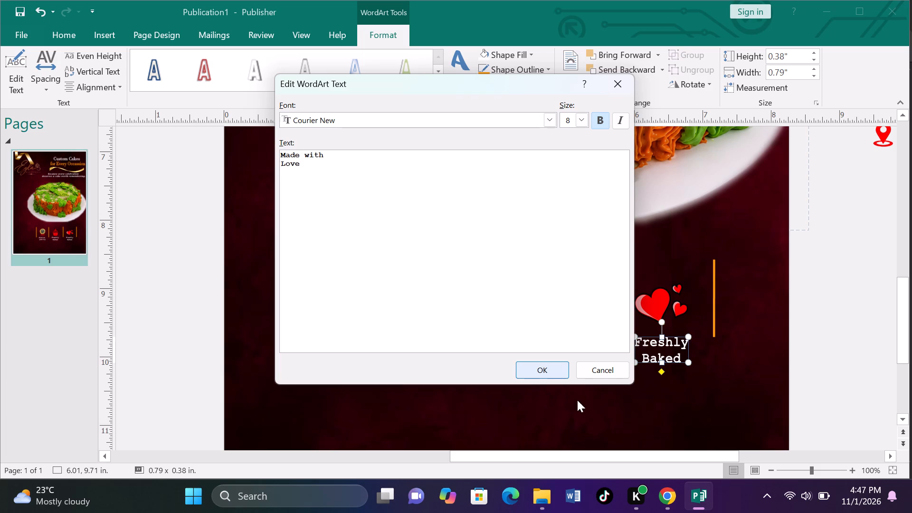
left_click(554, 373)
left_click(839, 343)
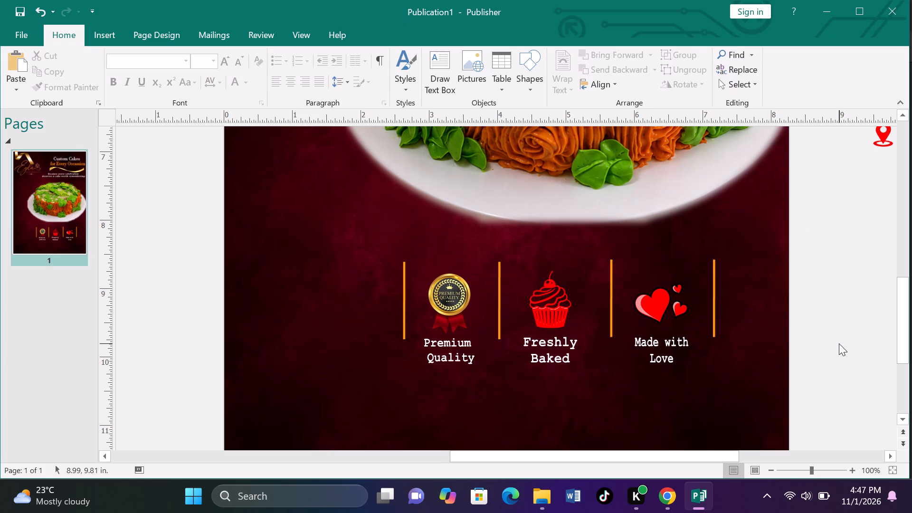
Widen the "Made with Love" caption on both sides to about 0.89 x 0.38 in, positioned at about 5.98, 9.71 in.
key("F9")
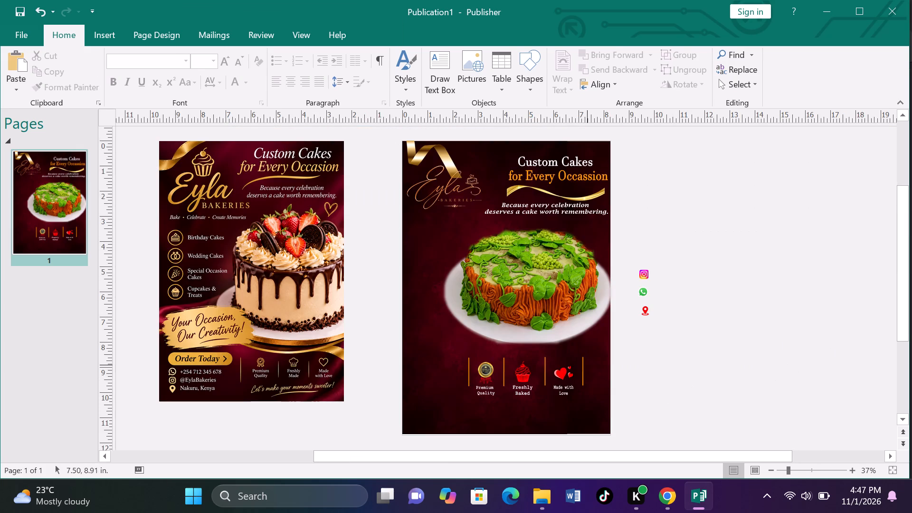
left_click(565, 391)
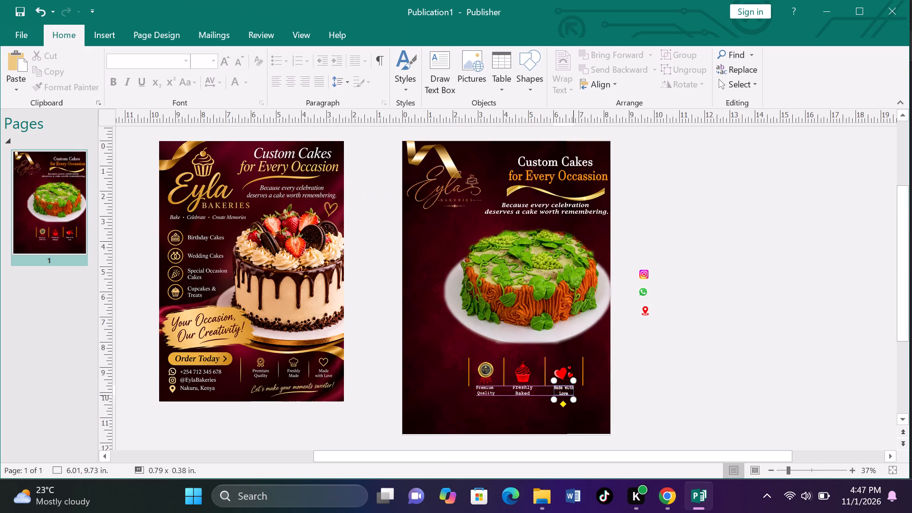
left_click(685, 392)
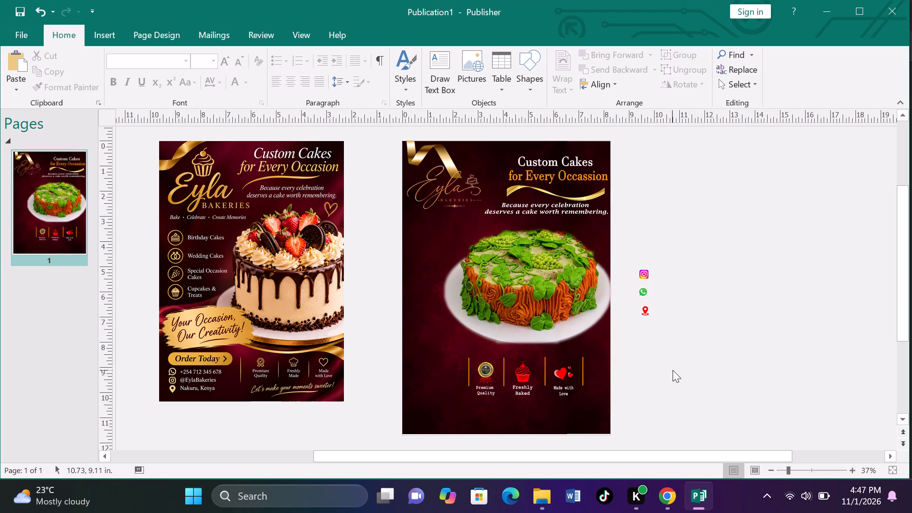
left_click(566, 391)
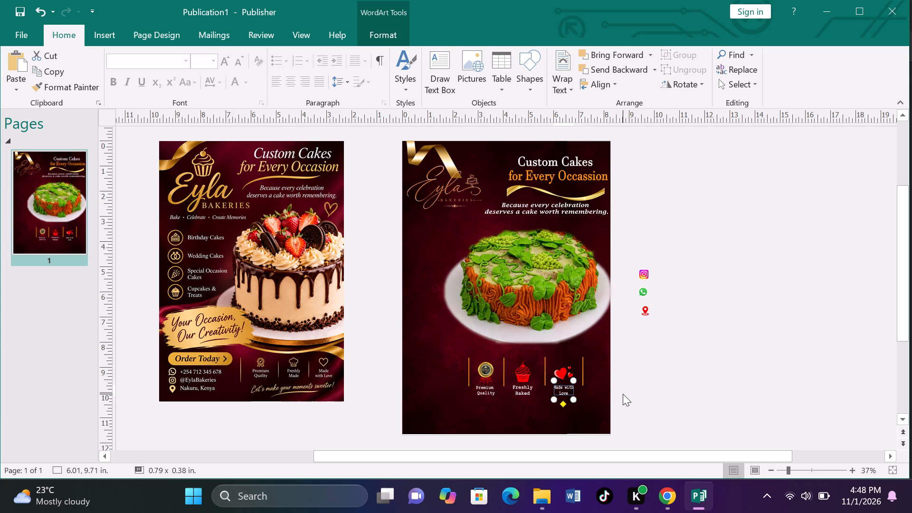
key("F9")
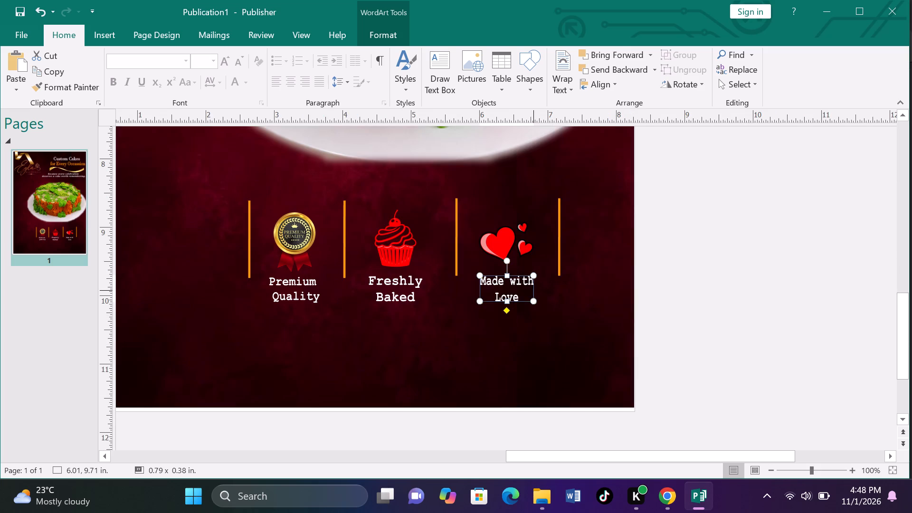
left_click_drag(533, 299, 538, 299)
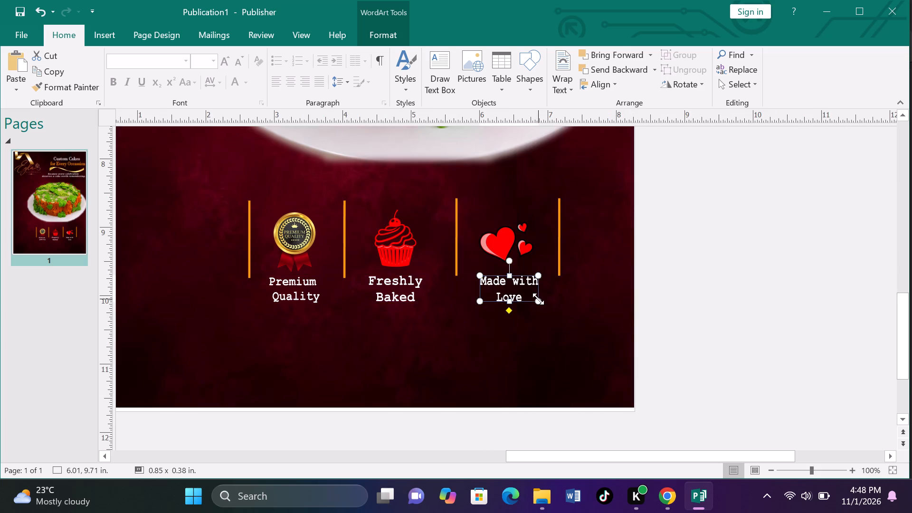
left_click(704, 306)
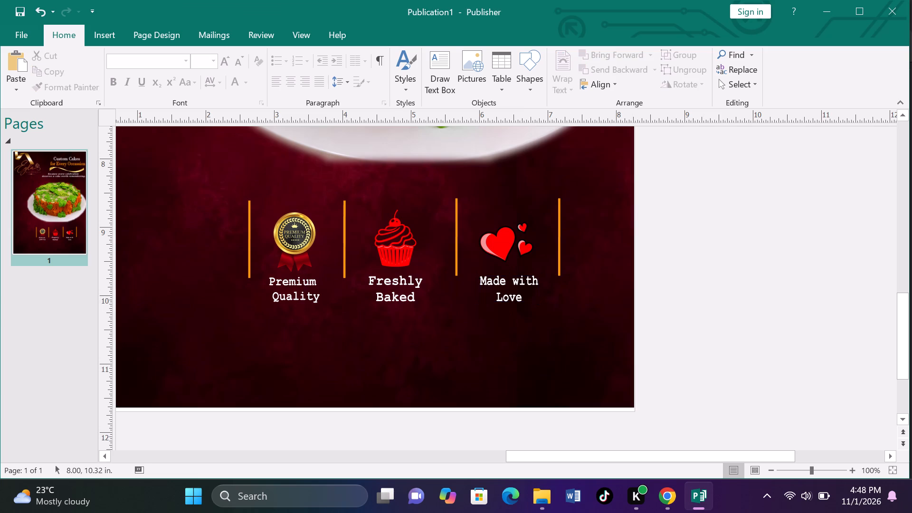
left_click(509, 286)
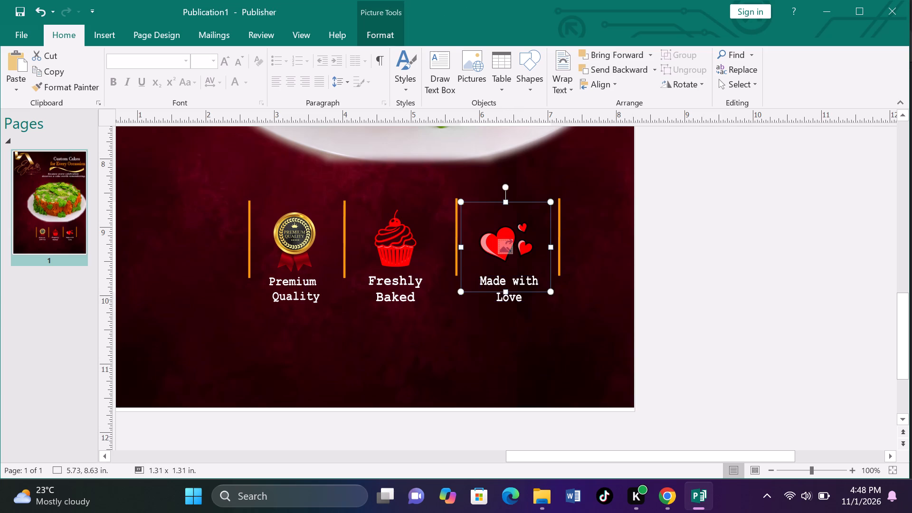
left_click(690, 317)
left_click(513, 292)
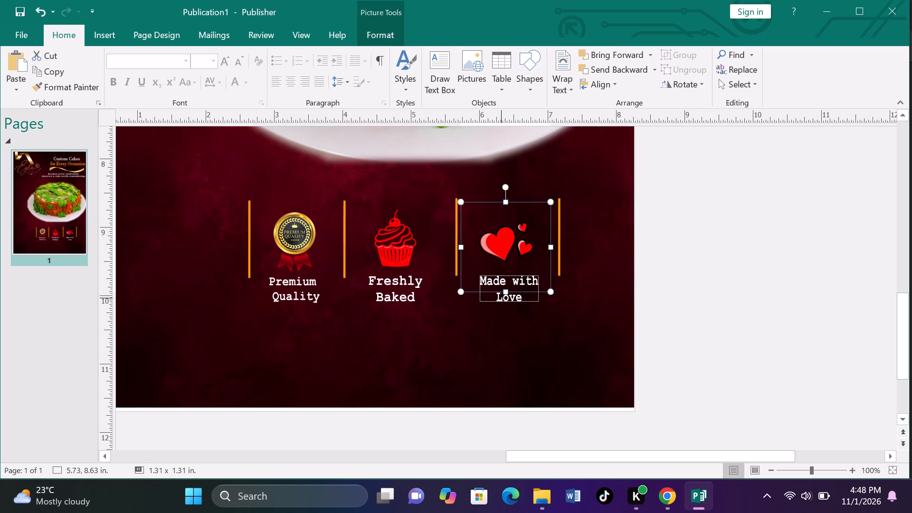
left_click(502, 298)
left_click(477, 303)
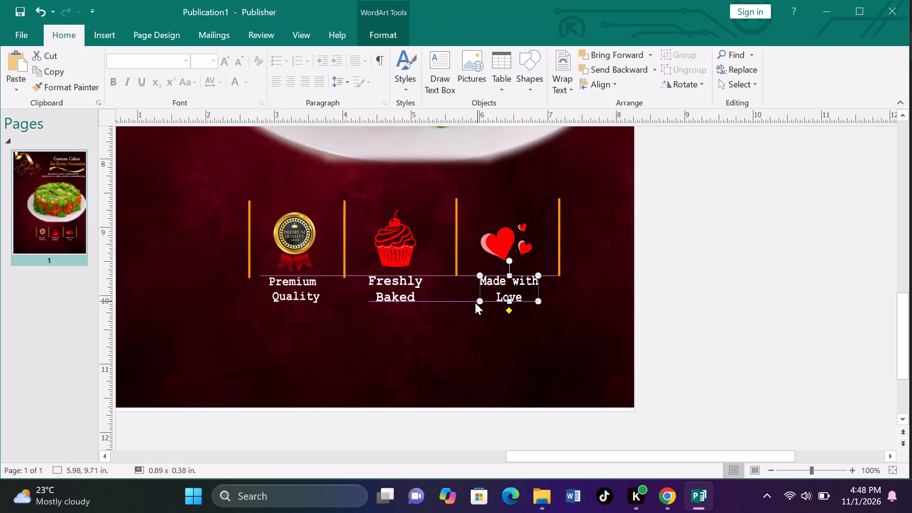
left_click(719, 305)
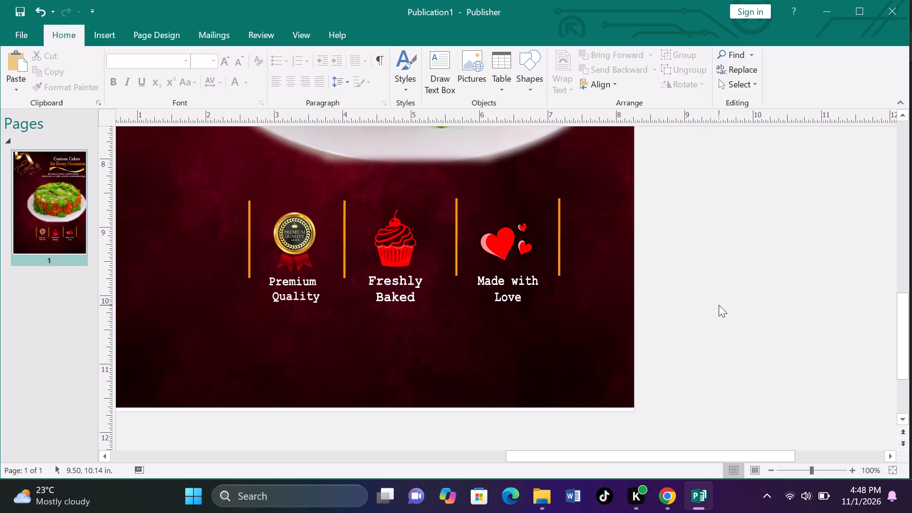
Start a new WordArt object in a plain style for the poster's bottom tagline, keeping the reference design in view.
key("F9")
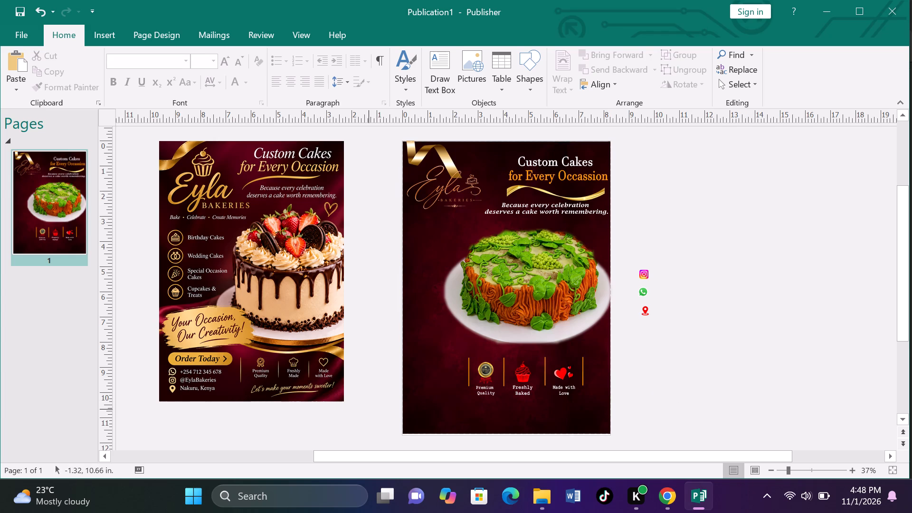
left_click(110, 34)
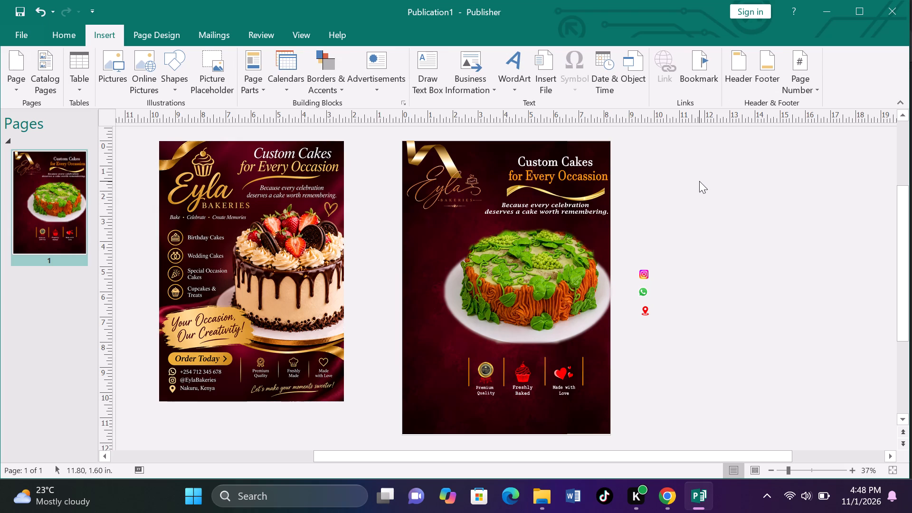
left_click(522, 78)
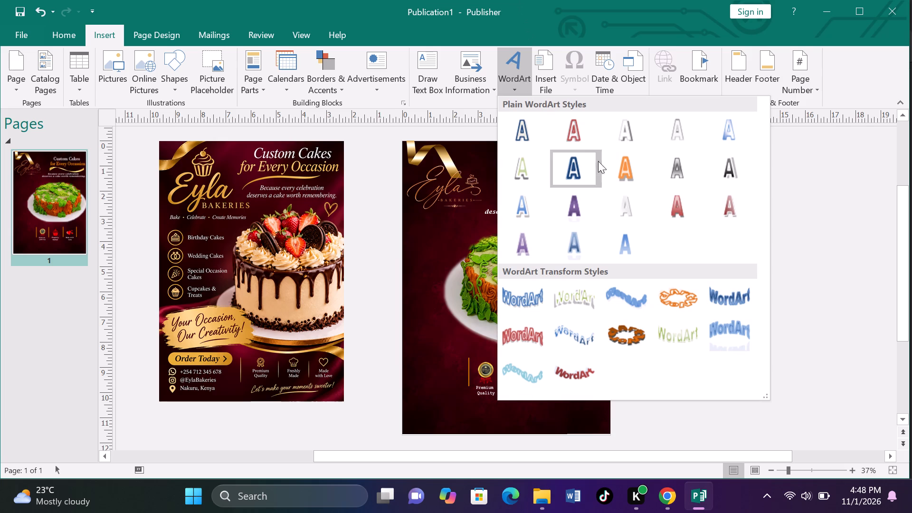
left_click(635, 229)
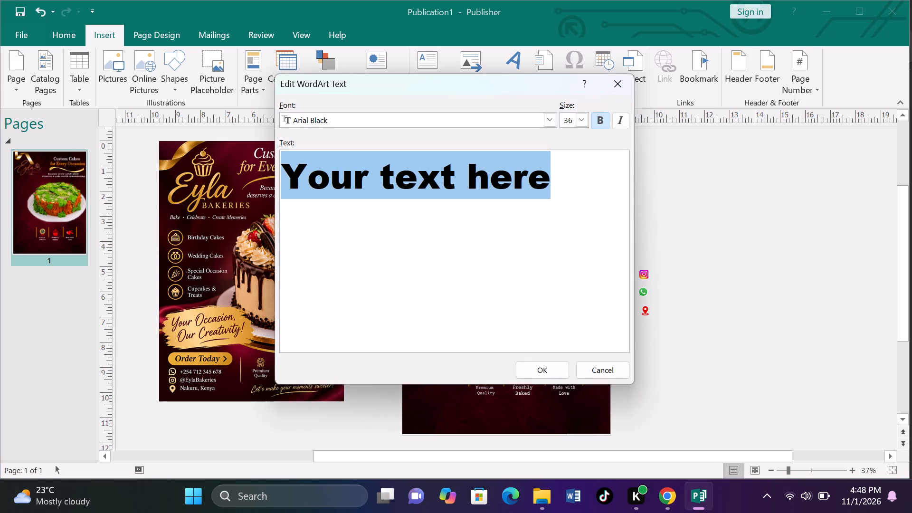
left_click_drag(490, 91, 567, 102)
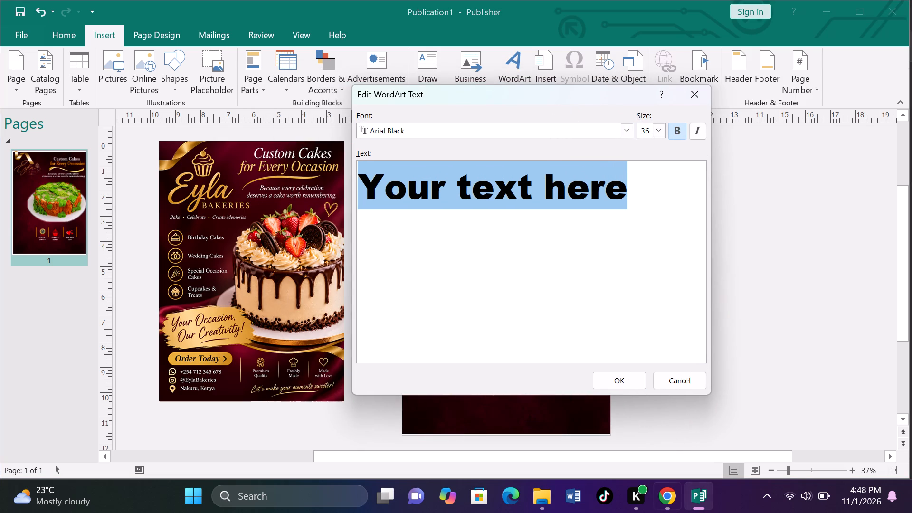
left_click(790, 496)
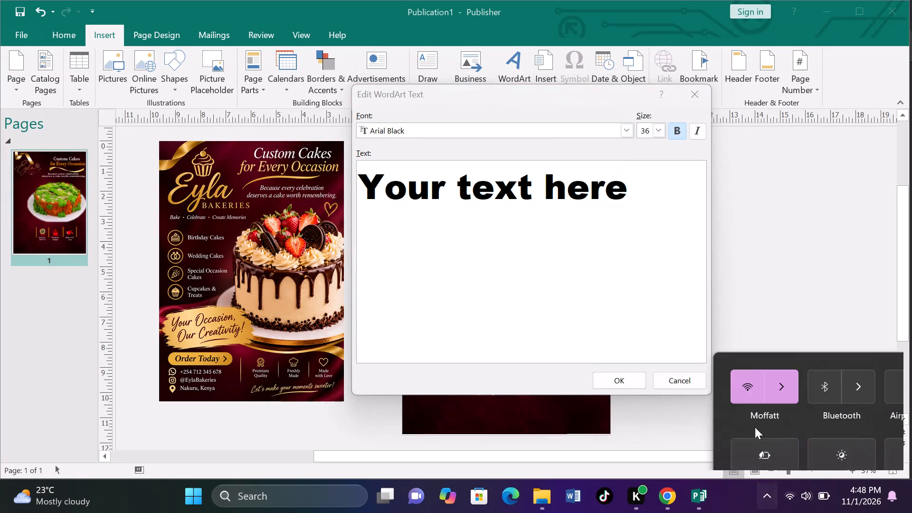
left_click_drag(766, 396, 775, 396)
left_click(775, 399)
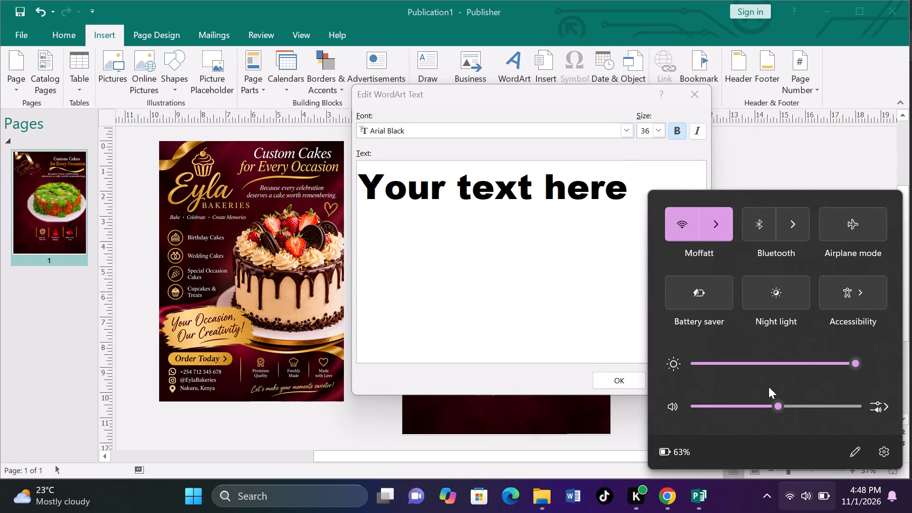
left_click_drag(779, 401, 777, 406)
Replace the placeholder WordArt text with "Let's make your moments sweeter!".
double_click(516, 193)
double_click(516, 193)
left_click(516, 193)
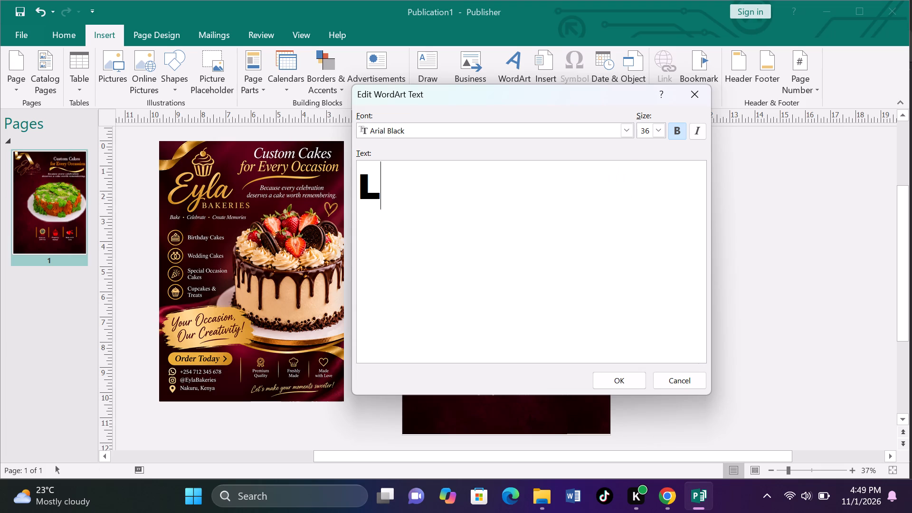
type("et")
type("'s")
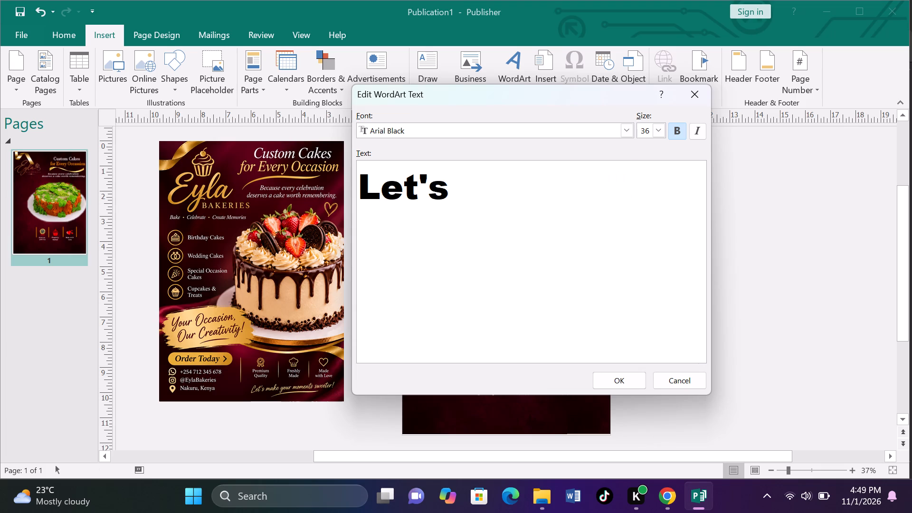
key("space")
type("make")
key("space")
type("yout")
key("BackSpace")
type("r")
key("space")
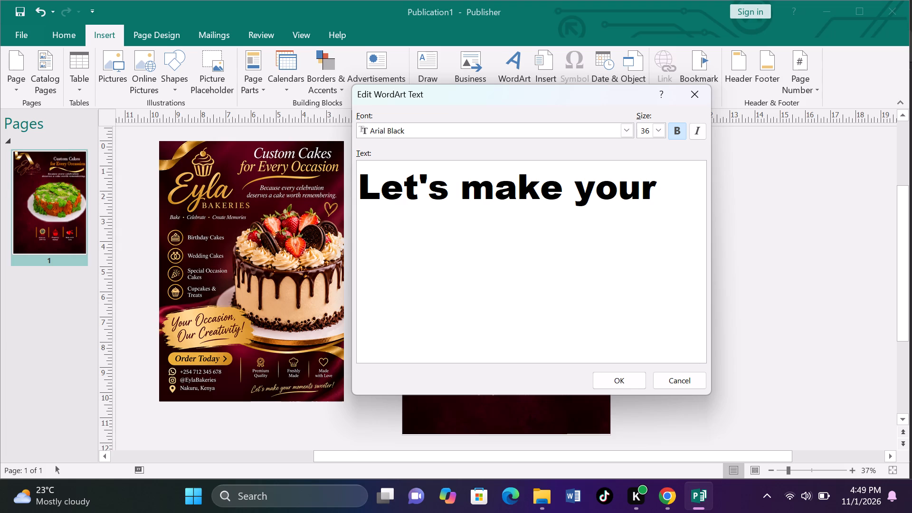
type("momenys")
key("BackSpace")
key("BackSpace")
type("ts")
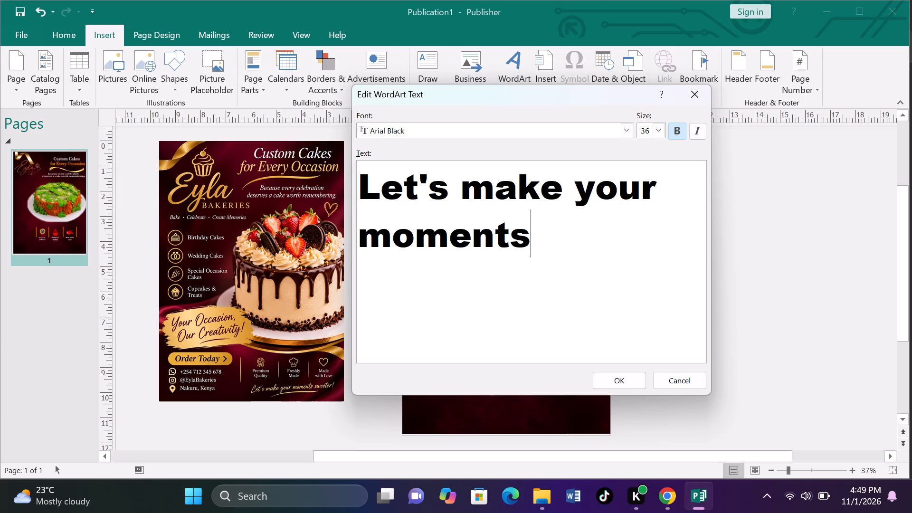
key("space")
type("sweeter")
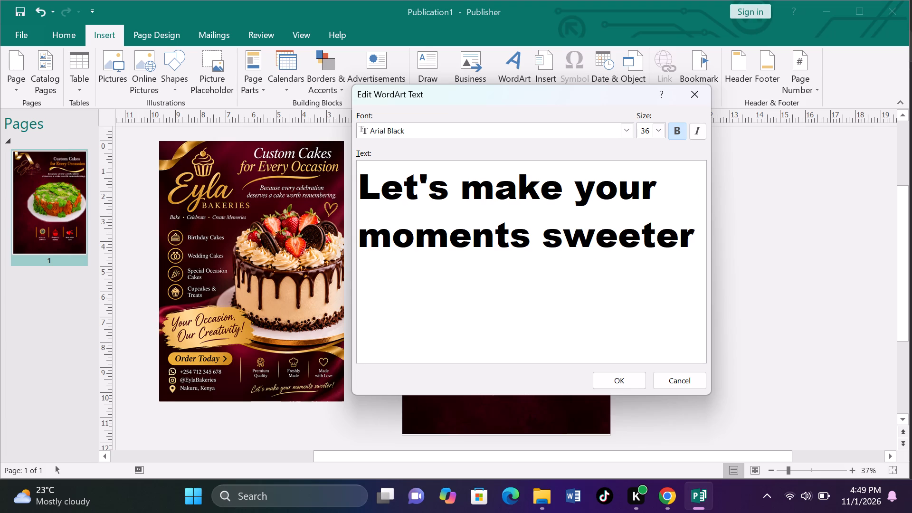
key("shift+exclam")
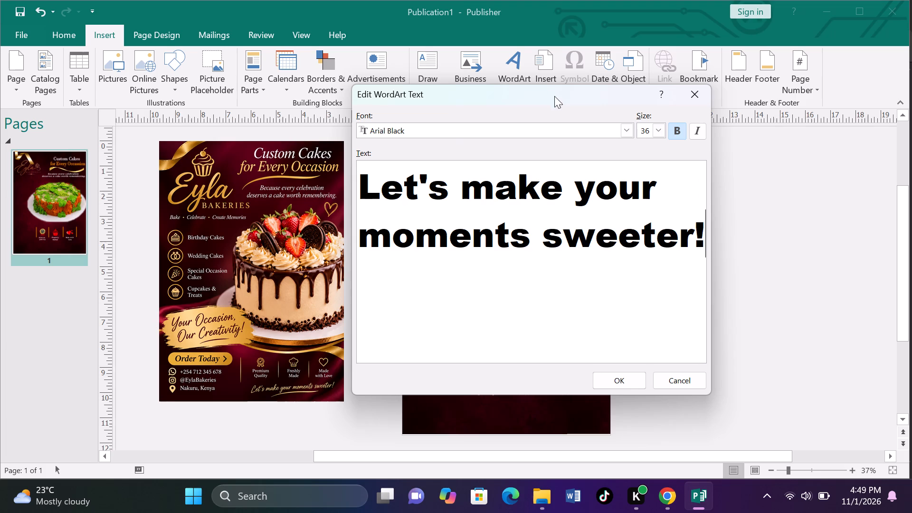
Set the tagline WordArt's font size to 10.
left_click(659, 134)
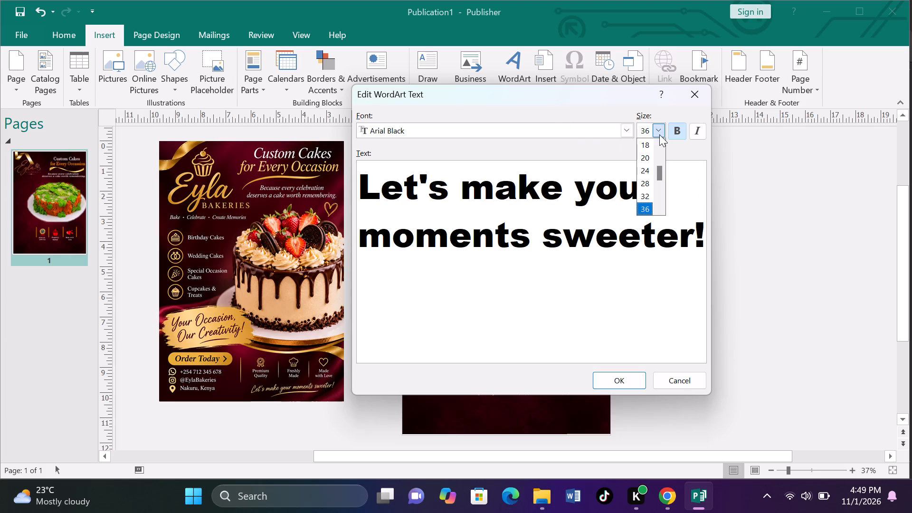
left_click_drag(663, 177, 663, 160)
left_click(645, 170)
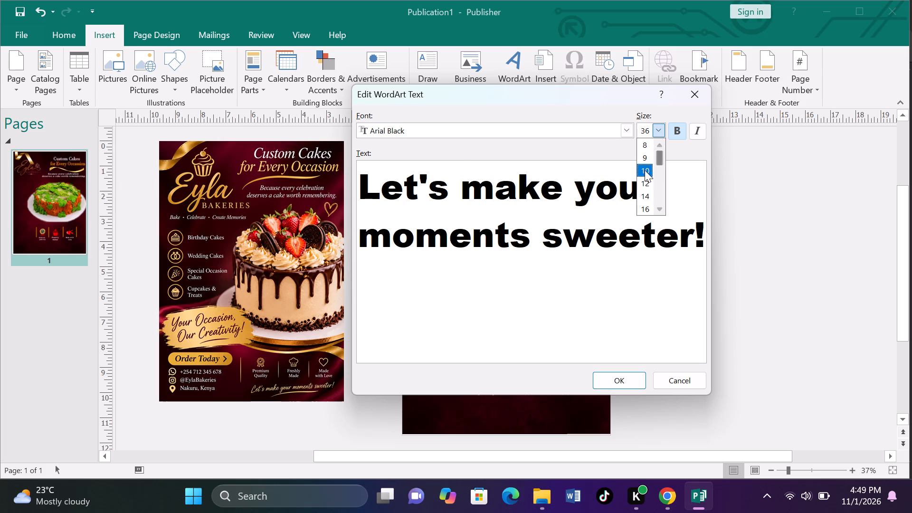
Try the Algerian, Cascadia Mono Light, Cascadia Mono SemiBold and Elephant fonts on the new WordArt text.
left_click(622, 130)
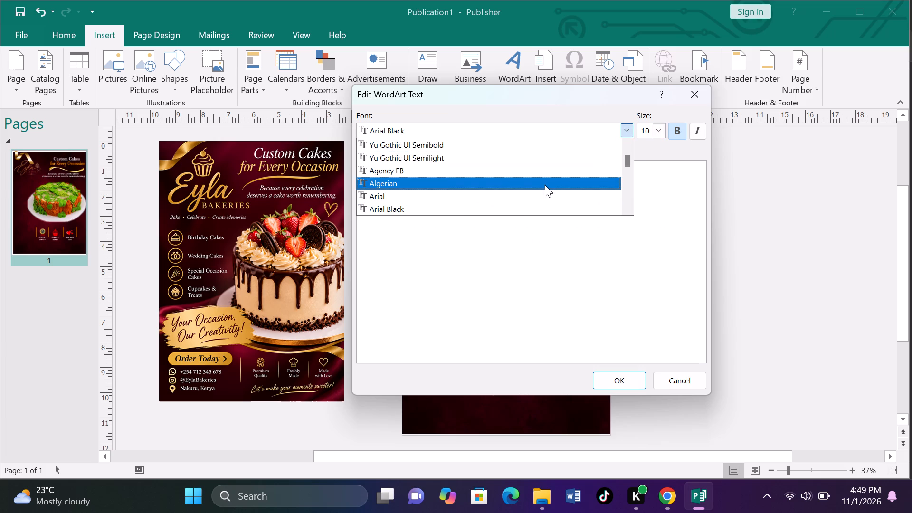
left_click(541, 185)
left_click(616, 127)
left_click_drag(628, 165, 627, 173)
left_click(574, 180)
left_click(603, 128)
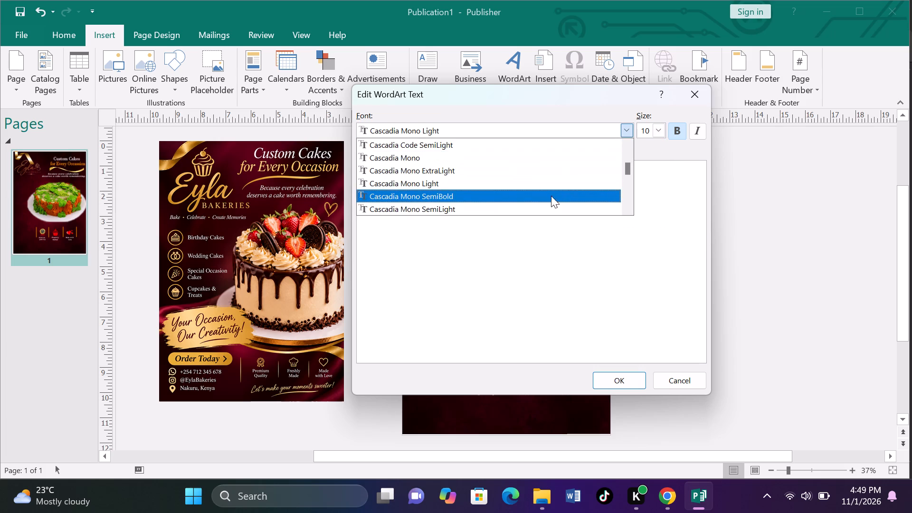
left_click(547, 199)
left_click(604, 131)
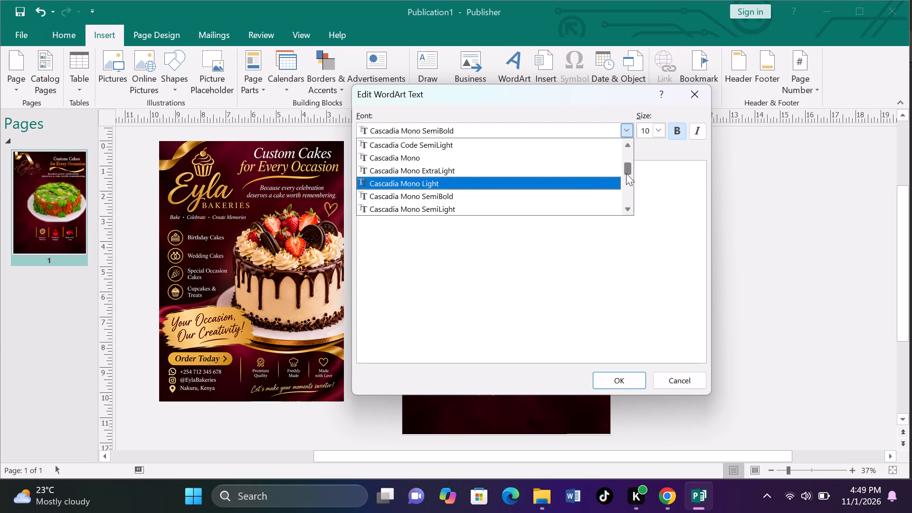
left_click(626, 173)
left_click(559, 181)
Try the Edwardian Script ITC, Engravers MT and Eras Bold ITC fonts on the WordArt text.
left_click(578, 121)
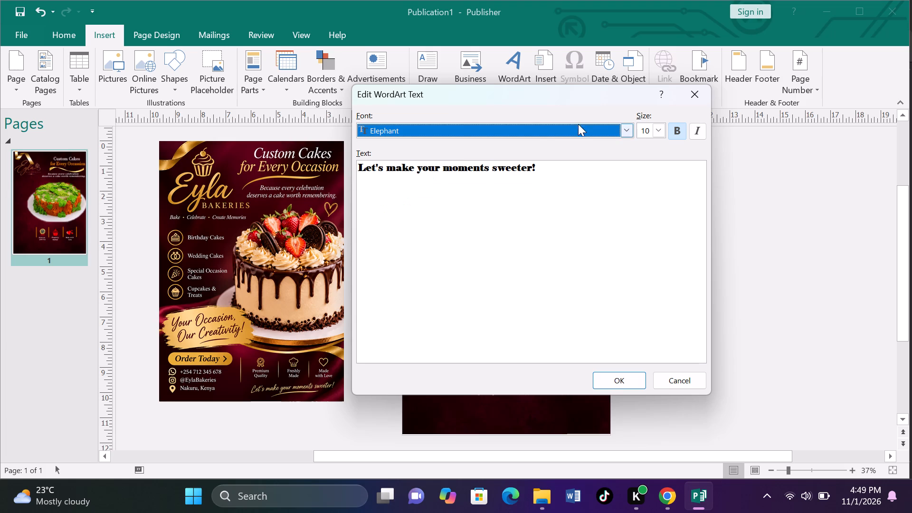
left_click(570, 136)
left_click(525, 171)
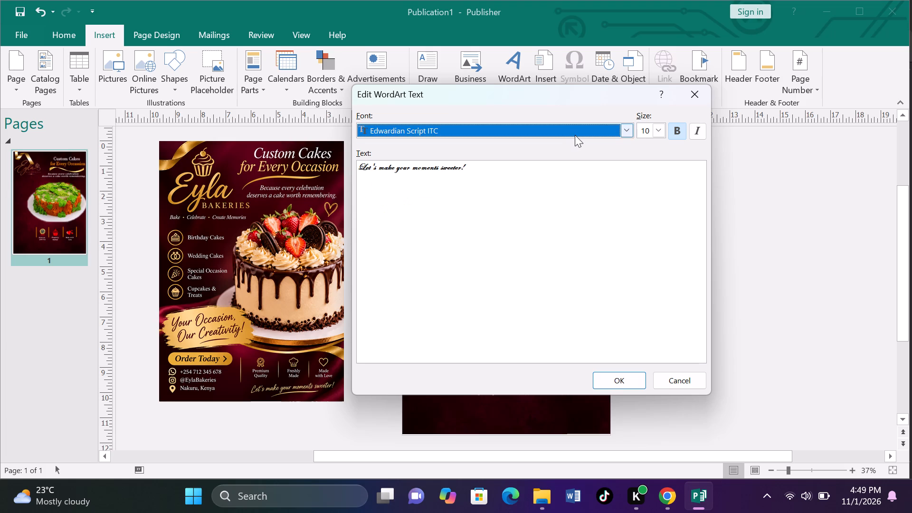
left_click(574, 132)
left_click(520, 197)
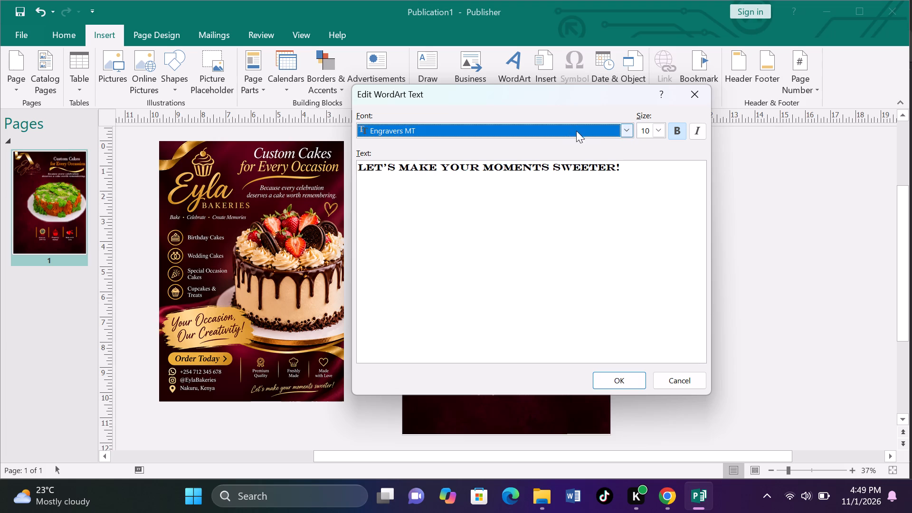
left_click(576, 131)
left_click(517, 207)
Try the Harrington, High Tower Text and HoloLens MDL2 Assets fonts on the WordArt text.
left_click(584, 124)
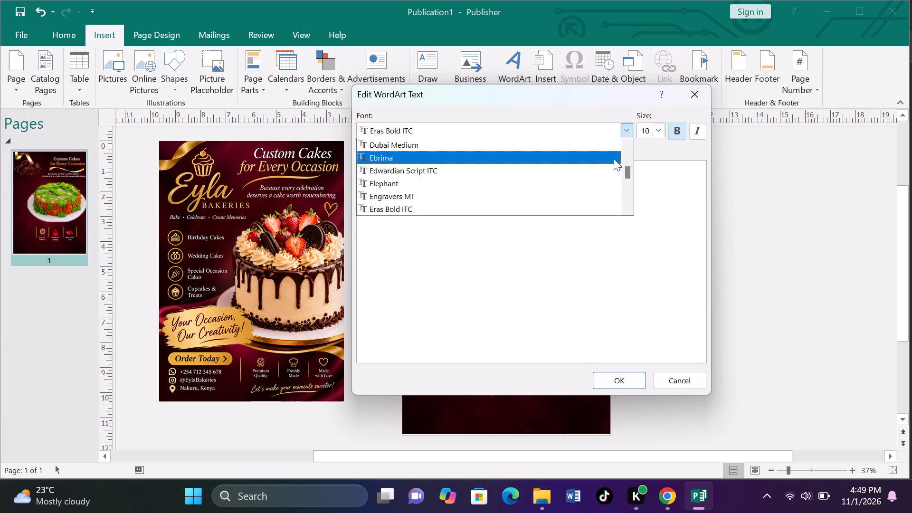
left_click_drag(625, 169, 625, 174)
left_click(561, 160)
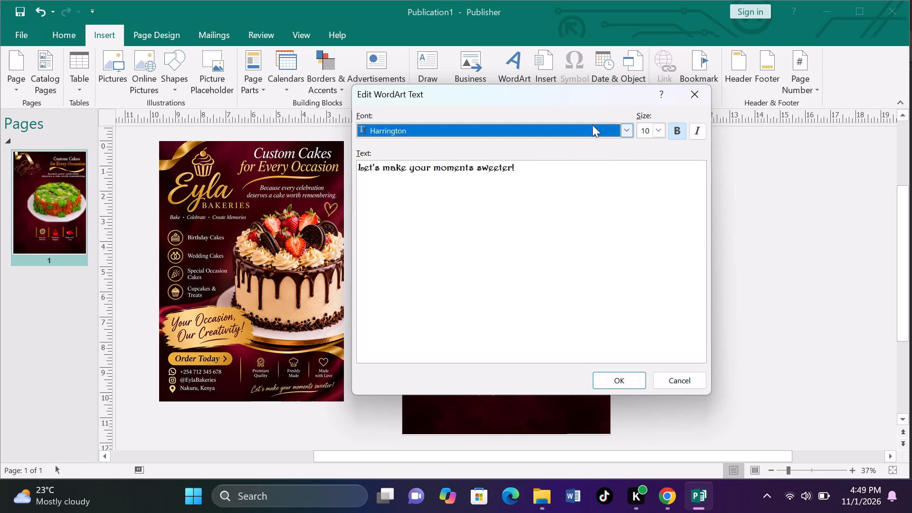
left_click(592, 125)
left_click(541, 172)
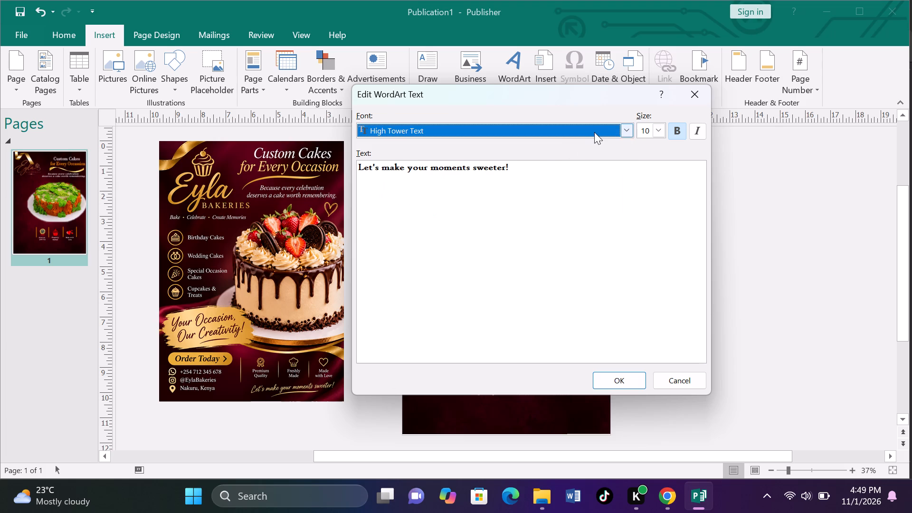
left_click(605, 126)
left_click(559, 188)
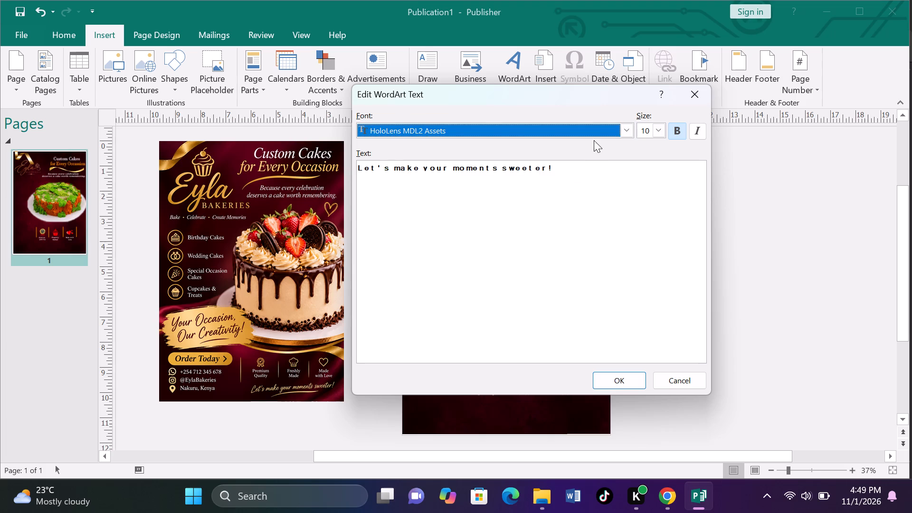
Set the WordArt font to Imprint MT Shadow and insert the tagline on the page.
left_click(600, 133)
left_click(534, 211)
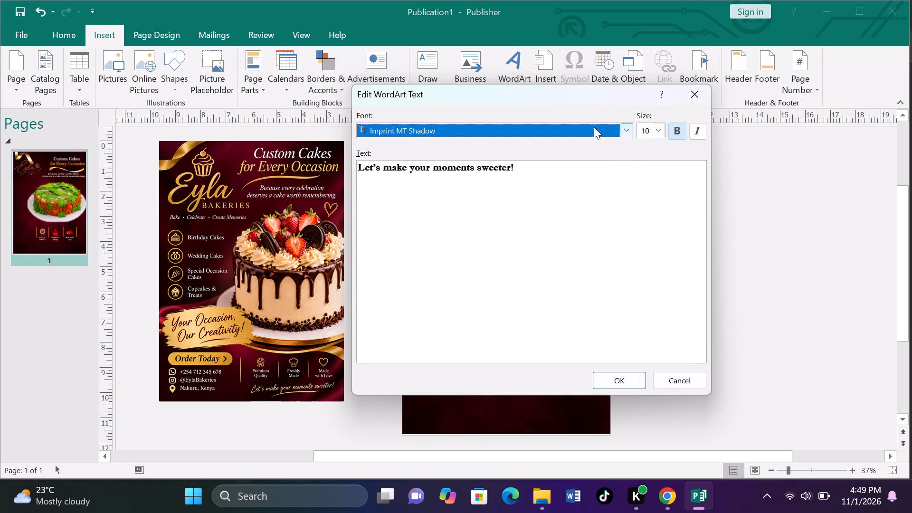
left_click(617, 373)
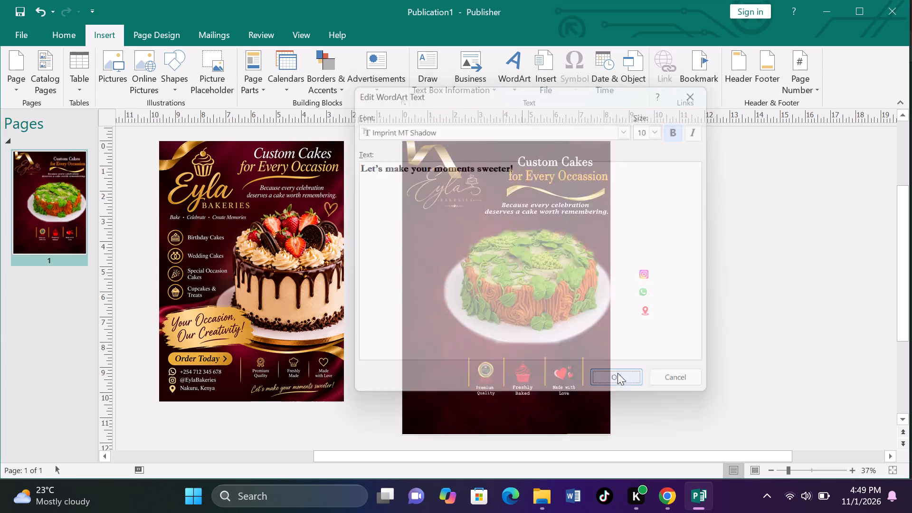
left_click(695, 355)
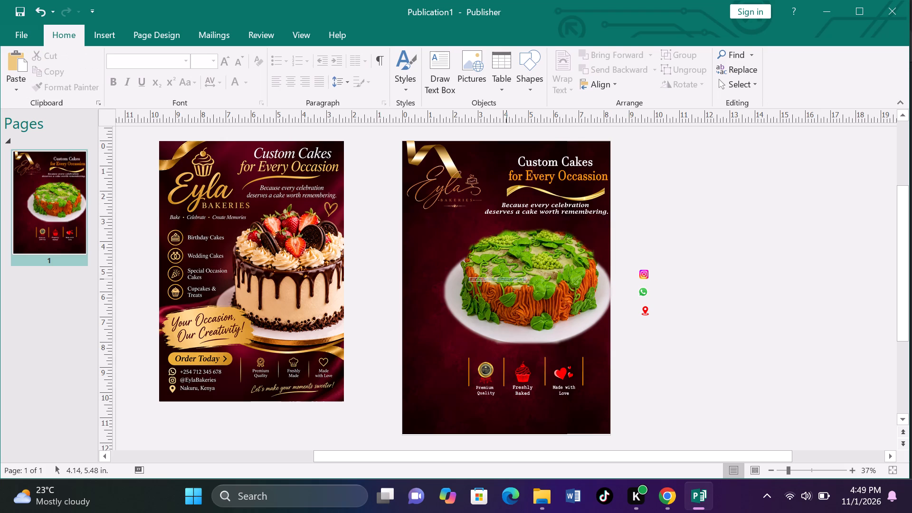
Move the "Let's make your moments sweeter!" WordArt from the cake to below the icon captions, at about 3.29, 10.48 in.
left_click_drag(506, 279, 536, 372)
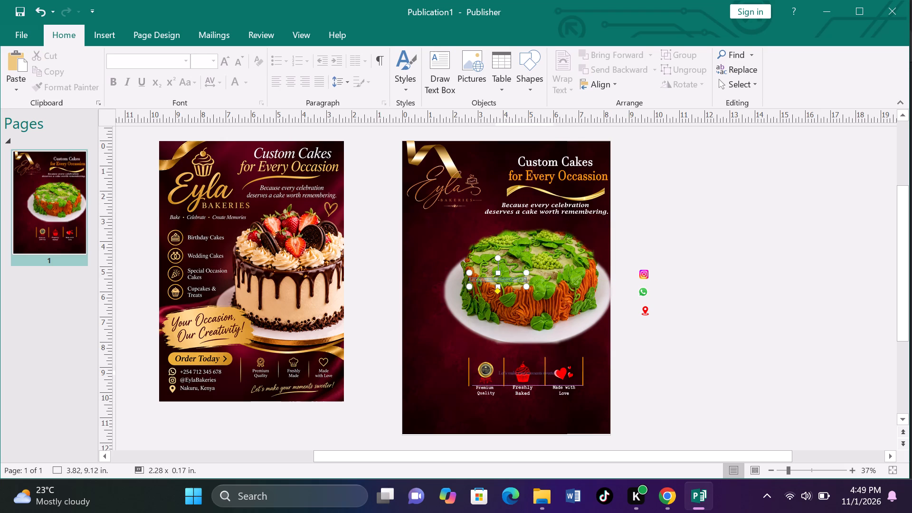
left_click_drag(536, 372, 522, 406)
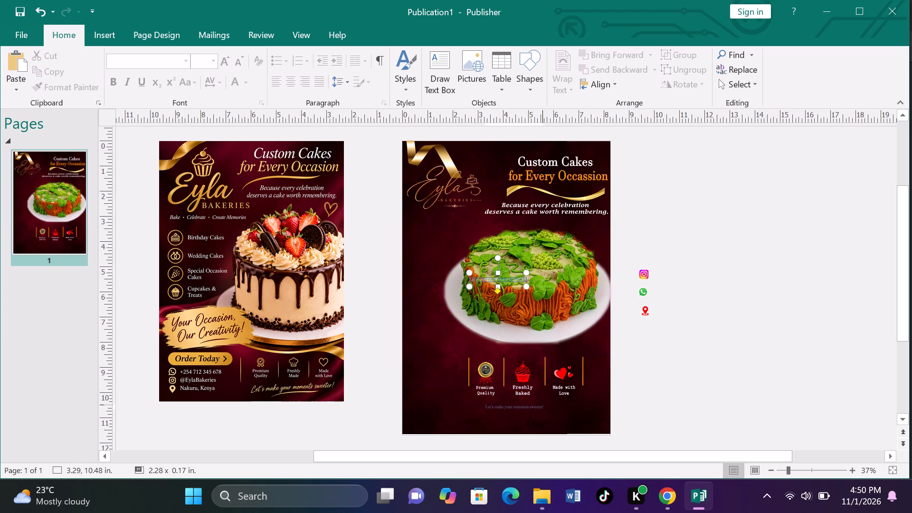
Move the tagline WordArt to about 3.39, 10.56 in and enlarge it to about 3.66 x 0.39 in.
left_click_drag(522, 406, 525, 407)
left_click_drag(525, 407, 525, 408)
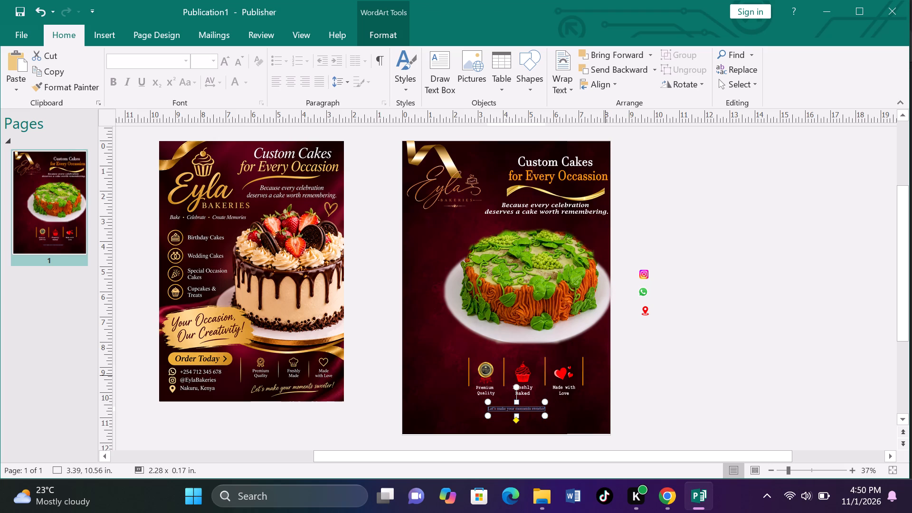
left_click_drag(547, 416, 570, 419)
left_click_drag(570, 419, 581, 421)
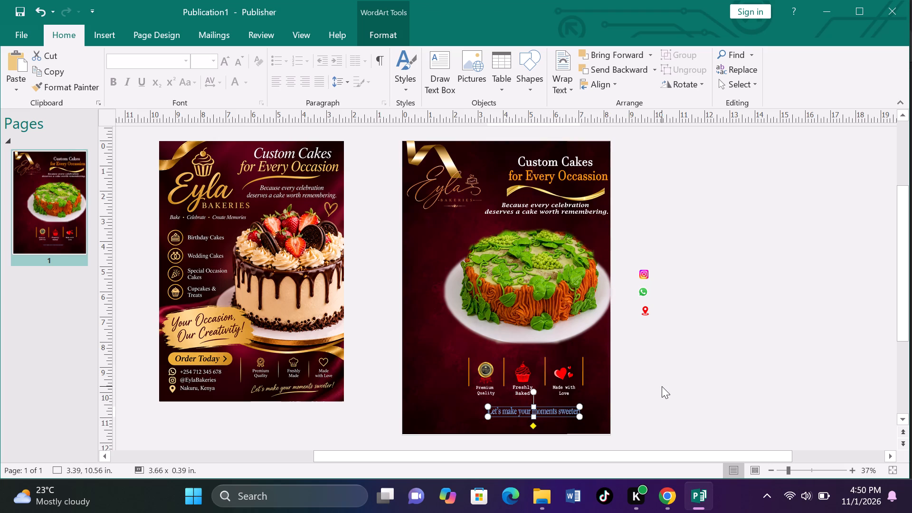
Nudge the tagline right and slightly up below the icon captions, to about 3.63, 10.50 in.
key("Right")
key("Right")
key("Right")
key("Right")
key("Right")
key("Right")
key("Right")
key("Right")
key("Right")
key("Right")
key("Right")
key("Right")
key("Right")
key("Right")
key("Right")
key("Right")
key("Right")
key("Right")
key("Right")
key("Right")
key("Right")
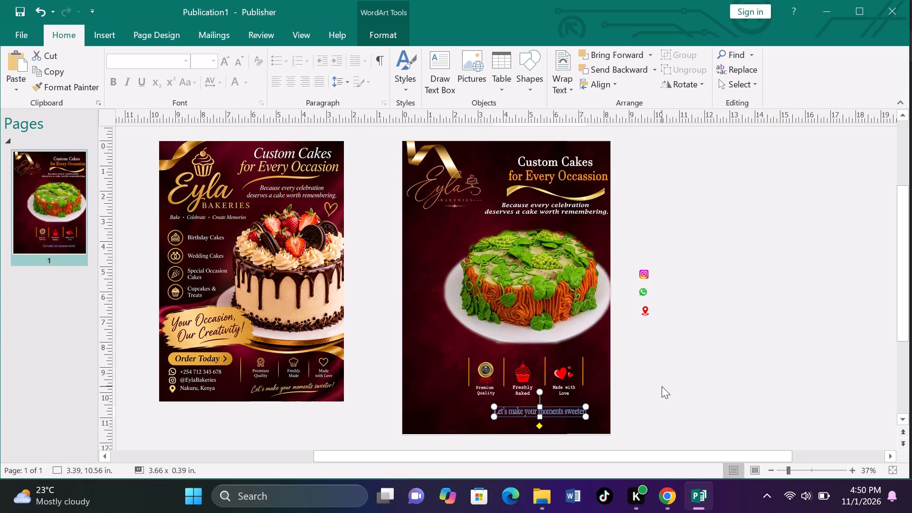
key("Up")
key("Up")
key("Up")
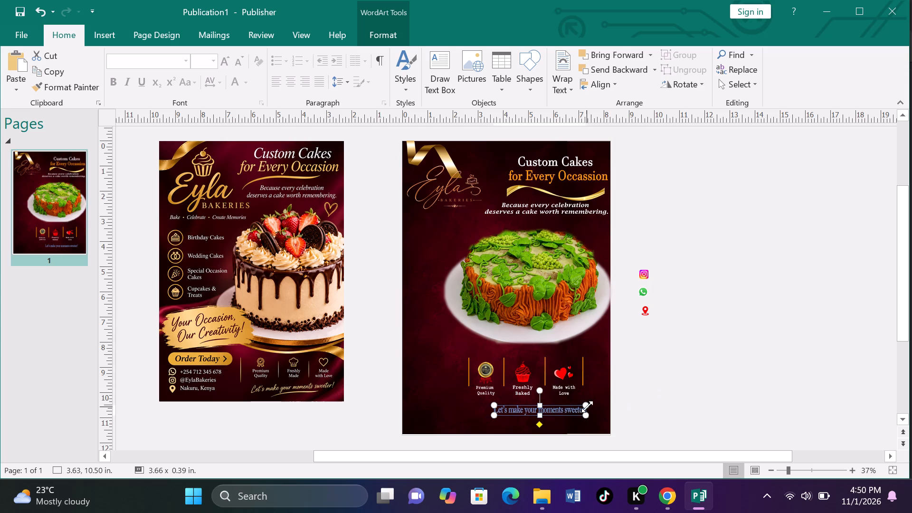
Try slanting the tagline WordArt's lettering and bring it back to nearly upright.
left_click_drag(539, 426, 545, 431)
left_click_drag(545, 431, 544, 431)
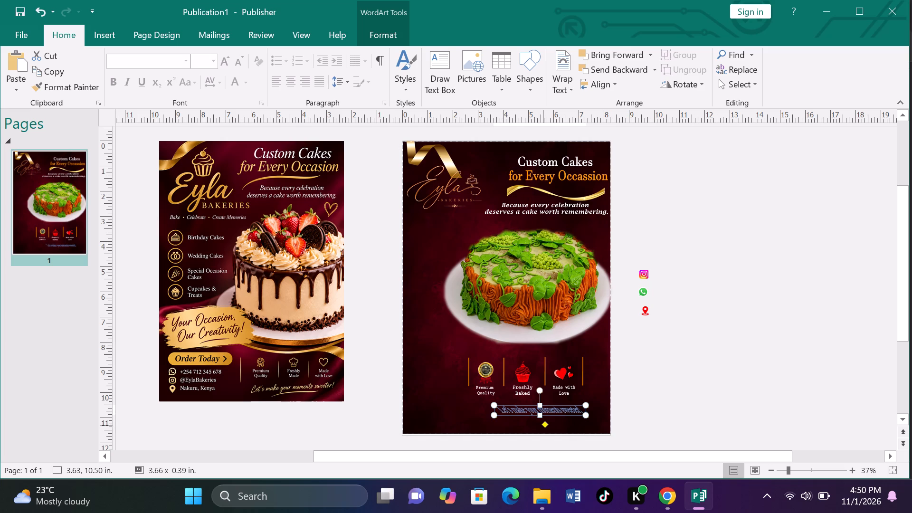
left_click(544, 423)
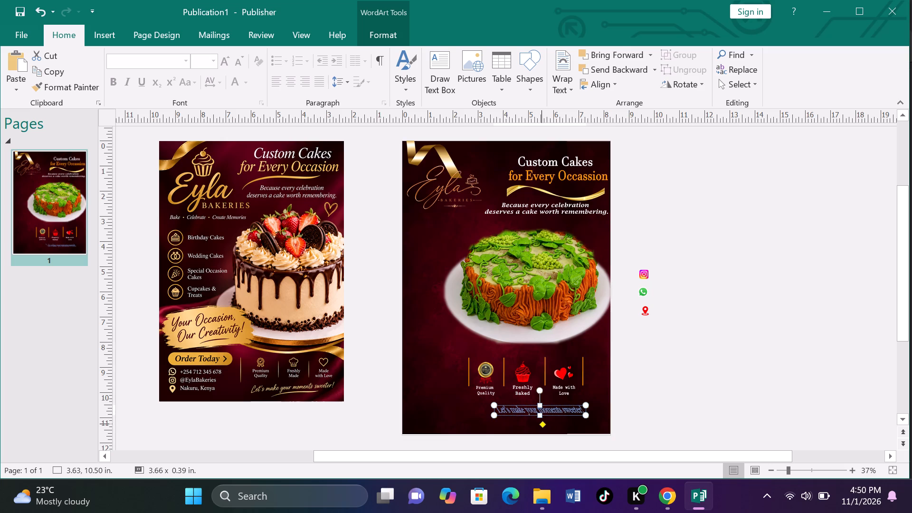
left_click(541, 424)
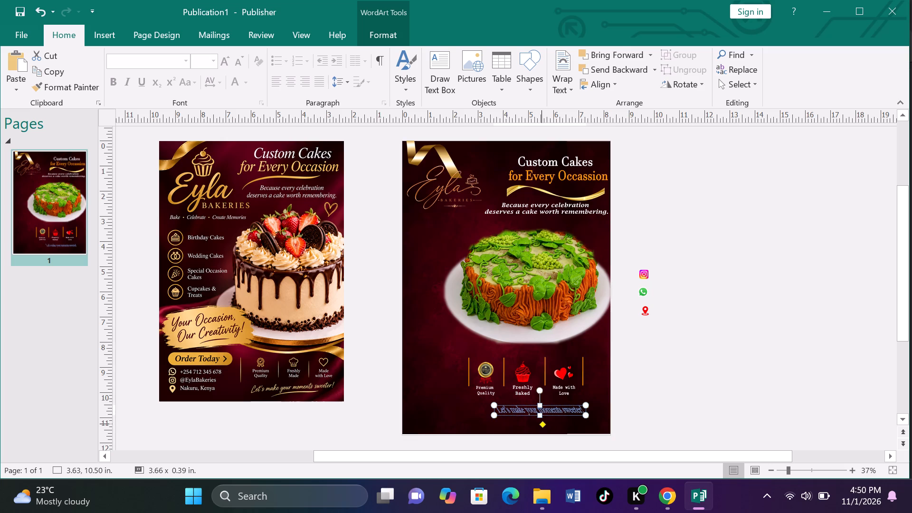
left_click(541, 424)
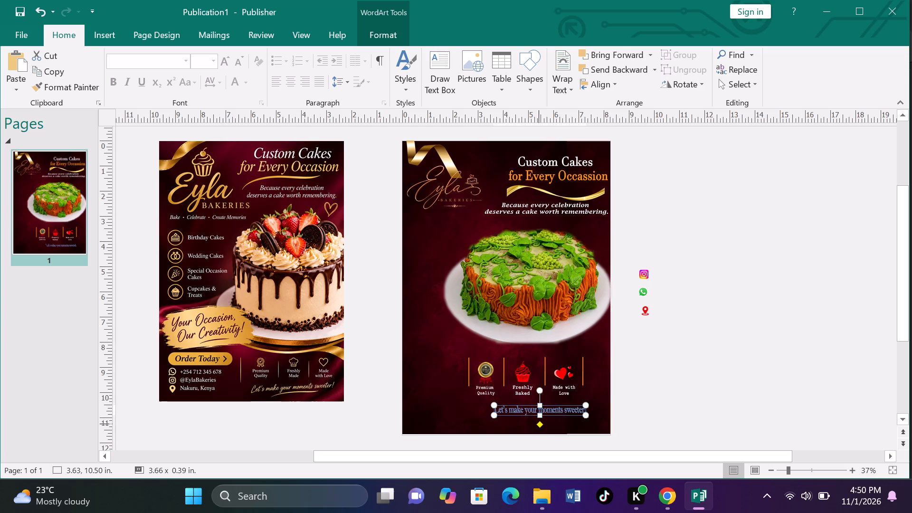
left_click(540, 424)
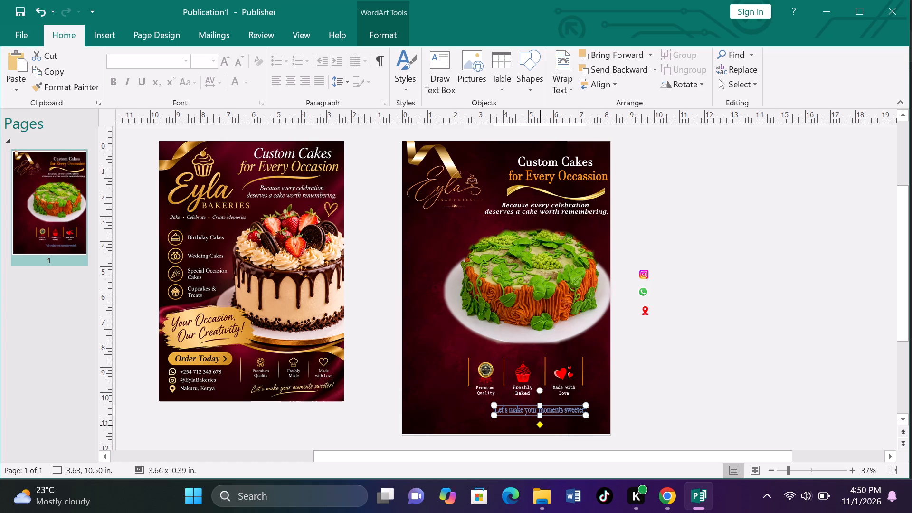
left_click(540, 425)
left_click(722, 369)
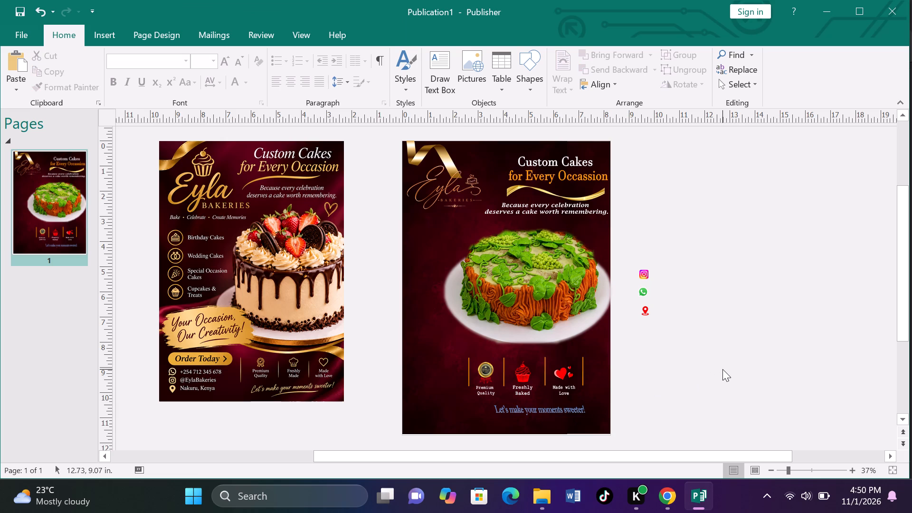
Set the "Let's make your moments sweeter!" WordArt to have no outline.
key("F9")
scroll(722, 369, "down", 20)
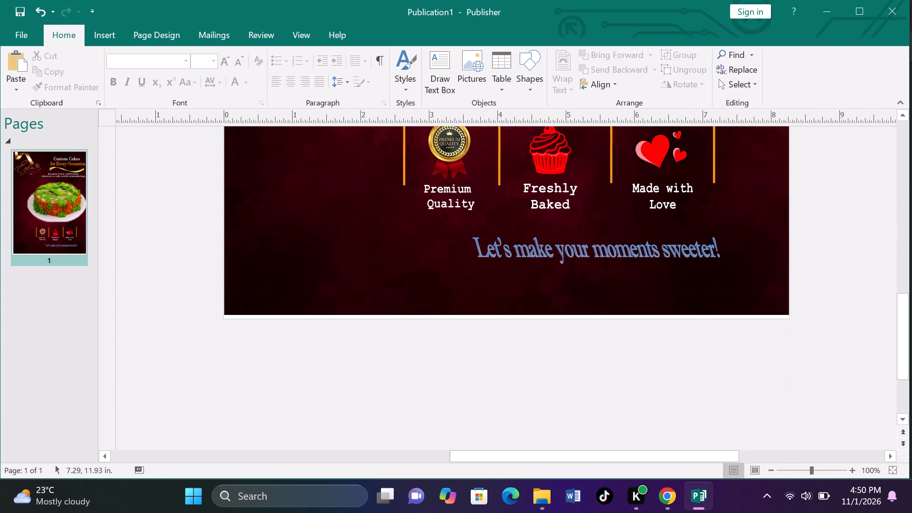
scroll(722, 369, "up", 1)
left_click(666, 244)
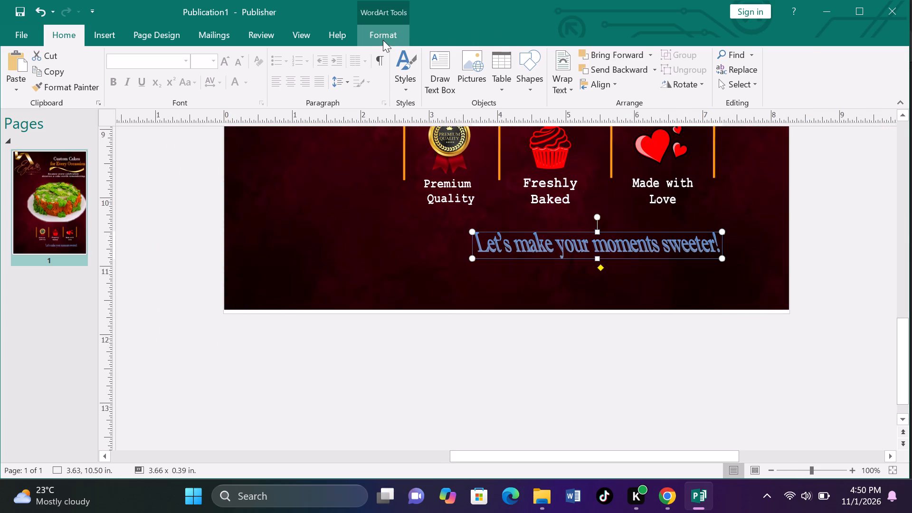
left_click(380, 36)
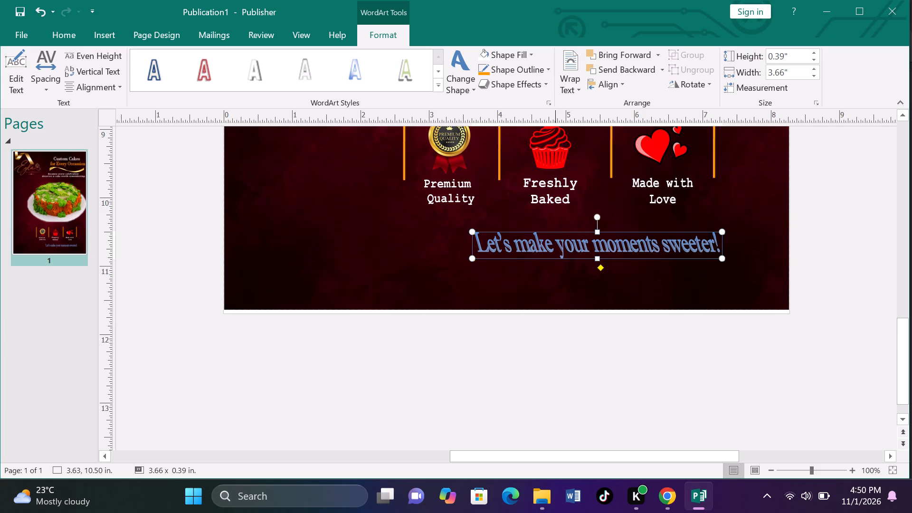
left_click(483, 66)
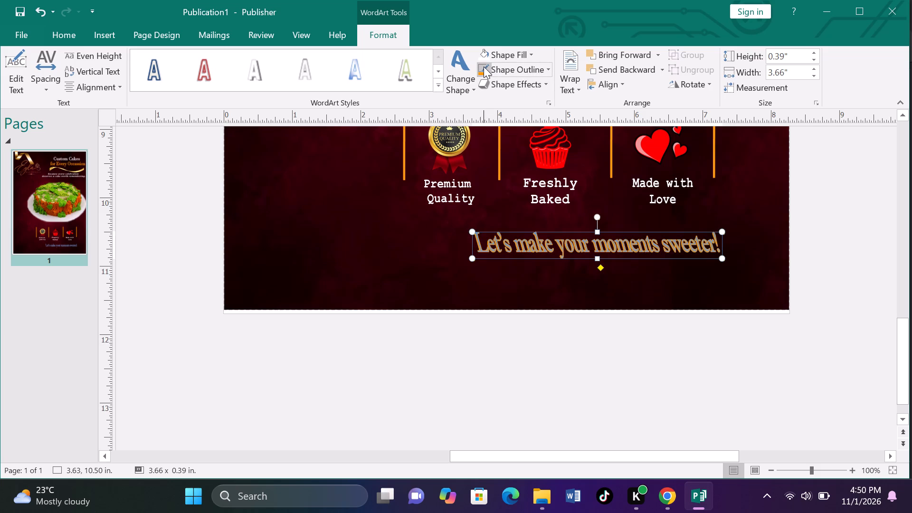
left_click(501, 67)
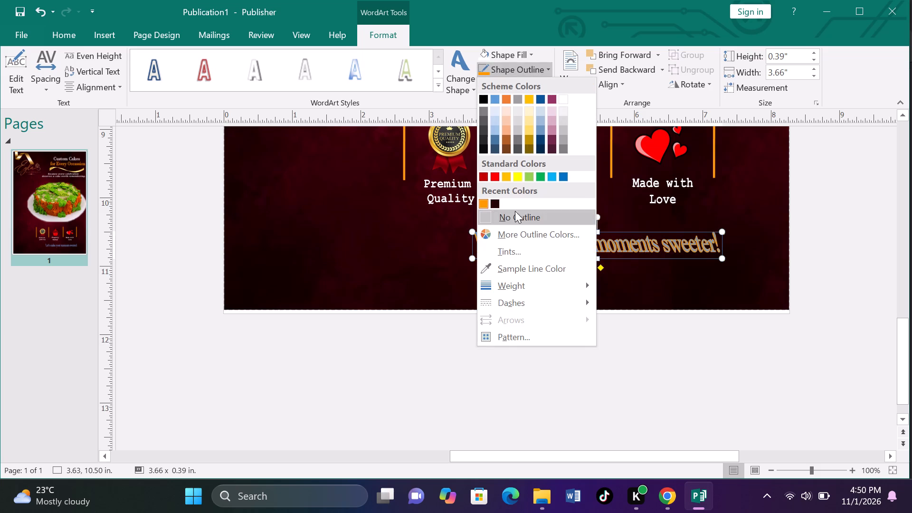
left_click(515, 215)
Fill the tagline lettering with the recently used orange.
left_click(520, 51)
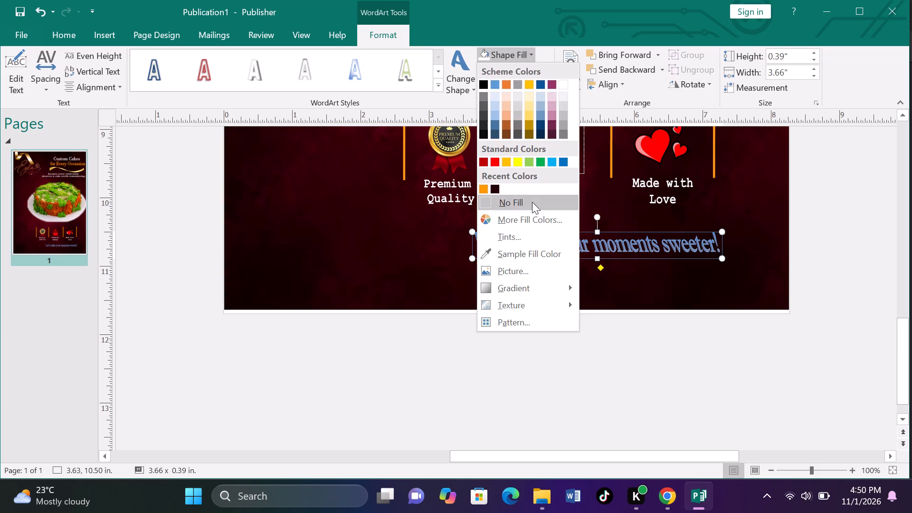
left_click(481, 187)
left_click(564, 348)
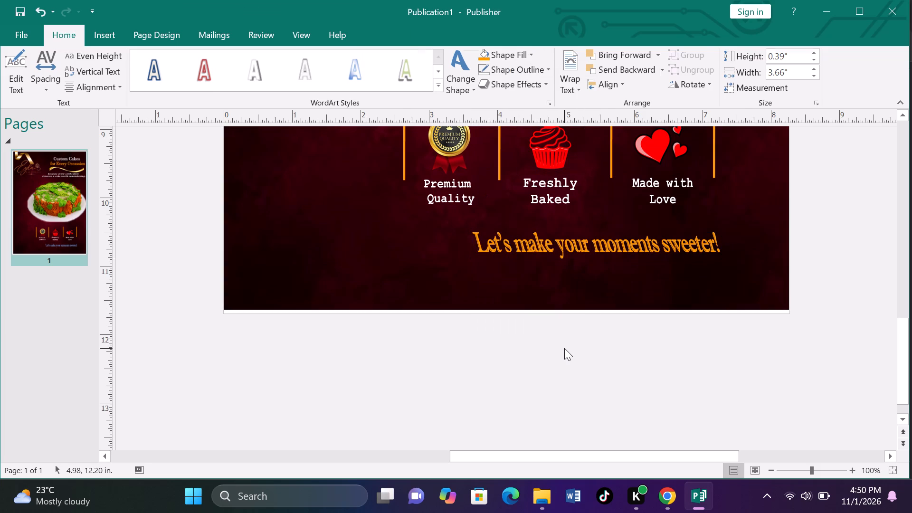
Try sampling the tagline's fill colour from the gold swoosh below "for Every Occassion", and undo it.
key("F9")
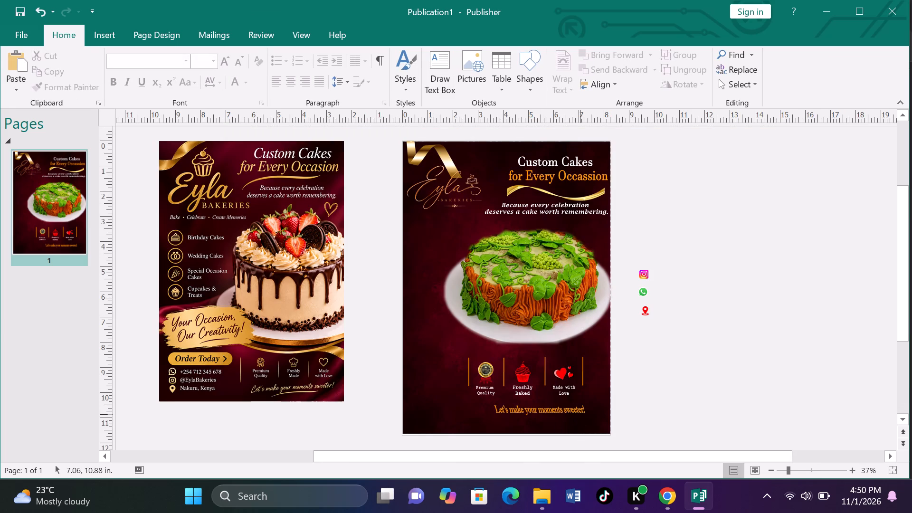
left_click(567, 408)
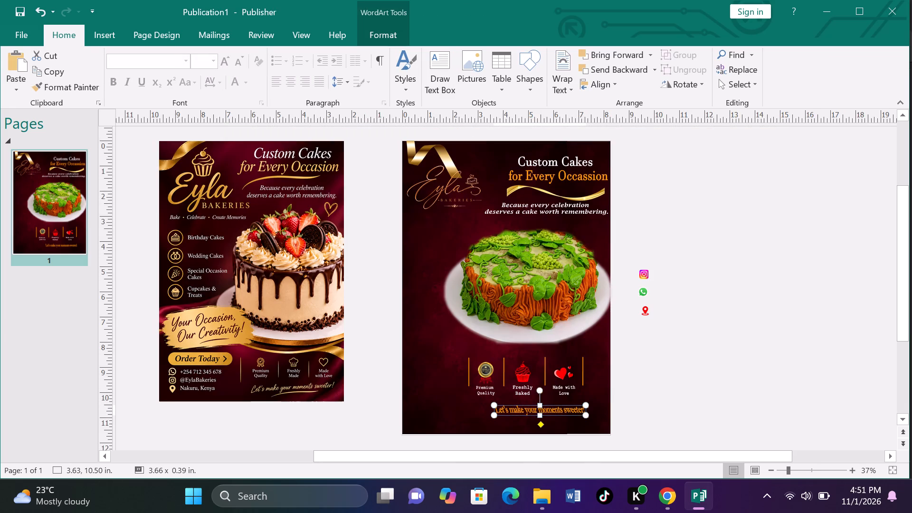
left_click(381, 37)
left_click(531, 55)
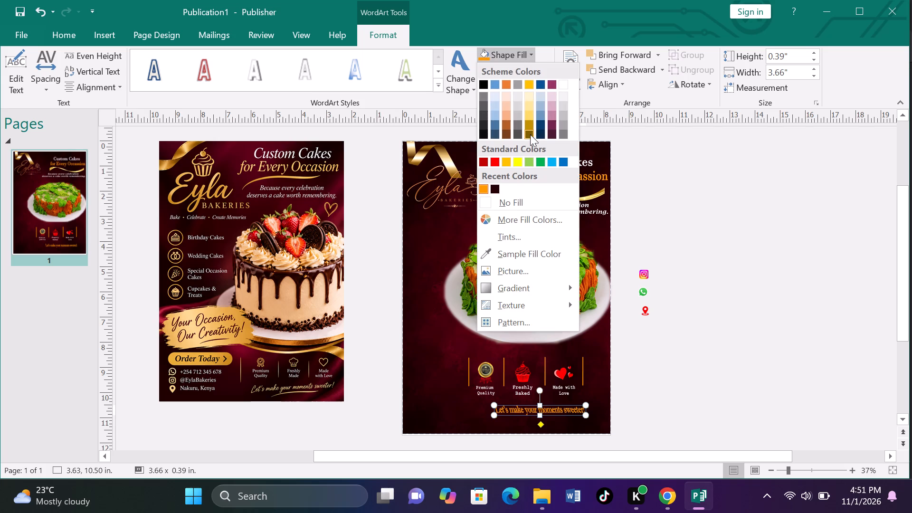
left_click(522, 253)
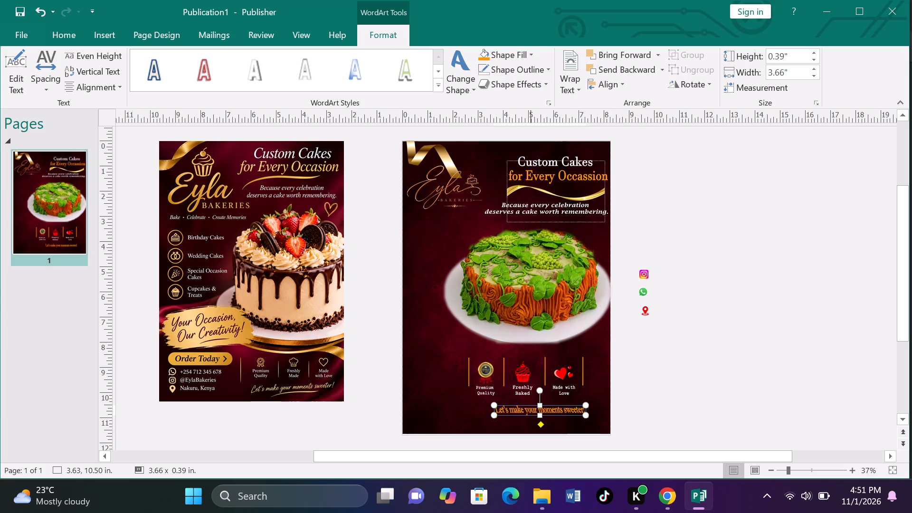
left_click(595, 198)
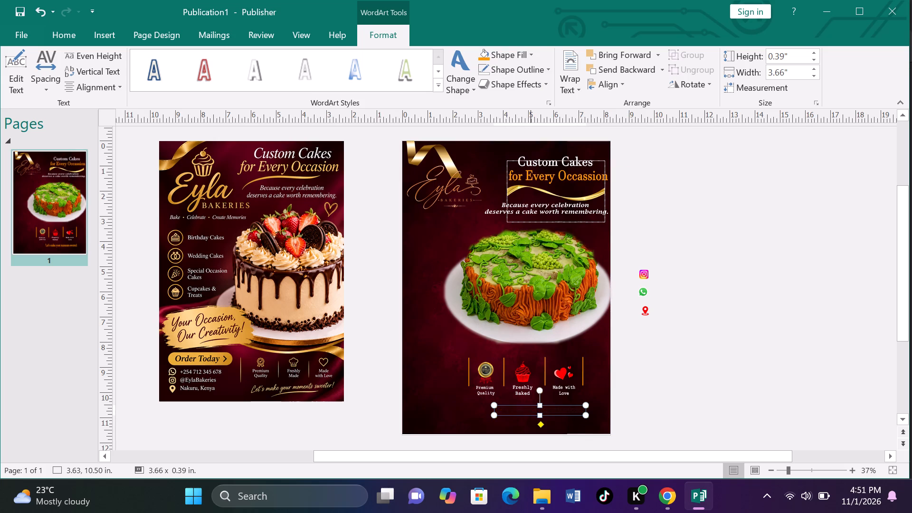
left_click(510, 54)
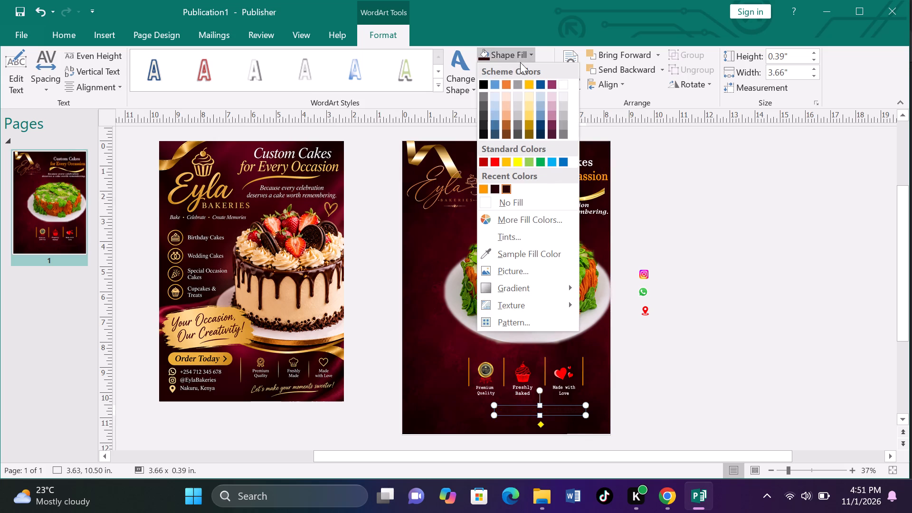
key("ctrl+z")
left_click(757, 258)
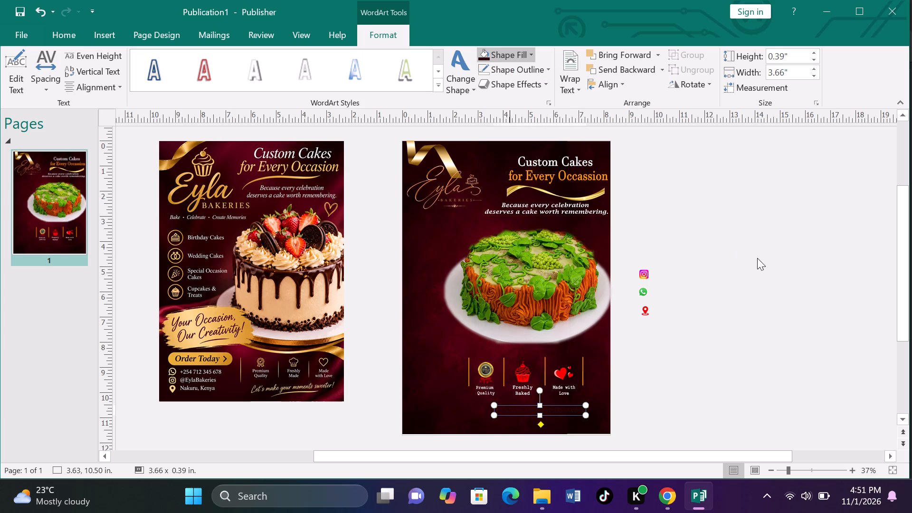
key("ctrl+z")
Fill the tagline lettering with the gold sampled from the ribbon in the poster's upper corner.
left_click(511, 55)
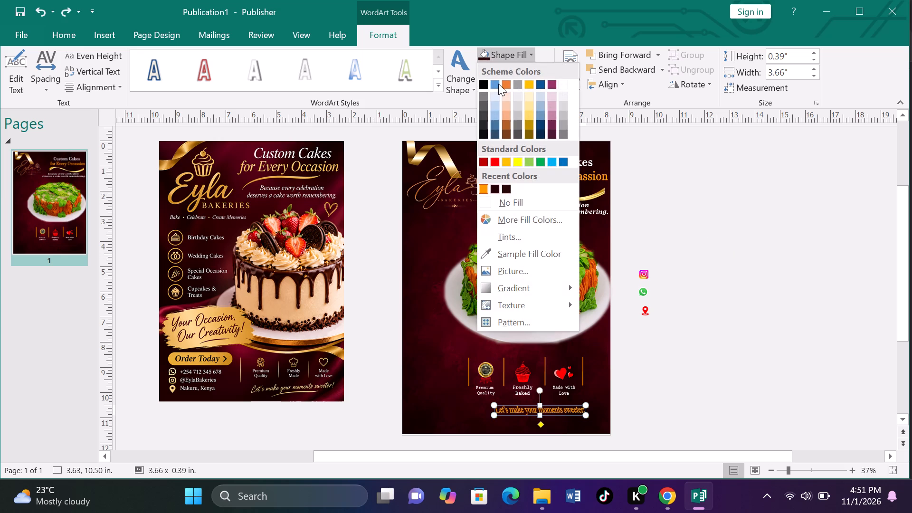
left_click(519, 249)
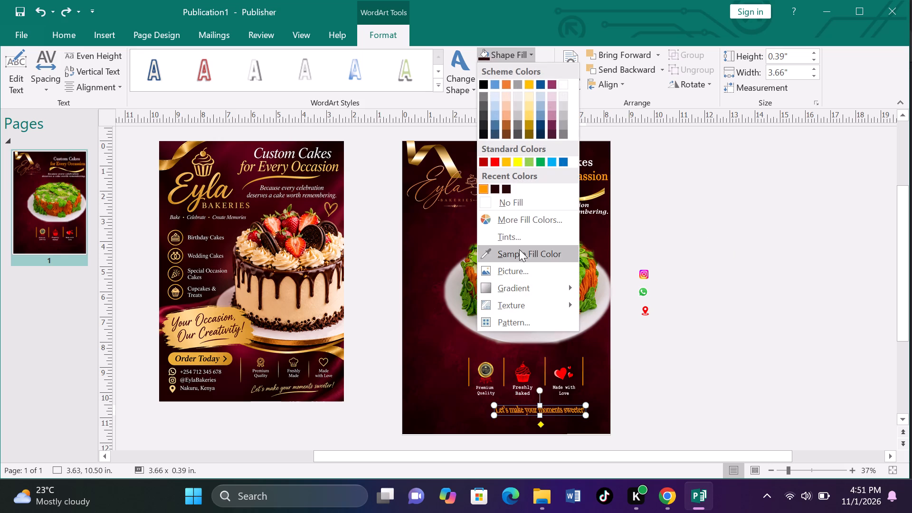
left_click(443, 154)
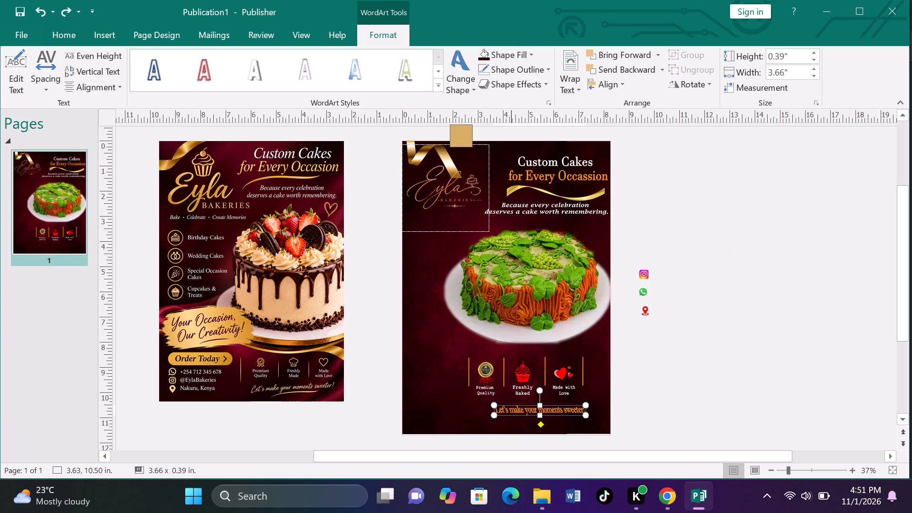
left_click(764, 335)
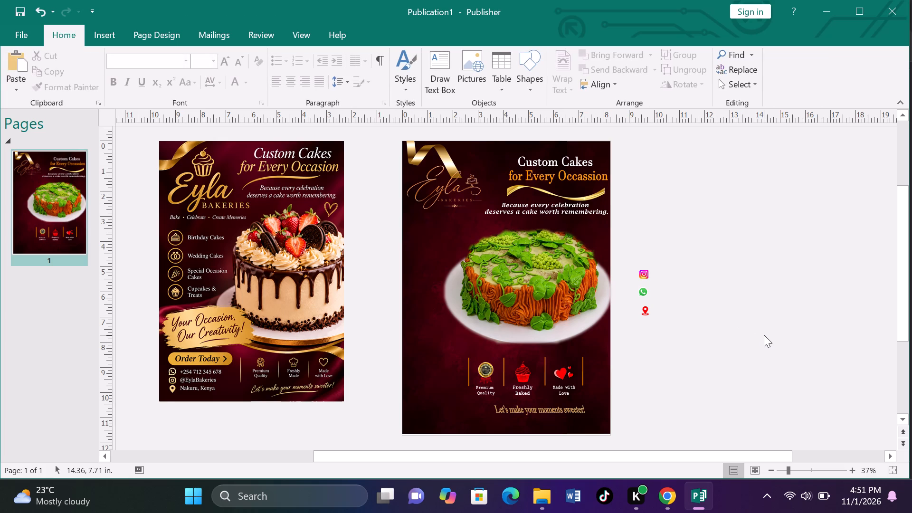
Nudge the gold tagline slightly up and to the right beneath the icon captions.
left_click(570, 406)
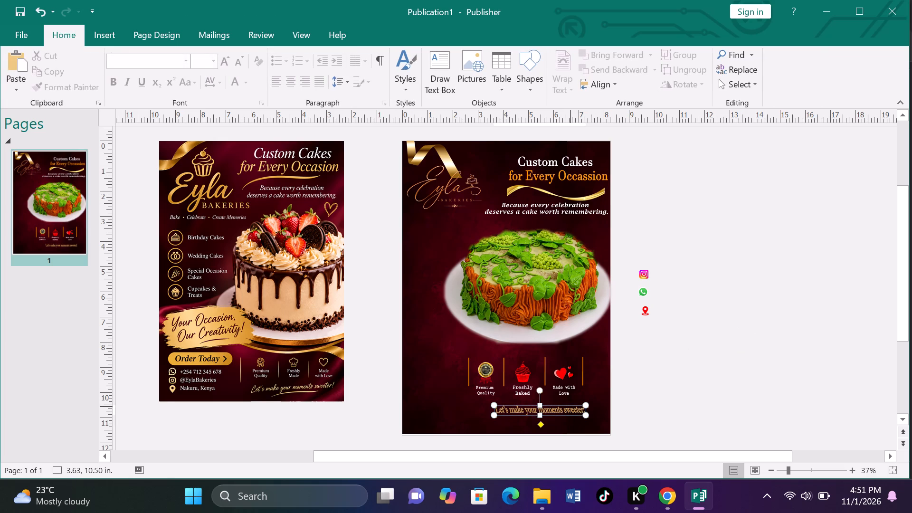
key("Up")
key("Up")
key("Up")
key("Up")
key("Up")
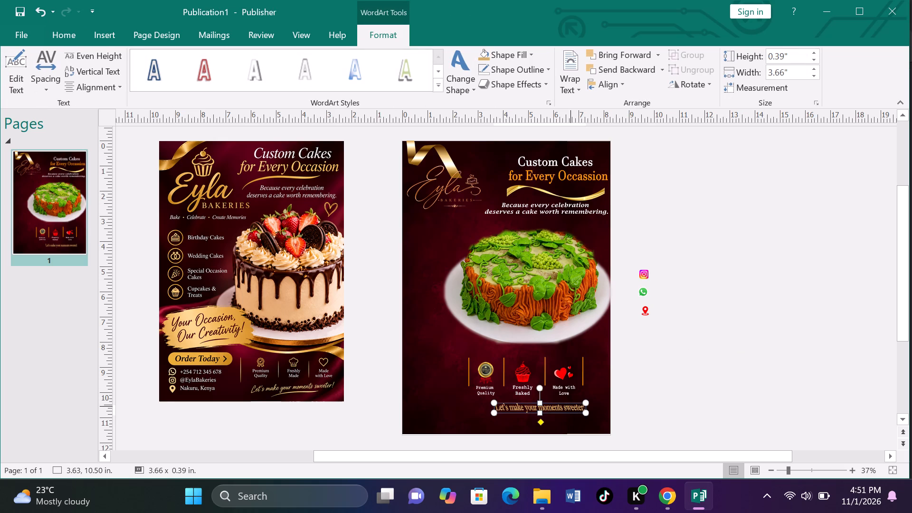
key("Right")
key("Right")
key("Right")
key("Right")
key("Down")
key("Down")
key("Down")
key("Right")
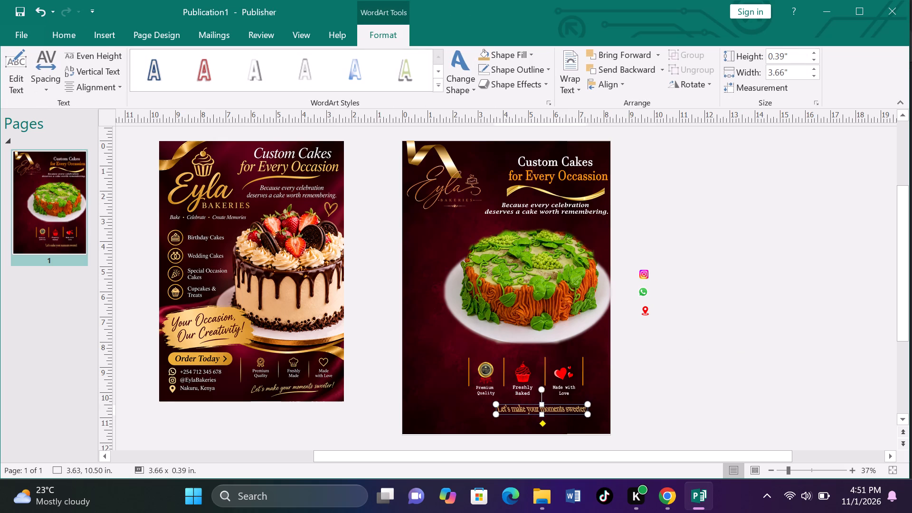
Nudge the gold tagline further right and slightly up beneath the icon captions, and deselect it.
key("Right")
key("Right")
key("Right")
key("Right")
key("Right")
key("Right")
key("Right")
key("Right")
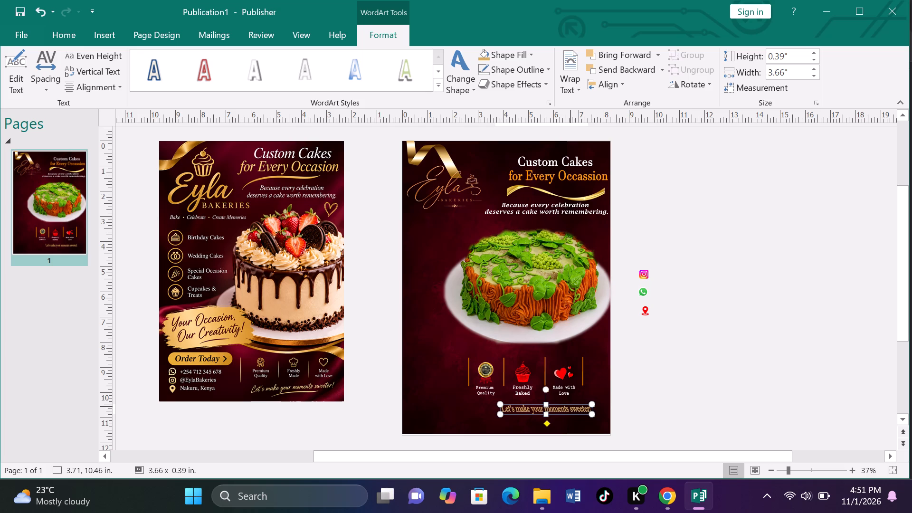
key("Right")
key("Right")
key("Right")
key("Up")
key("Right")
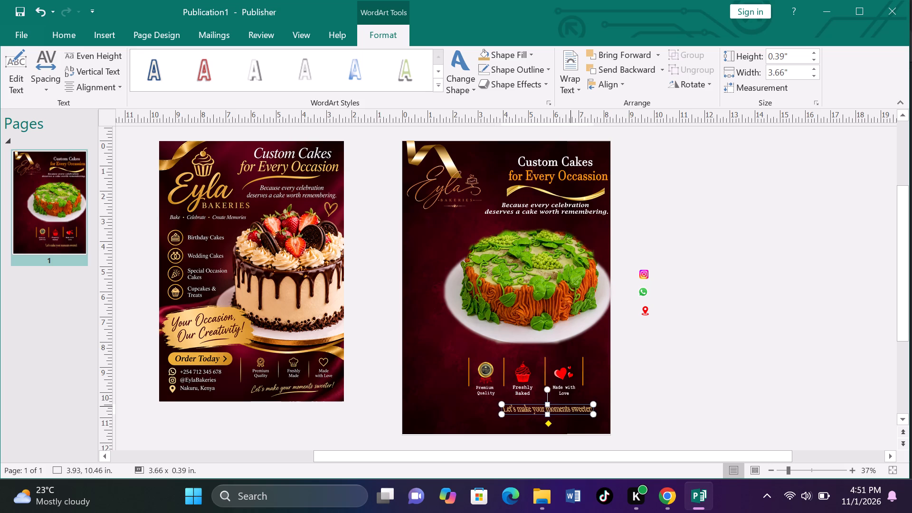
key("Up")
key("Up")
key("Up")
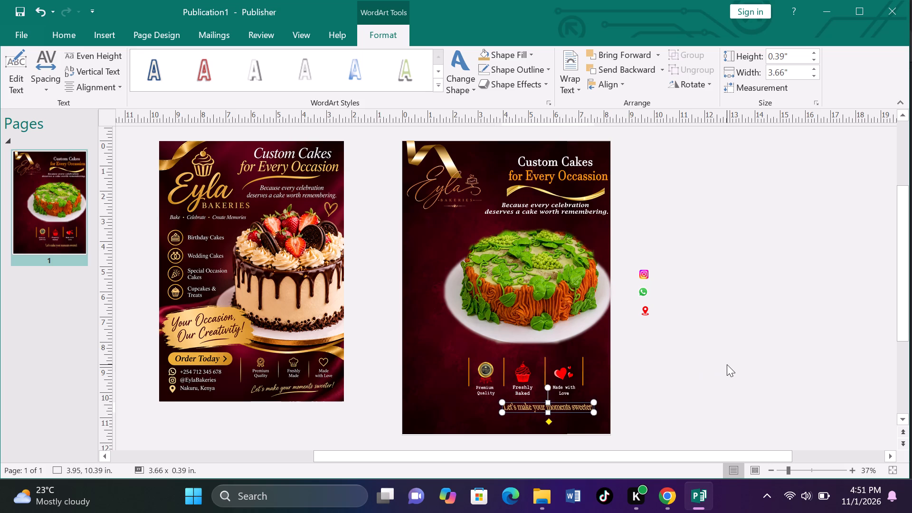
left_click(727, 364)
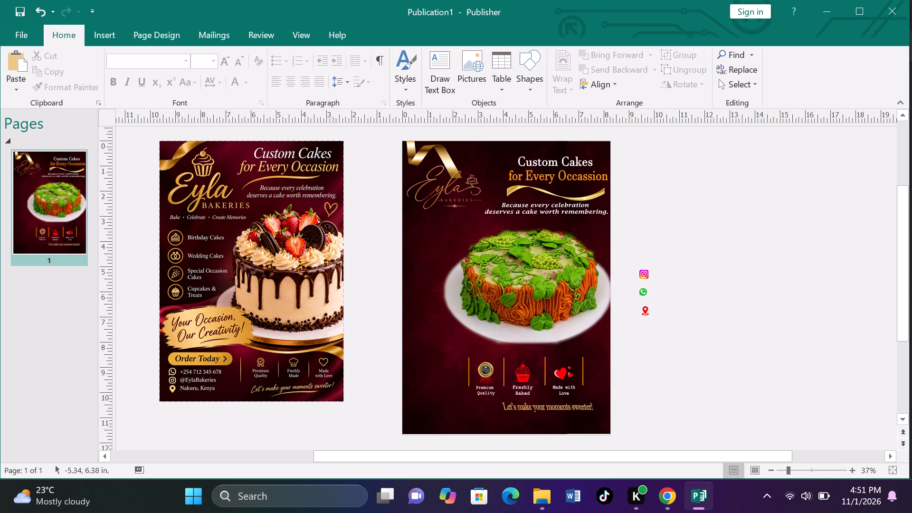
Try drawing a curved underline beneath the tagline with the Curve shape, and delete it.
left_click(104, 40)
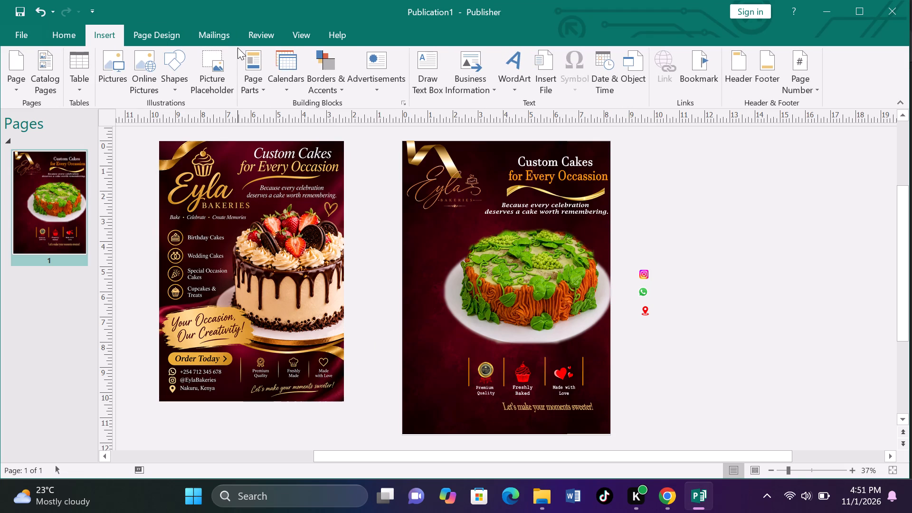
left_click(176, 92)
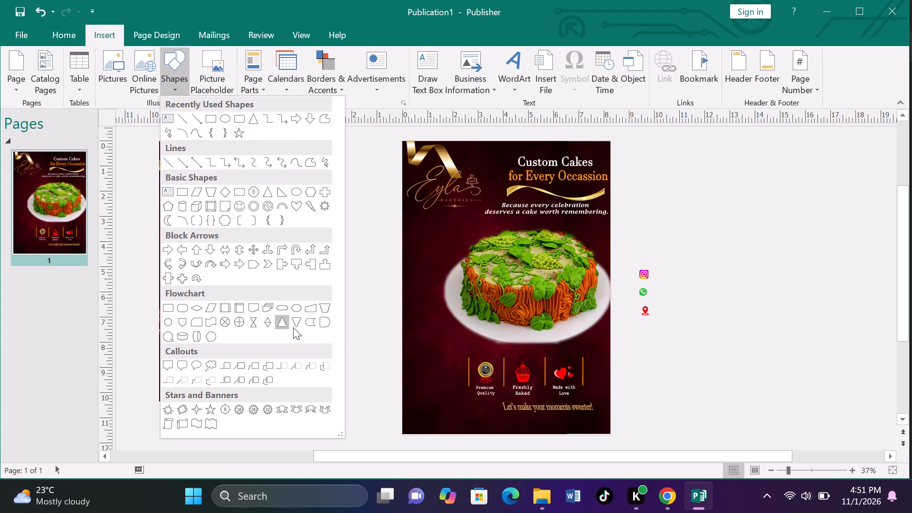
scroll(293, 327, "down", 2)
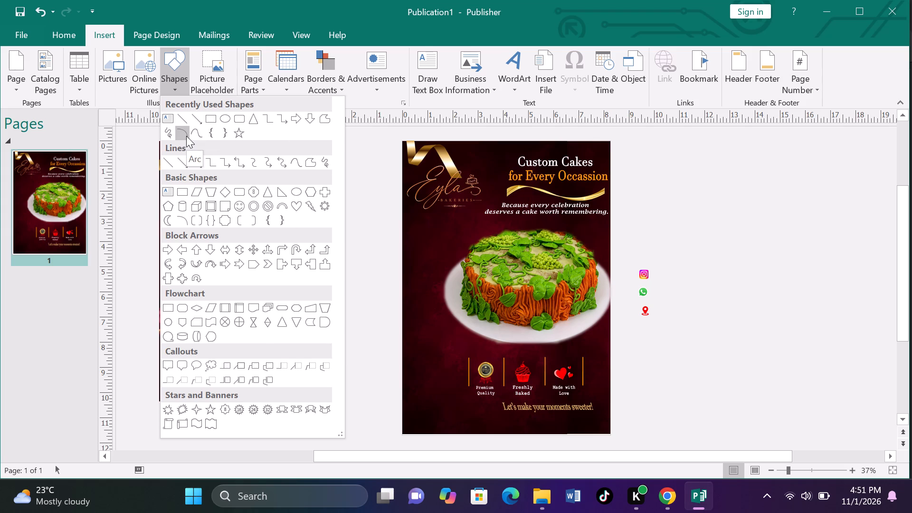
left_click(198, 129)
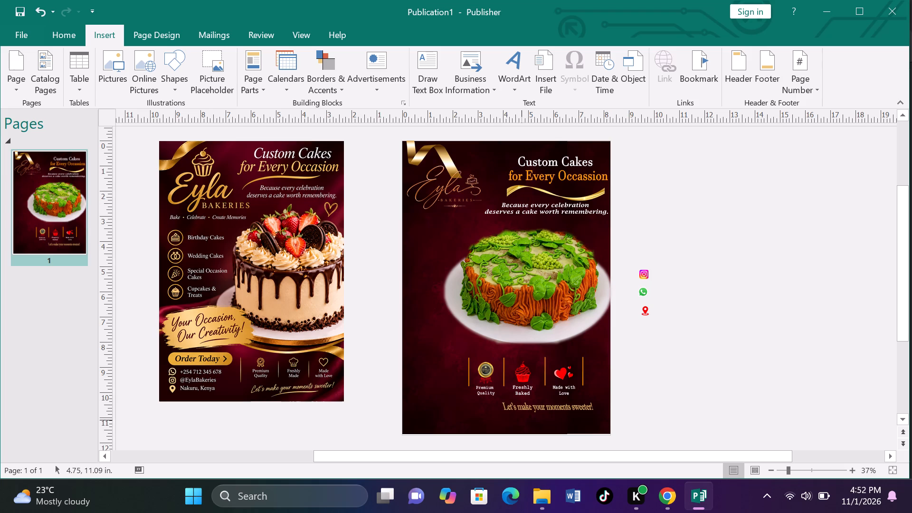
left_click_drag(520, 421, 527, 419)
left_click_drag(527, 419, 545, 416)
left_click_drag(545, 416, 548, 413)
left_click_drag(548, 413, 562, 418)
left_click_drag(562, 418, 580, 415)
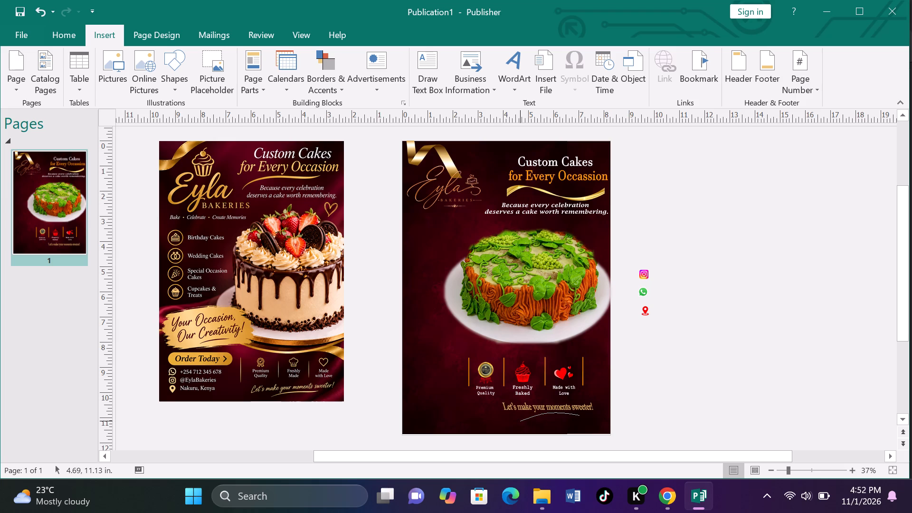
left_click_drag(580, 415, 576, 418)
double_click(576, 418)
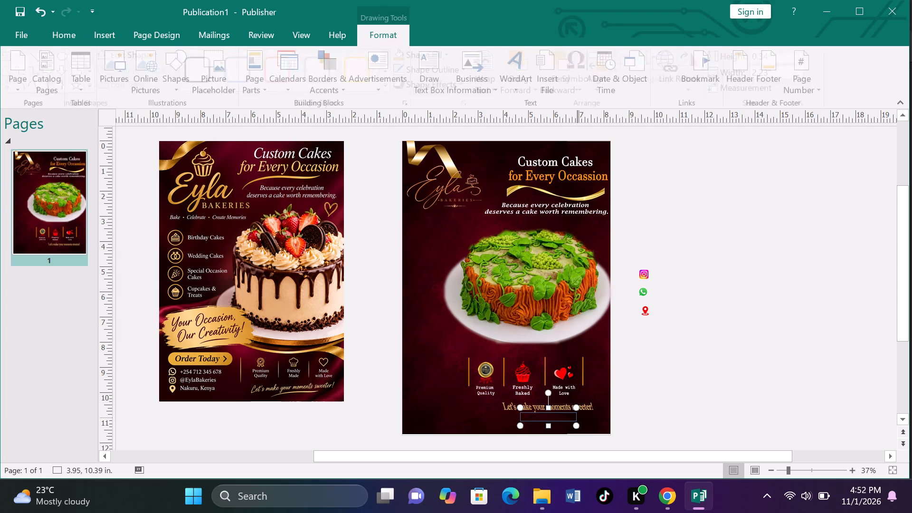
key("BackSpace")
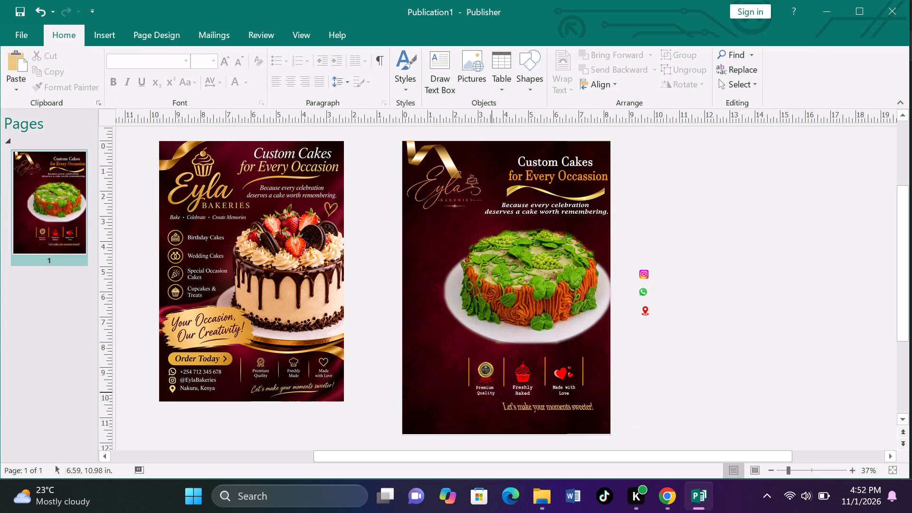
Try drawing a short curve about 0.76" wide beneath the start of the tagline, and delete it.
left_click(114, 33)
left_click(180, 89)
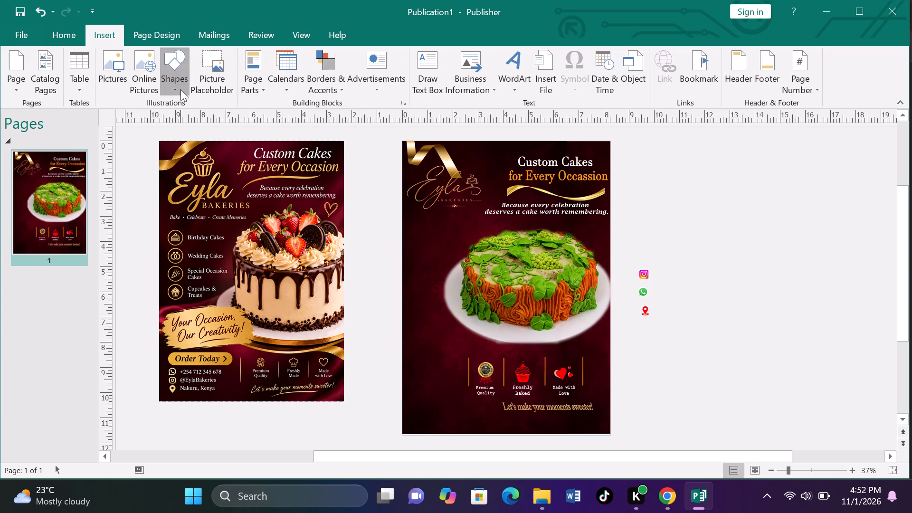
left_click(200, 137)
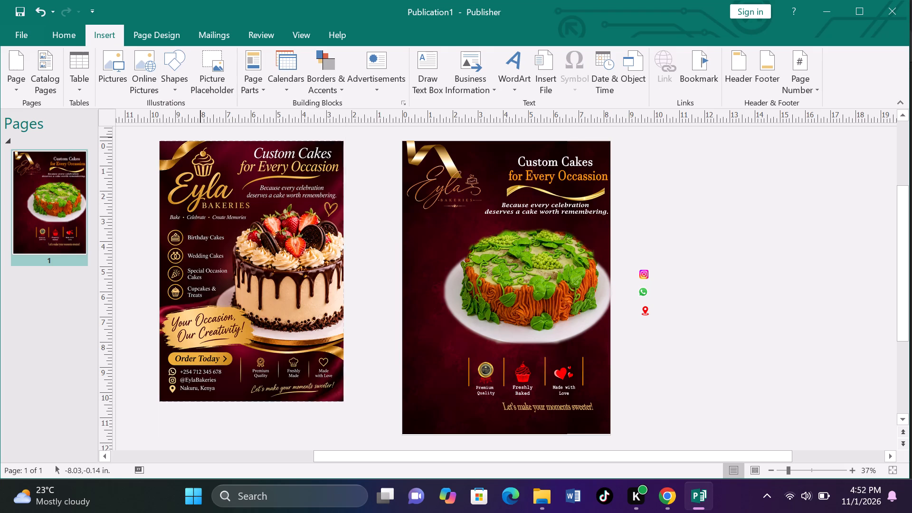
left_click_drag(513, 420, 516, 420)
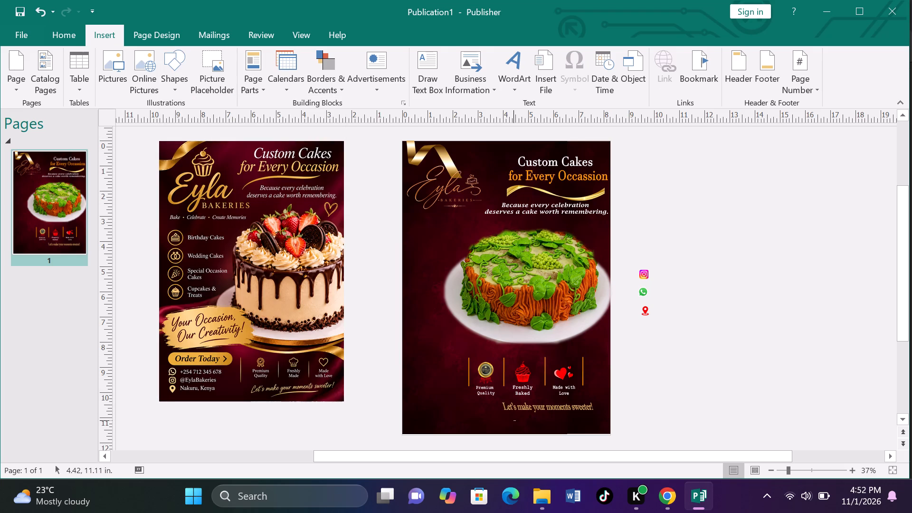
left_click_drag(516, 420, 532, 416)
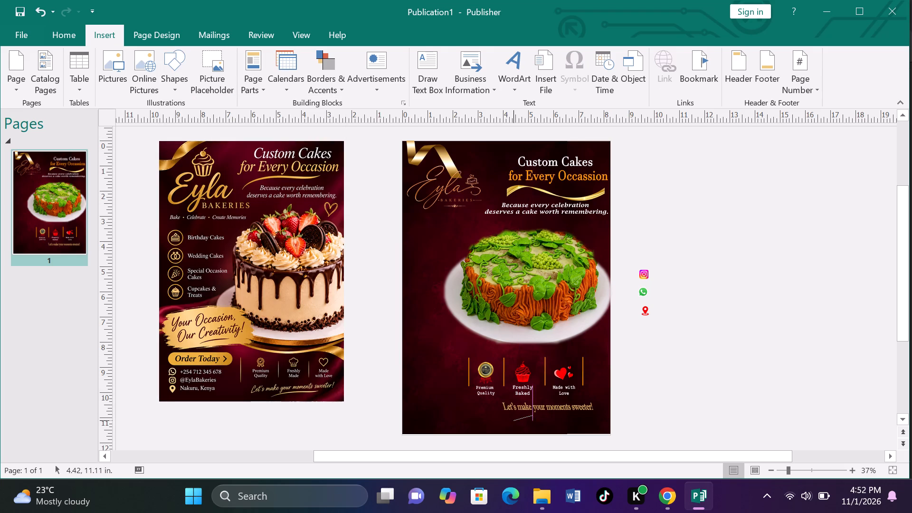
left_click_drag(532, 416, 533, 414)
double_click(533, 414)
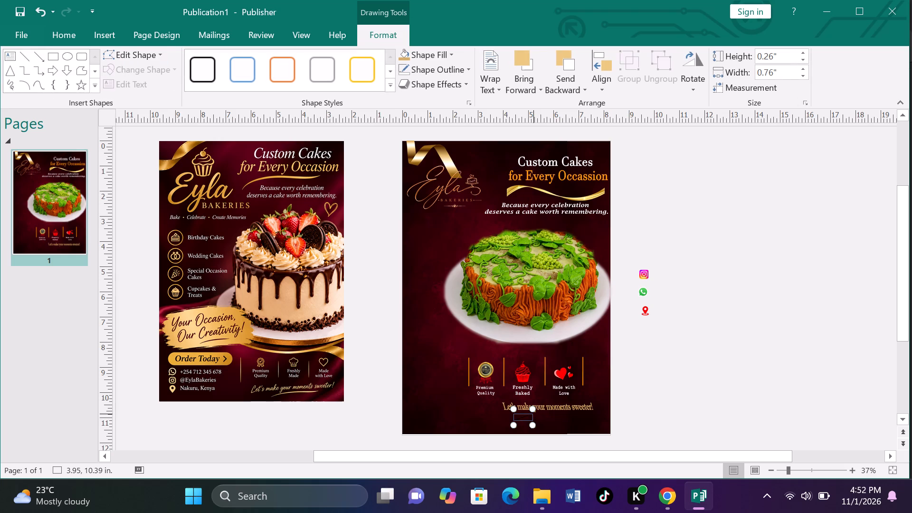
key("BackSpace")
Draw a wavy Curve underline about 2.63" wide and 0.37" high just beneath the "Let's make your moments sweeter!" tagline.
left_click(106, 28)
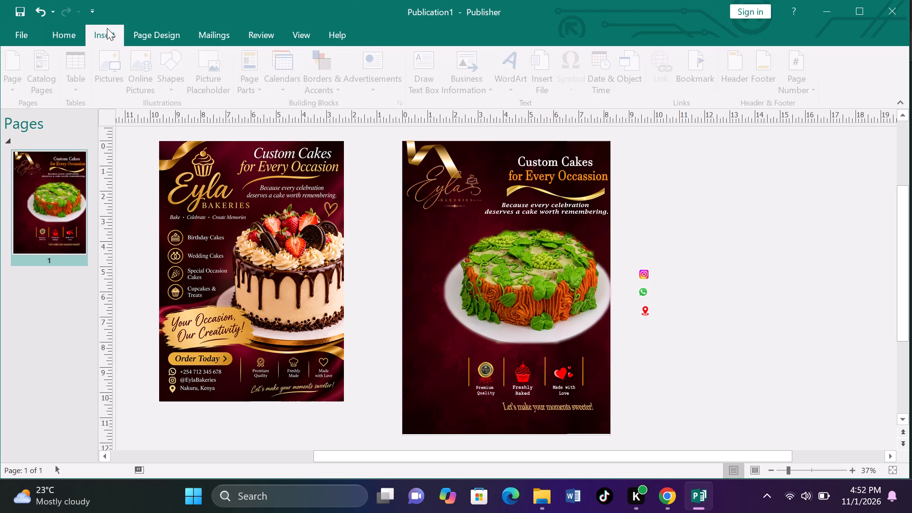
left_click(173, 86)
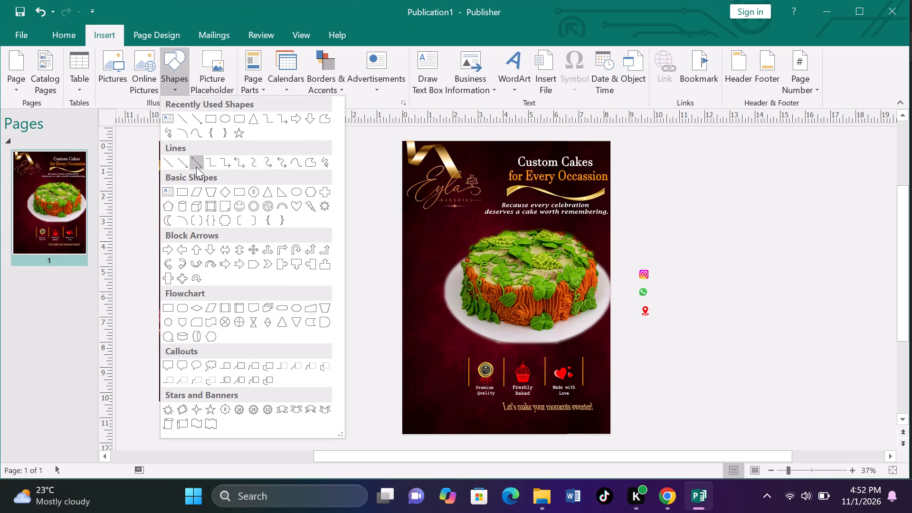
left_click(194, 131)
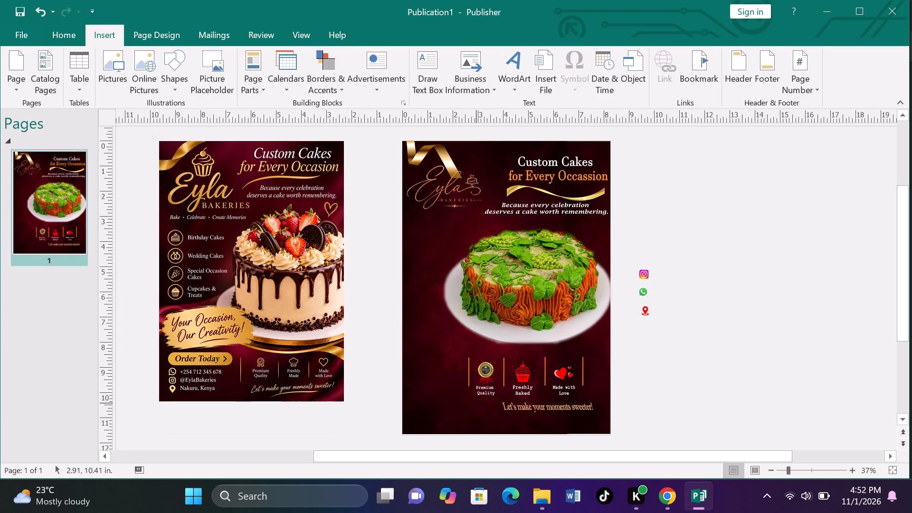
left_click_drag(513, 421, 518, 416)
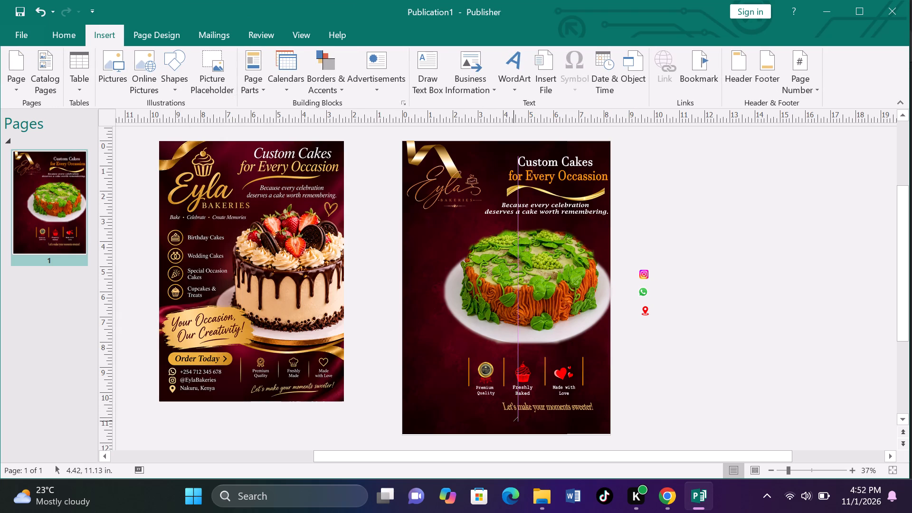
left_click_drag(518, 416, 532, 412)
left_click_drag(532, 412, 559, 418)
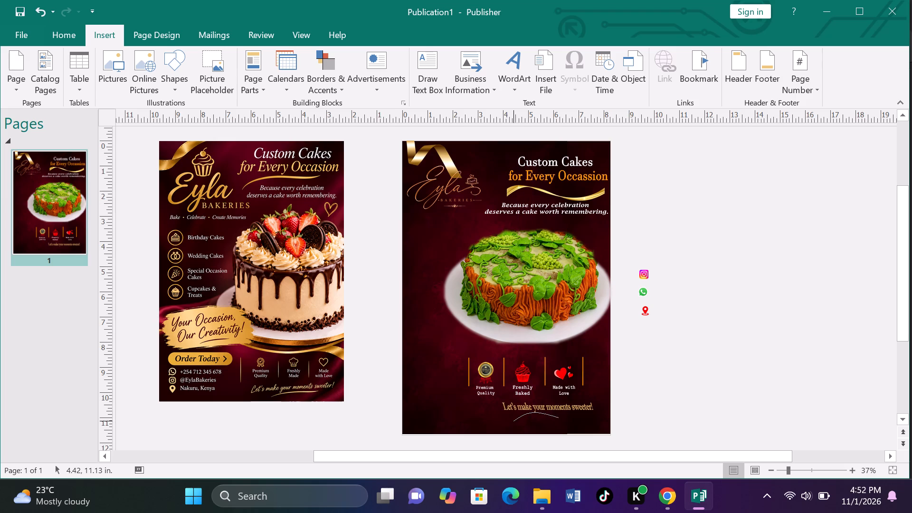
left_click_drag(559, 418, 561, 418)
left_click_drag(561, 418, 570, 415)
left_click_drag(570, 415, 579, 413)
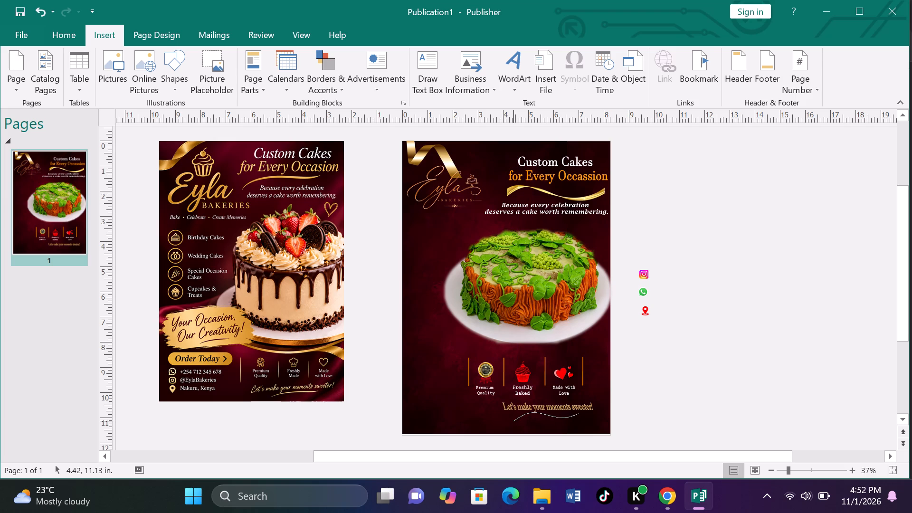
left_click_drag(579, 413, 580, 413)
left_click(580, 413)
left_click(580, 413)
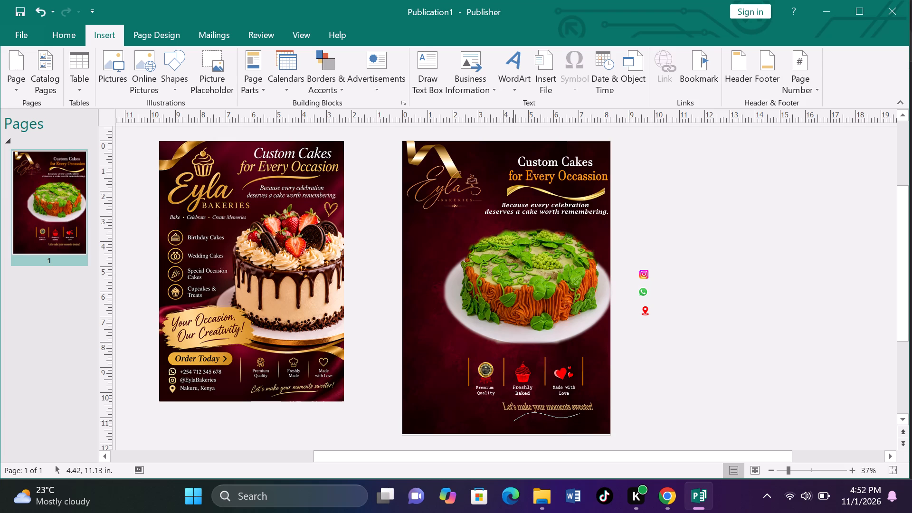
left_click(579, 414)
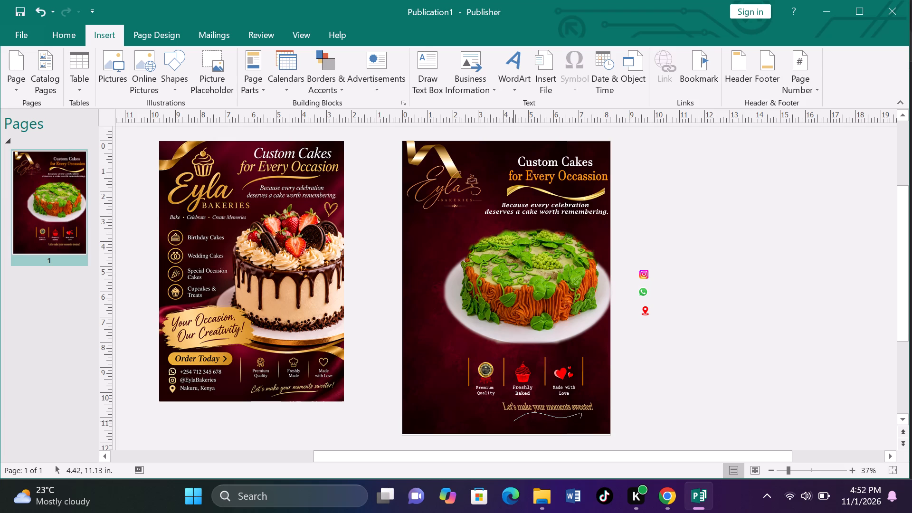
left_click(579, 414)
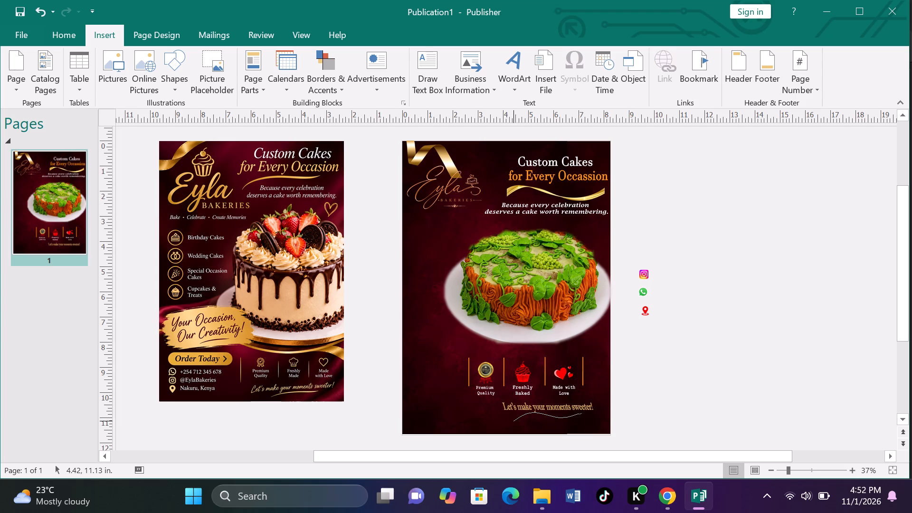
double_click(579, 414)
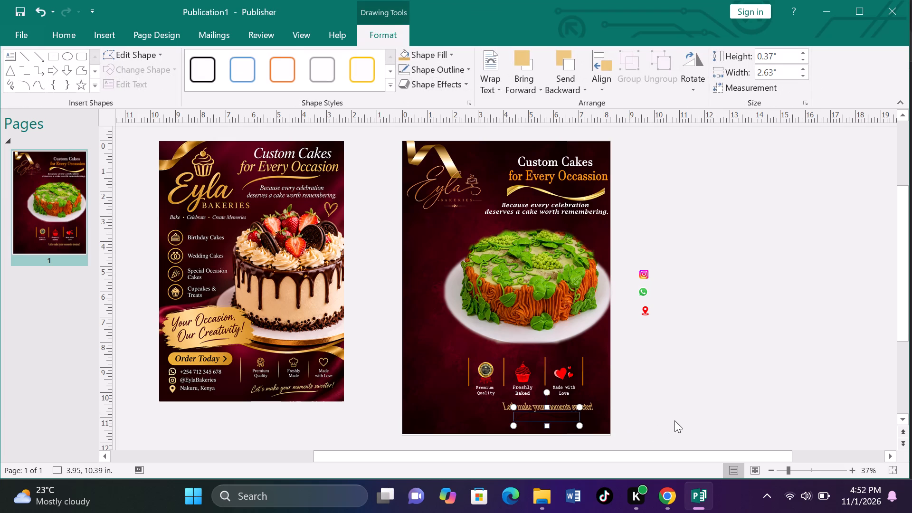
Nudge the wavy underline slightly down, away from the tagline.
key("Down")
key("Down")
key("Down")
key("Down")
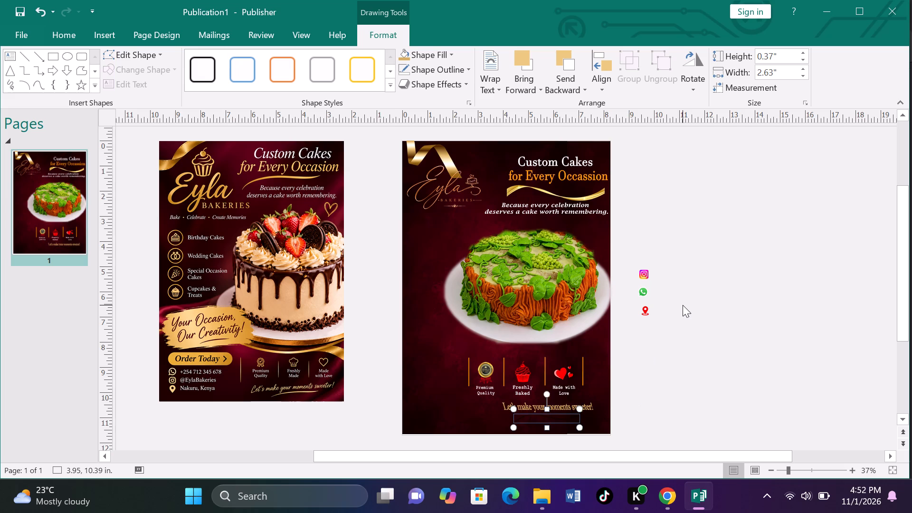
Fill the wavy underline with standard yellow.
left_click(432, 51)
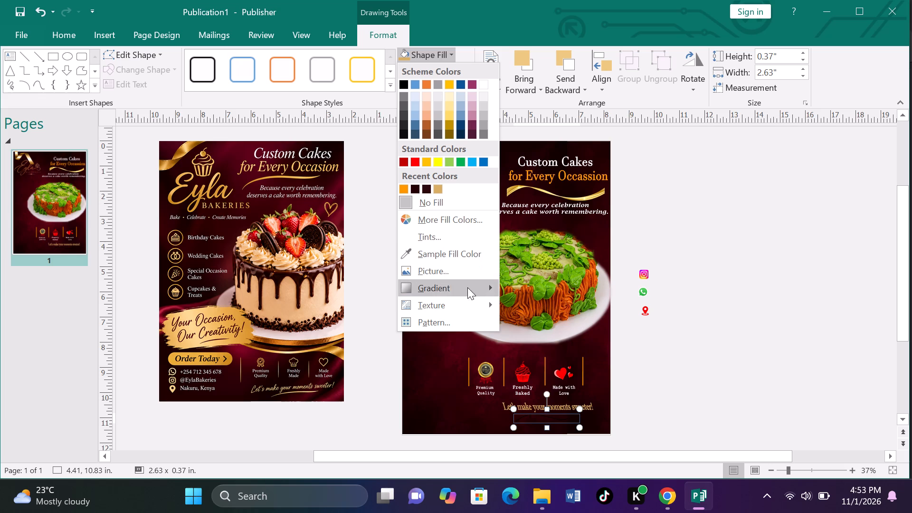
left_click(463, 303)
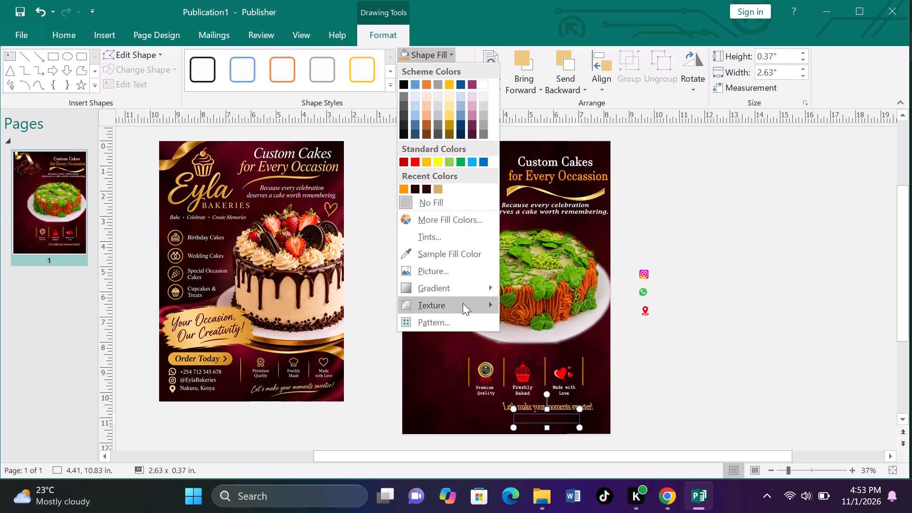
left_click(463, 303)
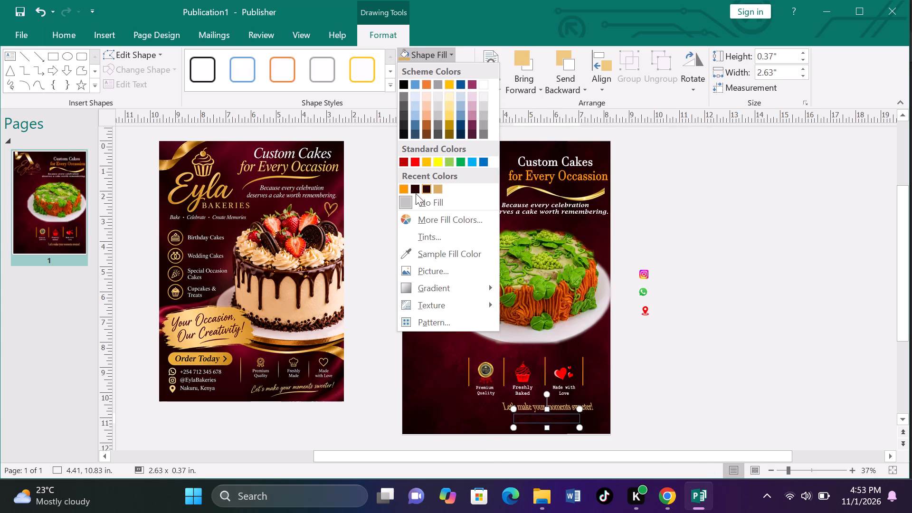
left_click(440, 162)
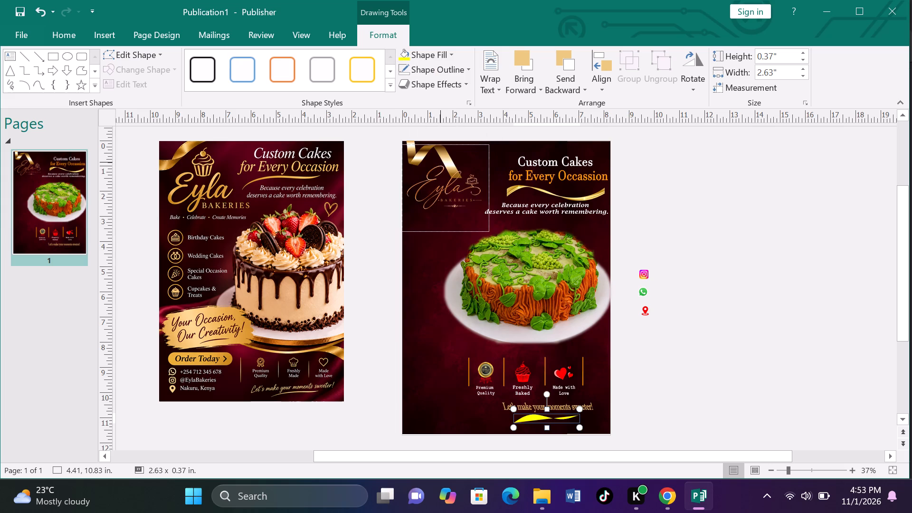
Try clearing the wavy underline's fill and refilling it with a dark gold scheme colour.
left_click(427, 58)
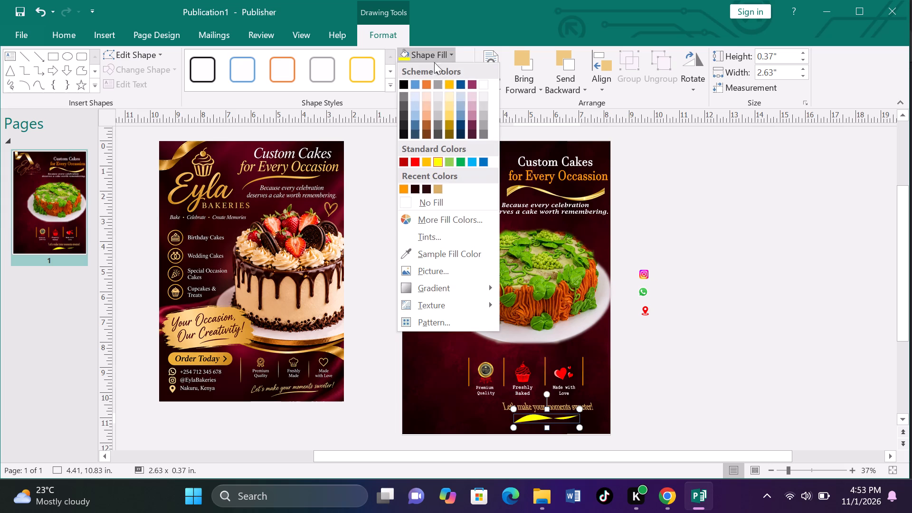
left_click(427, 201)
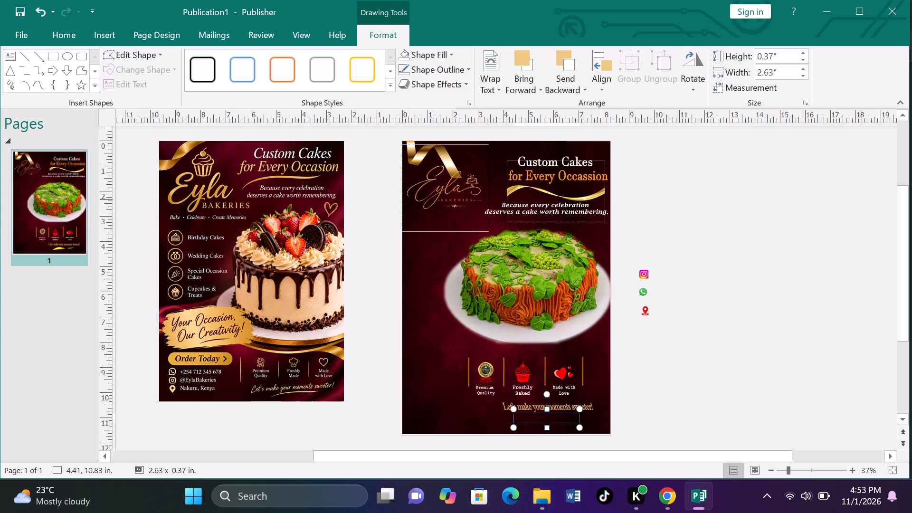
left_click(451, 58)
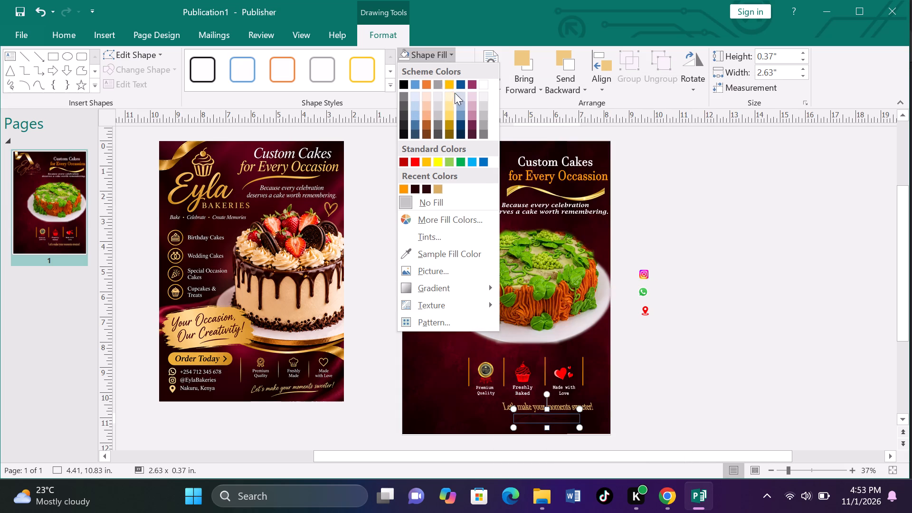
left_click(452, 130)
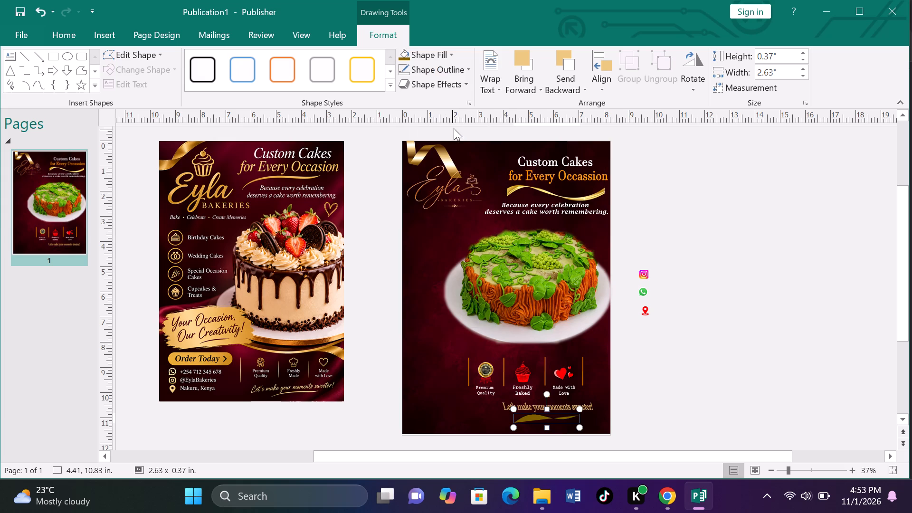
Delete the drawn wavy underline beneath the "Let's make your moments sweeter!" tagline.
key("BackSpace")
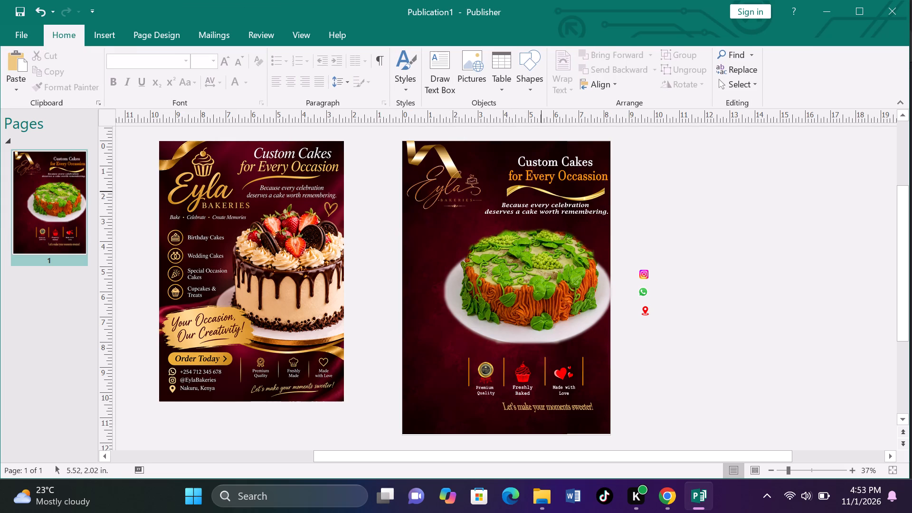
Duplicate the gold ribbon picture from under the heading and place the copy just beneath the "Let's make your moments sweeter!" tagline.
left_click(543, 191)
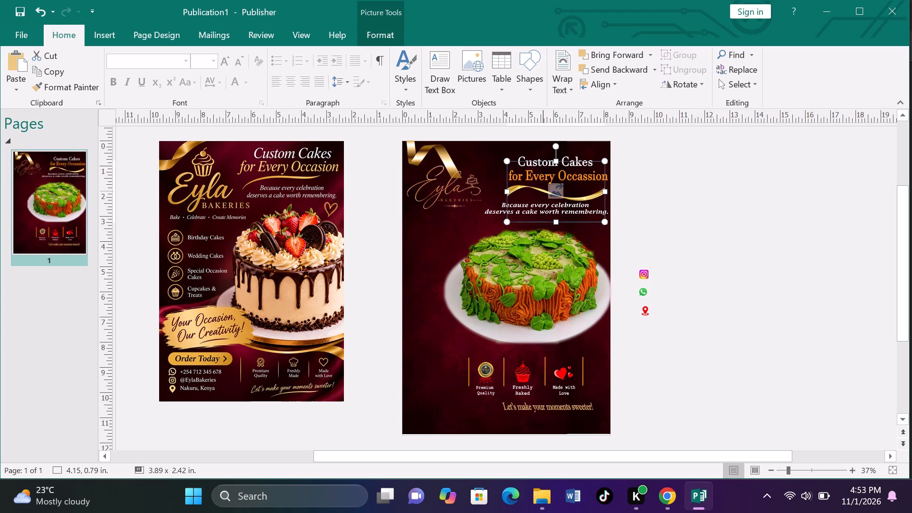
key("ctrl+c")
key("ctrl+v")
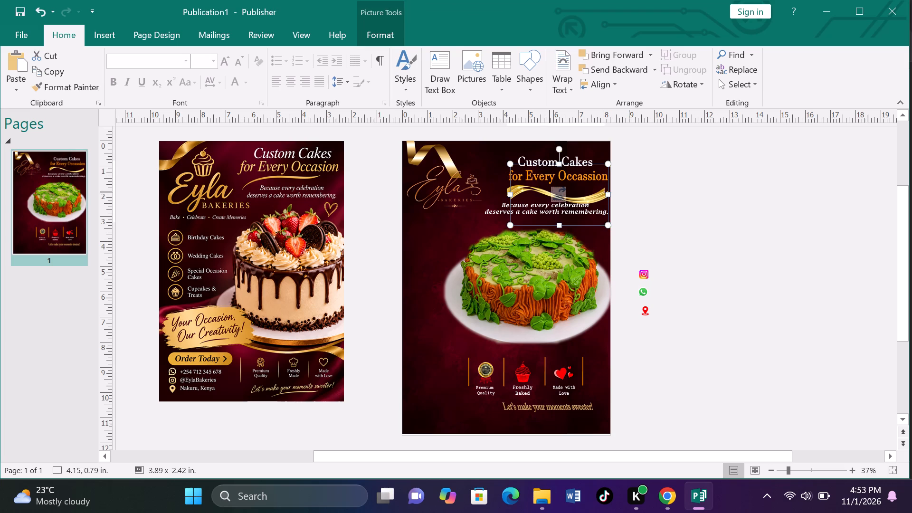
left_click_drag(606, 201, 611, 292)
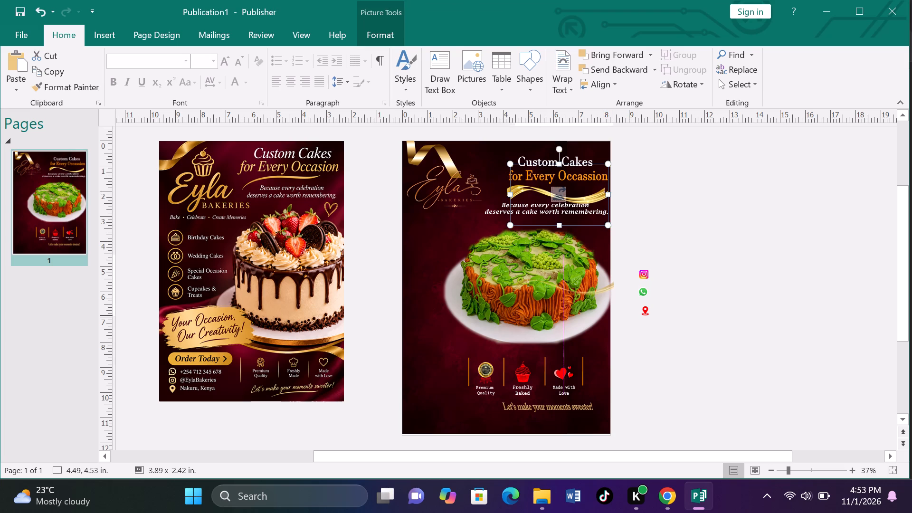
left_click_drag(611, 292, 613, 420)
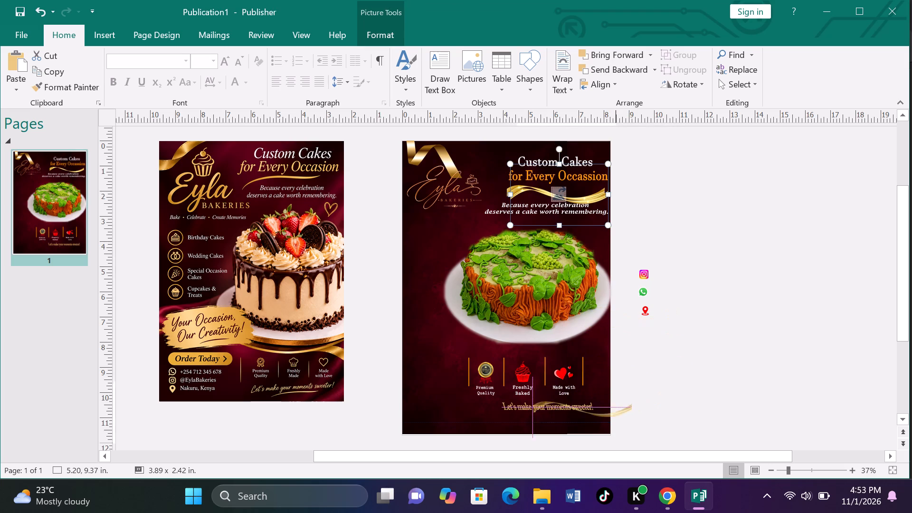
left_click_drag(613, 420, 599, 423)
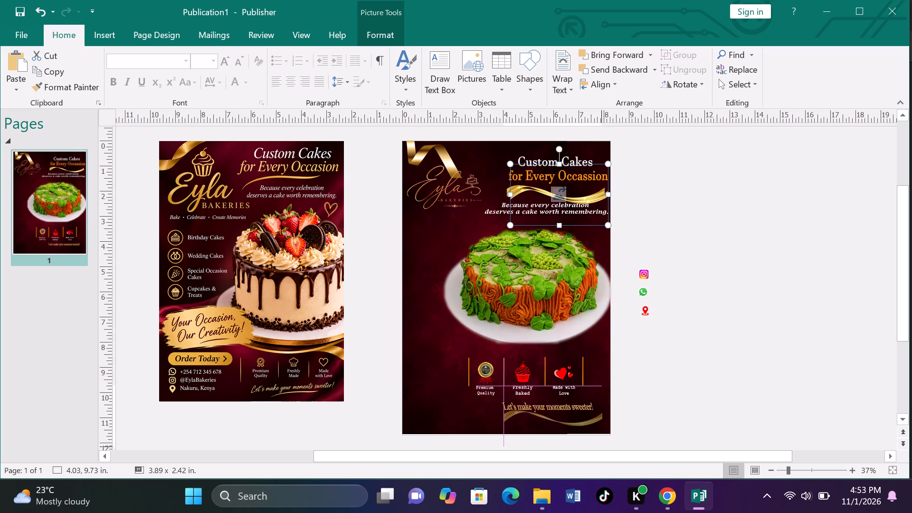
left_click_drag(599, 423, 596, 424)
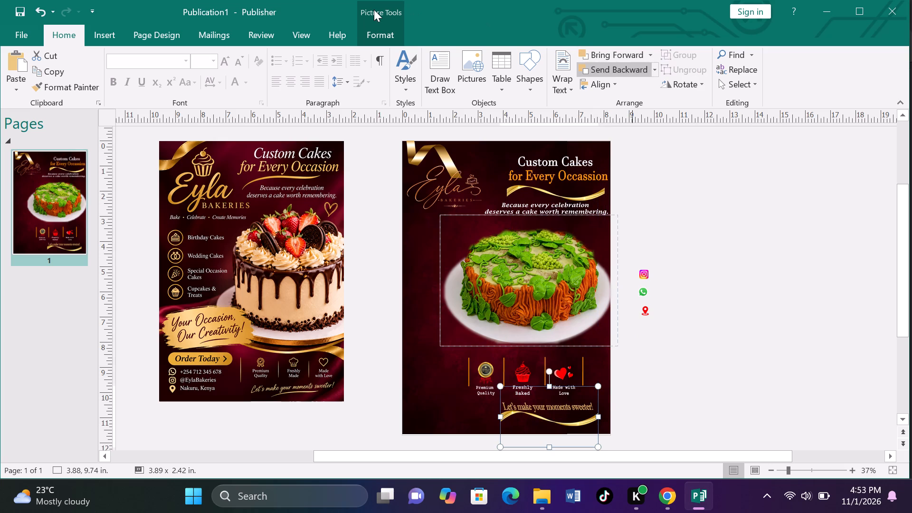
Crop the left end off the gold ribbon copy beneath the tagline, leaving it about 2.83 in wide.
left_click(391, 35)
left_click(732, 52)
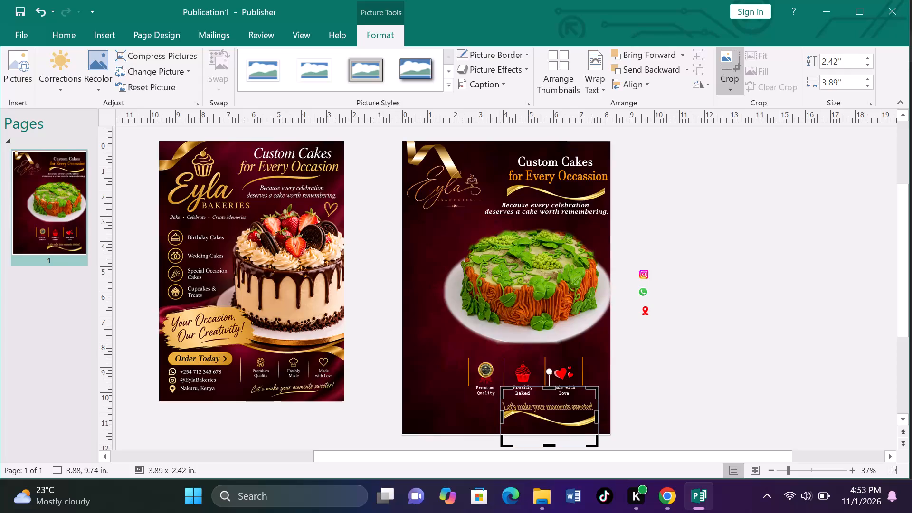
left_click_drag(501, 414, 541, 421)
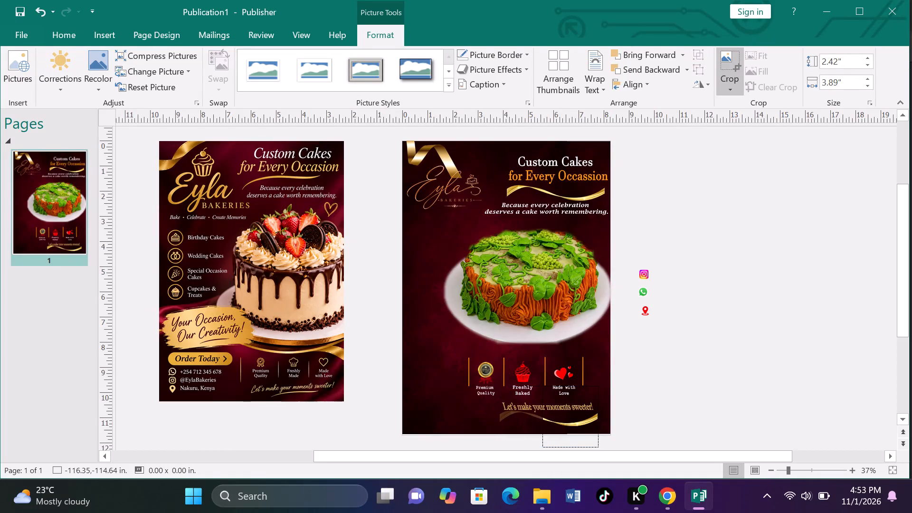
left_click_drag(541, 421, 528, 422)
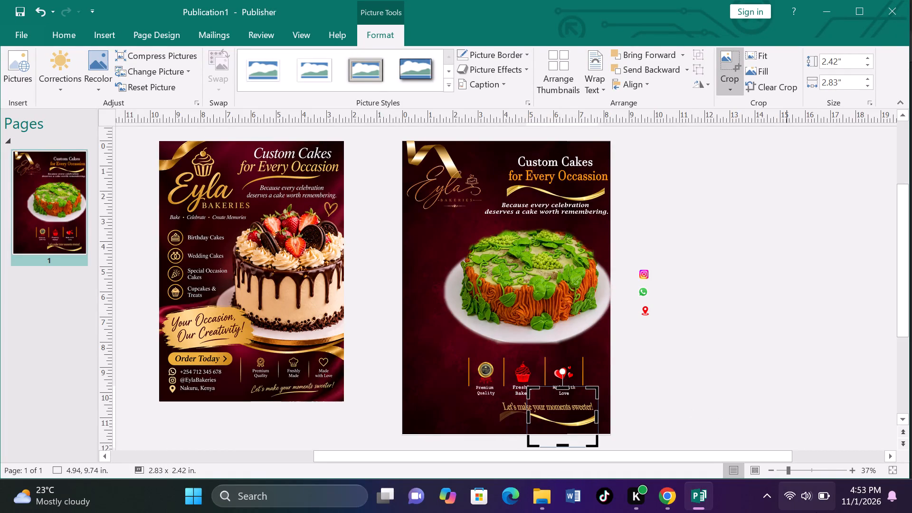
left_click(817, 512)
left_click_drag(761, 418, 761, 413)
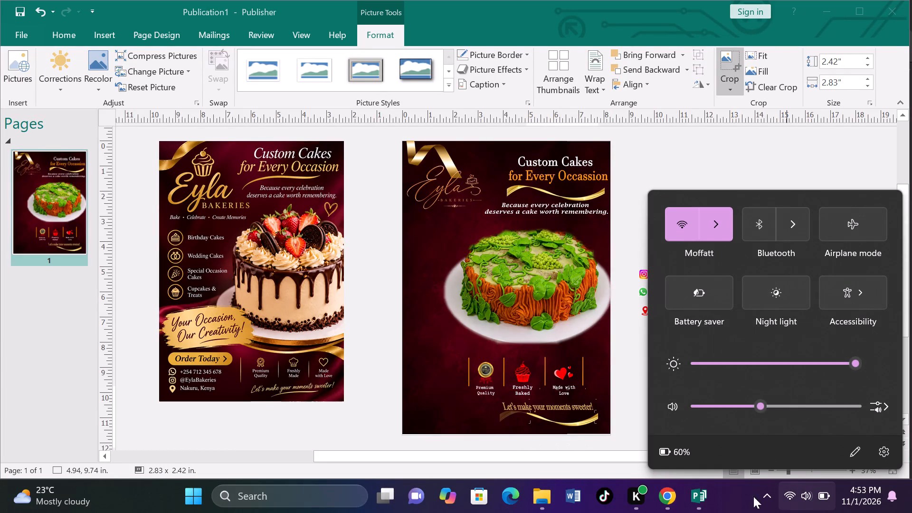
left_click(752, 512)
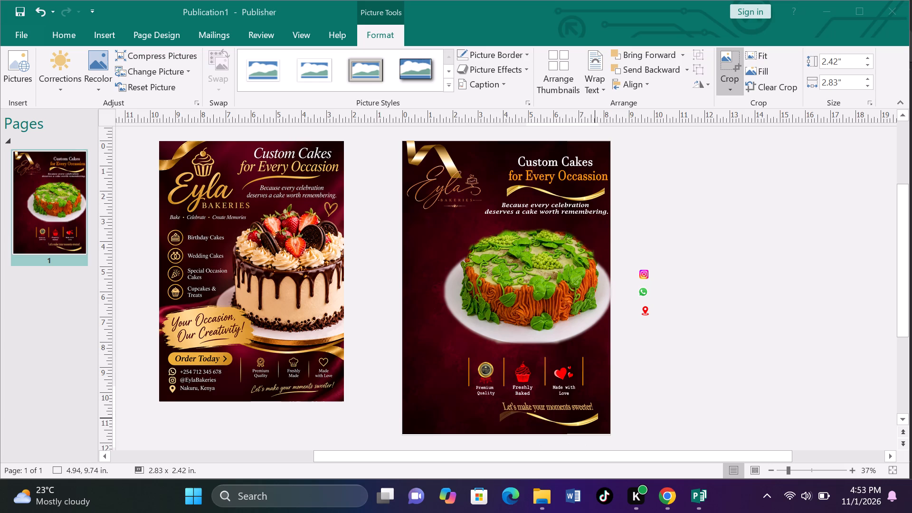
Centre the cropped gold ribbon beneath the "Let's make your moments sweeter!" tagline, at about 4.38, 9.82 in.
left_click(762, 357)
left_click_drag(554, 422, 549, 423)
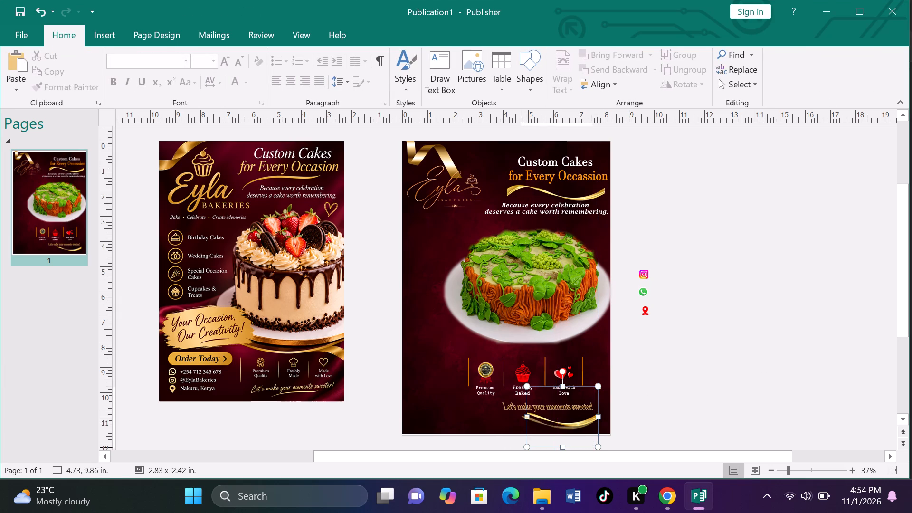
left_click_drag(549, 423, 541, 425)
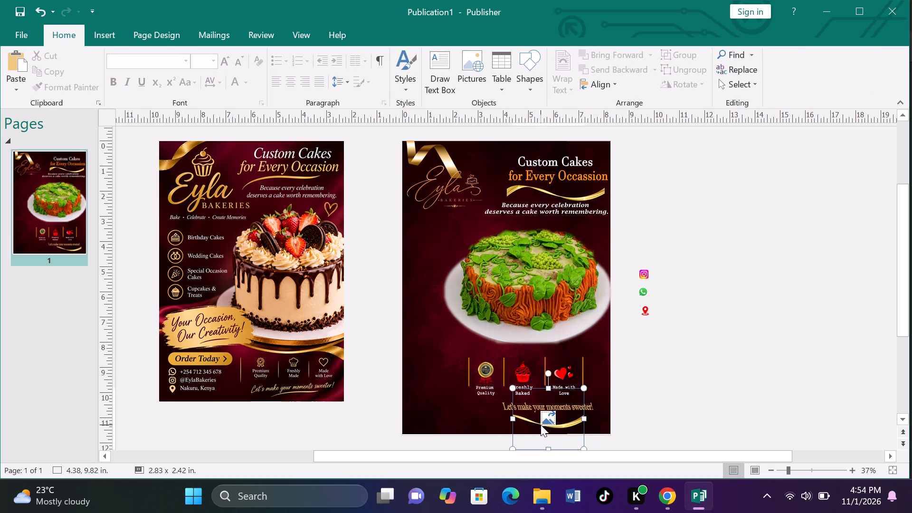
Reduce the height of the cropped gold ribbon picture from its bottom edge to about 0.12 in.
left_click_drag(549, 446, 546, 399)
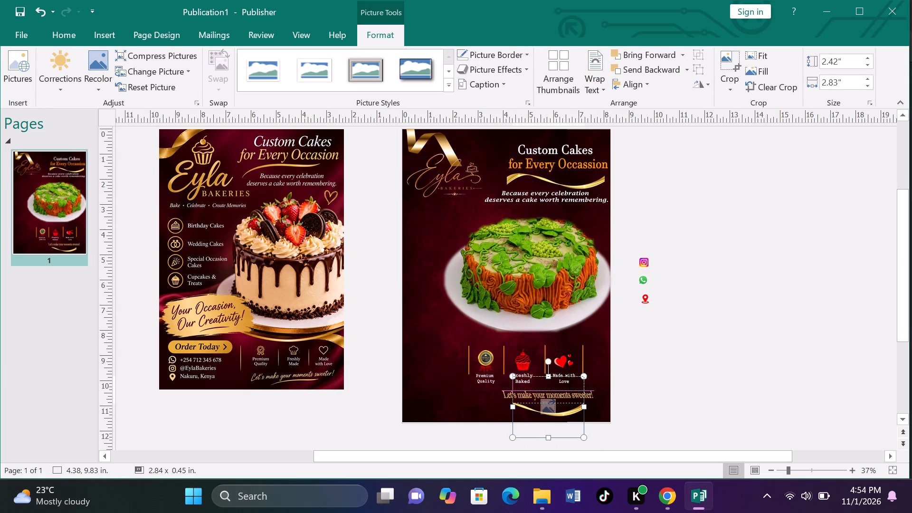
left_click_drag(546, 399, 554, 376)
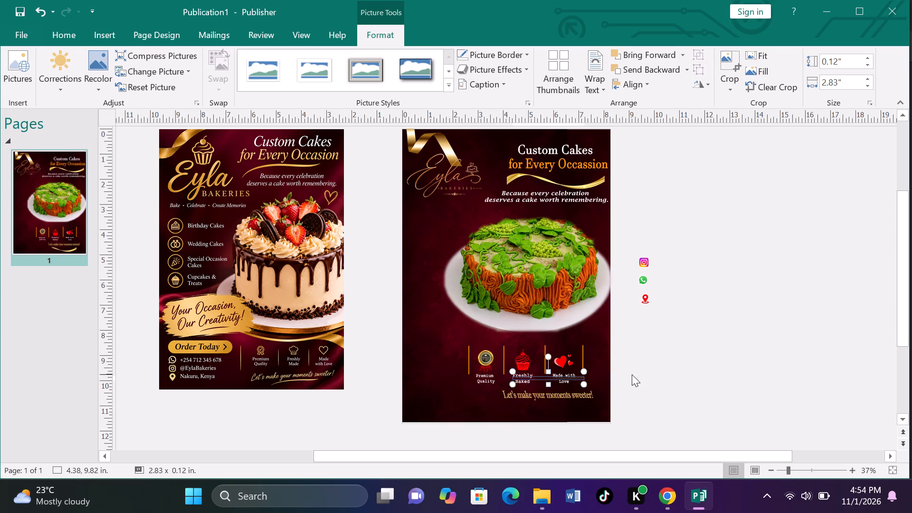
left_click(691, 386)
Stretch the cropped ribbon strip vertically to about 0.84" high, keeping its 2.83" width.
left_click(550, 377)
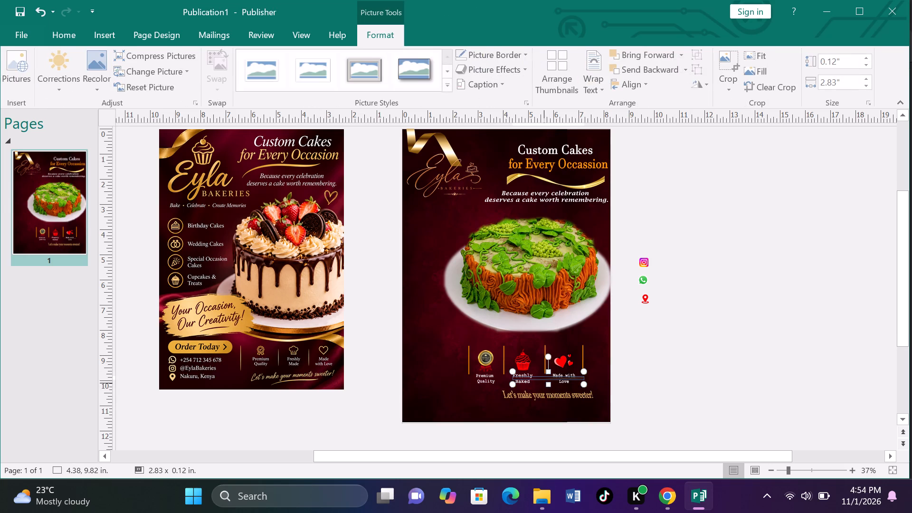
left_click_drag(547, 386, 547, 395)
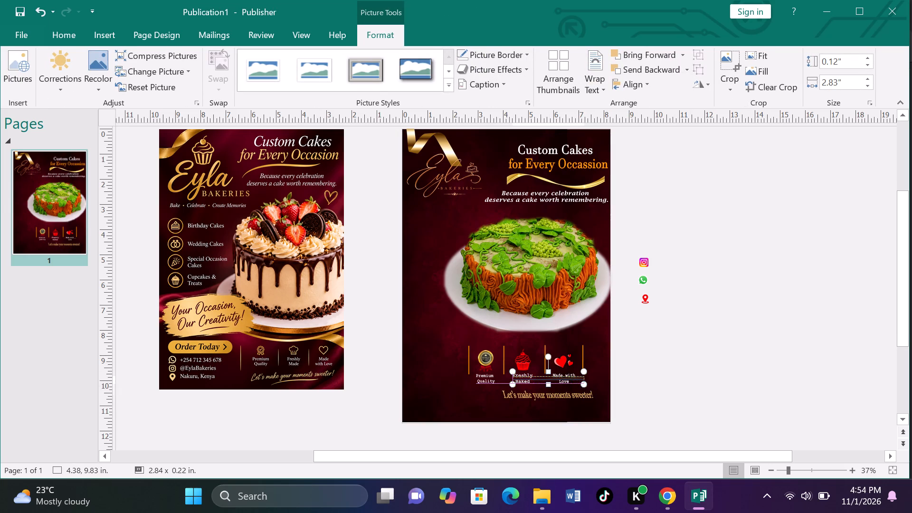
left_click_drag(547, 395, 552, 404)
left_click(711, 362)
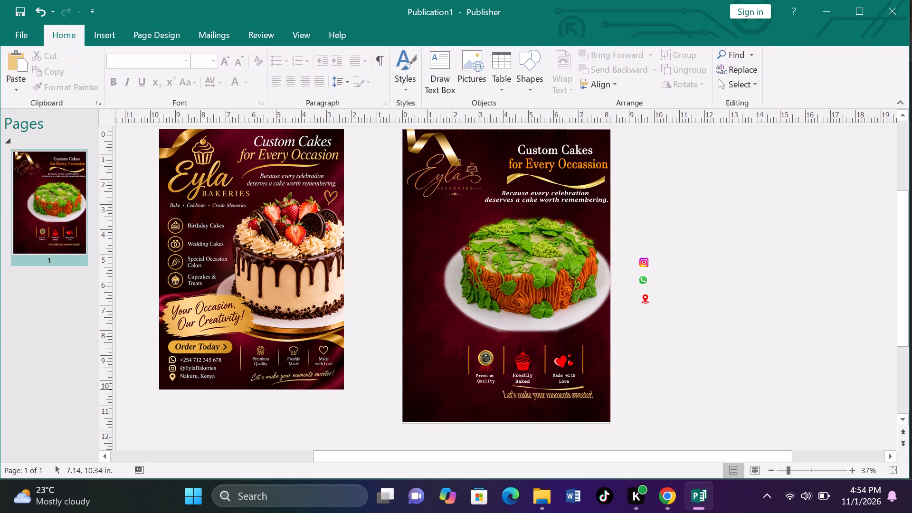
Move the stretched ribbon strip below the tagline, to about 4.38", 10.63".
left_click_drag(580, 385, 585, 398)
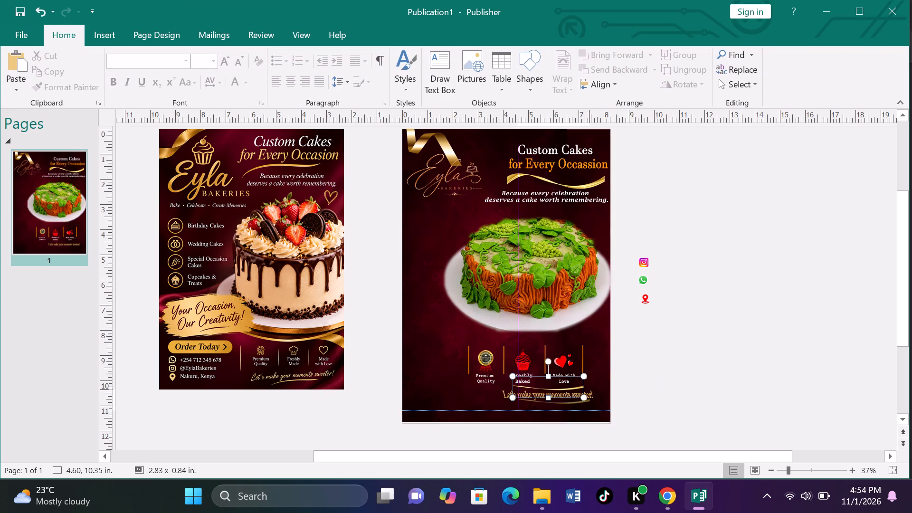
left_click_drag(585, 398, 580, 405)
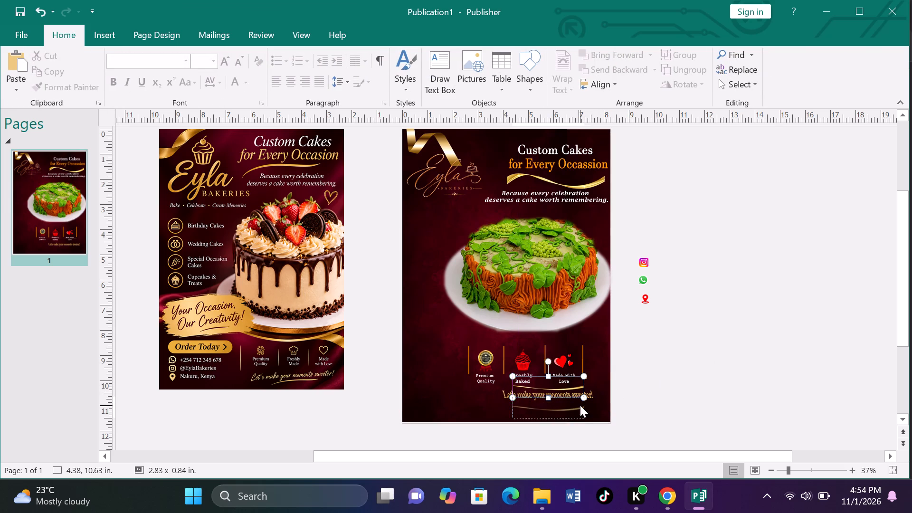
Flip the ribbon strip vertically so it arches upward, resizing it to about 0.53" high.
left_click_drag(548, 418, 548, 417)
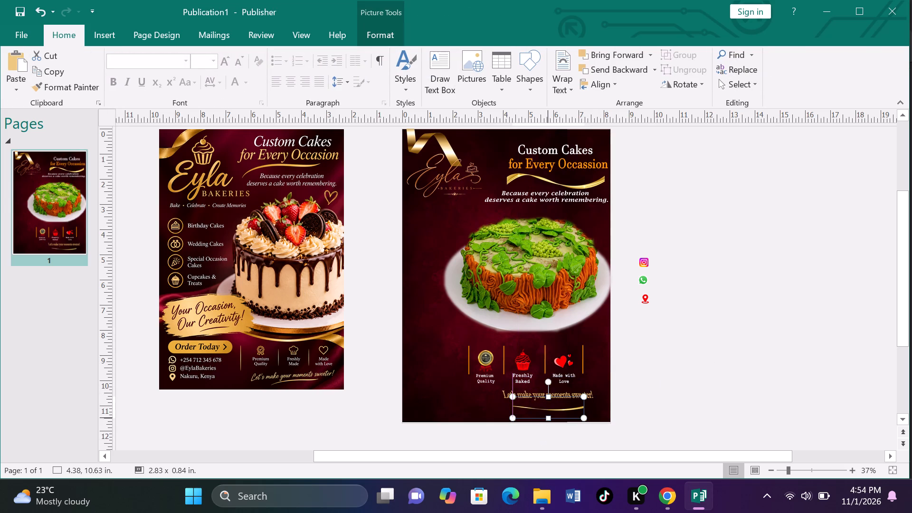
left_click_drag(548, 417, 551, 383)
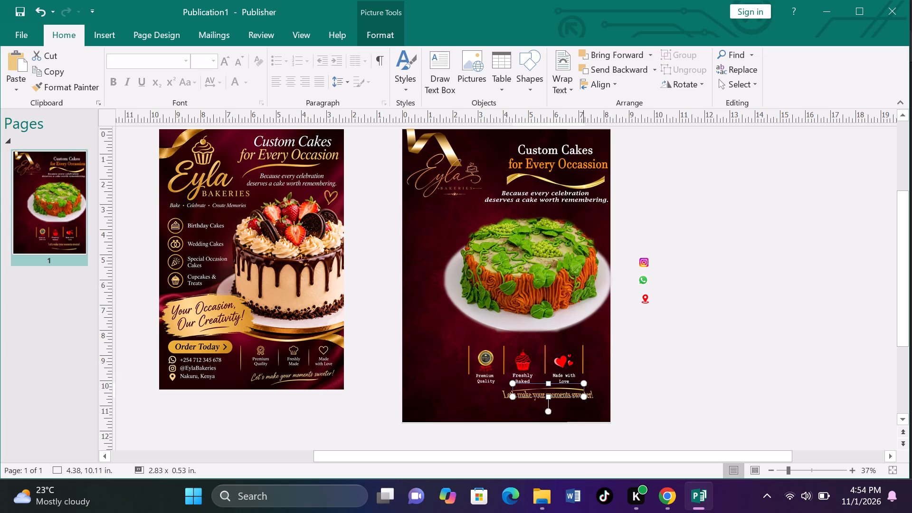
left_click(677, 415)
Move the flipped ribbon strip back beneath the tagline and nudge it down to about 4.38", 10.69".
left_click_drag(573, 389, 576, 403)
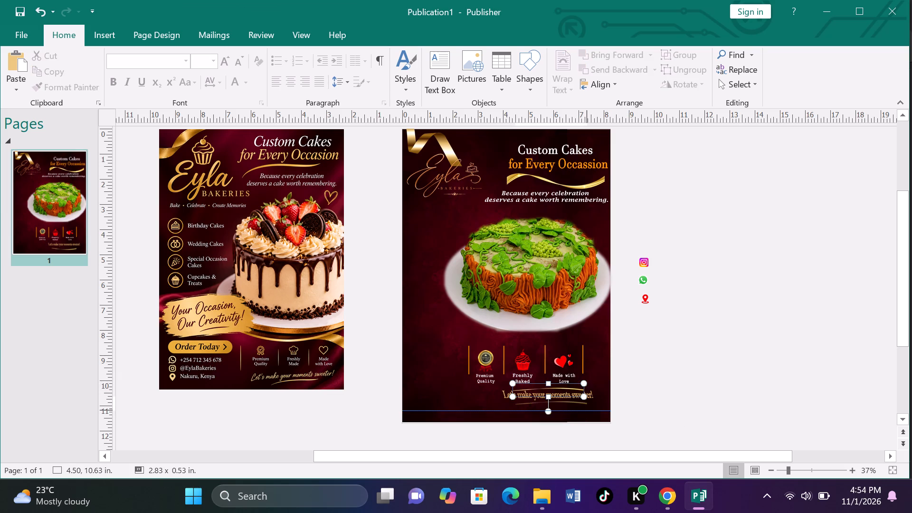
left_click_drag(576, 403, 573, 403)
left_click(734, 368)
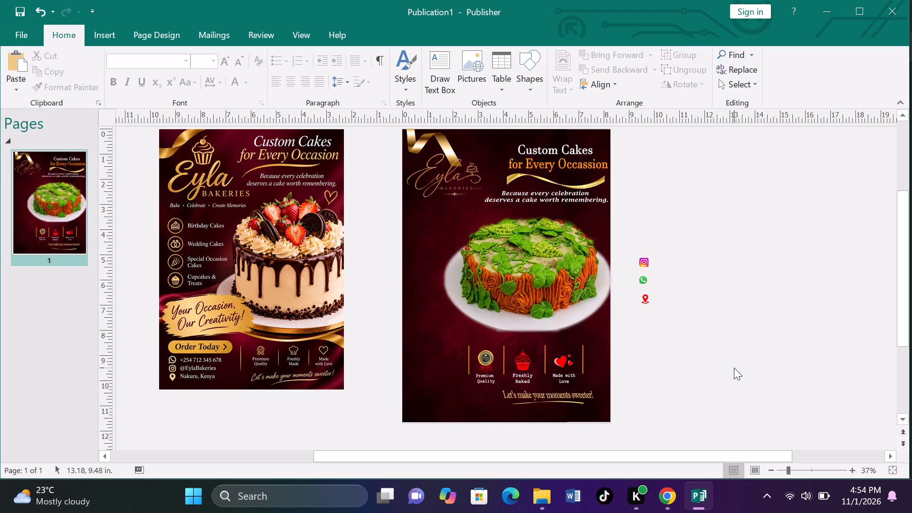
left_click(573, 401)
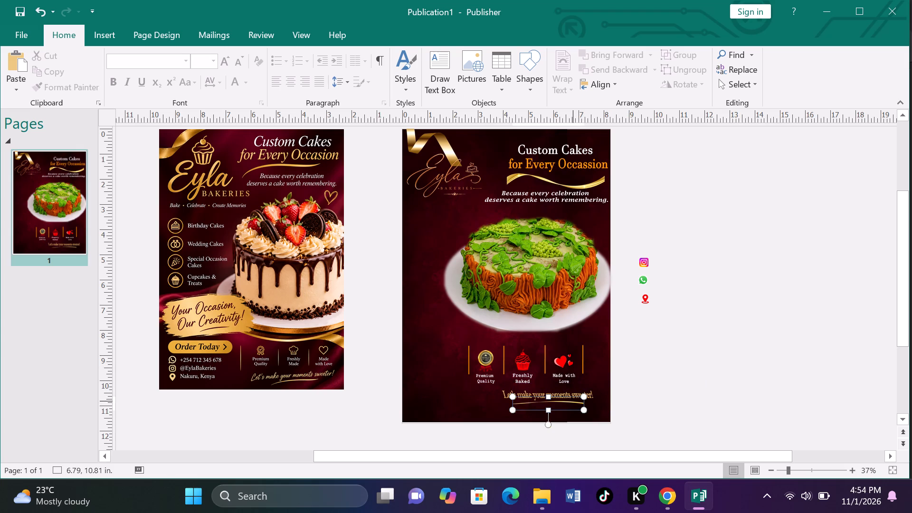
key("Down")
key("Down")
key("Down")
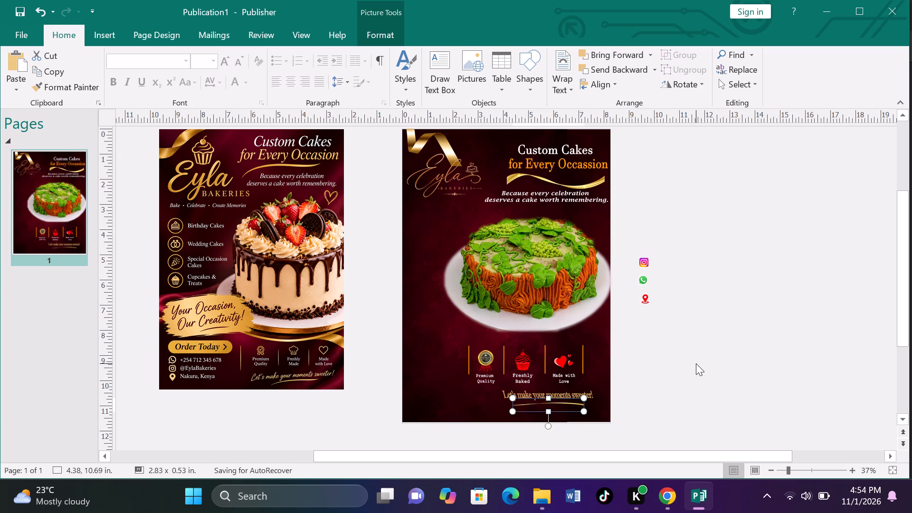
Adjust the computer's speaker volume.
left_click(821, 505)
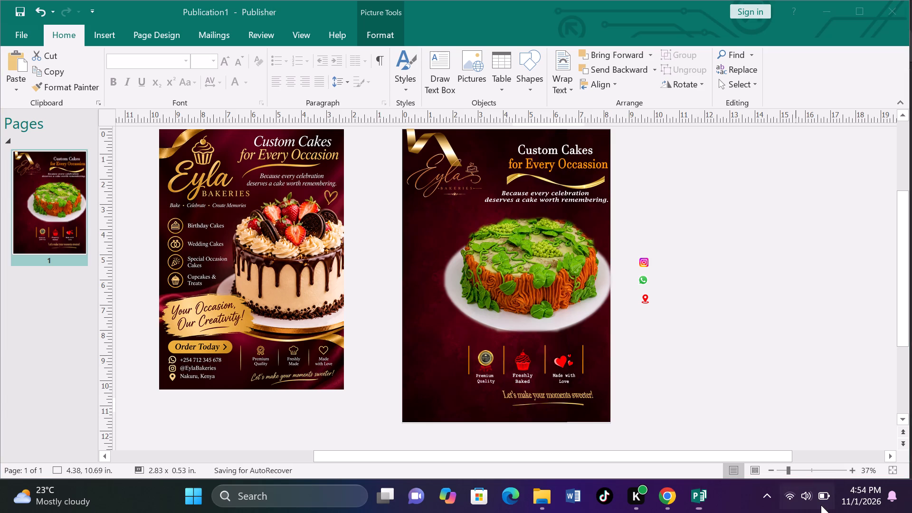
left_click(747, 403)
left_click_drag(739, 408, 746, 401)
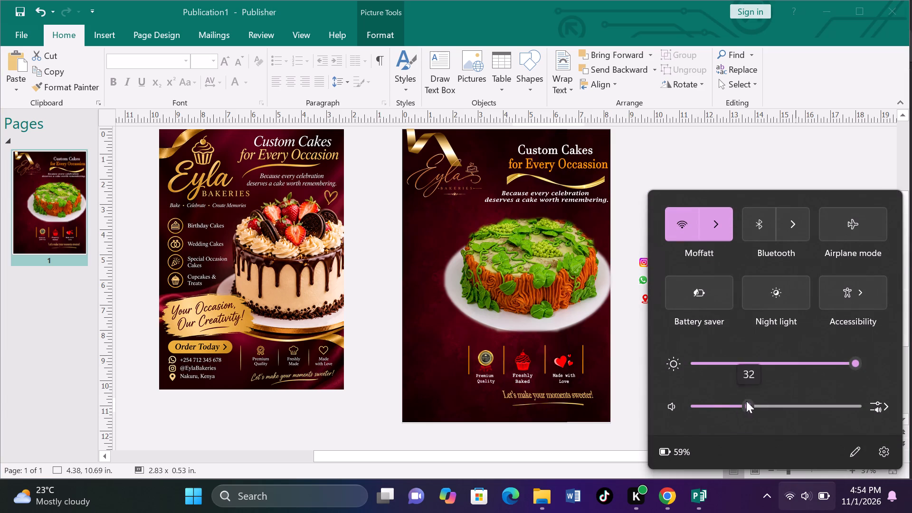
left_click_drag(746, 401, 747, 401)
left_click(739, 406)
left_click(739, 406)
left_click(741, 483)
Enlarge the gold ribbon underline toward the start of the tagline, to about 3.02" wide and 0.56" high.
key("F9")
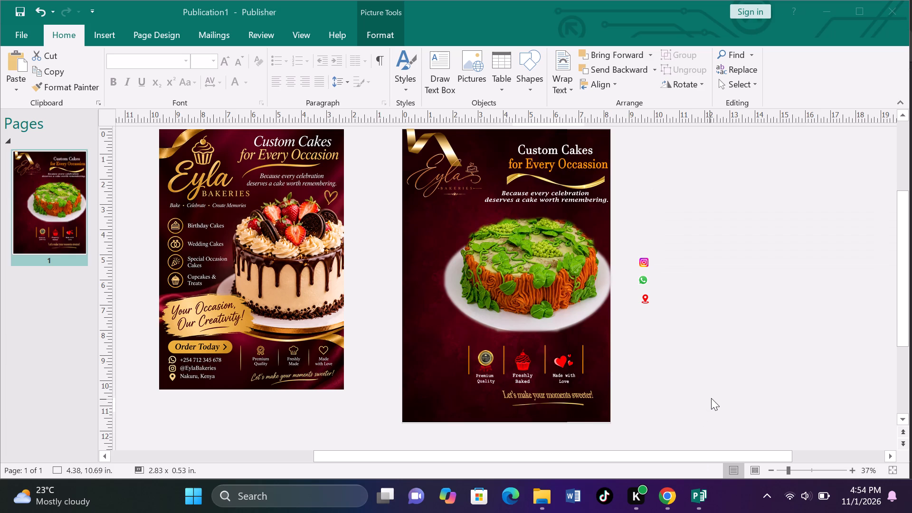
scroll(671, 372, "down", 2)
key("F9")
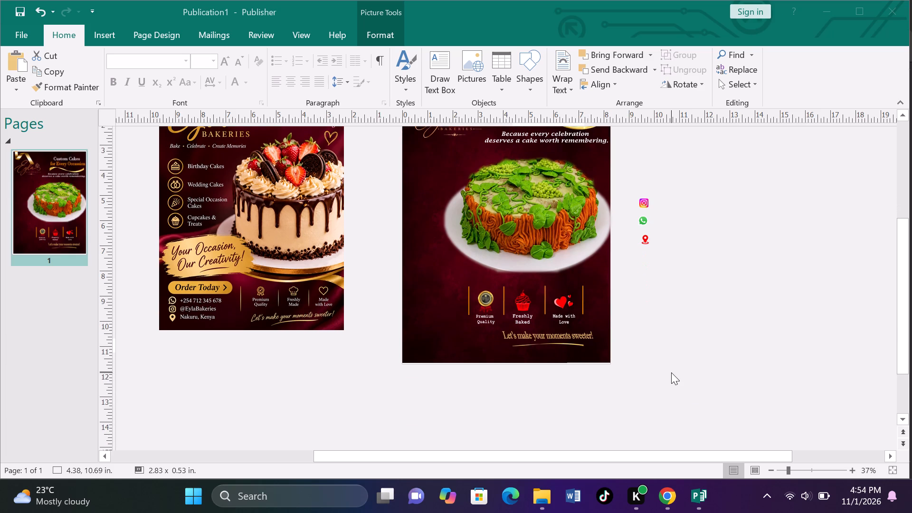
scroll(671, 372, "up", 3)
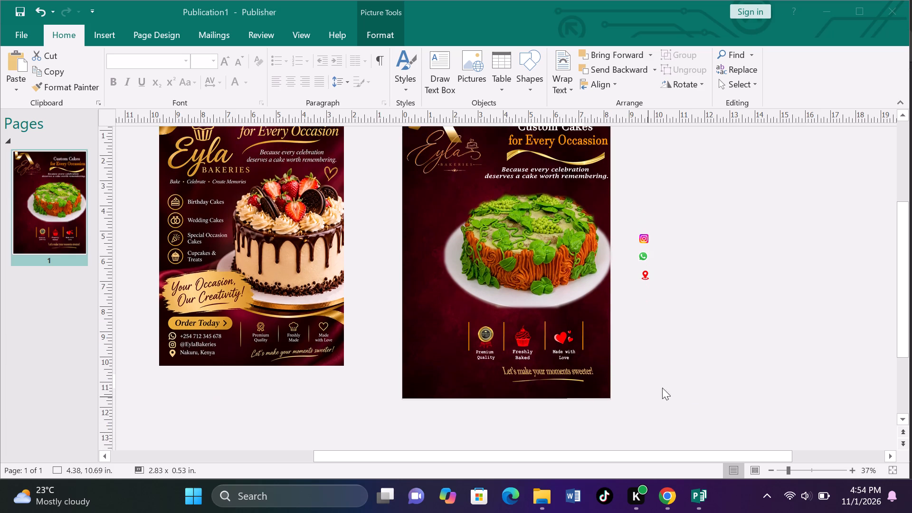
scroll(702, 352, "up", 2)
left_click(569, 403)
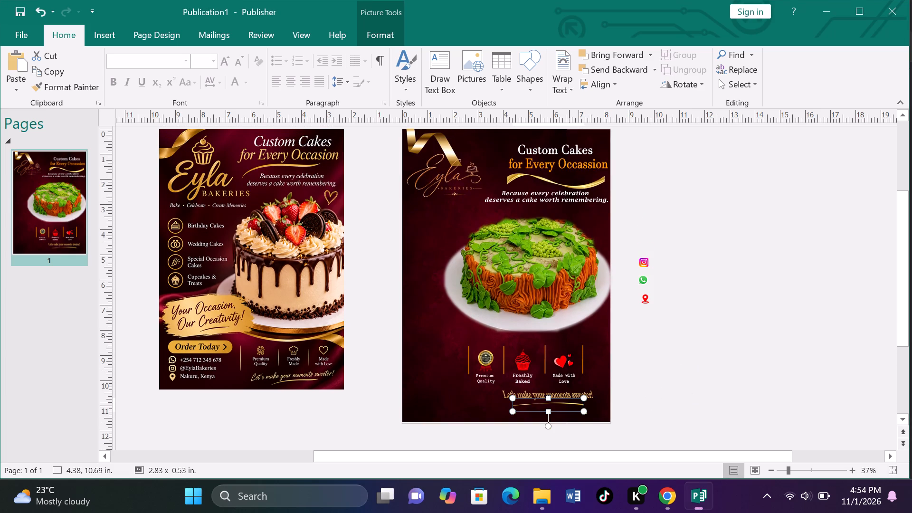
key("F9")
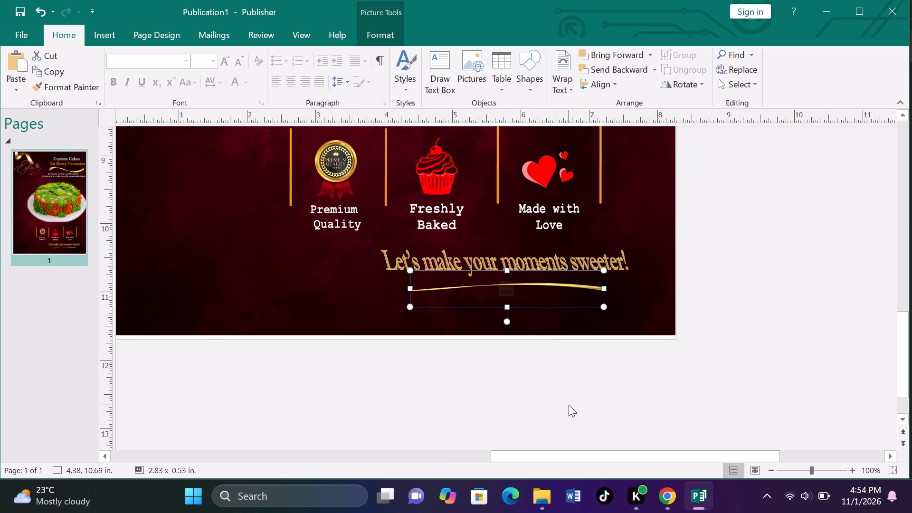
left_click_drag(411, 307, 409, 307)
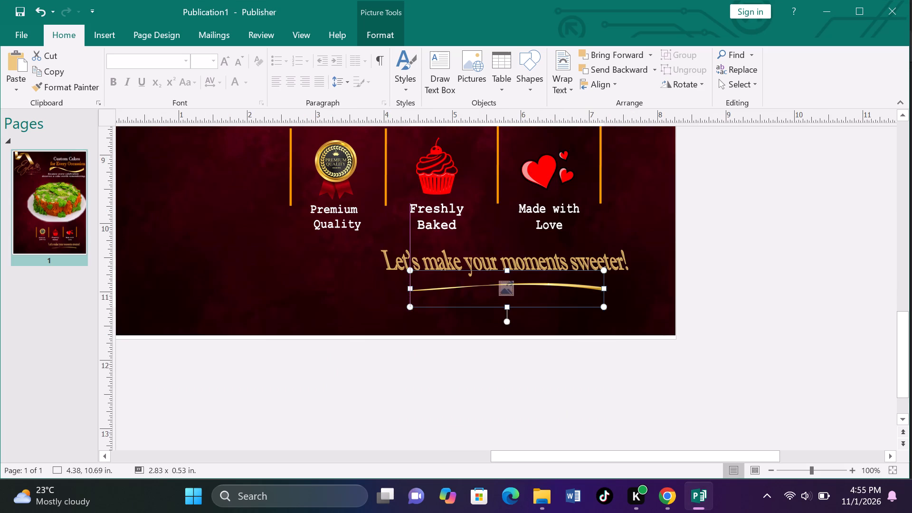
left_click_drag(409, 307, 407, 310)
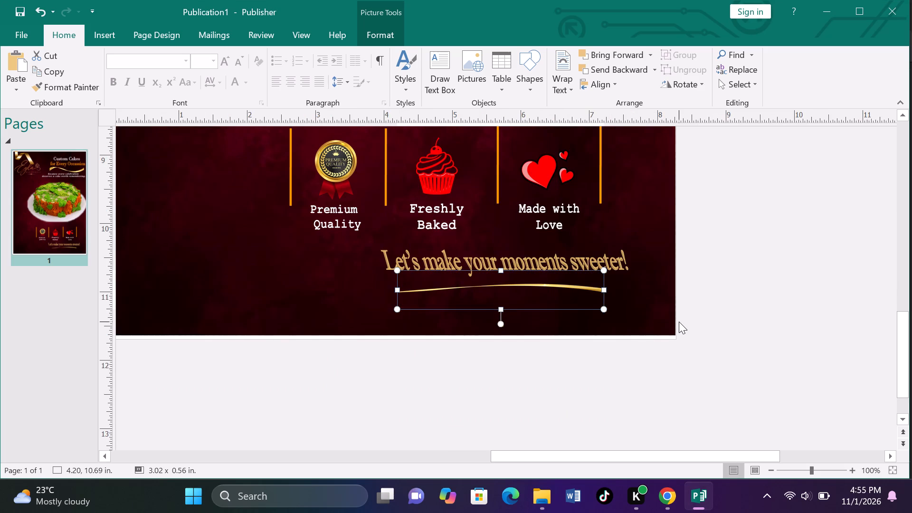
Nudge the gold ribbon underline slightly up, closer to the tagline.
key("Up")
key("Up")
key("Up")
key("Up")
key("Up")
key("Up")
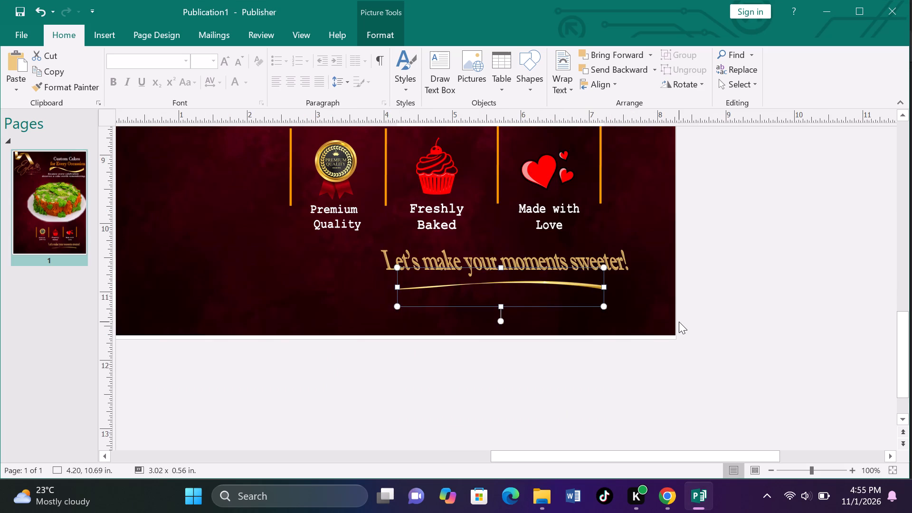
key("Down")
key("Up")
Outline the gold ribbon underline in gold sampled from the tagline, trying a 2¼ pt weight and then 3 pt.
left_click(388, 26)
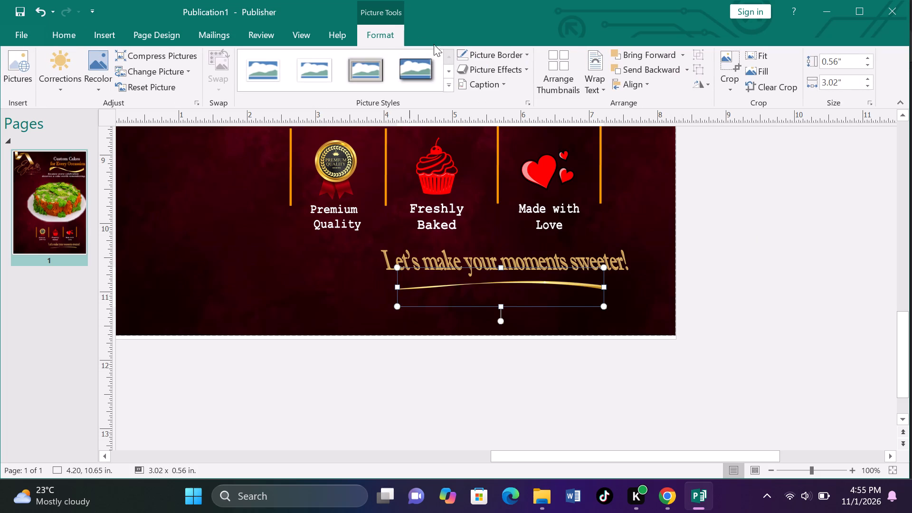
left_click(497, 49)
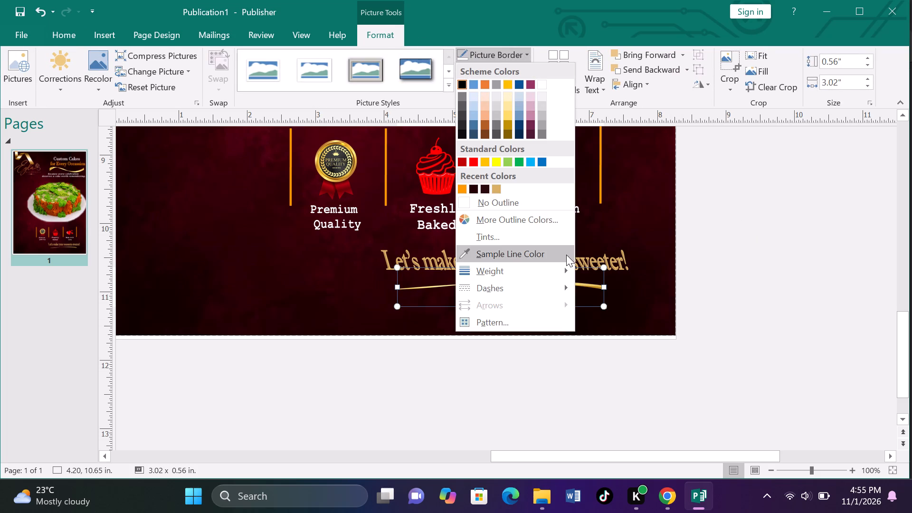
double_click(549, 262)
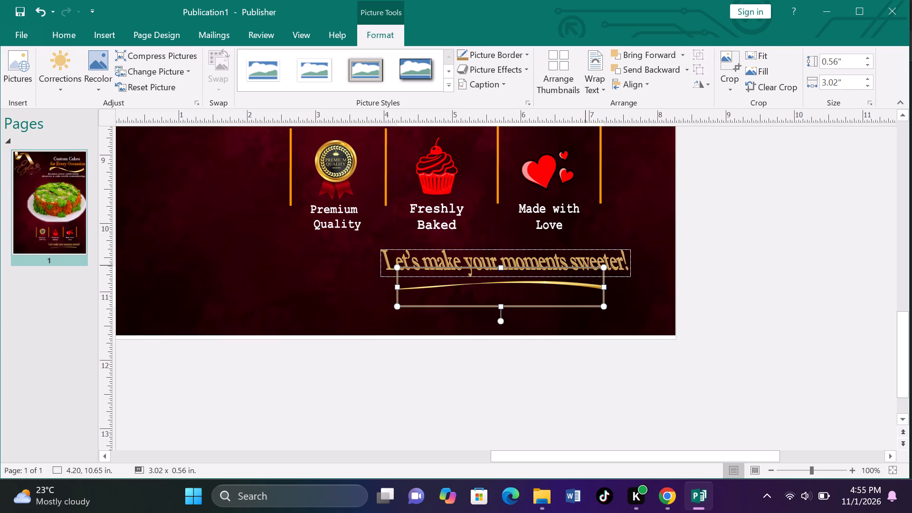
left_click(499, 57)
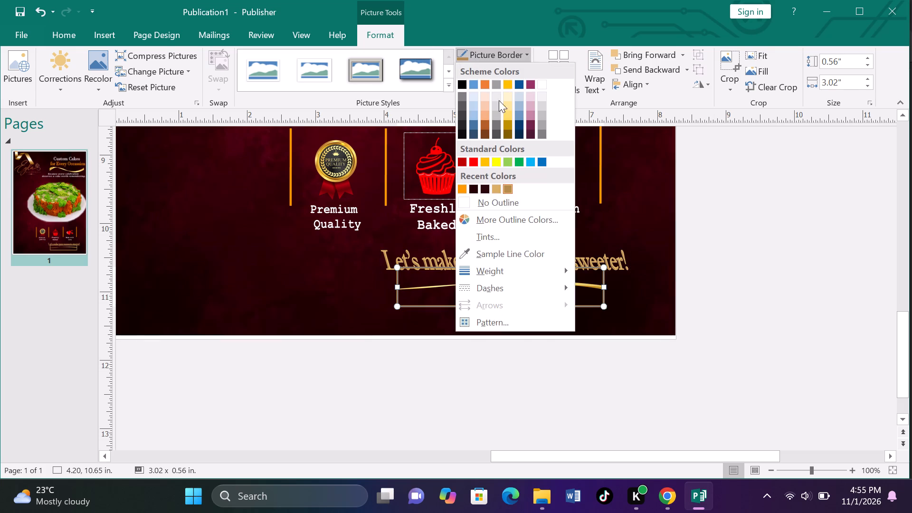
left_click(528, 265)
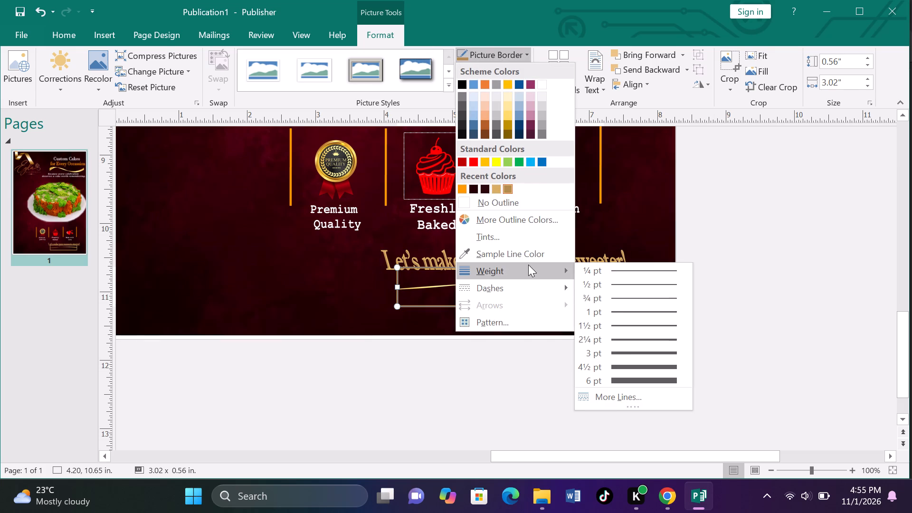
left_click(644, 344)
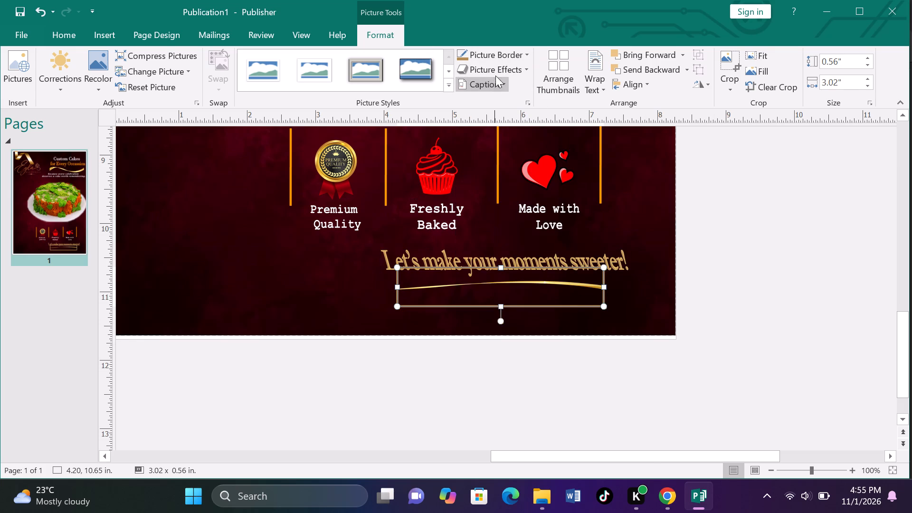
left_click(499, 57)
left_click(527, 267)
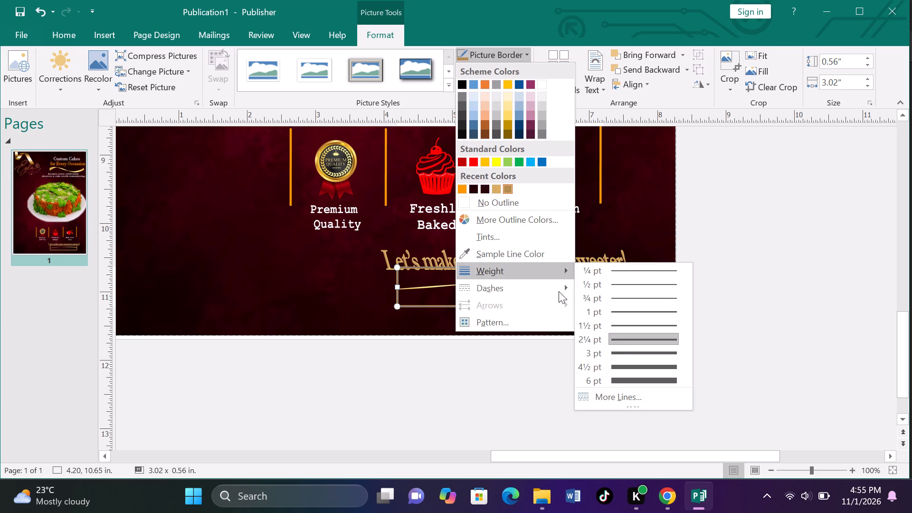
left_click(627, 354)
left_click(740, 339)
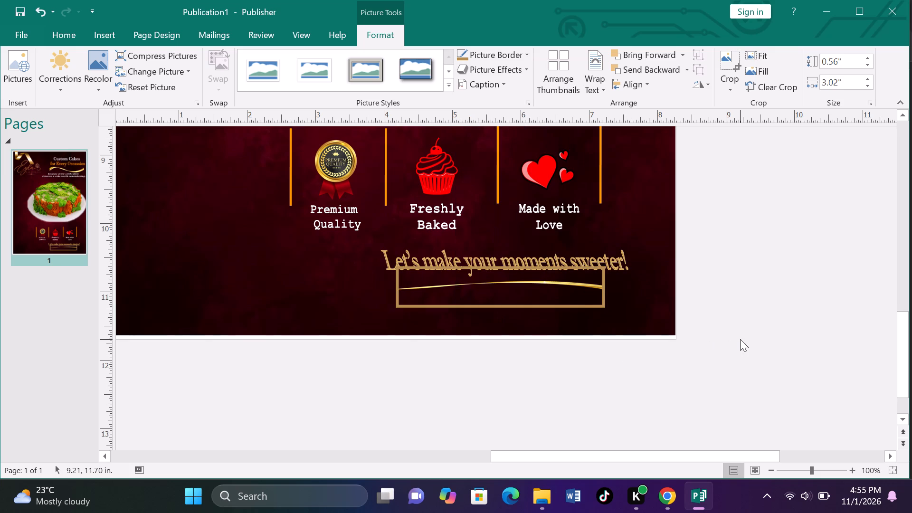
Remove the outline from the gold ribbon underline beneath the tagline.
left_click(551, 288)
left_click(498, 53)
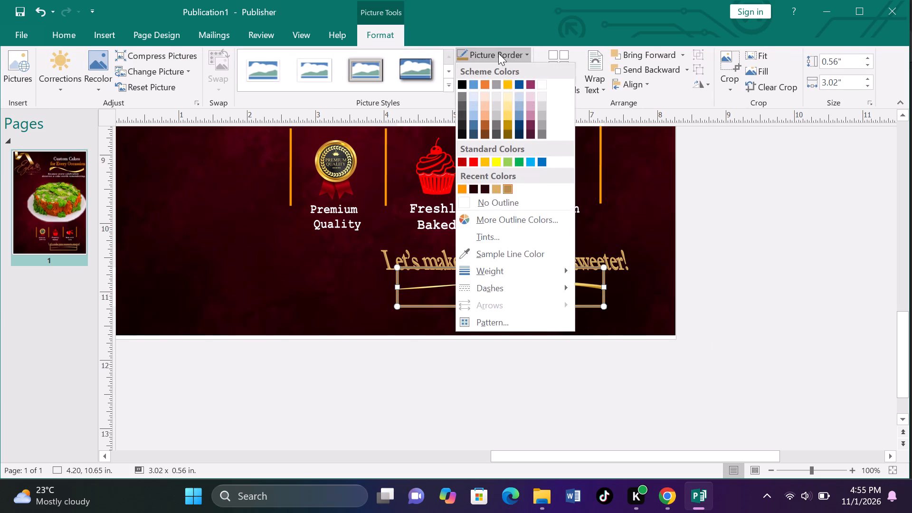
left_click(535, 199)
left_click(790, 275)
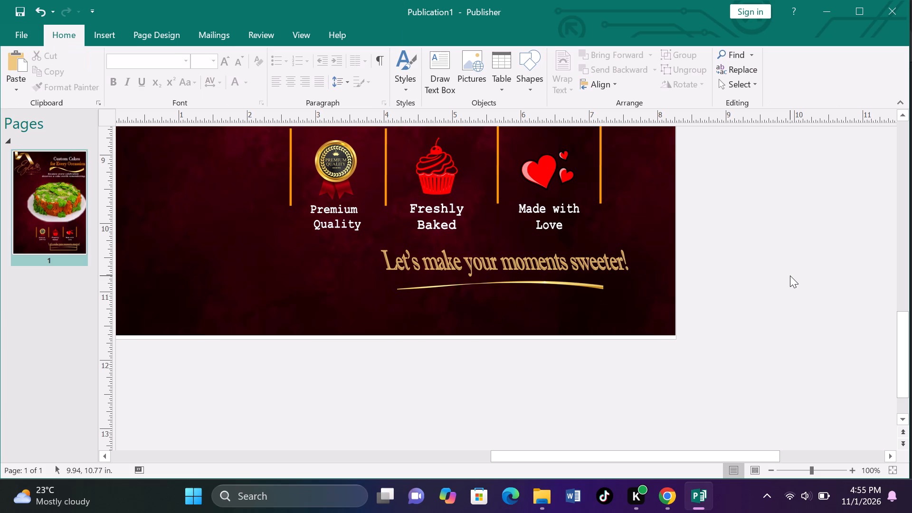
Nudge the Eyla Bakeries logo slightly down, away from the gold ribbon in the poster's top corner.
key("F9")
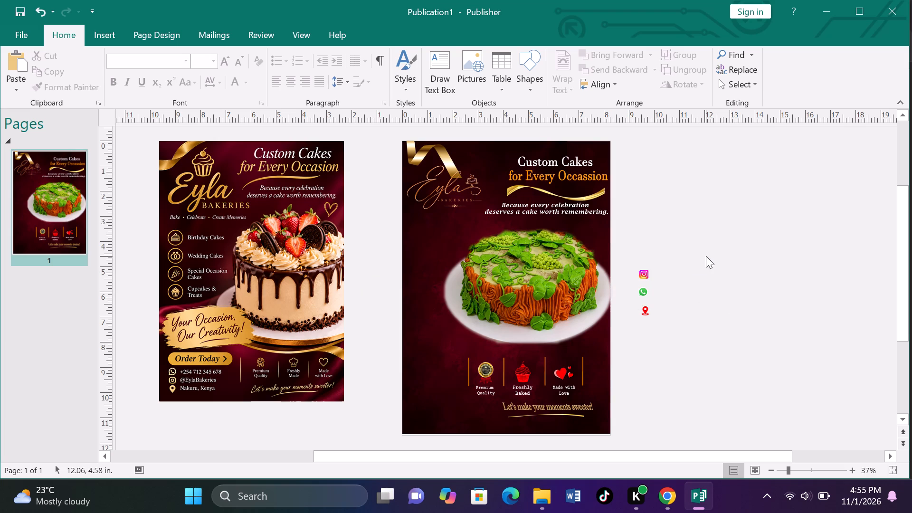
left_click(436, 198)
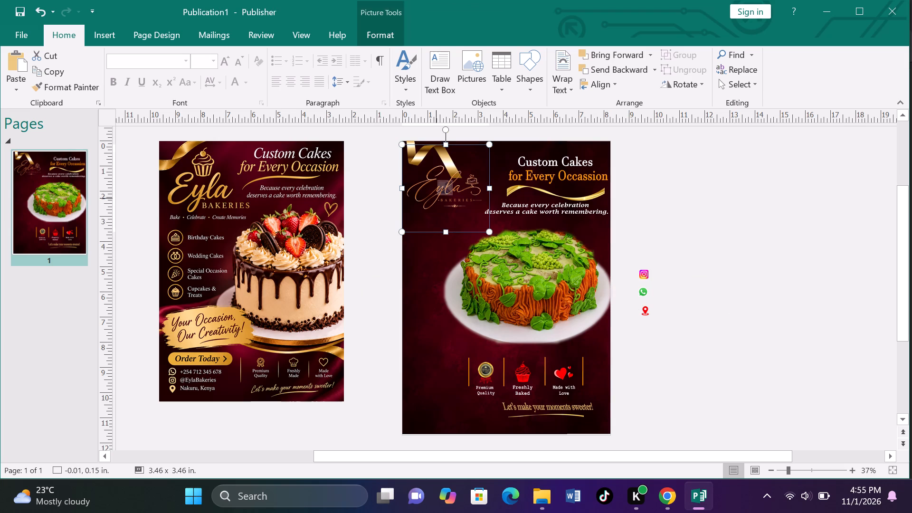
key("Down")
key("Down")
key("Down")
key("Down")
key("Down")
key("Down")
key("Down")
key("Down")
key("Down")
key("Down")
key("Down")
key("Down")
key("Down")
key("Down")
key("Down")
key("Down")
key("Down")
key("Down")
key("Down")
key("Down")
key("Down")
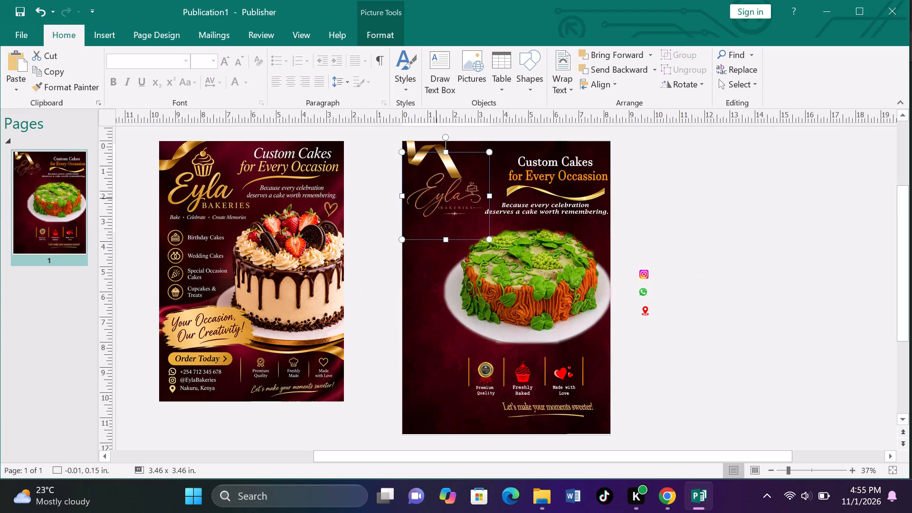
left_click(697, 197)
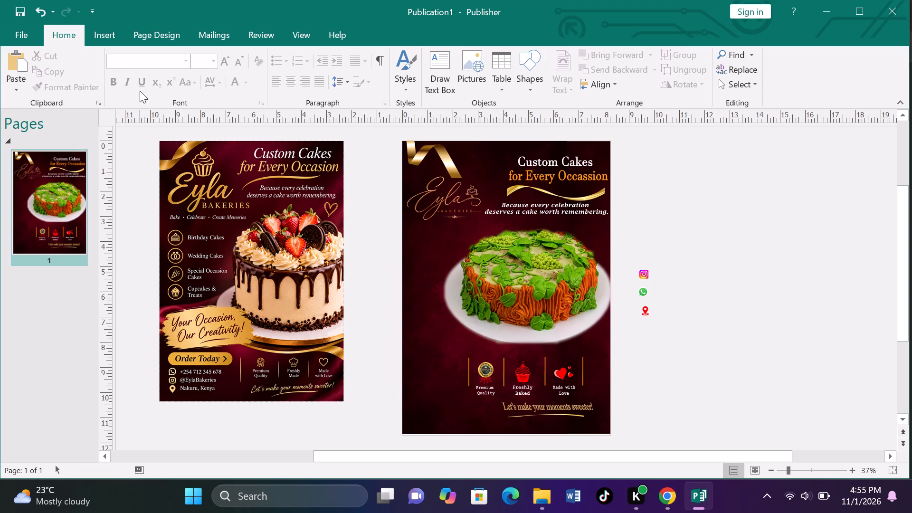
Begin inserting a new element for the poster.
left_click(98, 46)
left_click(103, 40)
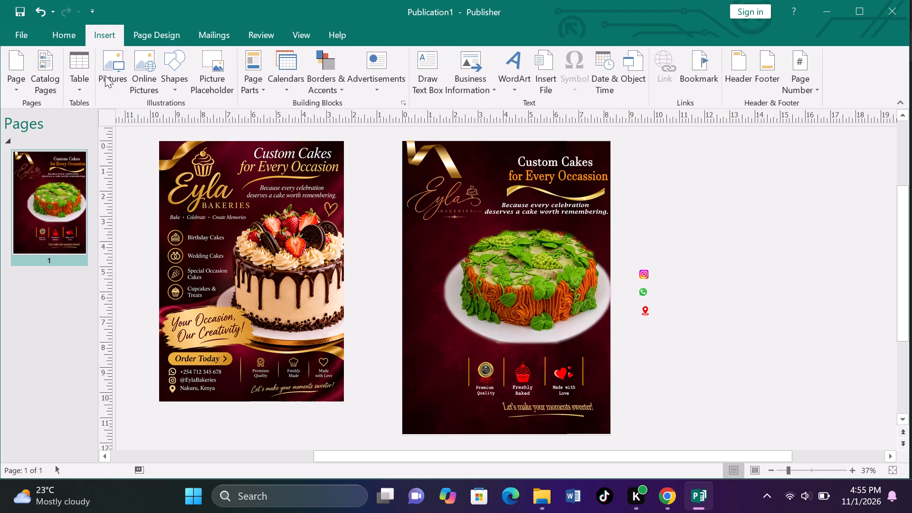
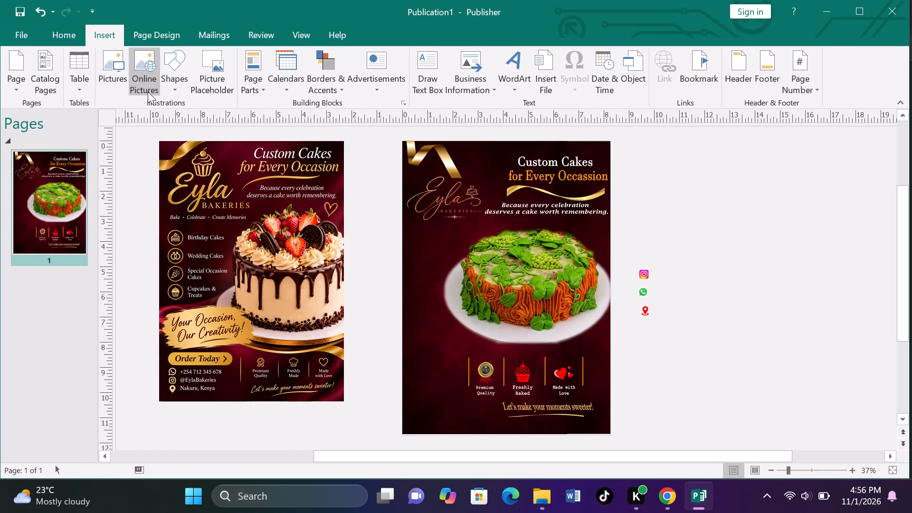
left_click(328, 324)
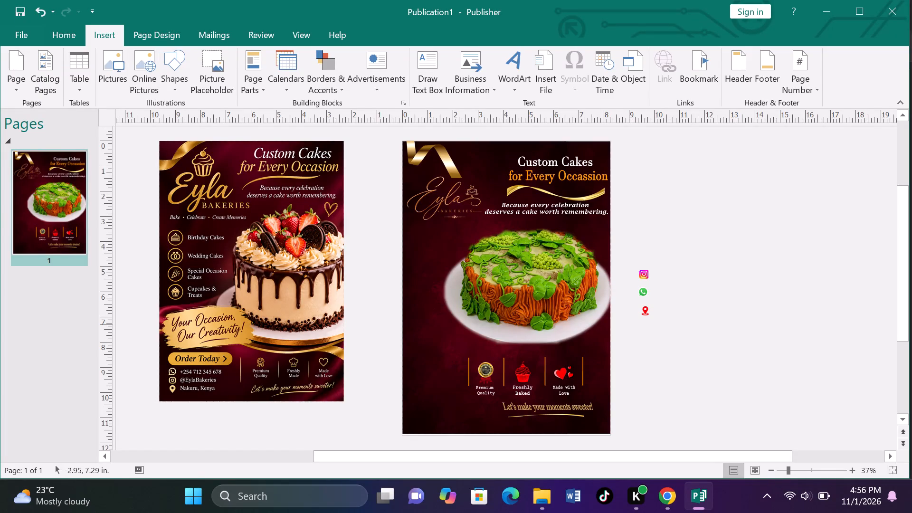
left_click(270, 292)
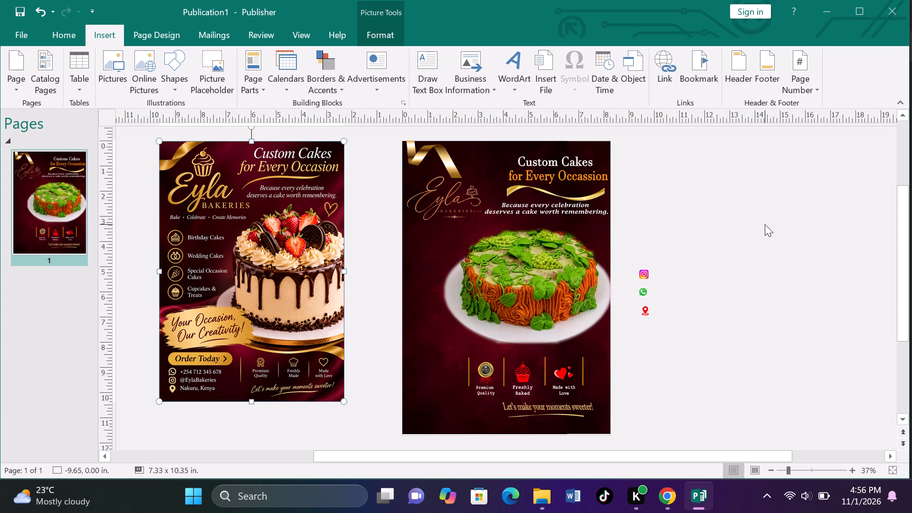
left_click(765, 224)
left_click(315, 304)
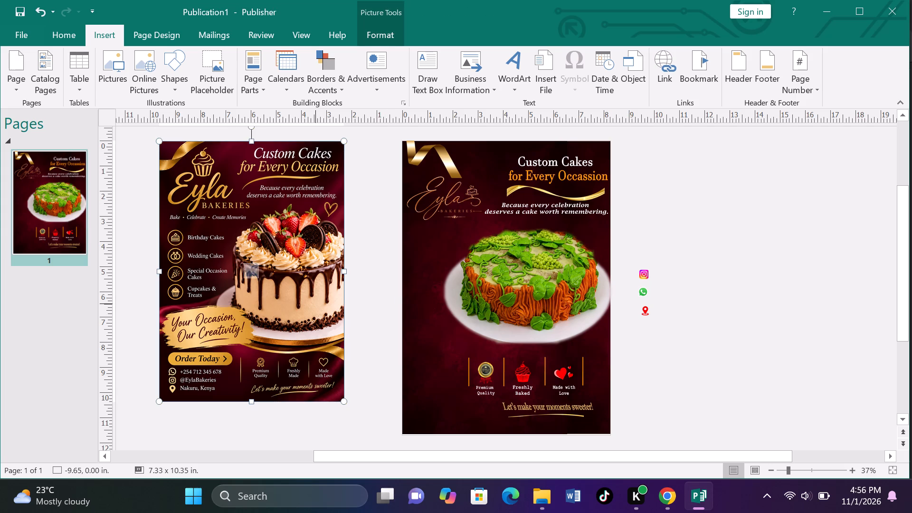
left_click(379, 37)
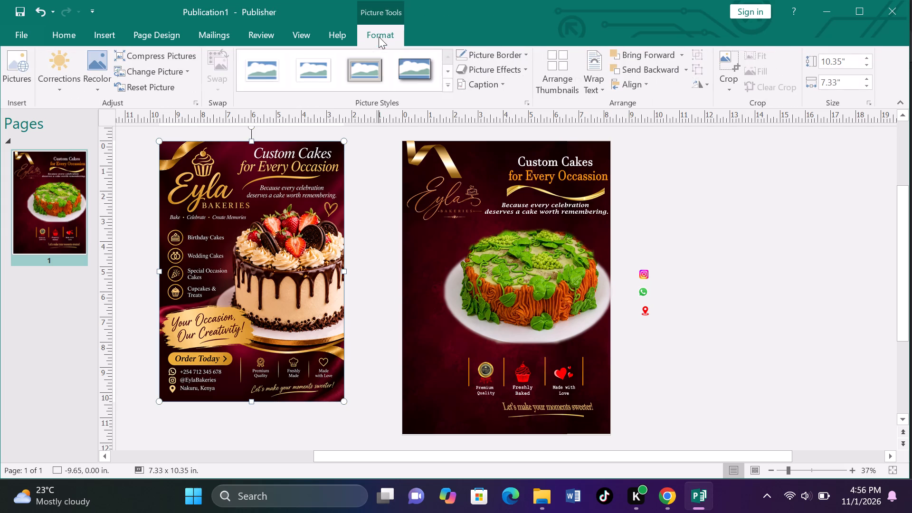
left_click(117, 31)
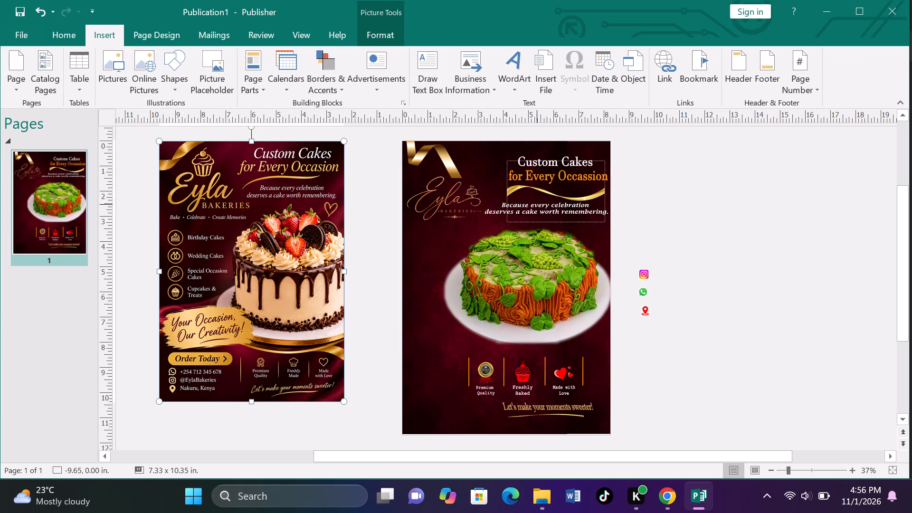
Duplicate the "Because every celebration deserves a cake worth remembering" WordArt and place the copy below the Eyla logo, about 3.56 in down the page.
left_click(539, 208)
key("ctrl+c")
key("ctrl+v")
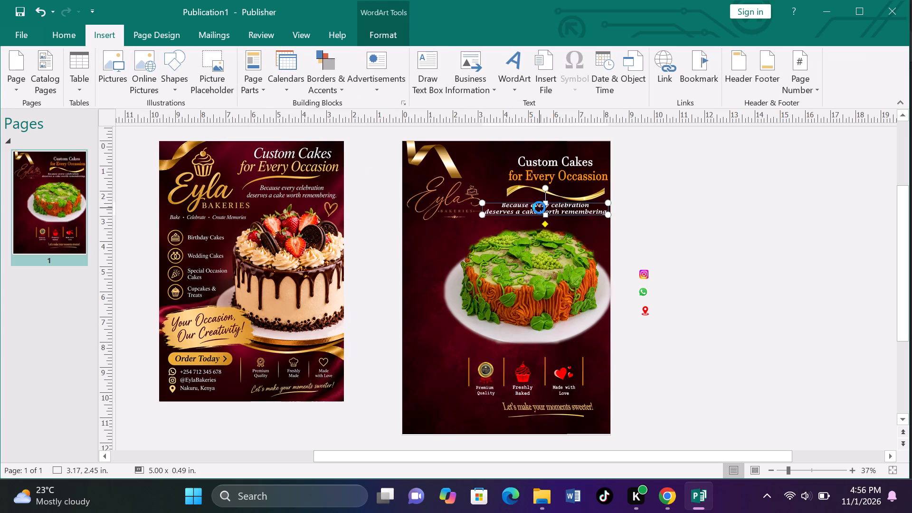
left_click_drag(565, 208, 517, 230)
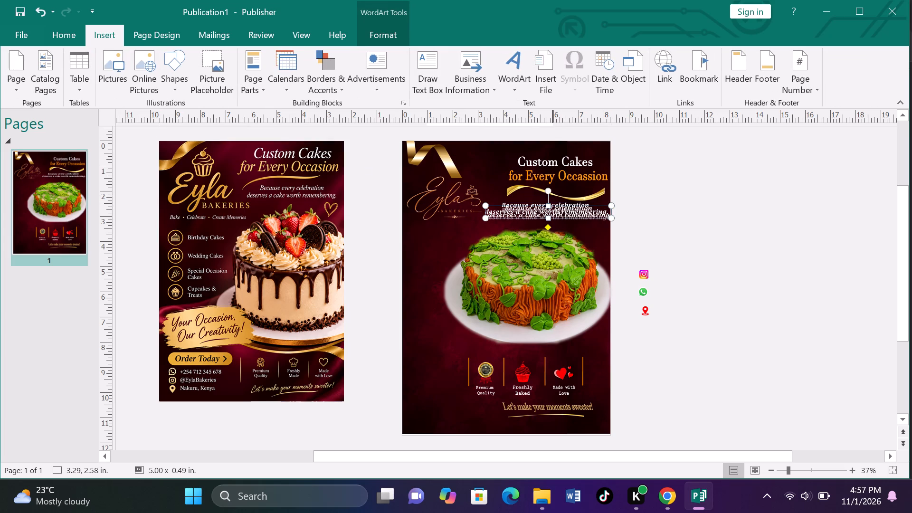
left_click_drag(517, 230, 489, 232)
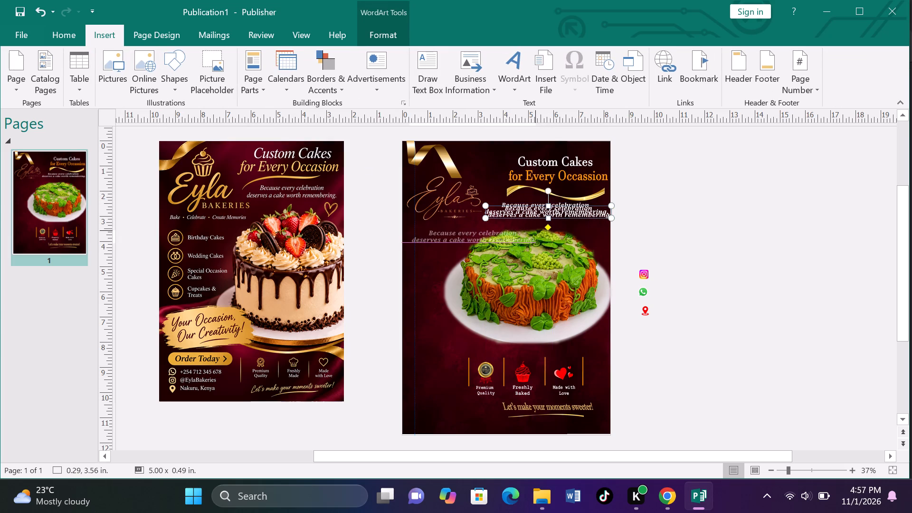
left_click_drag(489, 232, 482, 232)
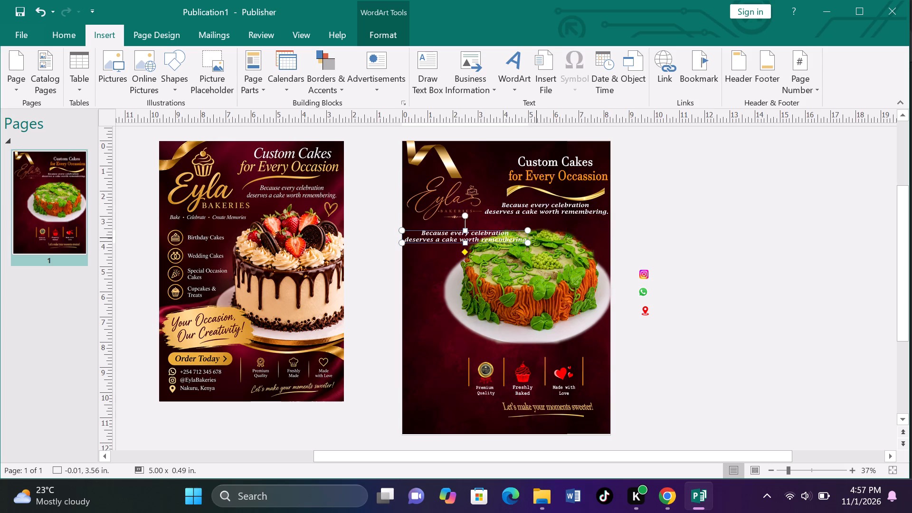
Replace the copied WordArt's text with "Bake" and set its font size to 8.
left_click(511, 88)
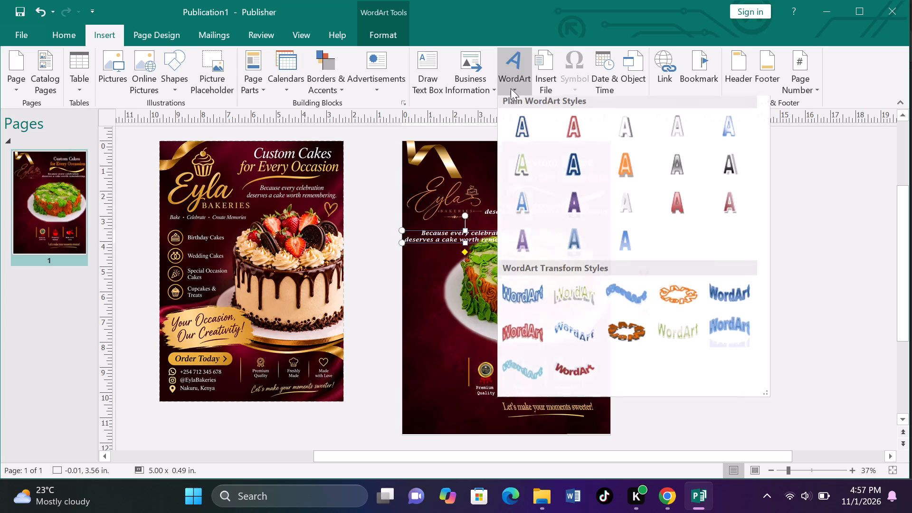
left_click(387, 32)
left_click(28, 78)
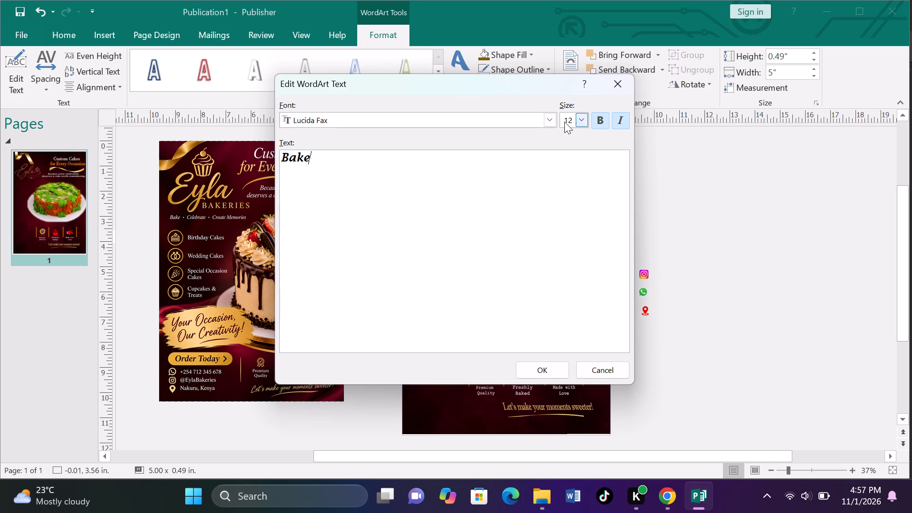
left_click(579, 122)
left_click(567, 137)
left_click(391, 143)
left_click(371, 157)
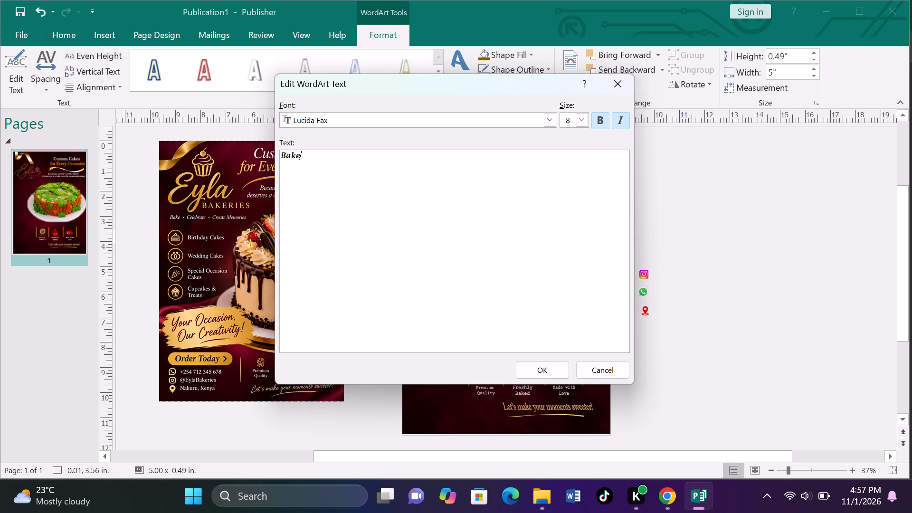
Add a spaced ">" separator after "Bake" in the WordArt text.
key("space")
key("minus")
key("BackSpace")
key("equal")
key("BackSpace")
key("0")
key("BackSpace")
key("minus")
key("BackSpace")
key("shift+greater")
key("shift+BackSpace")
key("shift+less")
key("shift+BackSpace")
key("shift+question")
key("shift+BackSpace")
key("shift+greater")
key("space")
Complete the WordArt text so it reads "Bake > Celebrate < Create Memories".
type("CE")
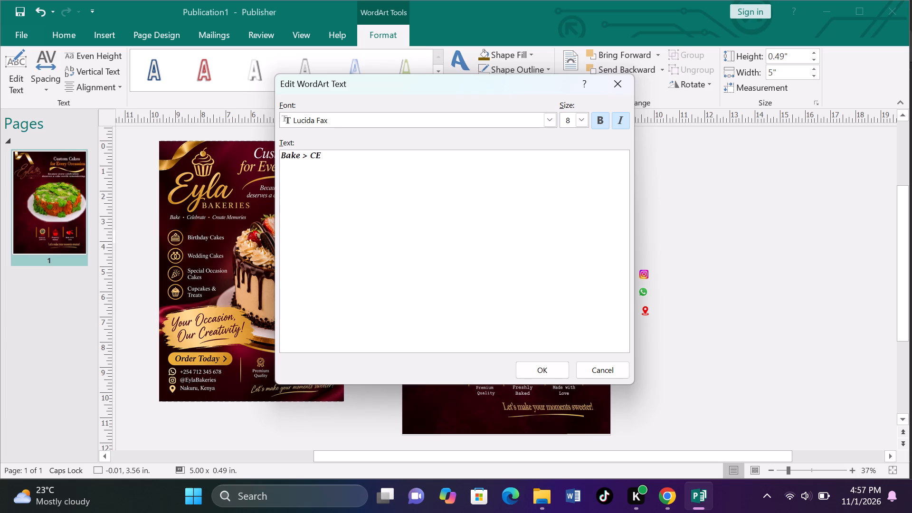
left_click_drag(403, 86, 494, 87)
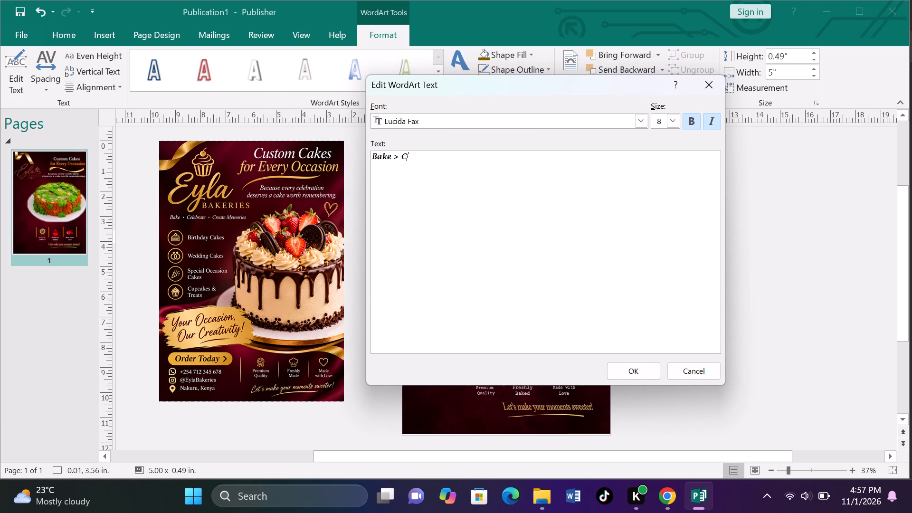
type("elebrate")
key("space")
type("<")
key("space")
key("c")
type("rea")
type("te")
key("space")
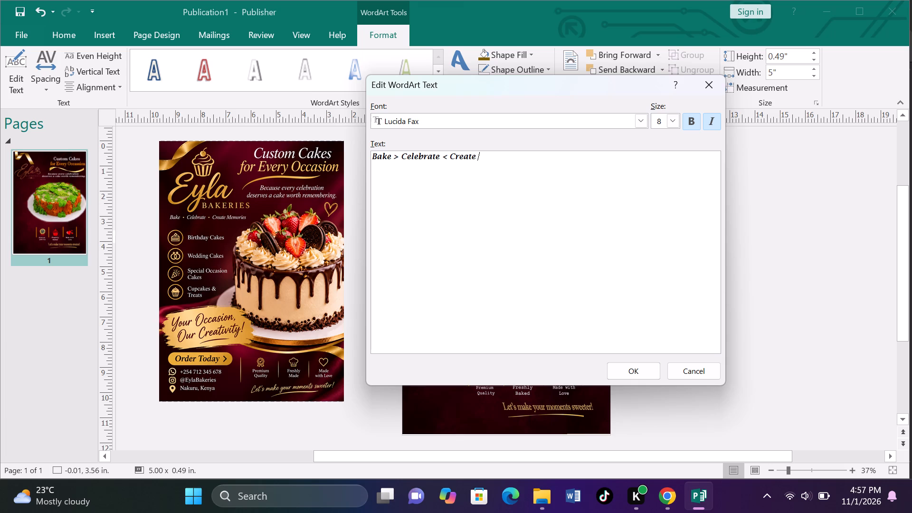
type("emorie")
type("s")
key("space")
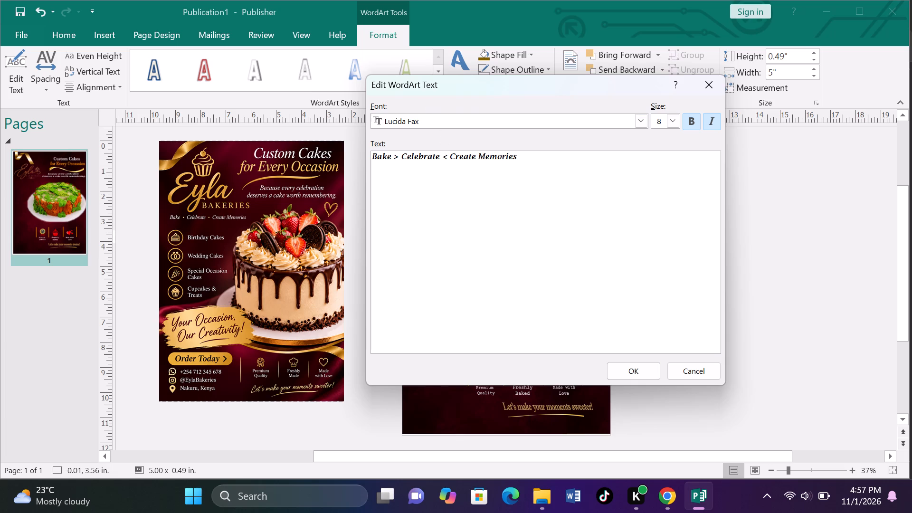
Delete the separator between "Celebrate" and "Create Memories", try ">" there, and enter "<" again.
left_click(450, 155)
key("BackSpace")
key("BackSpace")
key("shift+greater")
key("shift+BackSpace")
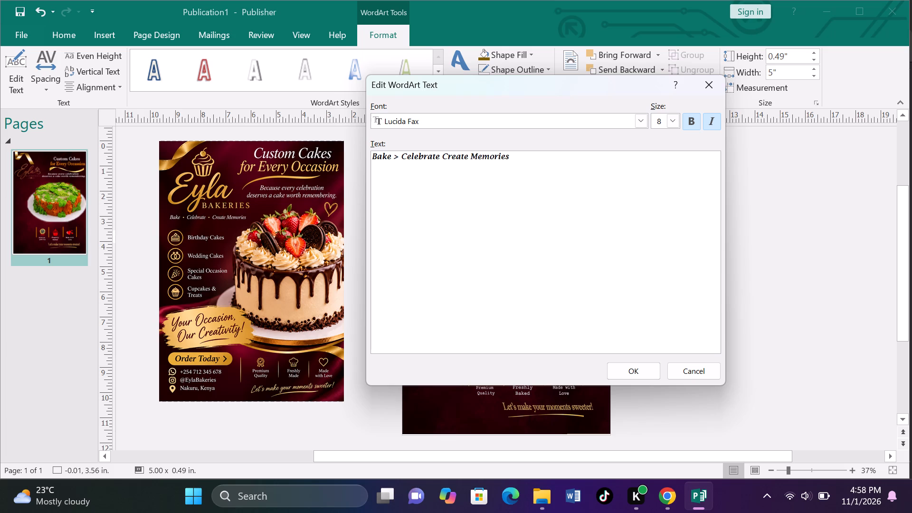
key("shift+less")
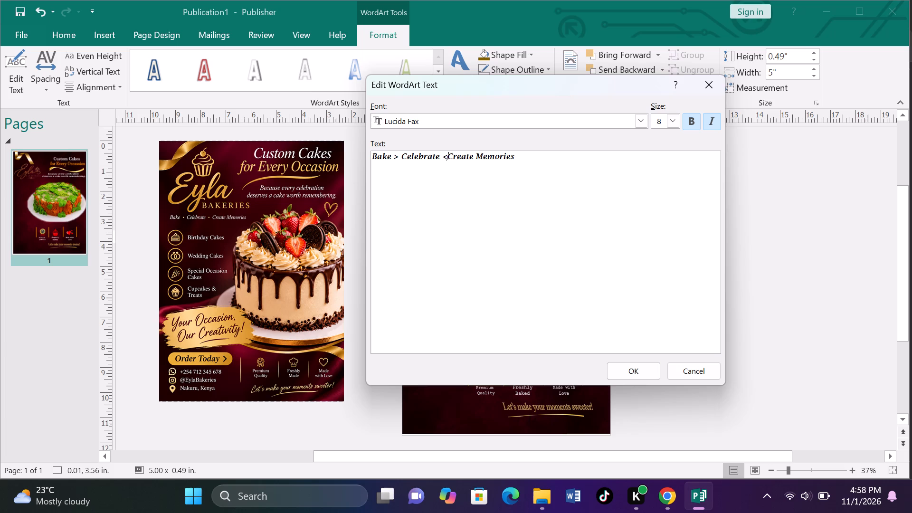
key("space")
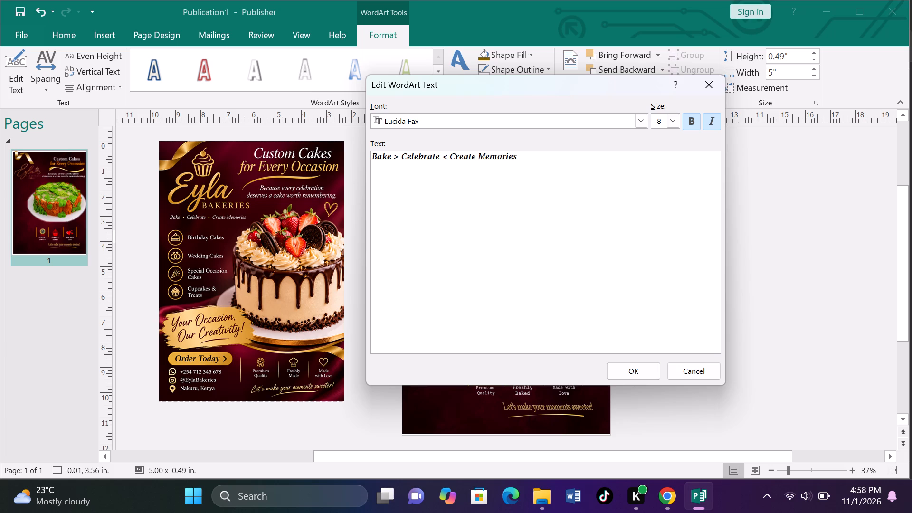
Turn off italics for the "Bake > Celebrate < Create Memories" text.
left_click(549, 163)
left_click(709, 127)
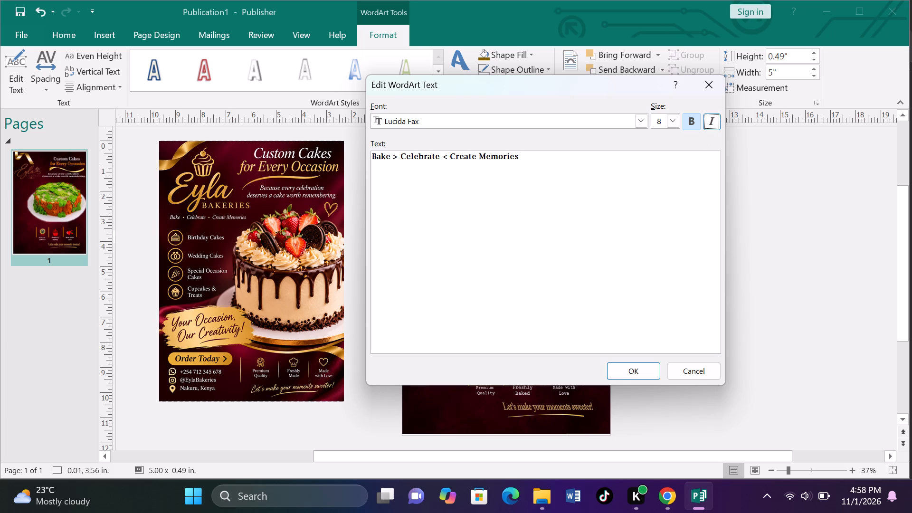
Apply the edited WordArt text "Bake > Celebrate < Create Memories" to the flyer.
left_click(641, 368)
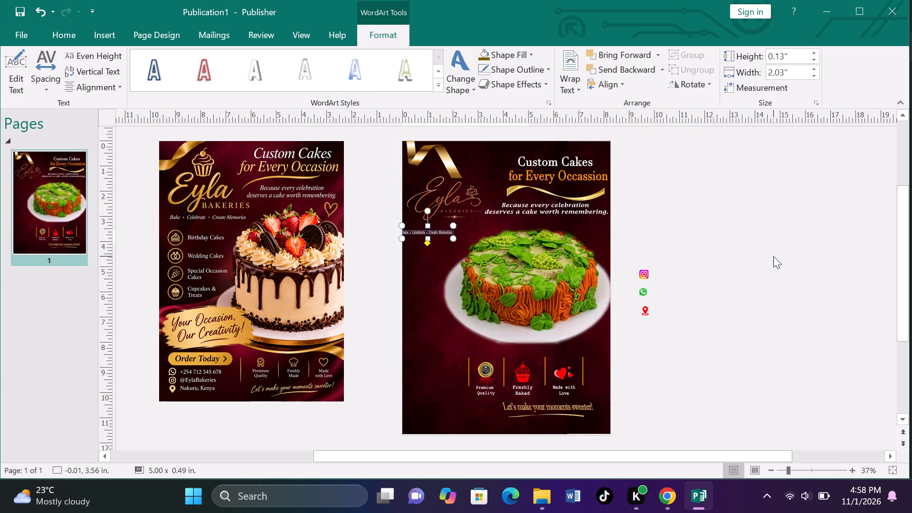
Nudge the tagline WordArt beneath the Eyla Bakeries logo, to about 0.30, 3.46 in.
key("Right")
key("Right")
key("Right")
key("Right")
key("Right")
key("Right")
key("Right")
key("Right")
key("Right")
key("Right")
key("Right")
key("Right")
key("Right")
key("Right")
key("Right")
key("Right")
key("Right")
key("Right")
key("Right")
key("Right")
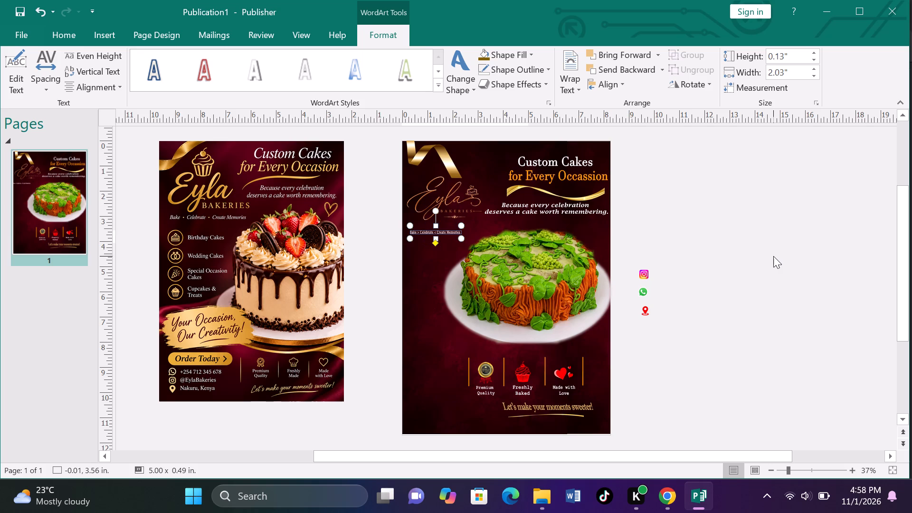
key("Up")
key("Up")
key("Up")
key("Up")
key("Up")
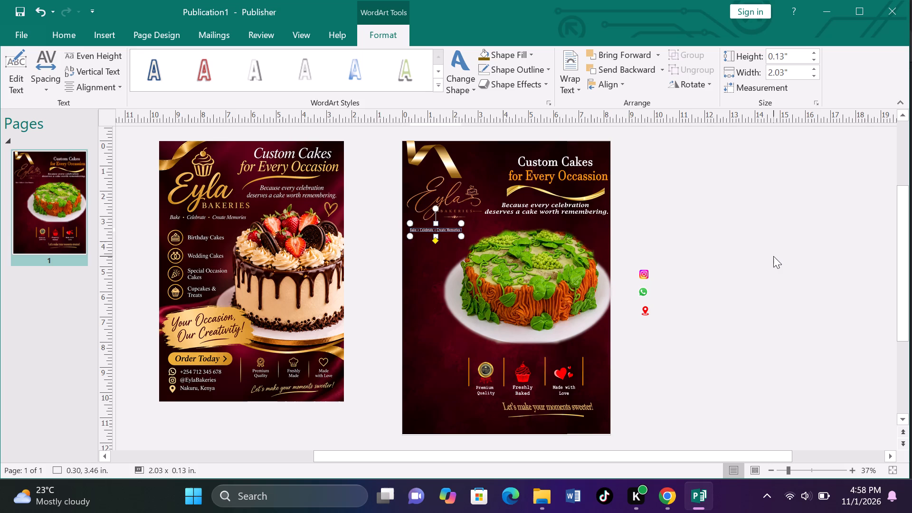
Enlarge the tagline WordArt to about 2.90 x 0.28 in., extending it on both sides.
key("F9")
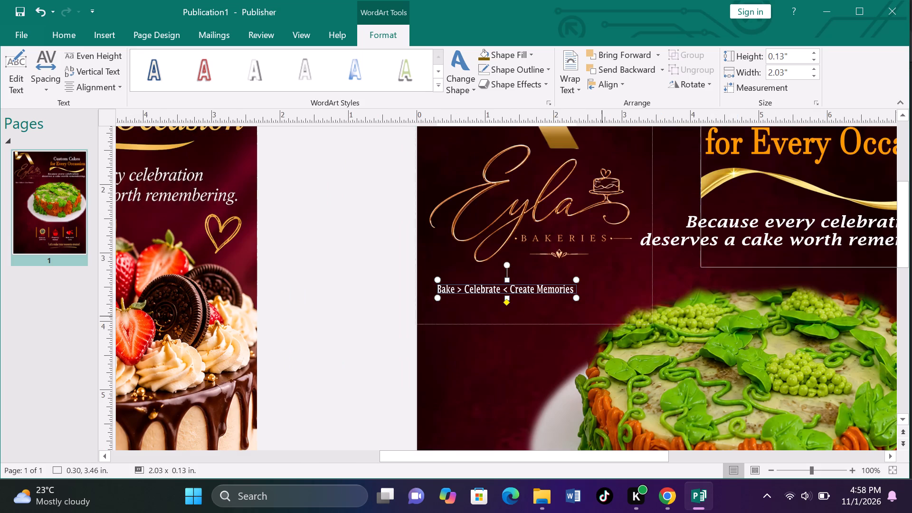
left_click_drag(578, 296, 598, 298)
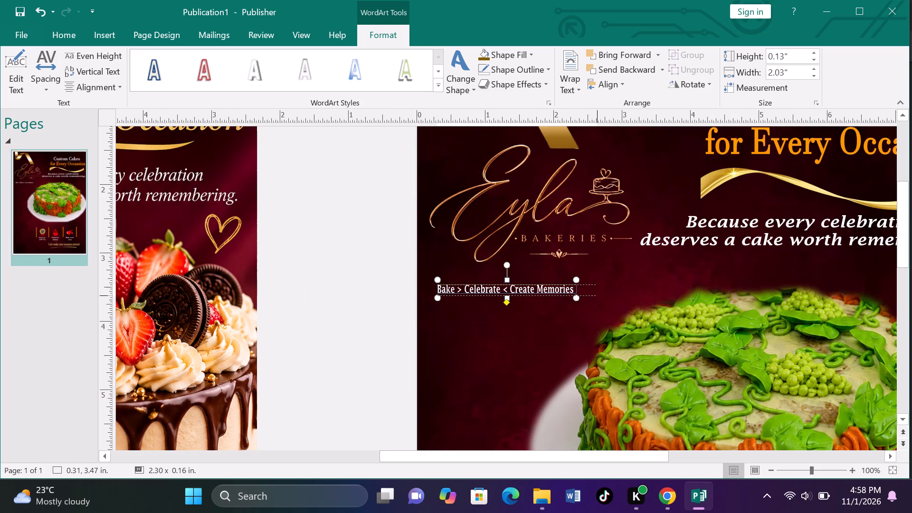
left_click_drag(598, 298, 627, 304)
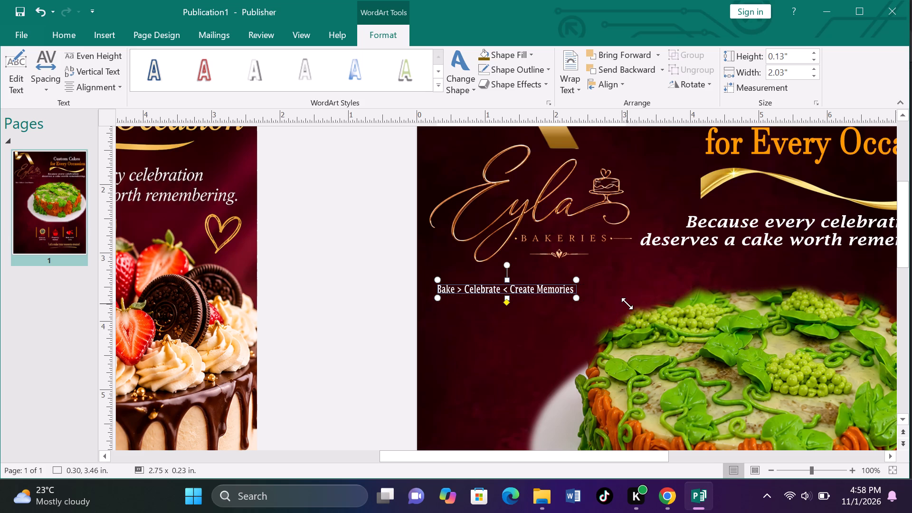
left_click(439, 299)
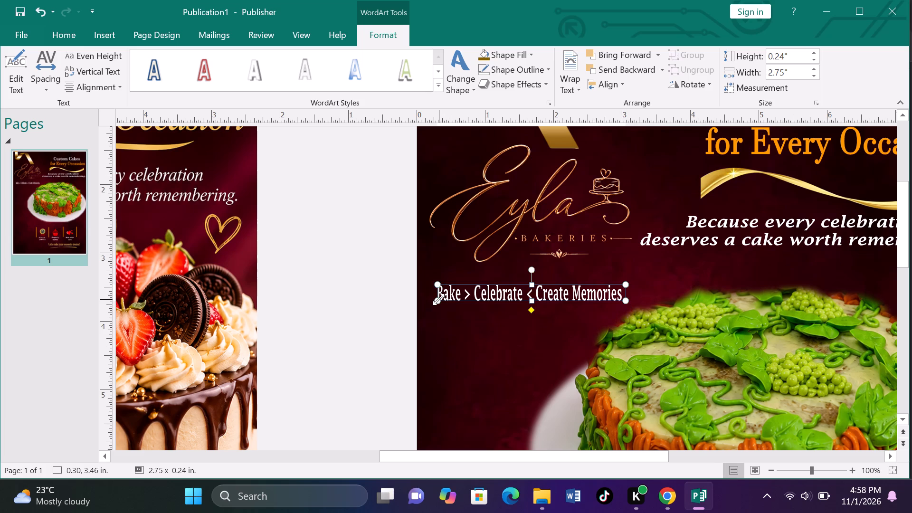
left_click_drag(439, 299, 427, 302)
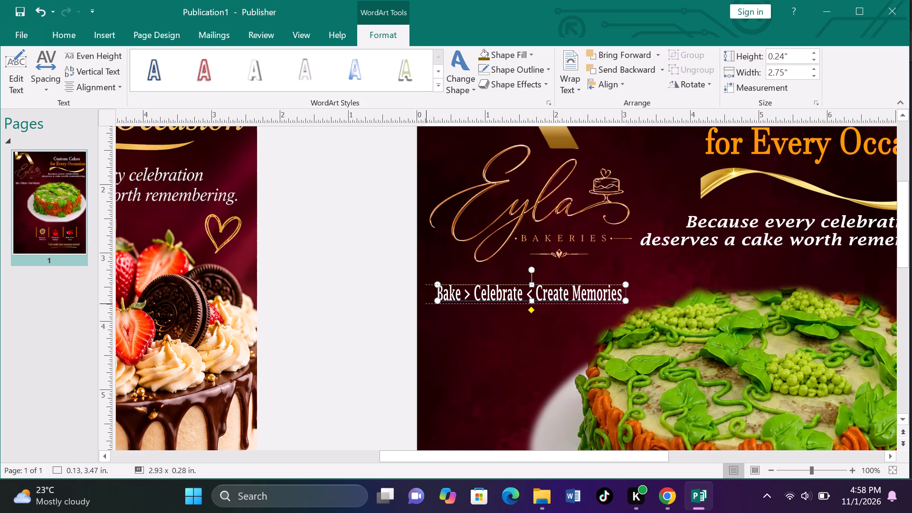
left_click_drag(427, 302, 429, 302)
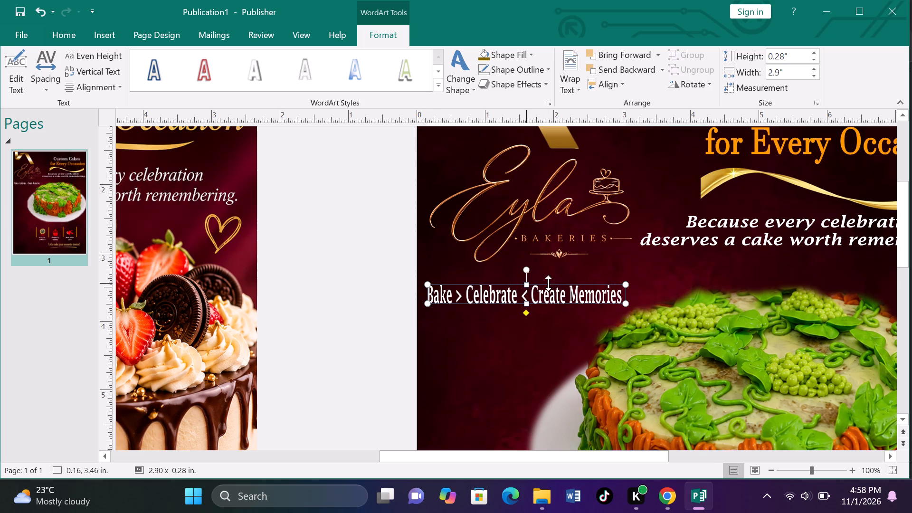
Move the tagline up closer to the logo, to about 0.16, 3.32 in.
left_click_drag(585, 293, 585, 282)
key("Down")
key("Down")
key("Down")
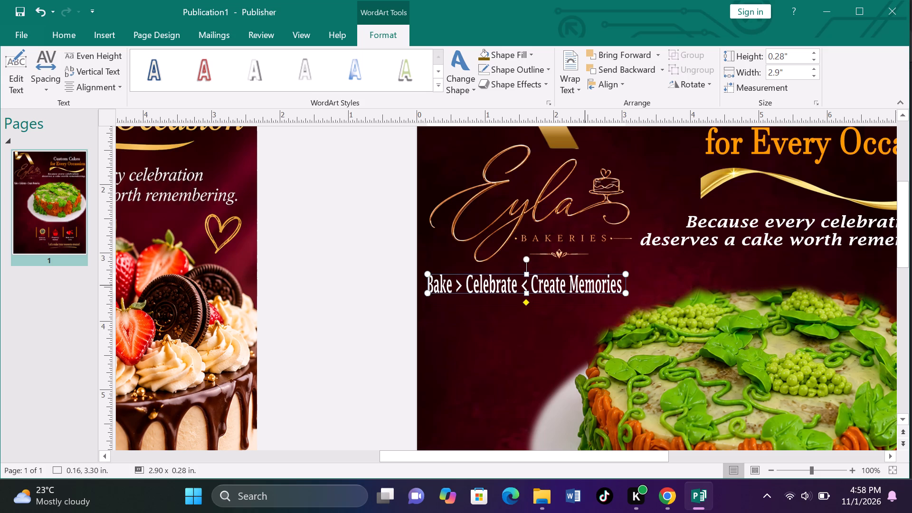
Widen the tagline to match the logo's width and fine-tune its height, ending at about 3.24 x 0.26 in.
left_click_drag(626, 294, 641, 294)
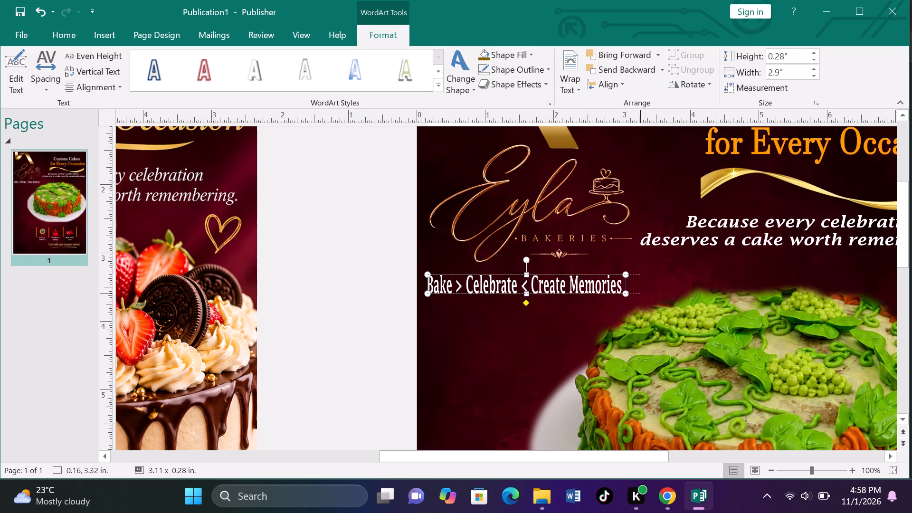
left_click_drag(641, 294, 638, 294)
left_click(534, 275)
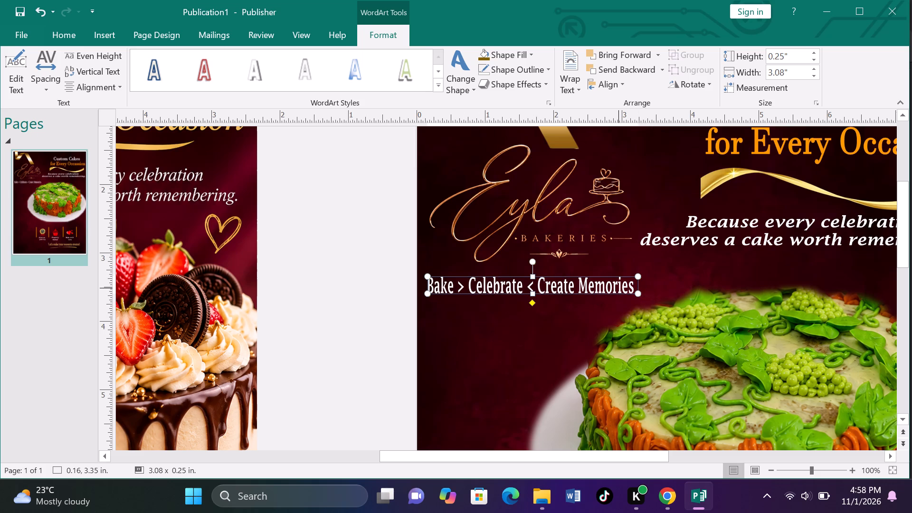
left_click_drag(639, 292, 644, 292)
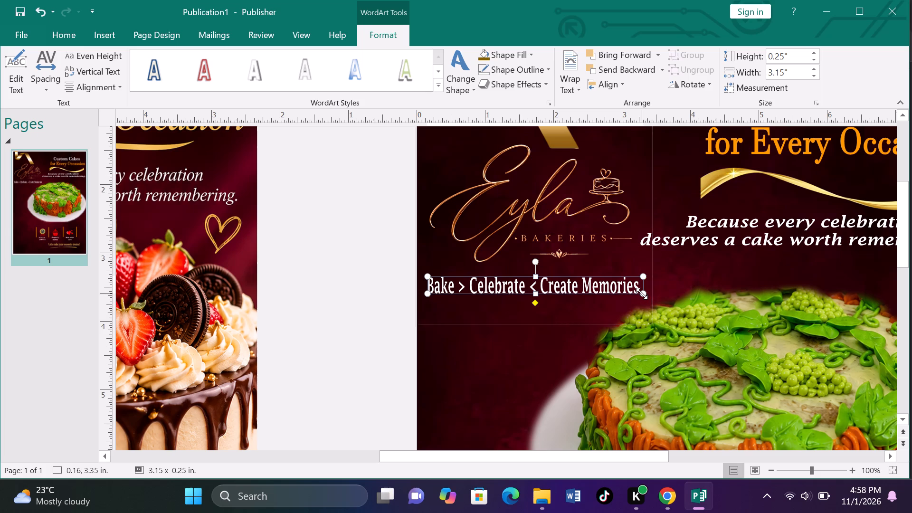
left_click_drag(642, 294, 648, 294)
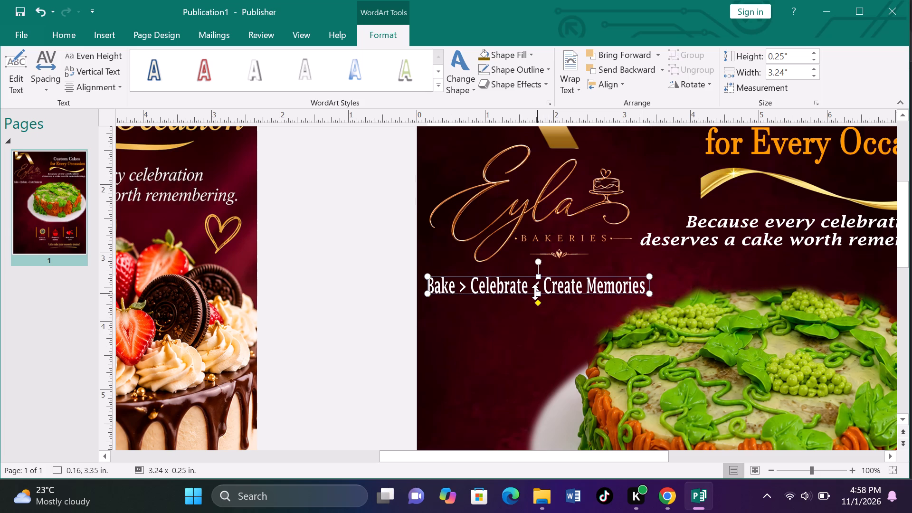
left_click(538, 292)
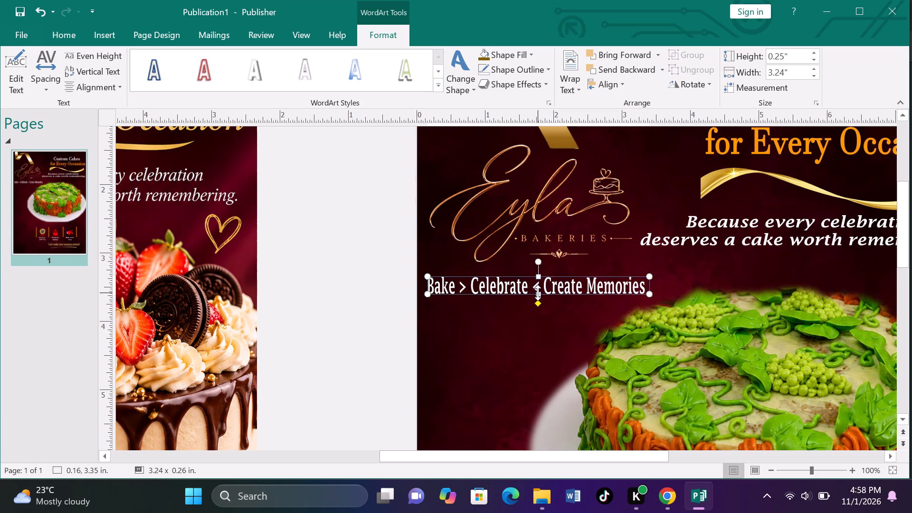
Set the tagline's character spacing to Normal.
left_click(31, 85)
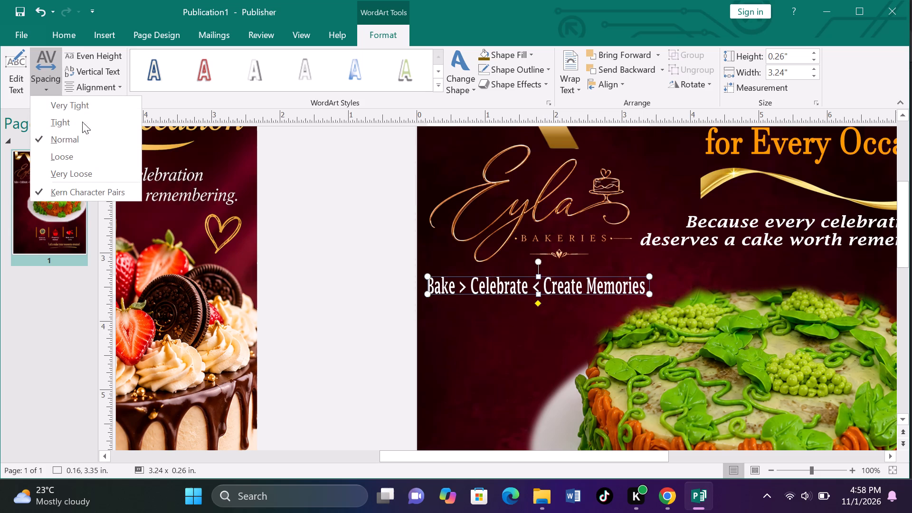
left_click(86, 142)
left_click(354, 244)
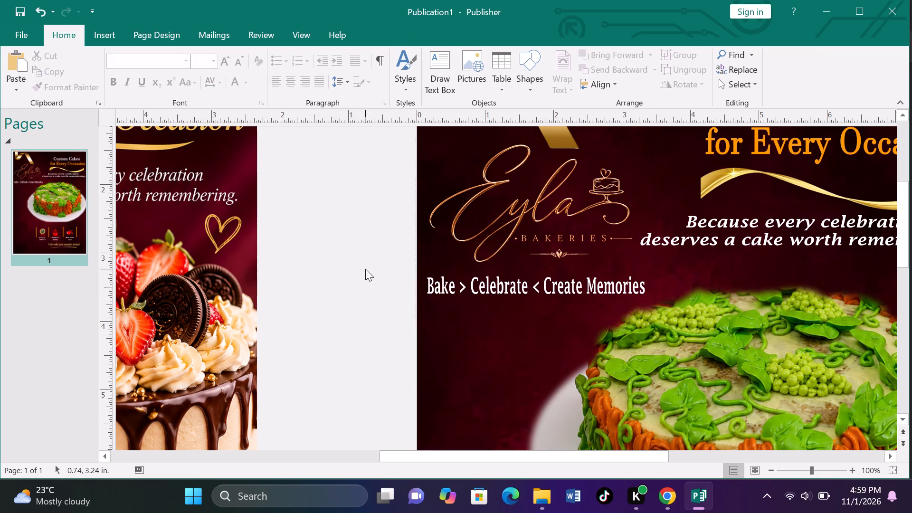
Nudge the Eyla Bakeries logo picture slightly down toward the tagline.
key("F9")
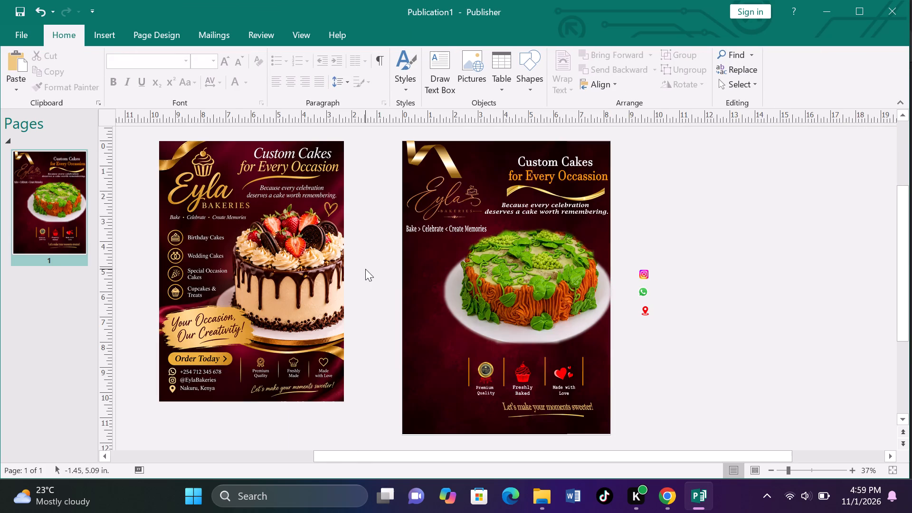
left_click(539, 282)
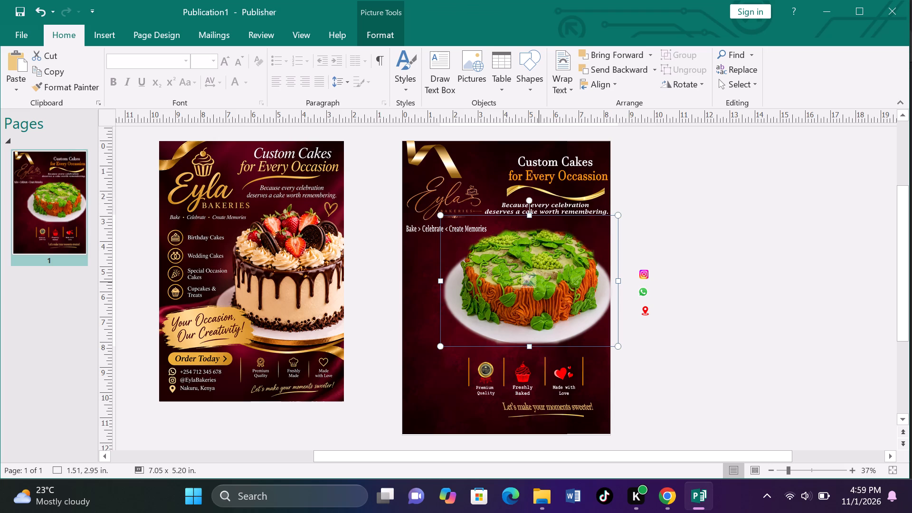
left_click(750, 218)
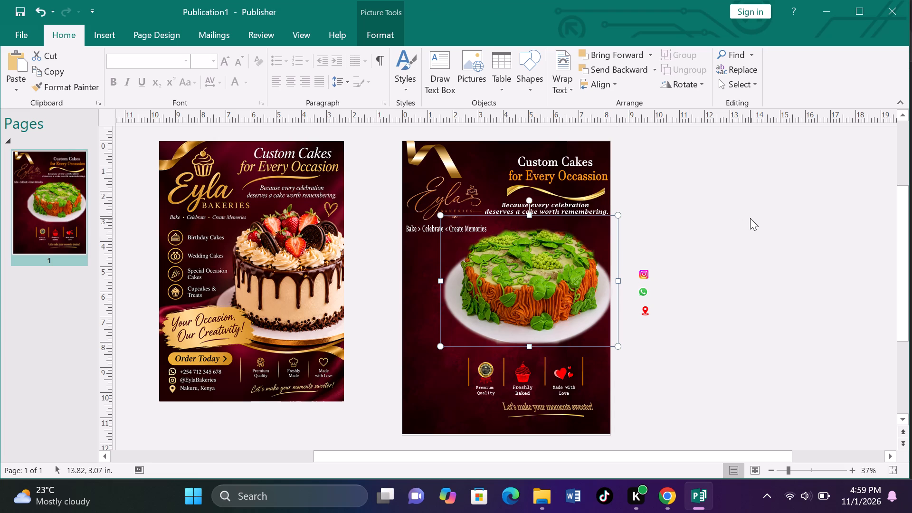
left_click(447, 205)
key("Down")
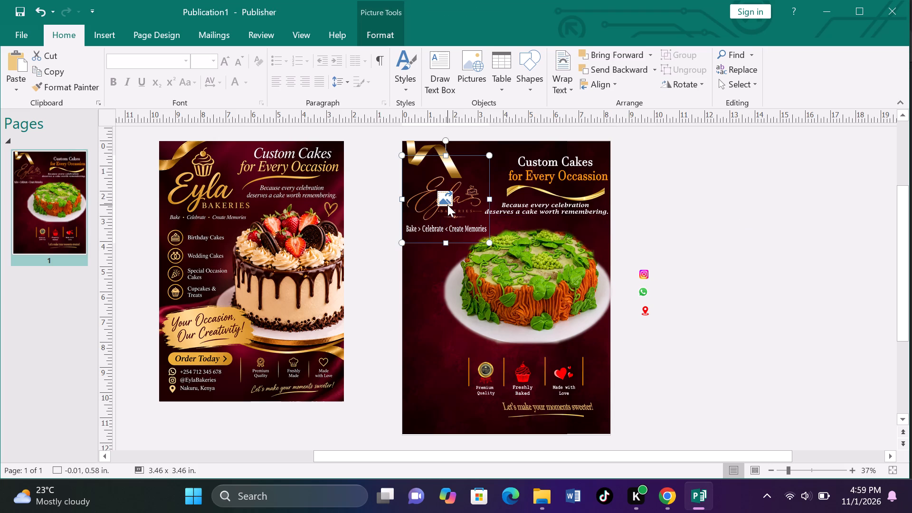
key("Down")
key("Down")
left_click(372, 283)
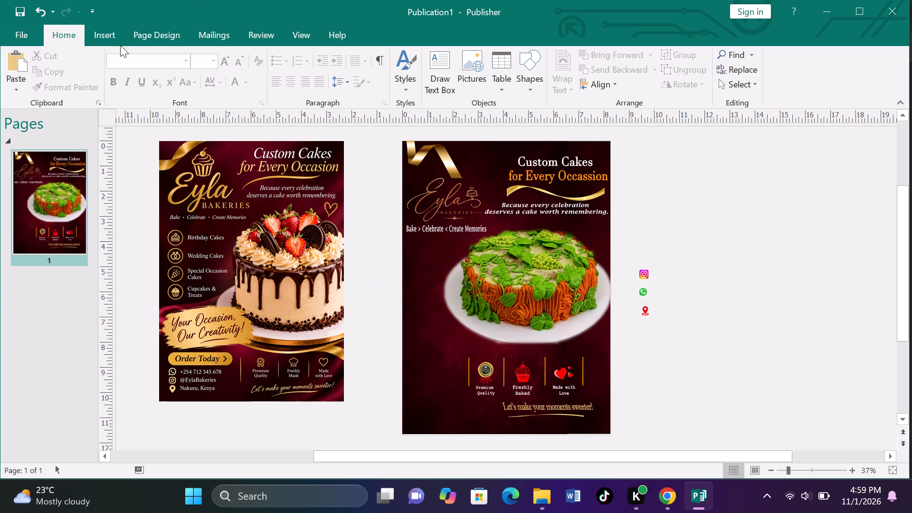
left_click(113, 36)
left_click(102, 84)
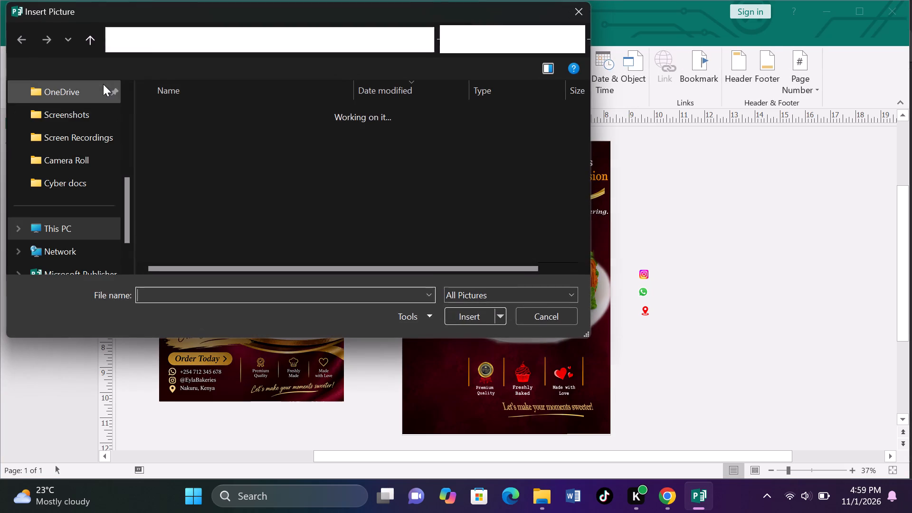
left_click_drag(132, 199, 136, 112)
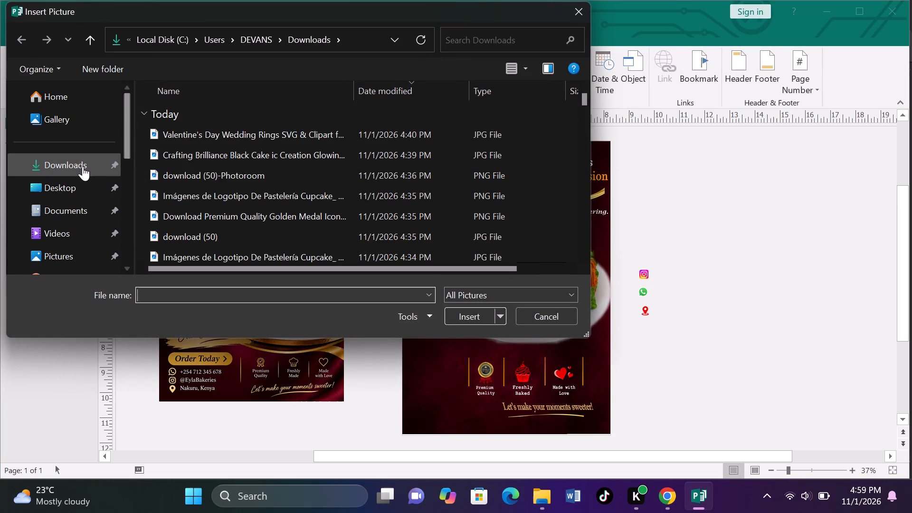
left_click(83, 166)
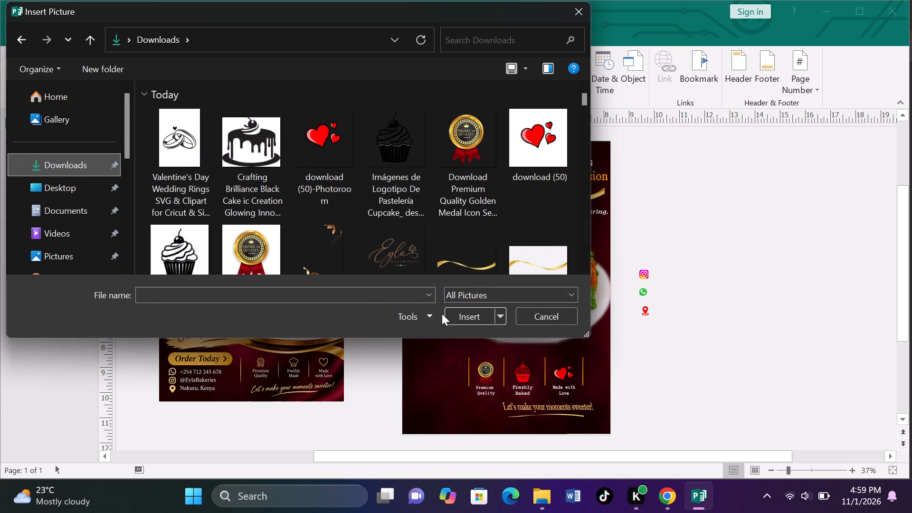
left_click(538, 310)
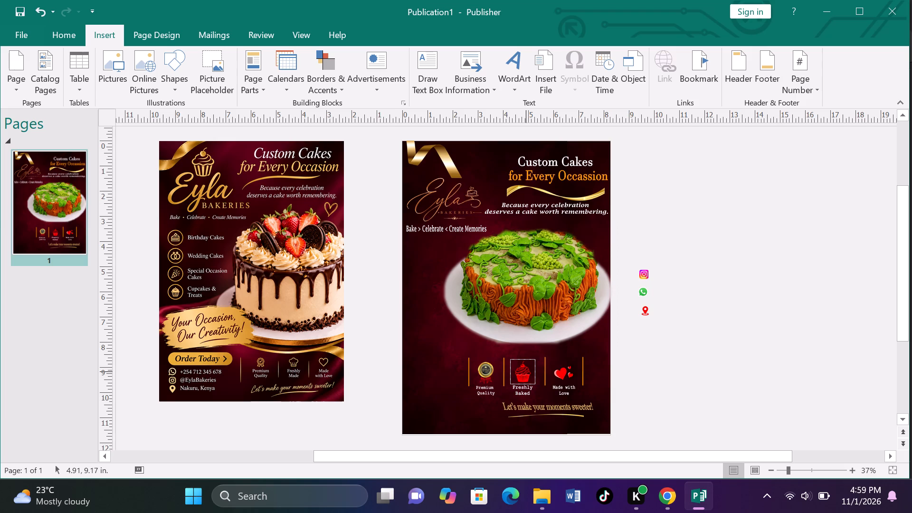
Duplicate the red cupcake icon above "Freshly Baked" and place the copy beside the flyer, above the Instagram icon.
left_click(526, 371)
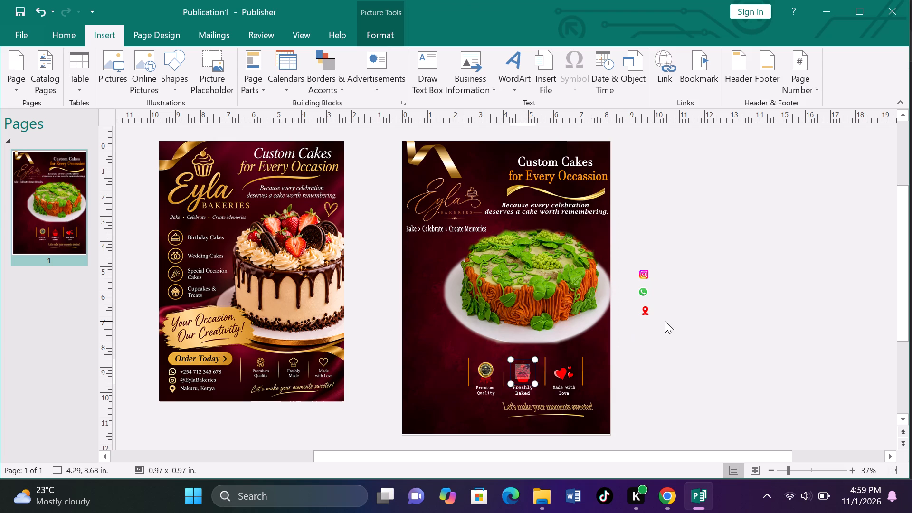
key("ctrl+c")
key("ctrl+v")
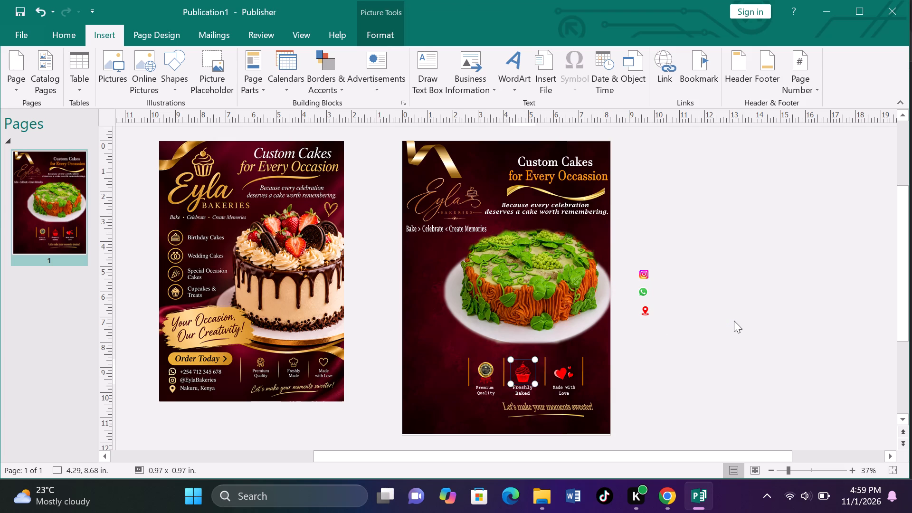
left_click_drag(533, 376, 656, 226)
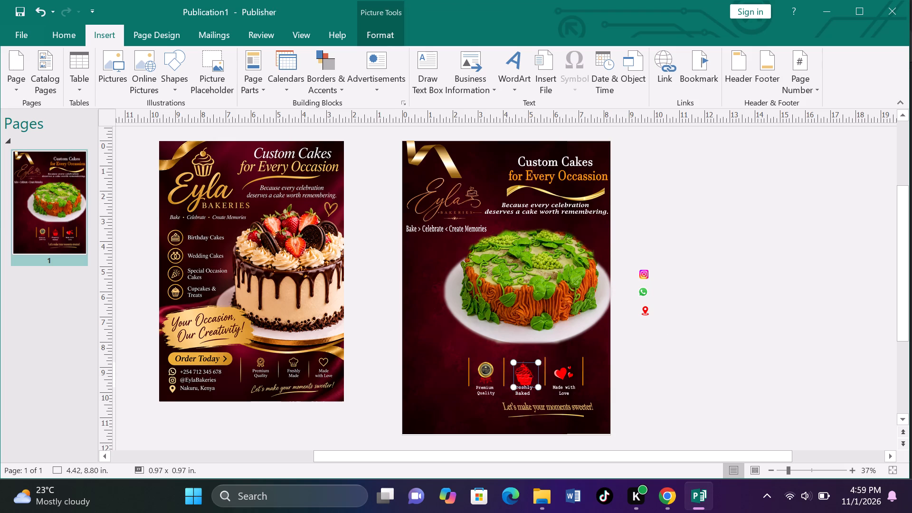
left_click_drag(656, 226, 657, 223)
left_click(720, 346)
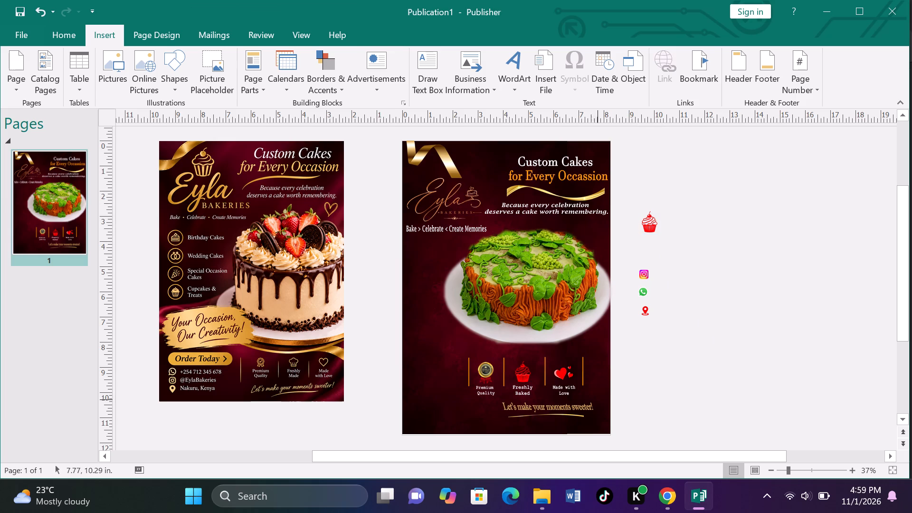
Switch to Photoroom's background remover in Chrome and upload the black dripping cake image from Downloads.
left_click(663, 496)
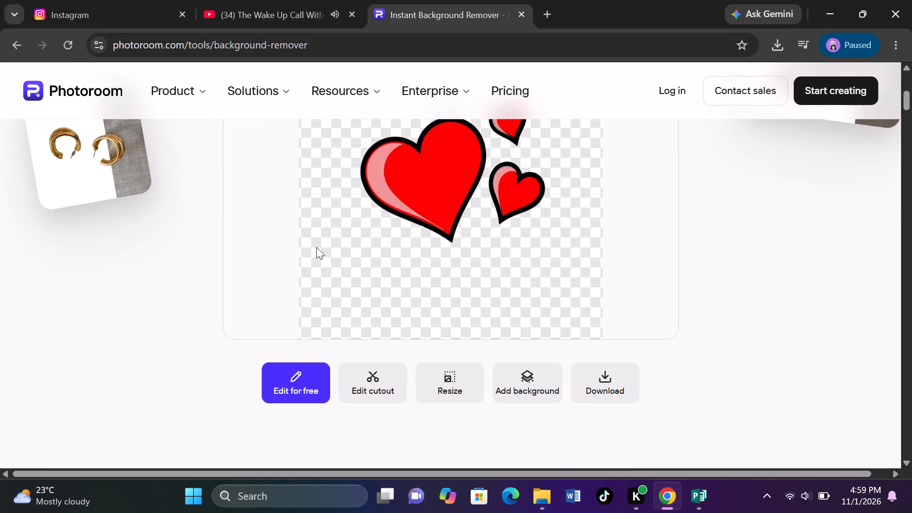
left_click(67, 56)
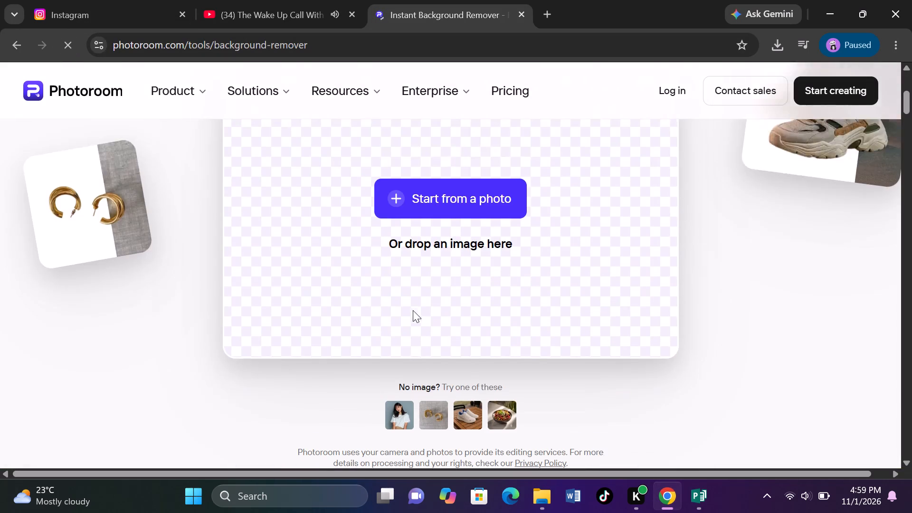
left_click(433, 150)
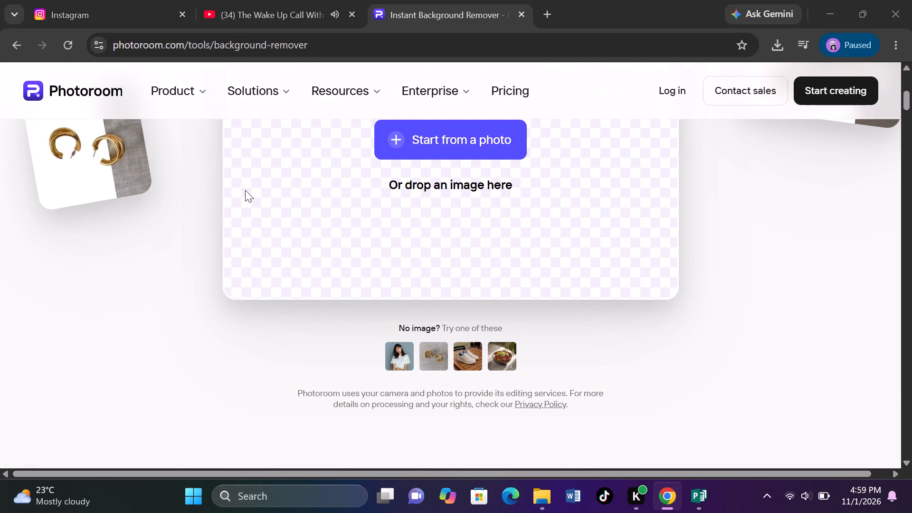
left_click(100, 155)
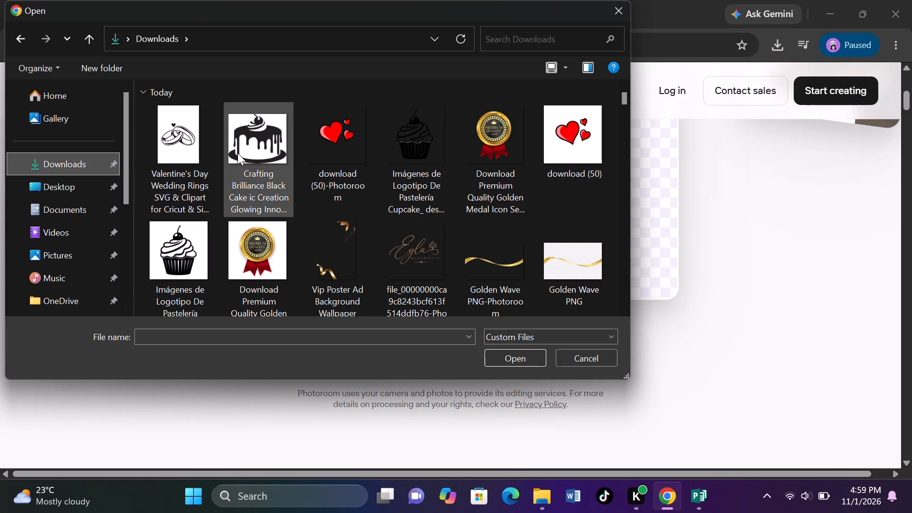
left_click(255, 150)
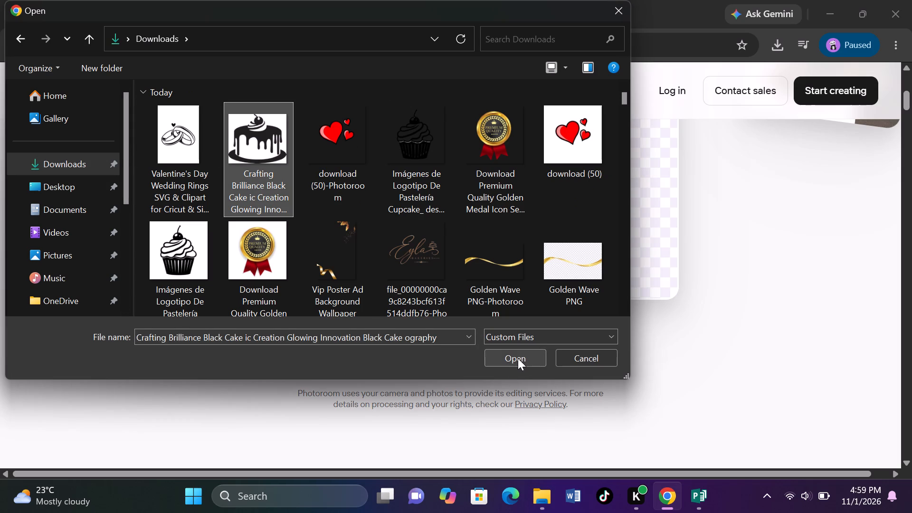
left_click(516, 366)
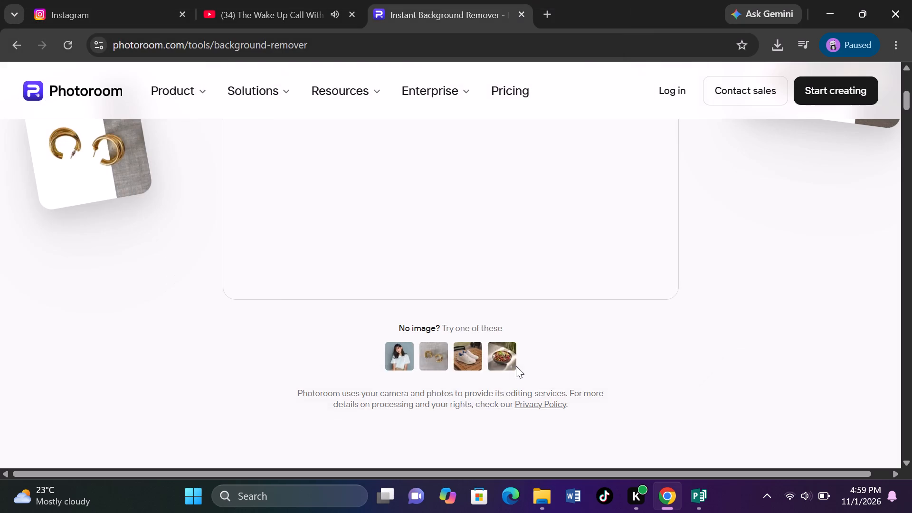
scroll(465, 288, "up", 2)
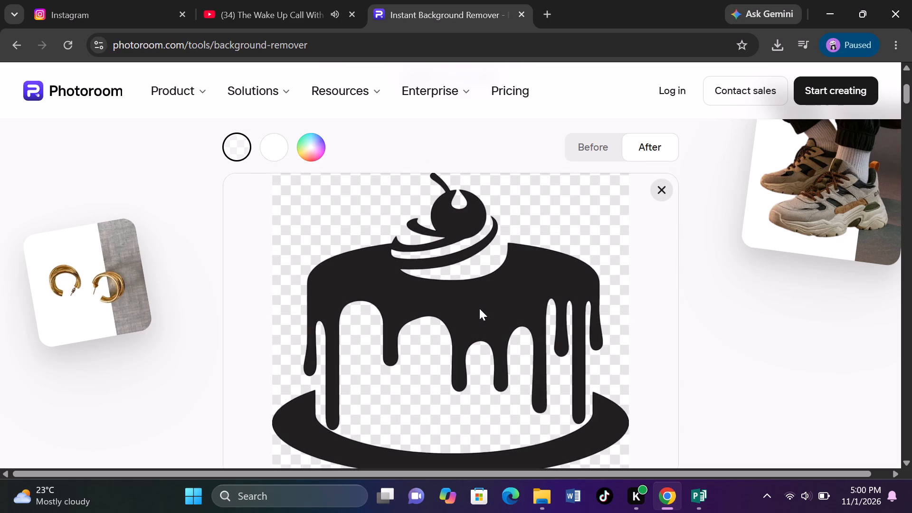
Download the black cake cutout as a PNG into the Downloads folder and dismiss the promotional pop-up.
scroll(479, 308, "down", 2)
left_click(599, 387)
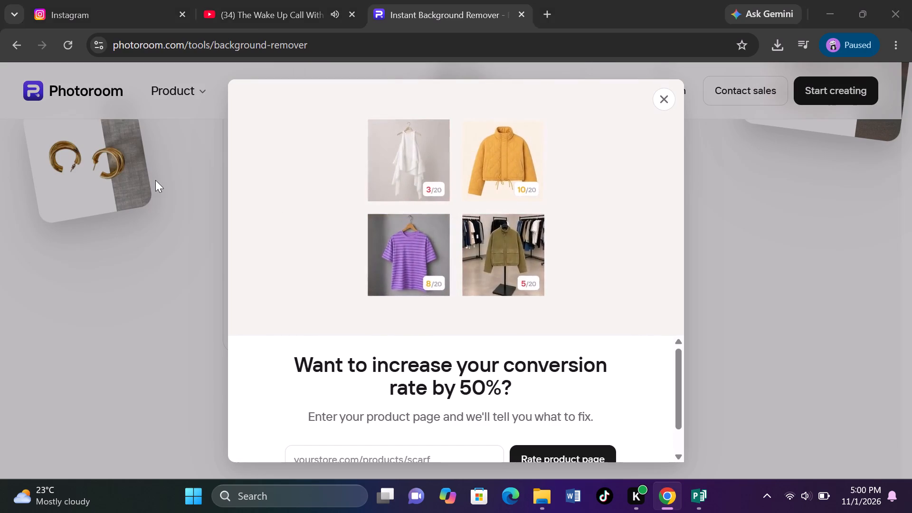
left_click(91, 155)
left_click(512, 345)
left_click(512, 351)
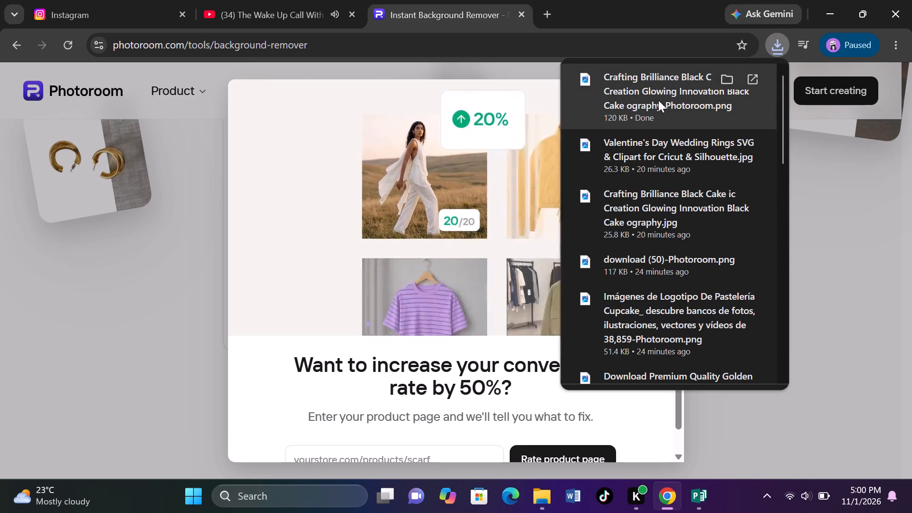
left_click(158, 235)
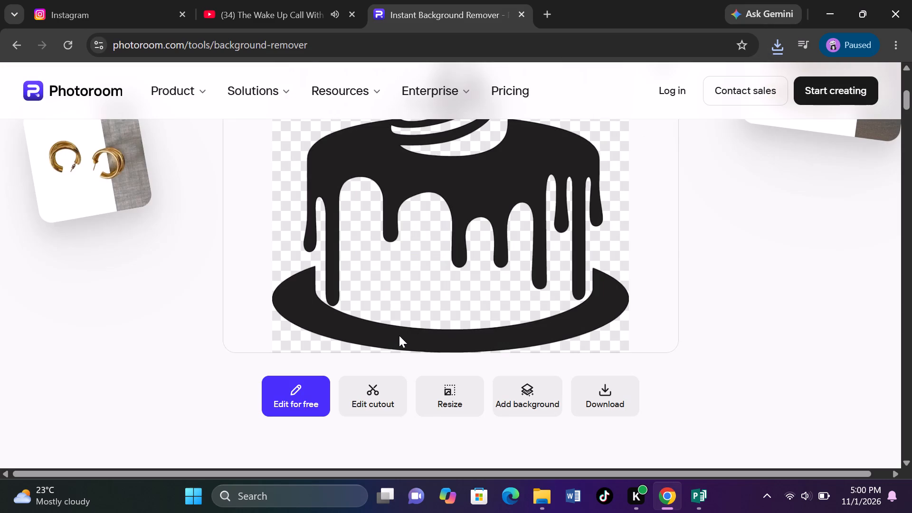
Reload the background remover and upload the Valentine's Day Wedding Rings image from Downloads.
left_click(66, 59)
left_click(70, 43)
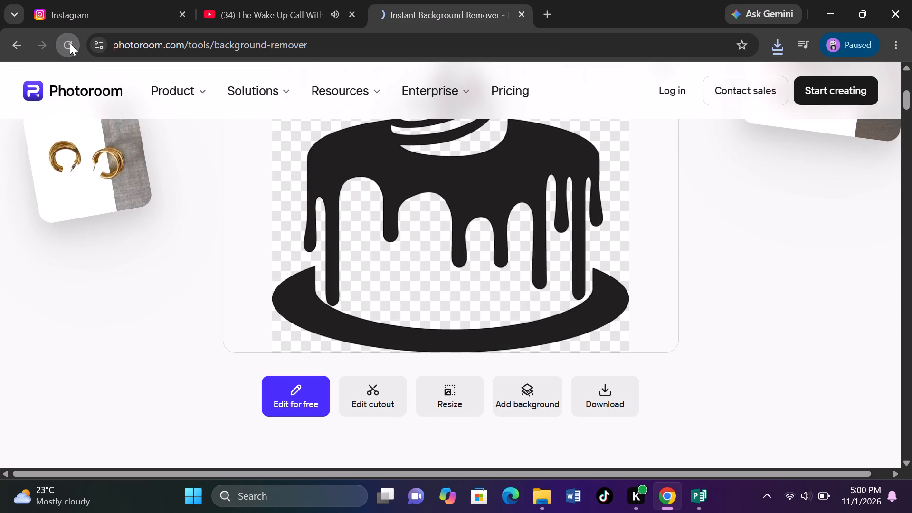
left_click(484, 164)
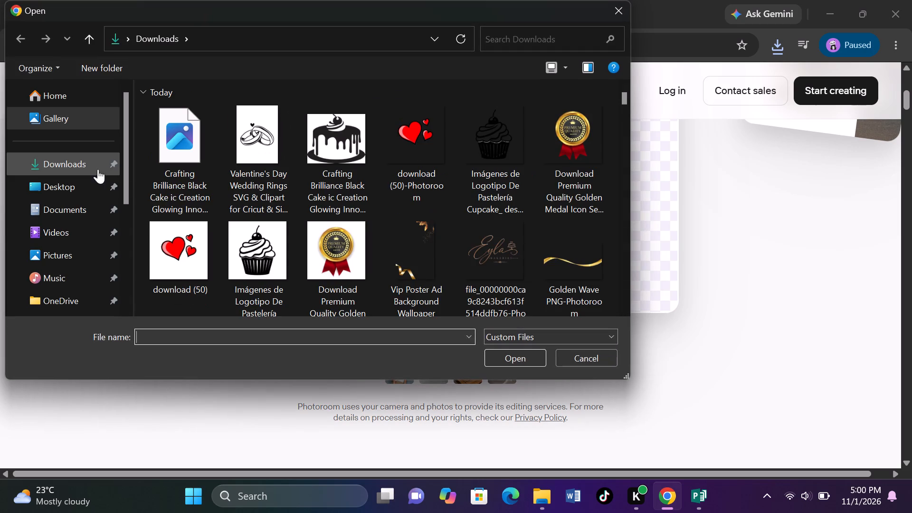
left_click(168, 159)
left_click(265, 151)
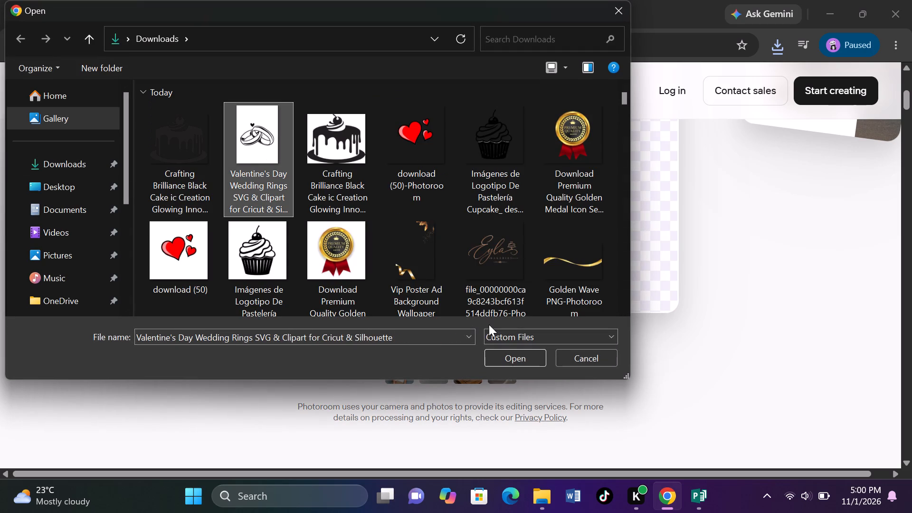
left_click(513, 359)
scroll(586, 256, "up", 1)
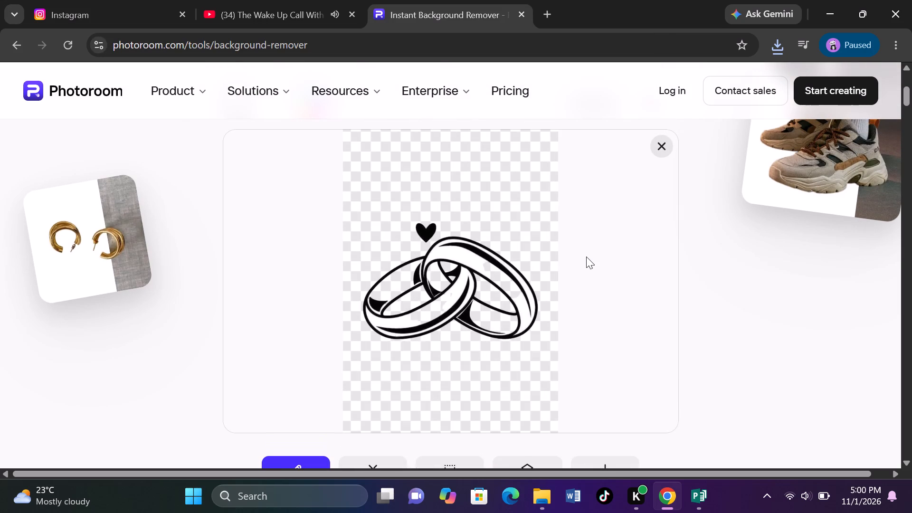
Download the wedding rings cutout as a PNG into the Downloads folder.
scroll(578, 293, "down", 1)
left_click(600, 326)
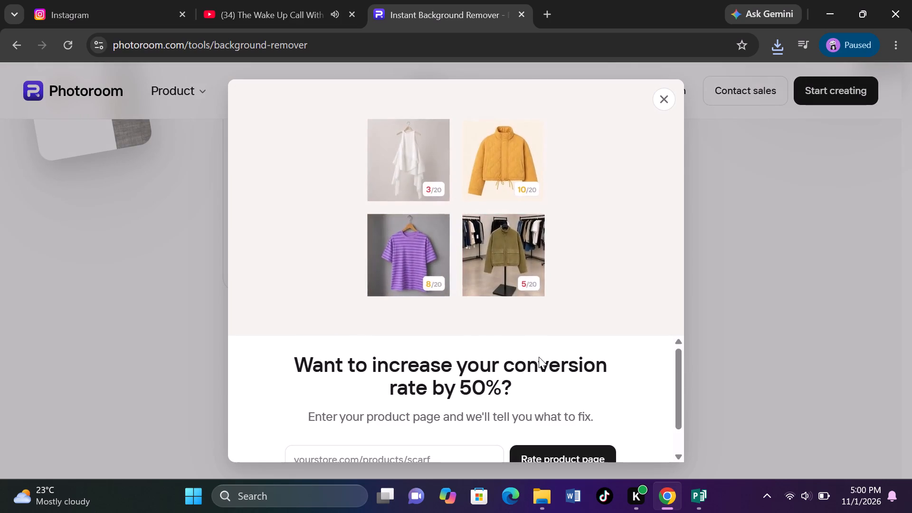
left_click(68, 155)
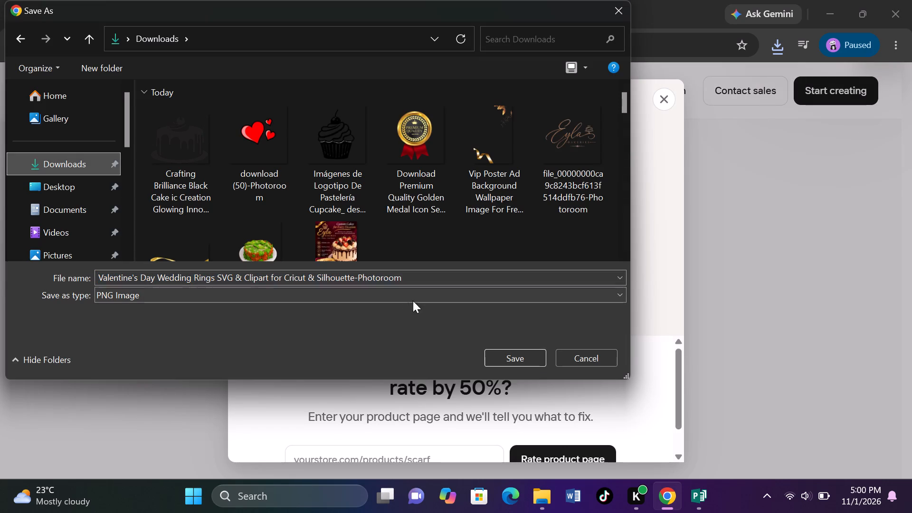
left_click(509, 361)
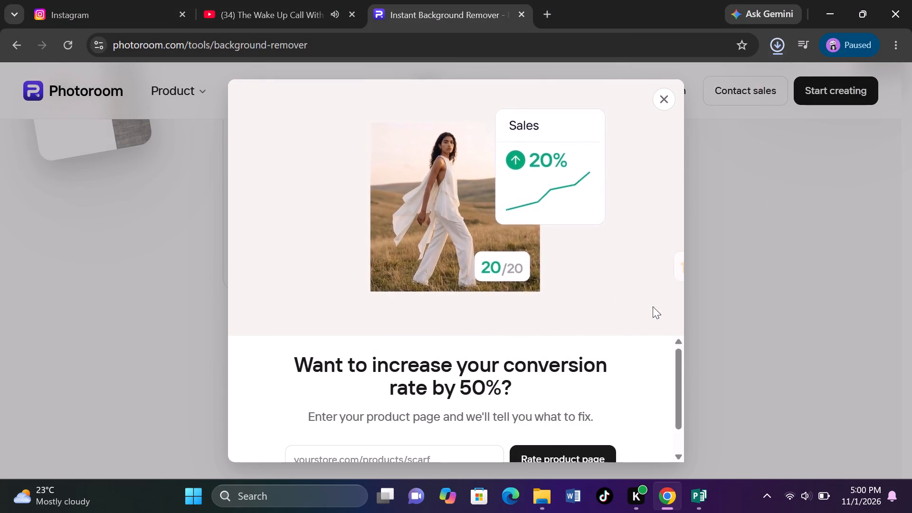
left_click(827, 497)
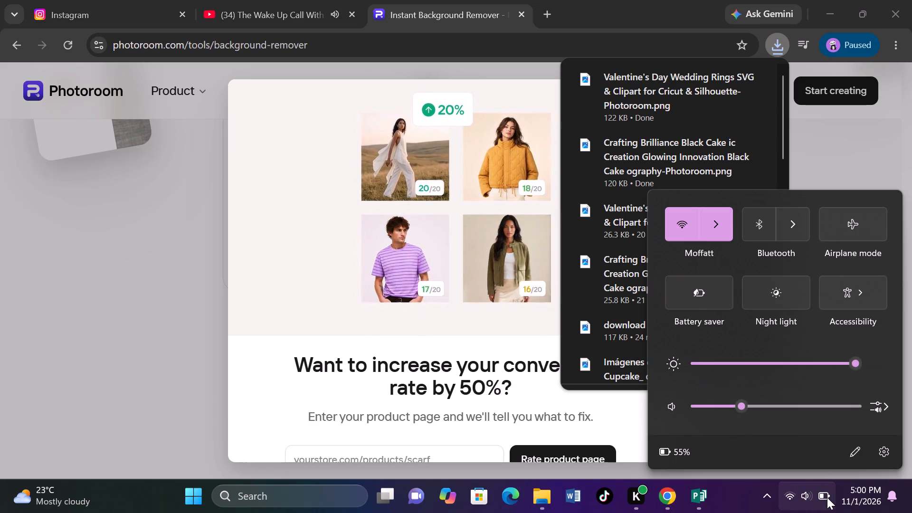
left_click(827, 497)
Switch to Publisher, insert the wedding rings Photoroom cutout and place it beside the flyer at about 11.50, 0.92 in.
left_click(699, 496)
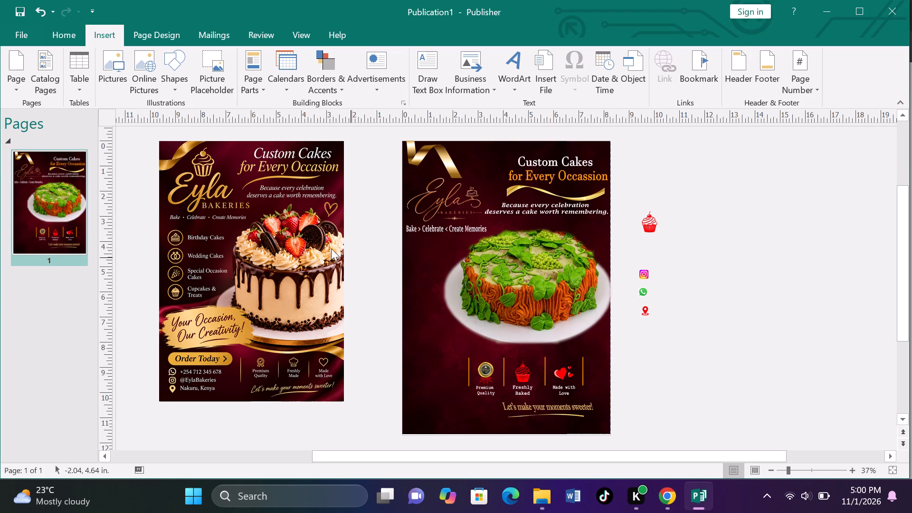
left_click(117, 63)
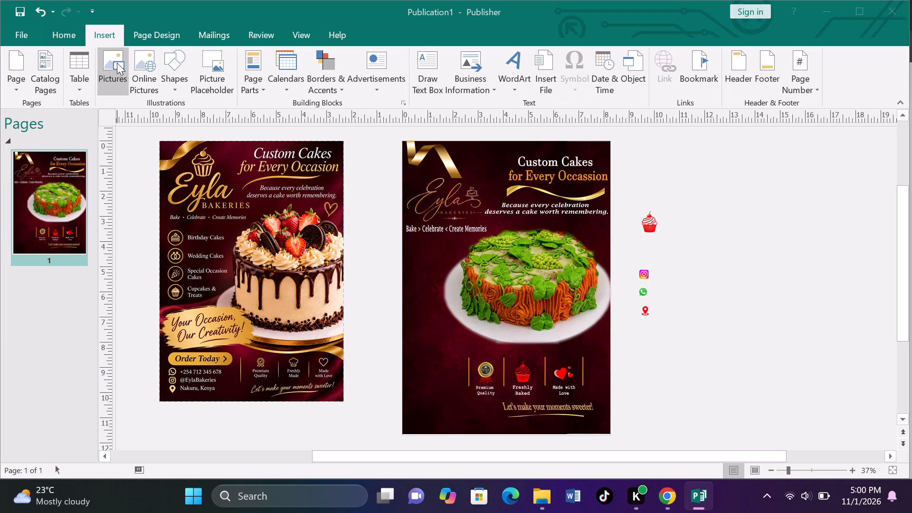
left_click_drag(131, 203, 118, 115)
left_click(97, 157)
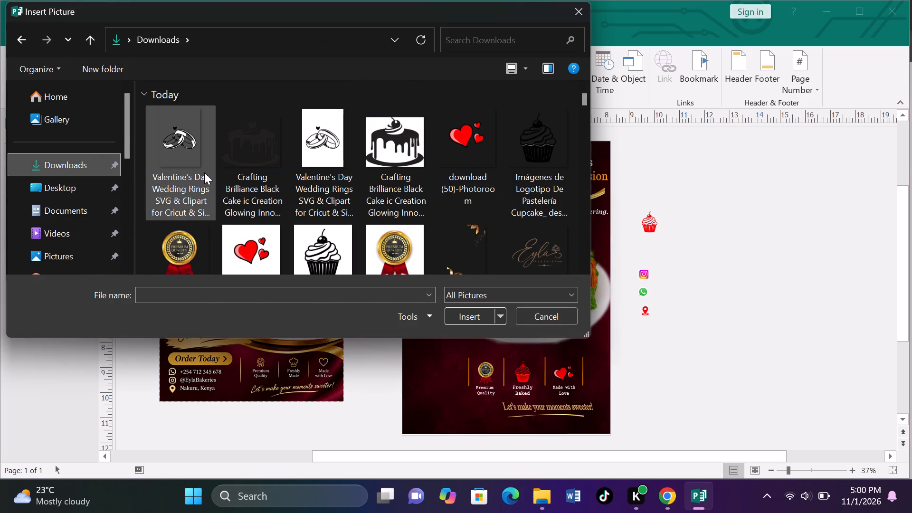
left_click(204, 172)
left_click(456, 310)
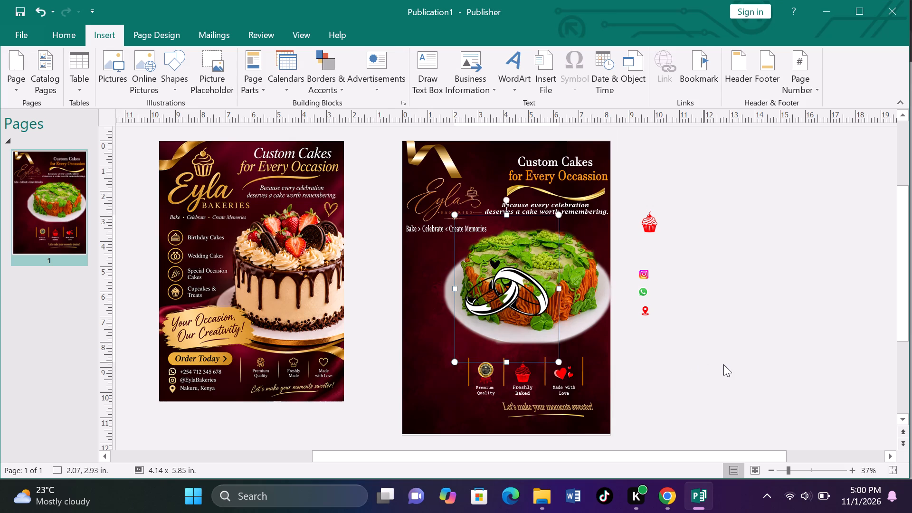
left_click(723, 364)
left_click_drag(501, 293, 650, 273)
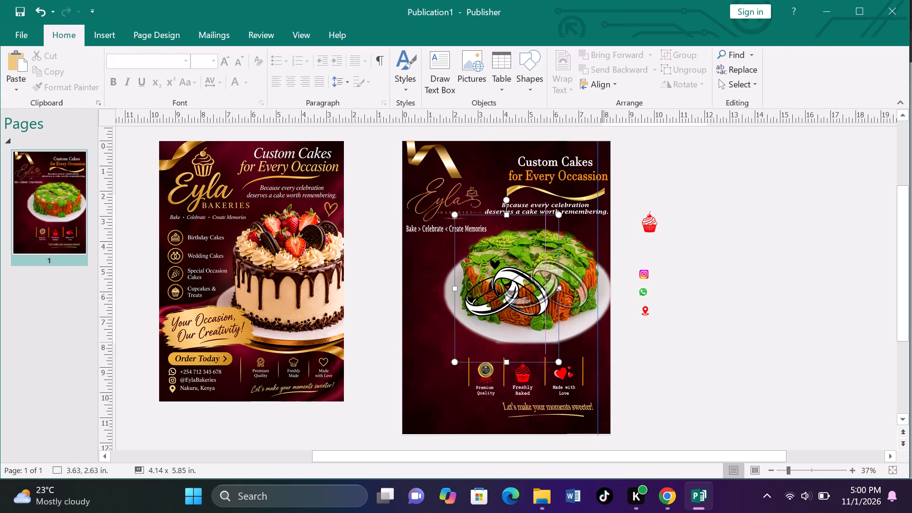
left_click_drag(650, 273, 739, 242)
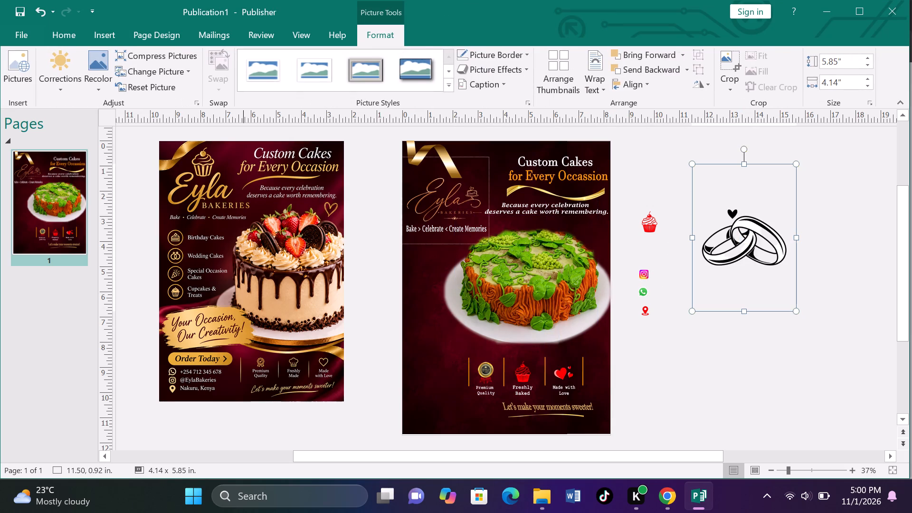
Insert the black cake Photoroom cutout and place it beside the flyer below the wedding rings, at about 11.42, 5.73 in.
left_click(89, 34)
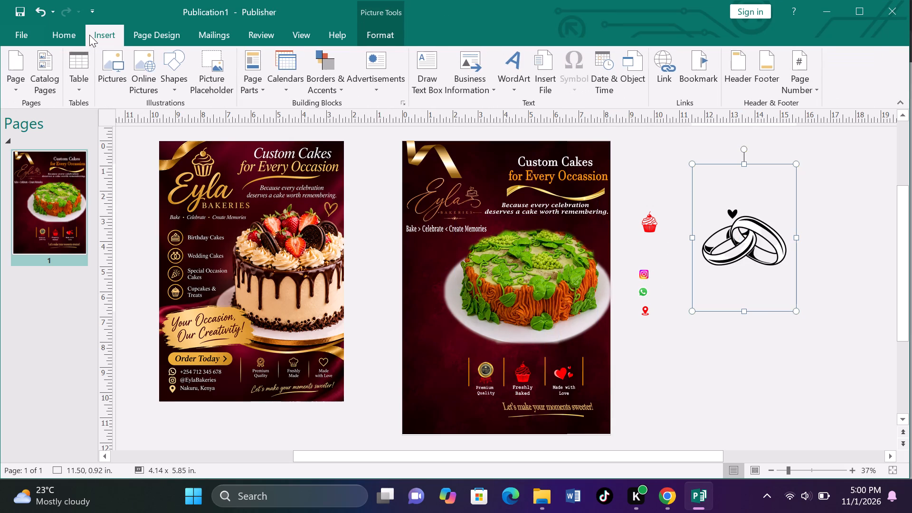
left_click(106, 76)
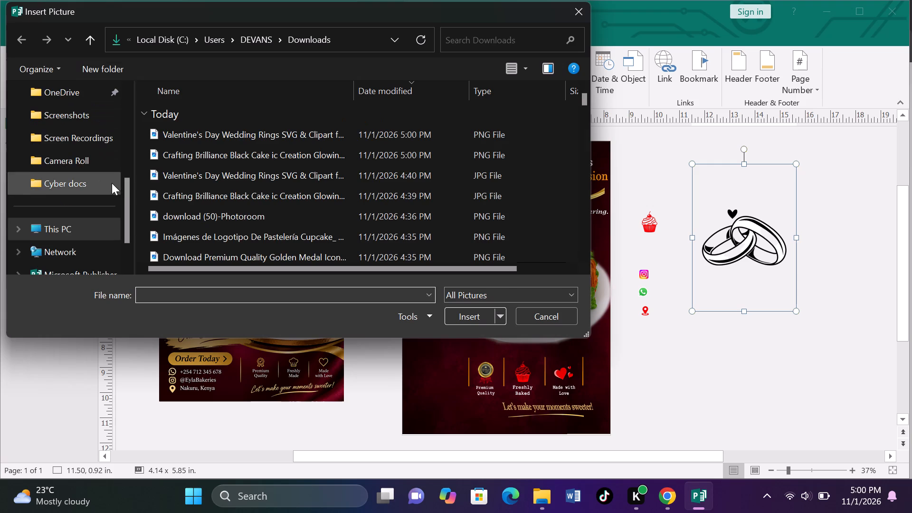
left_click_drag(125, 200, 128, 127)
left_click(101, 146)
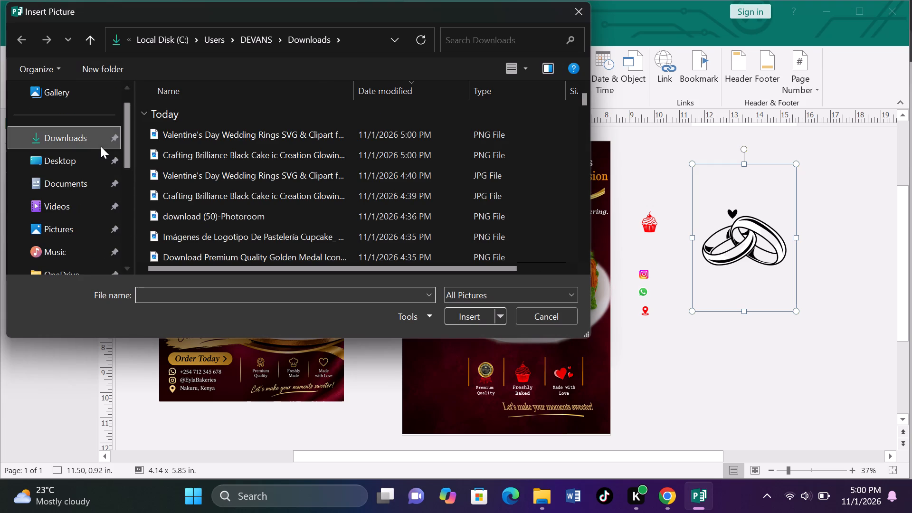
left_click(254, 154)
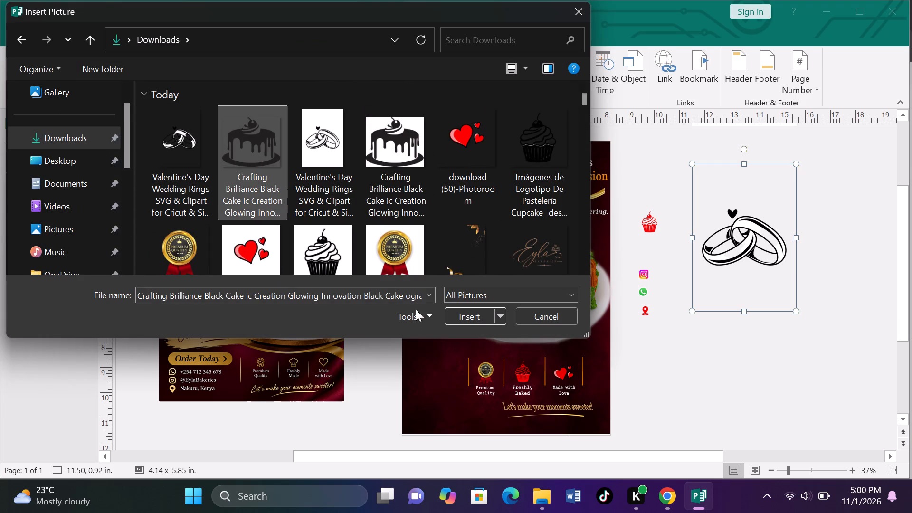
left_click(465, 323)
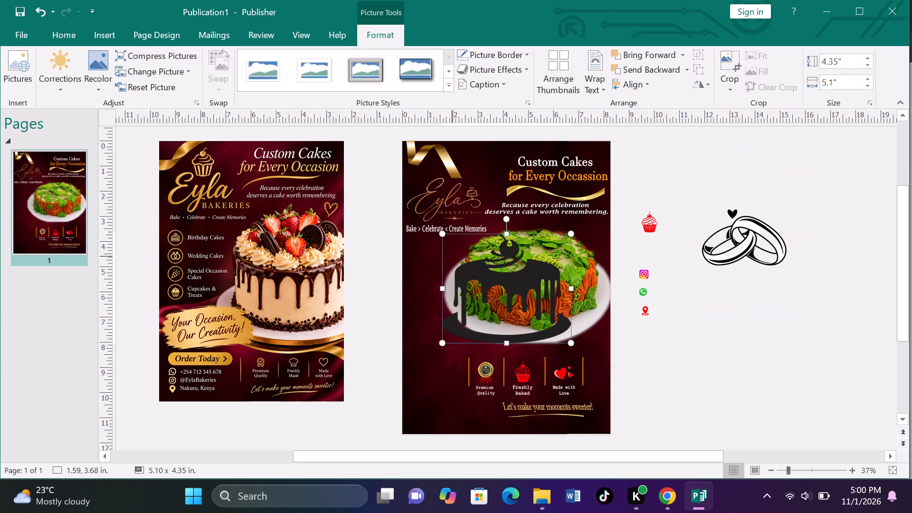
left_click(751, 374)
left_click_drag(520, 294, 528, 290)
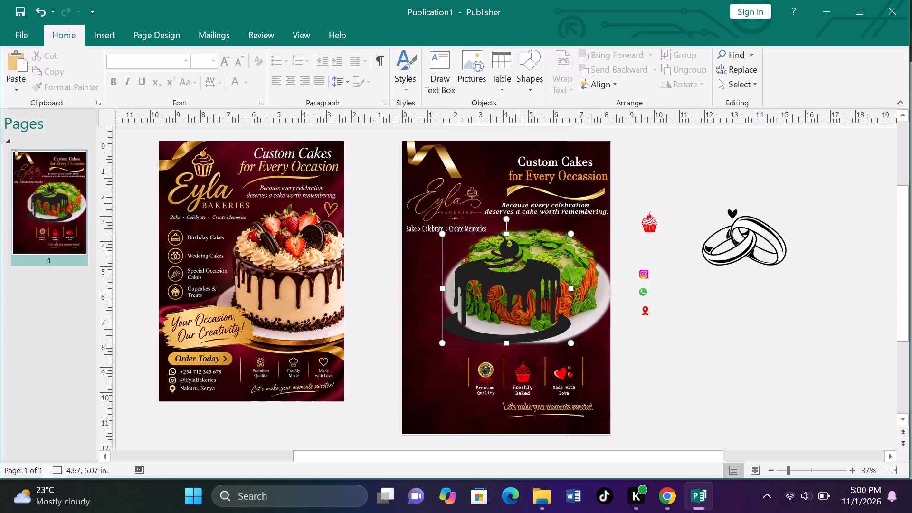
left_click_drag(528, 290, 767, 345)
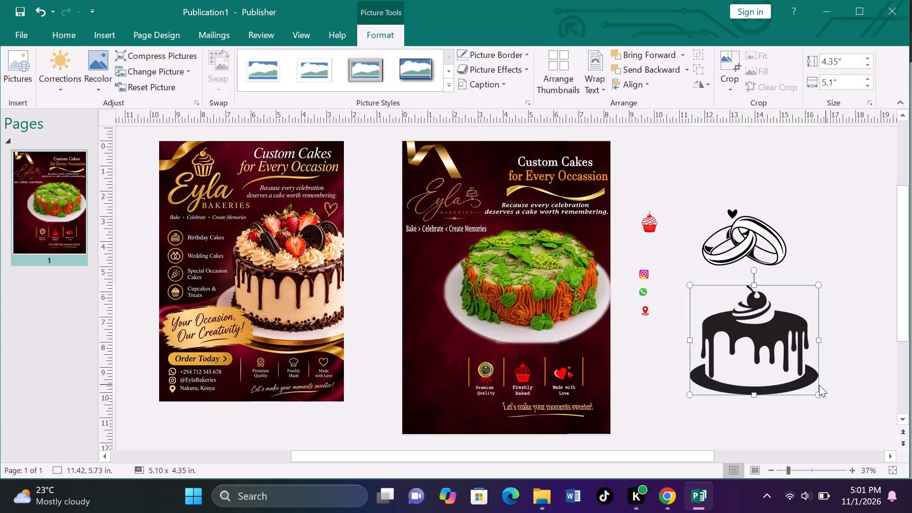
Shrink the black cake picture proportionally in stages to a small icon, slightly wider than the red cupcake copy.
left_click_drag(817, 394, 760, 364)
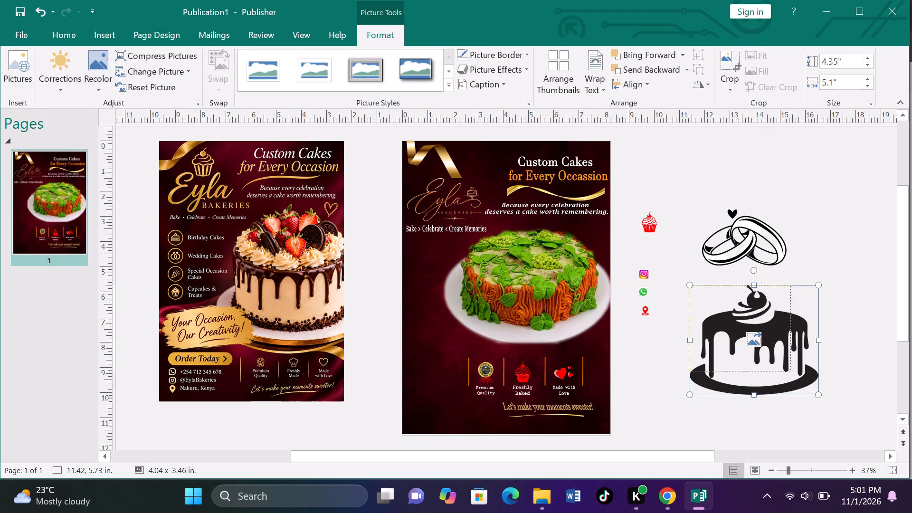
left_click_drag(760, 364, 719, 329)
left_click(786, 393)
left_click(724, 315)
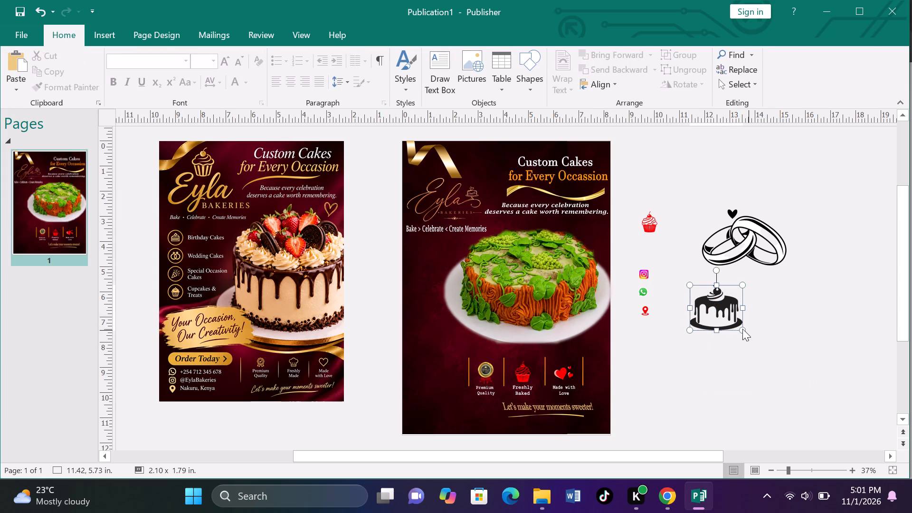
left_click(723, 318)
left_click_drag(742, 330, 741, 330)
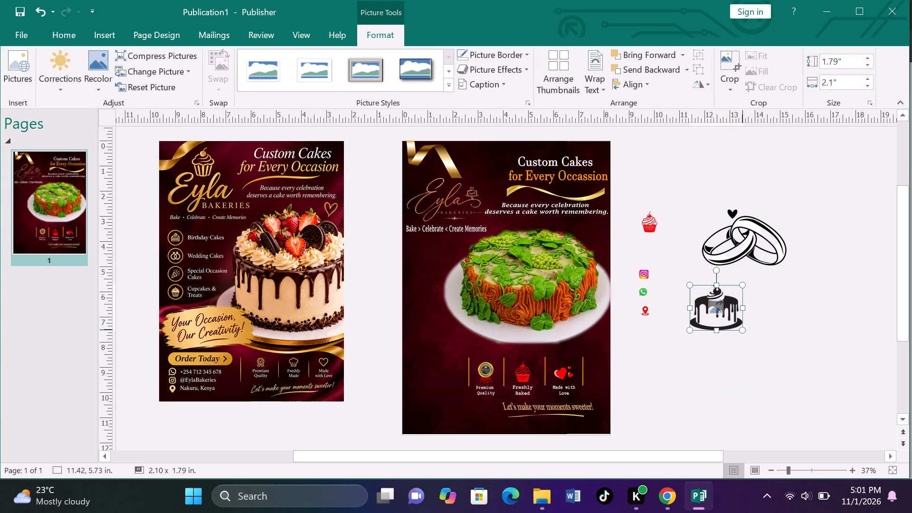
left_click_drag(741, 330, 705, 304)
left_click(768, 332)
Shrink the wedding rings picture proportionally in stages to a small icon of about 0.85 x 1.20 in.
left_click(744, 253)
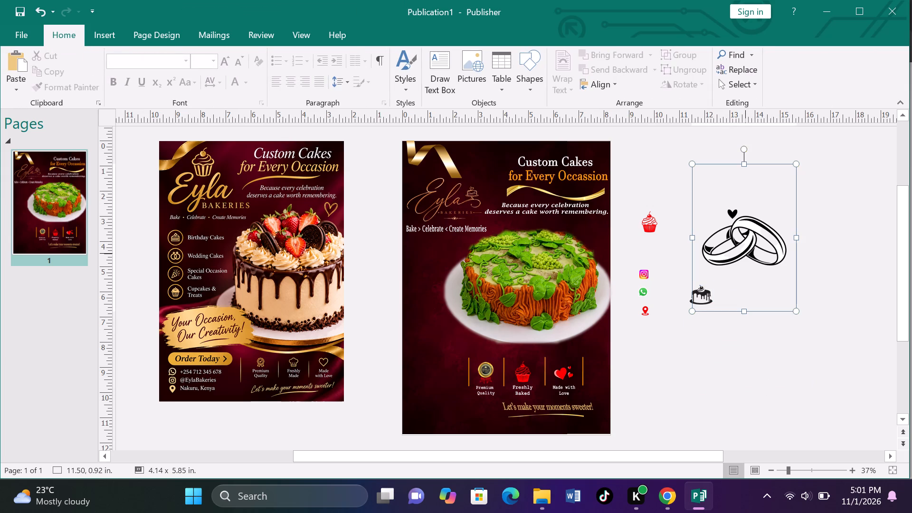
left_click_drag(796, 308, 710, 212)
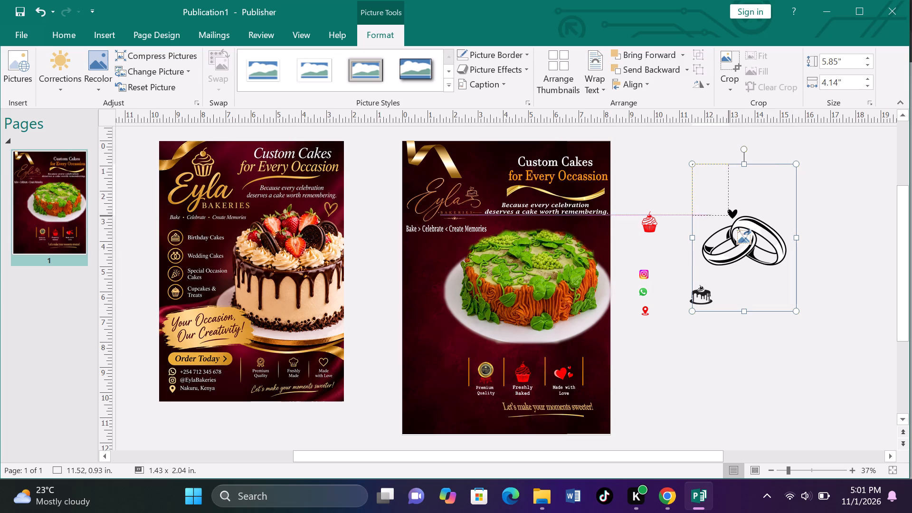
left_click_drag(710, 212, 701, 195)
left_click(773, 233)
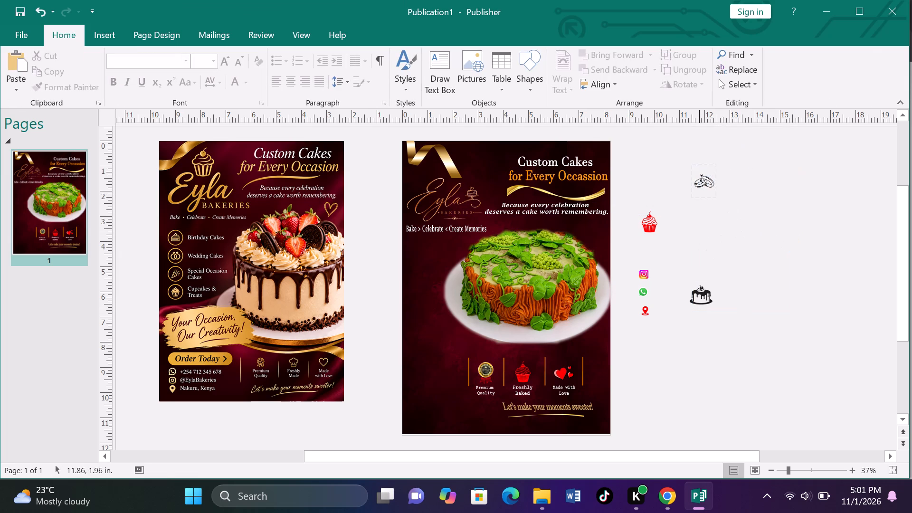
left_click(699, 187)
left_click_drag(715, 196, 712, 189)
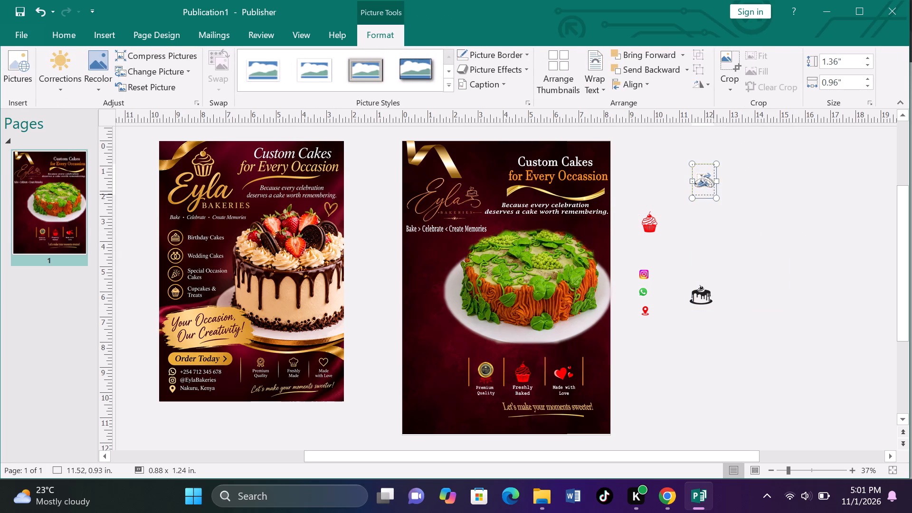
left_click_drag(712, 189, 712, 189)
left_click(749, 224)
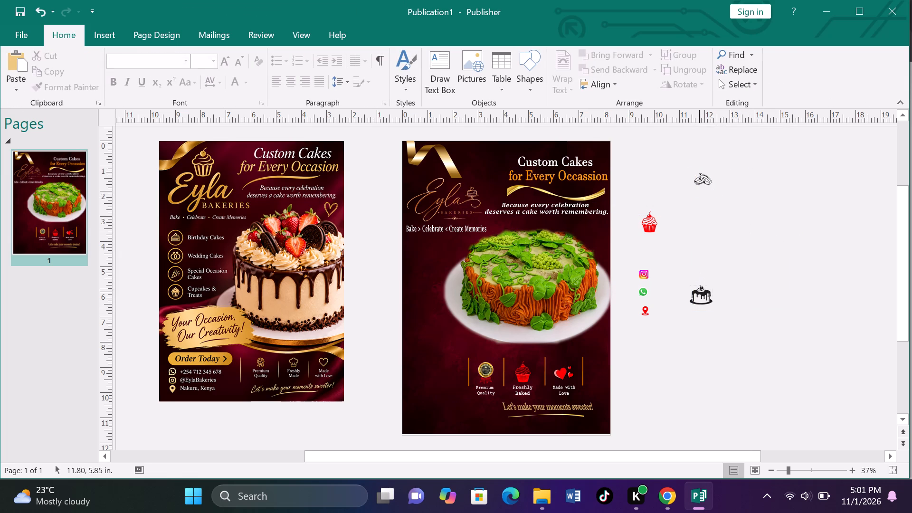
Shrink the black cake icon beside the flyer proportionally to about 0.77 x 0.66 in.
left_click(700, 291)
left_click_drag(712, 304, 712, 295)
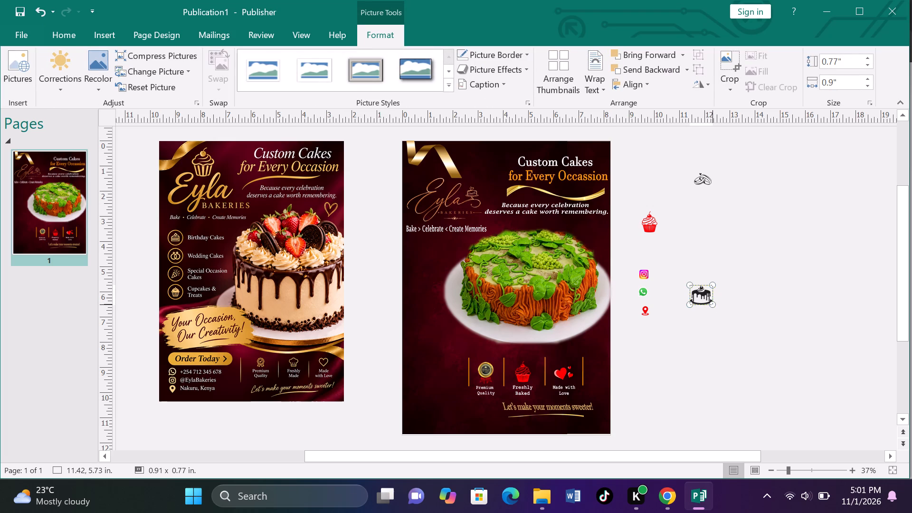
left_click_drag(712, 295, 709, 298)
left_click(734, 317)
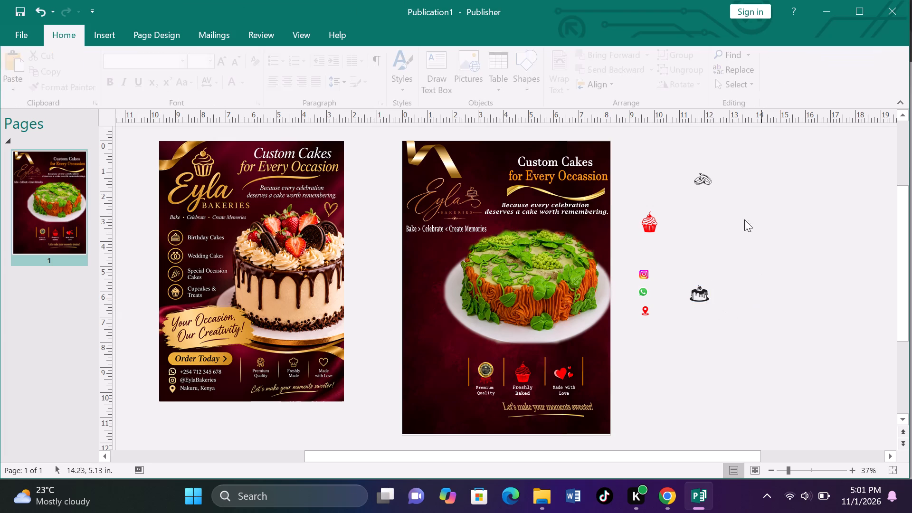
Place the black cake icon on the flyer below the tagline at about 0.16, 3.92 in and shrink it to about 0.60 x 0.51 in.
left_click(703, 184)
left_click_drag(700, 297, 425, 237)
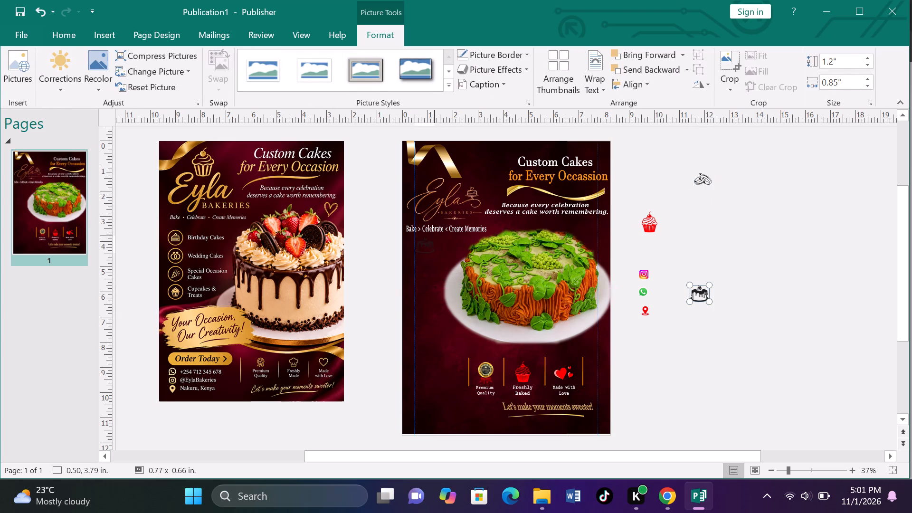
left_click_drag(425, 237, 416, 248)
key("Down")
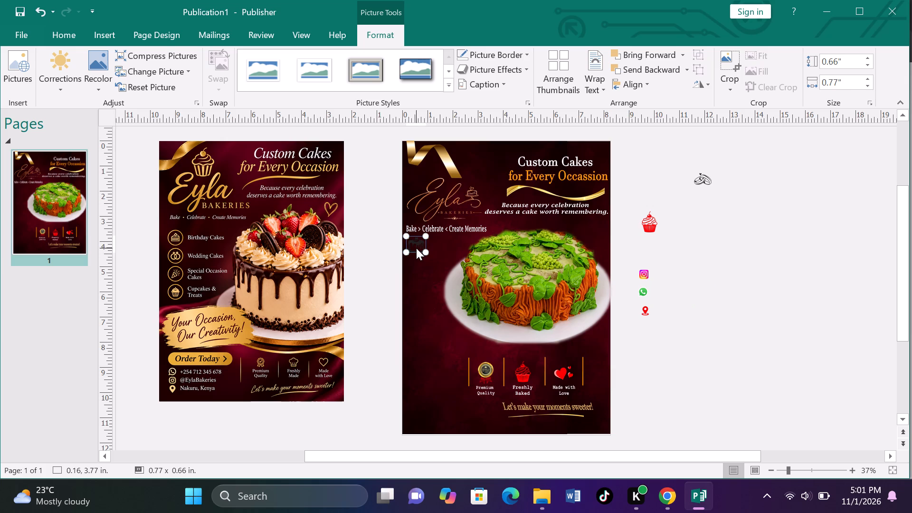
key("Down")
key("Down")
key("Down")
key("Down")
key("Down")
key("Down")
key("Down")
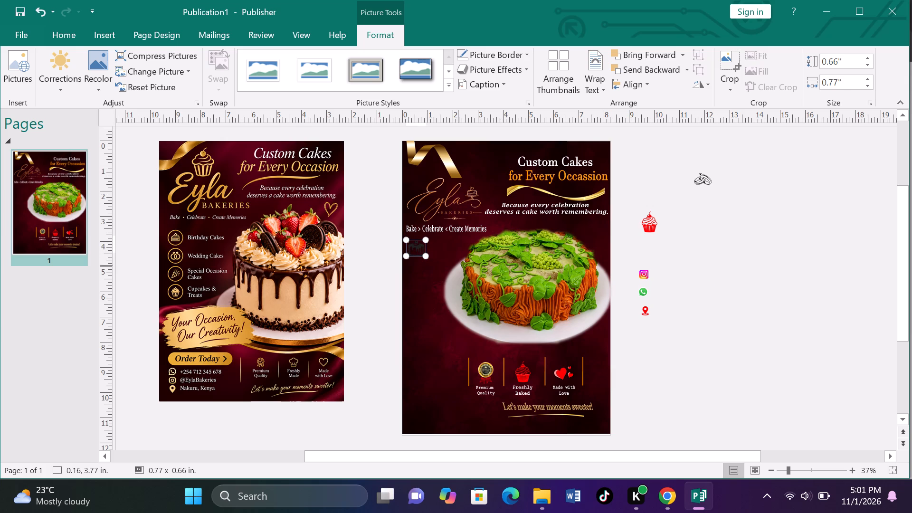
left_click_drag(426, 256, 421, 252)
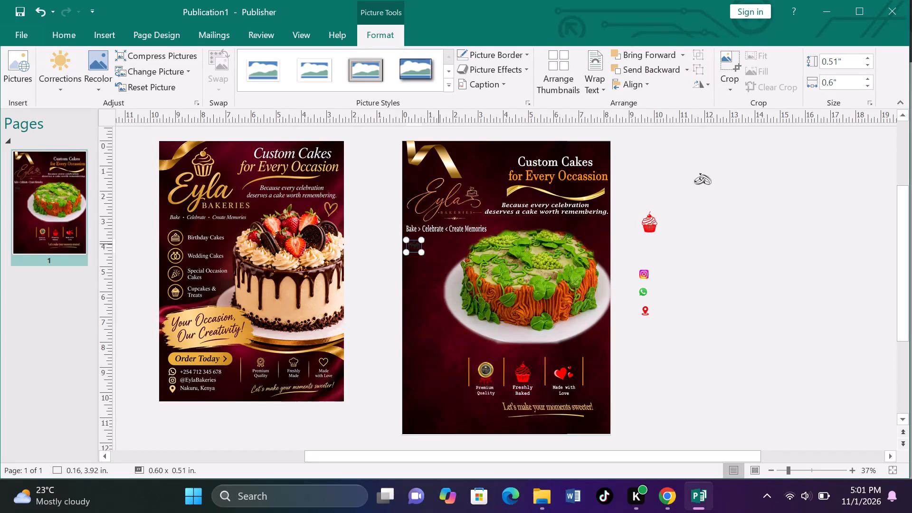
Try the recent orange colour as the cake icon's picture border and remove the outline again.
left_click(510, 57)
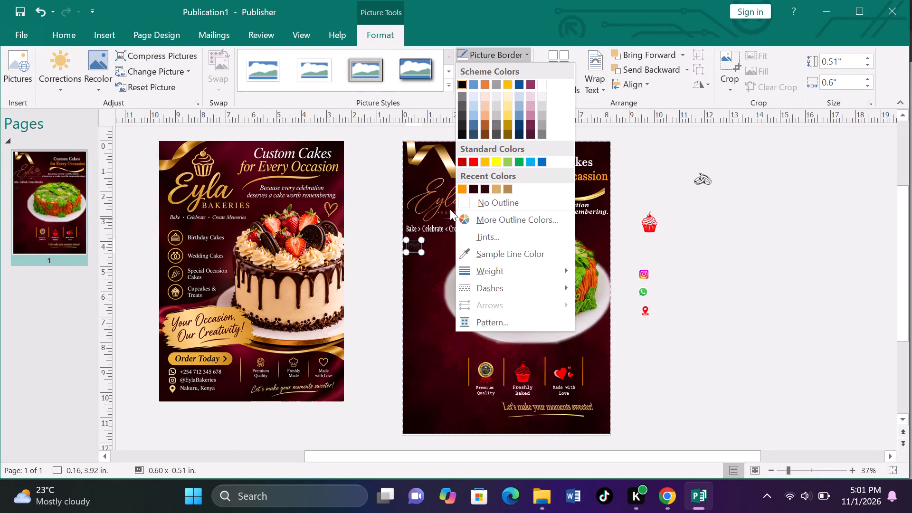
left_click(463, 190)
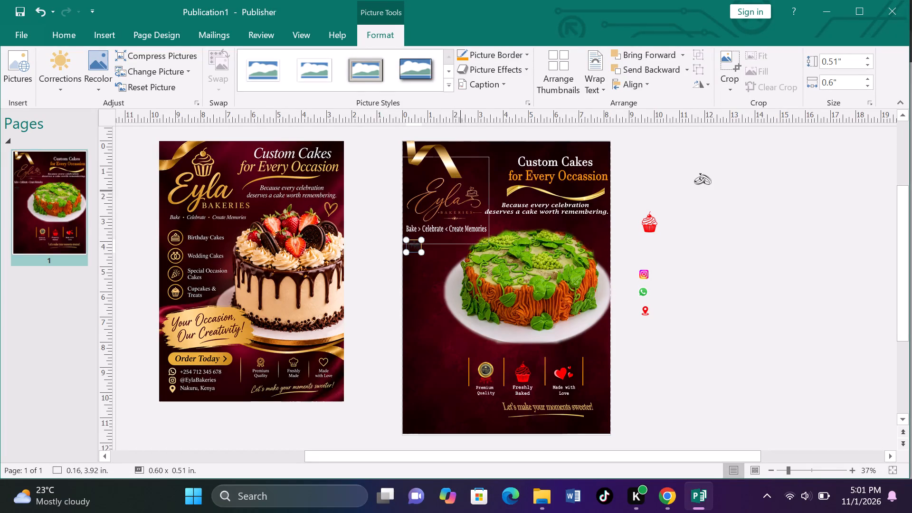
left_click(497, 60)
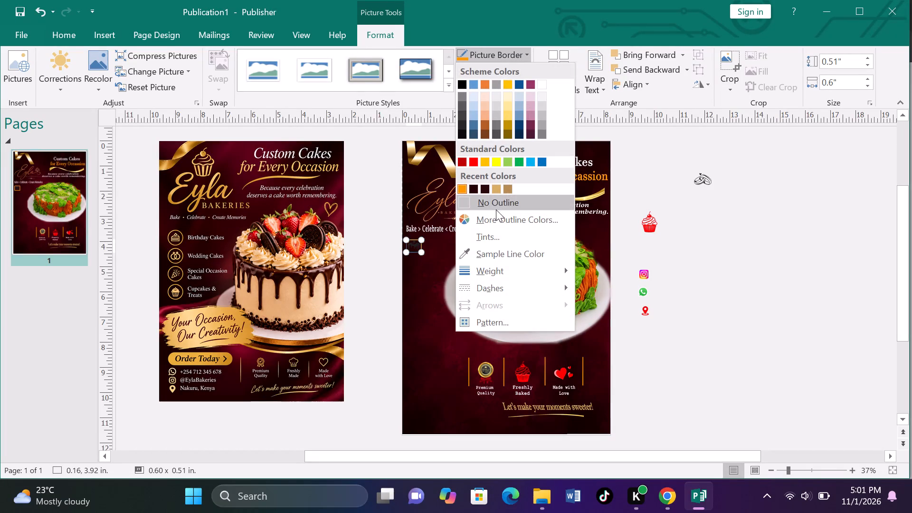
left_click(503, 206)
Recolor the small cake icon on the flyer with the gold variation.
left_click(94, 61)
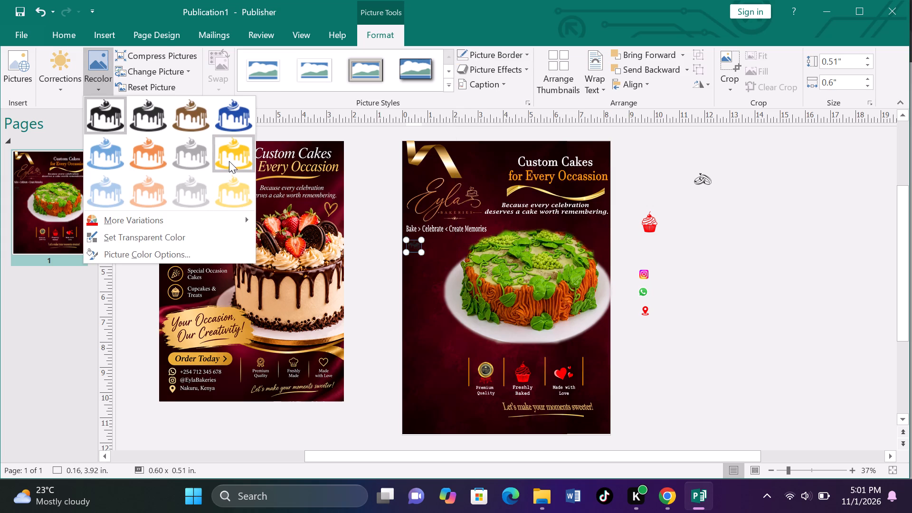
left_click(229, 161)
left_click(731, 339)
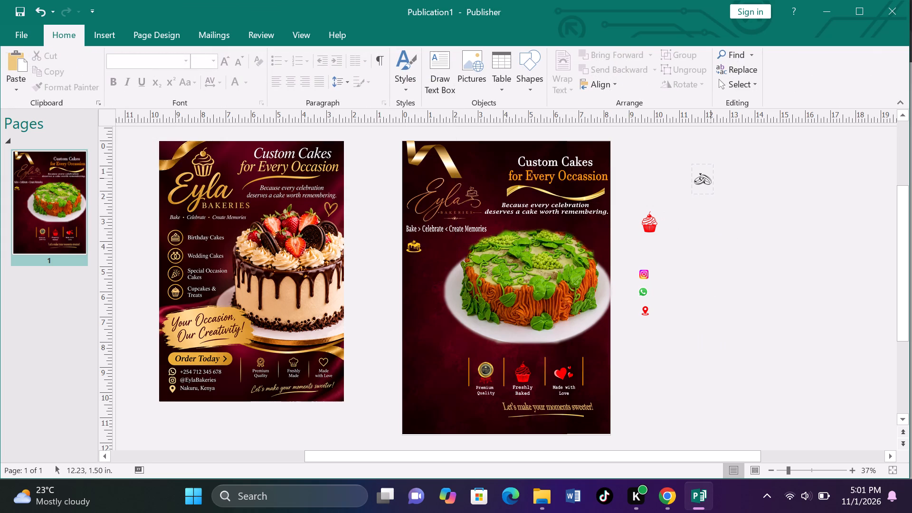
Place the wedding rings icon below the cake icon at about 0.14, 4.41 in, shrunk to about 0.71 x 1.00 in.
left_click_drag(711, 177, 425, 265)
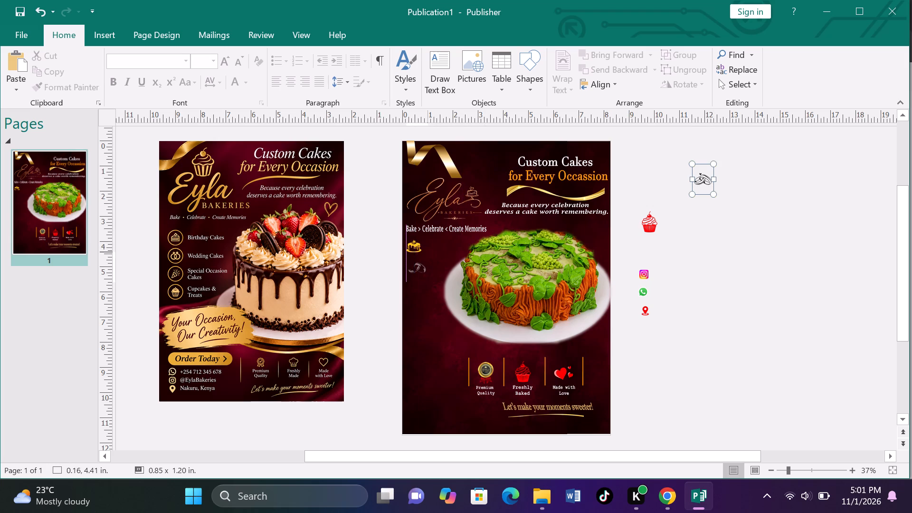
left_click_drag(425, 265, 425, 265)
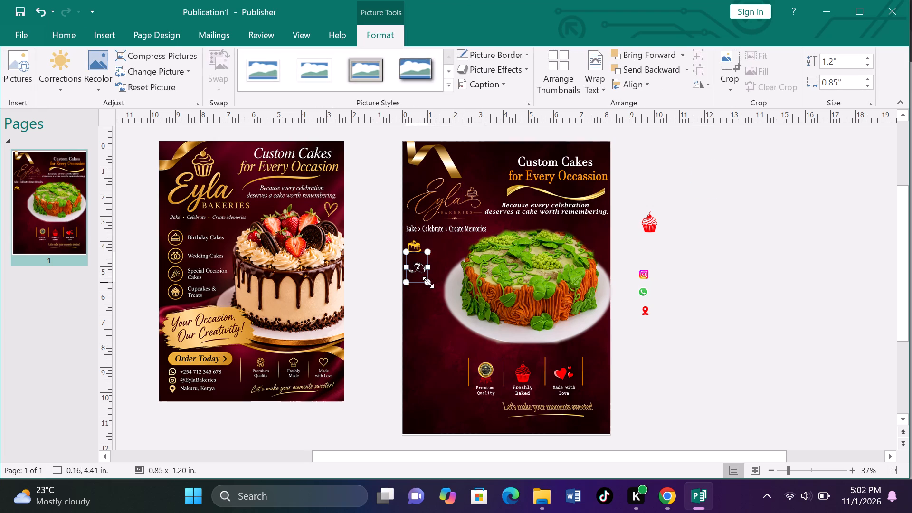
left_click_drag(428, 282, 422, 277)
key("Right")
key("Right")
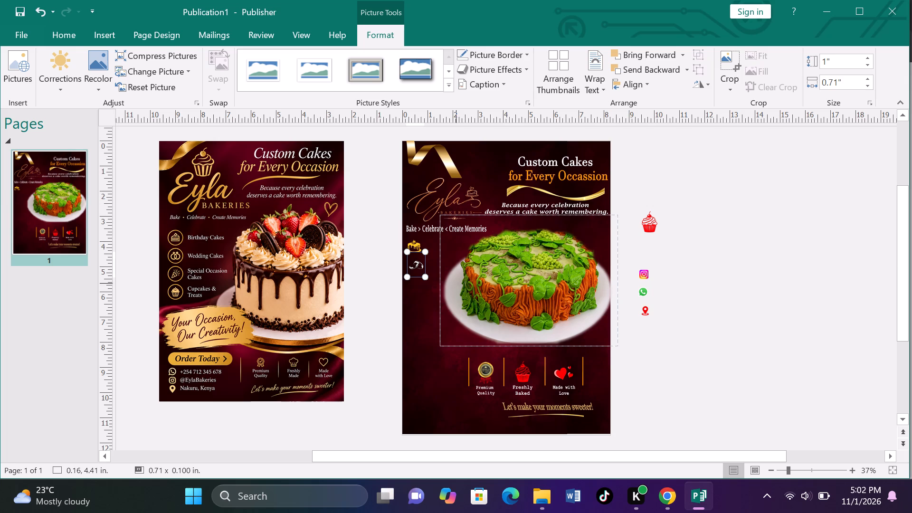
key("Left")
key("Left")
key("Left")
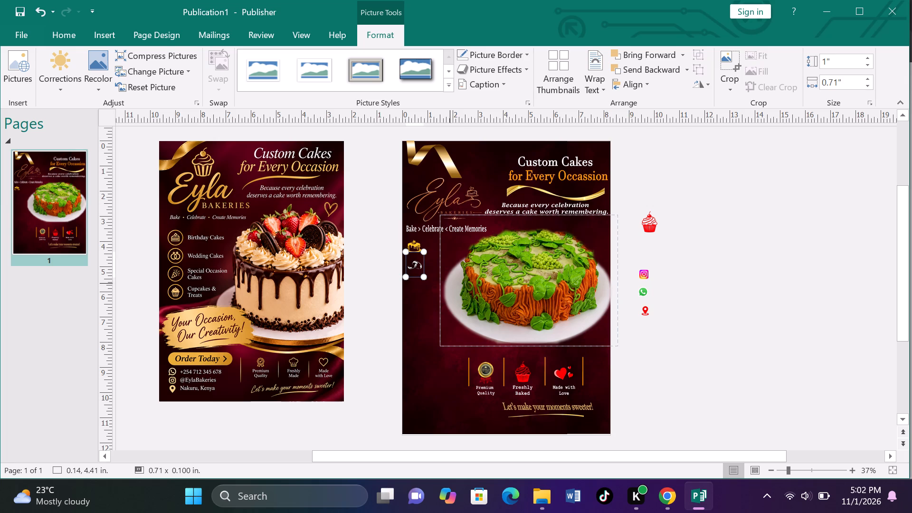
Recolor the wedding rings icon gold and switch it to the lighter gold variation.
left_click(97, 85)
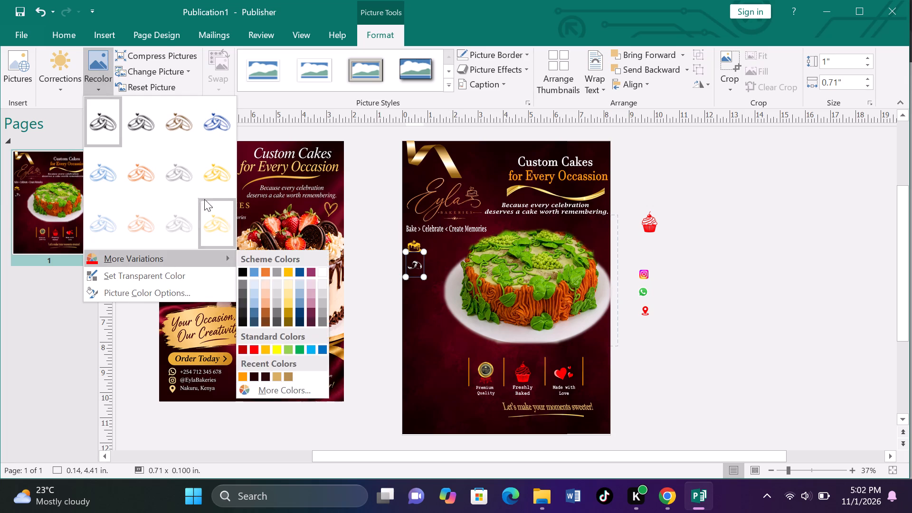
left_click(215, 187)
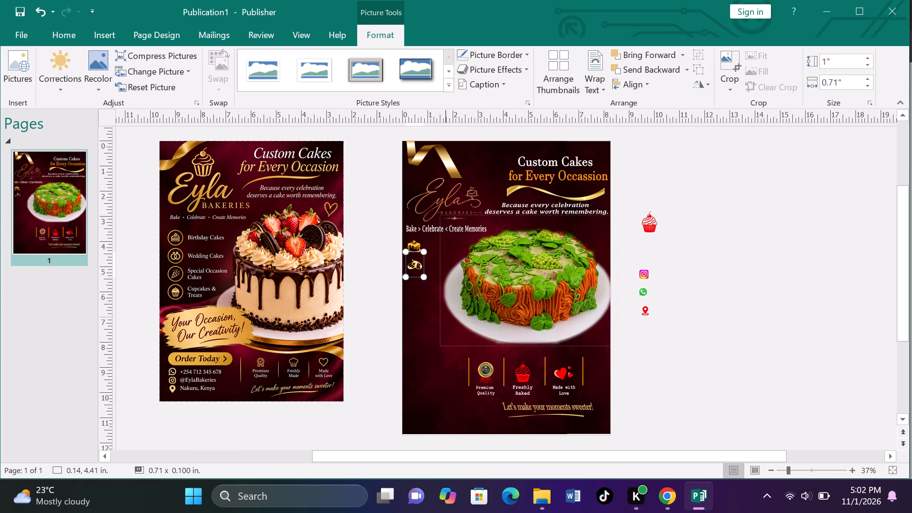
left_click(712, 306)
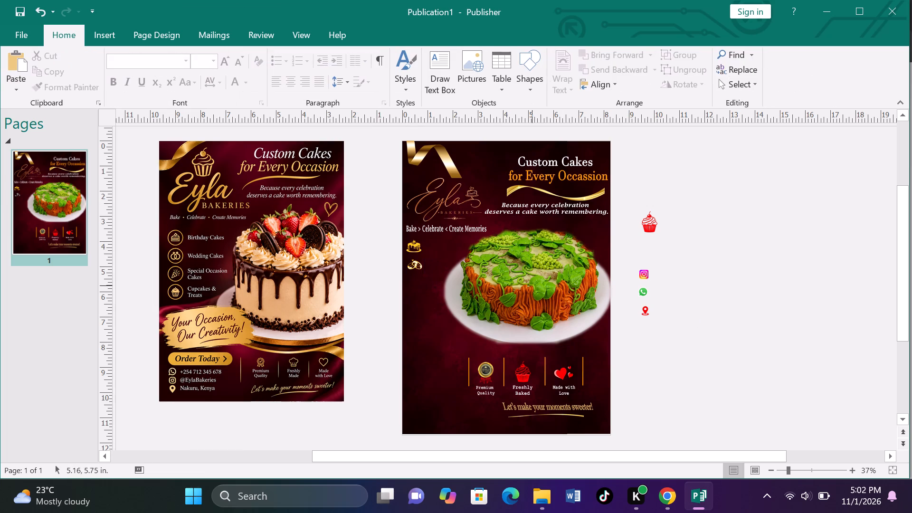
left_click(416, 269)
left_click(413, 260)
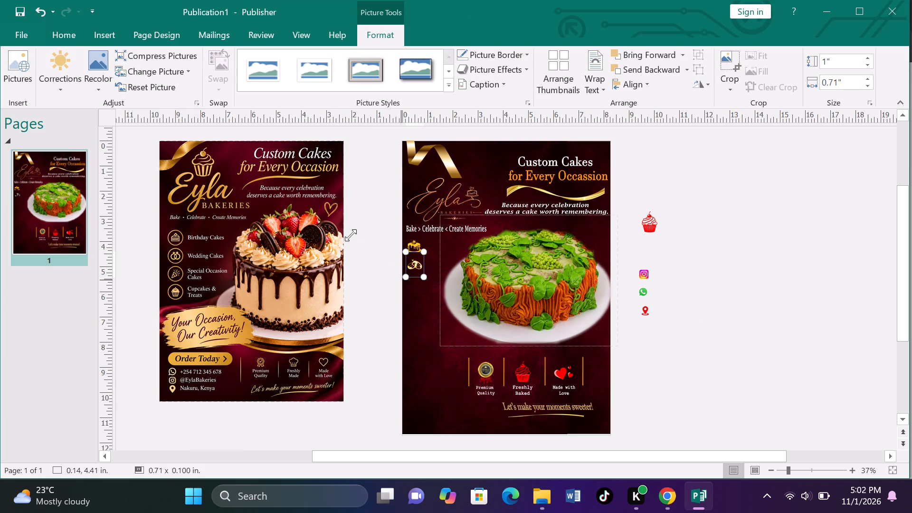
left_click(95, 84)
left_click(215, 225)
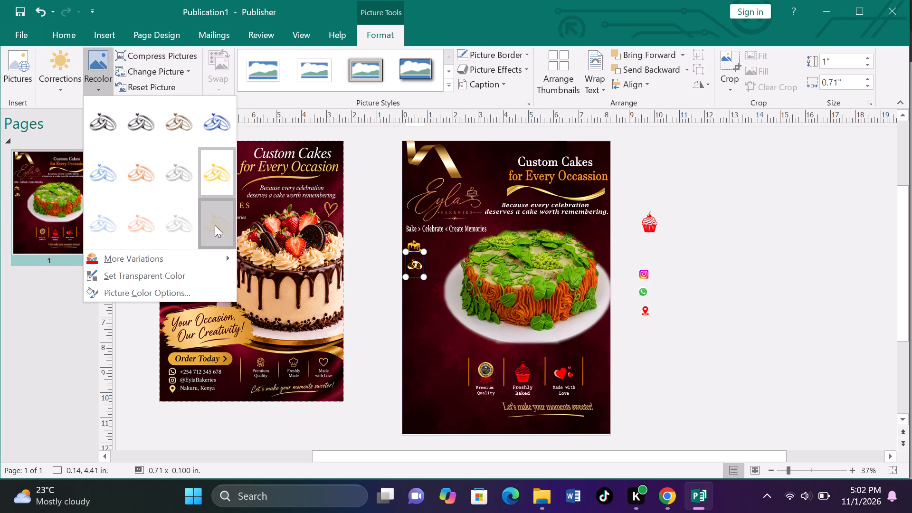
left_click(767, 282)
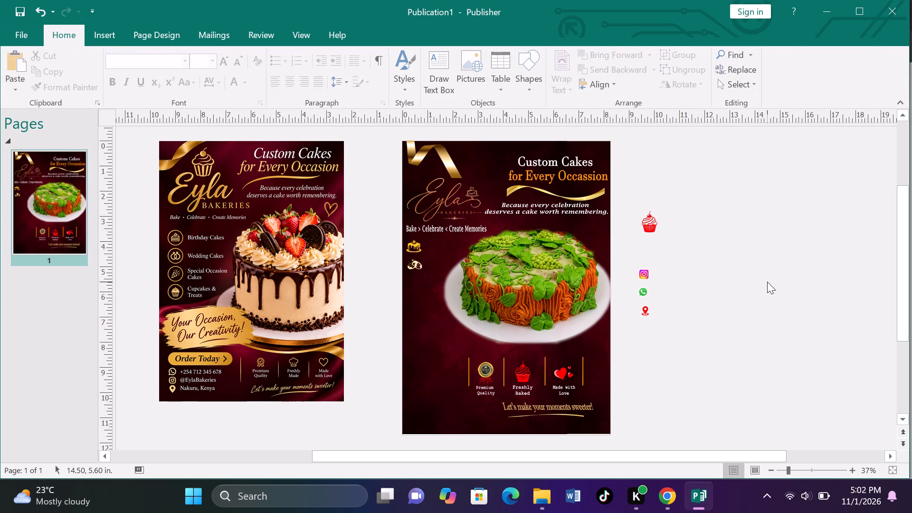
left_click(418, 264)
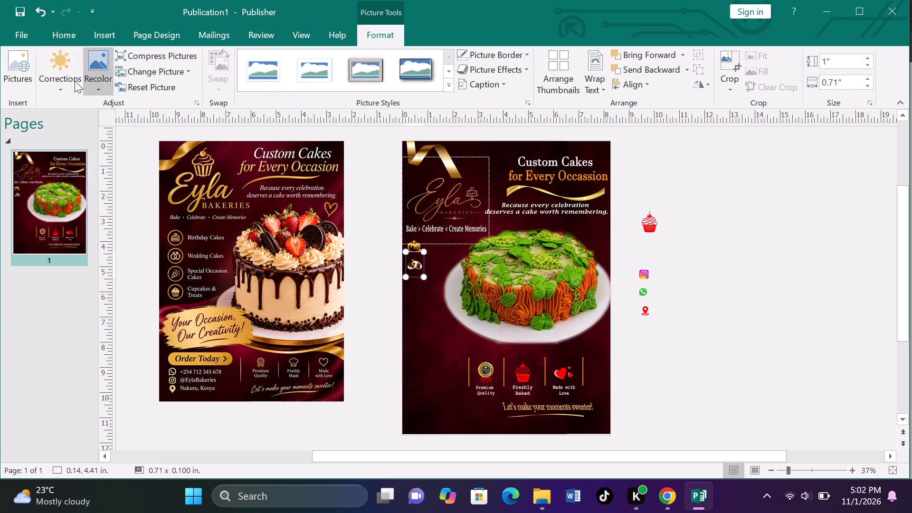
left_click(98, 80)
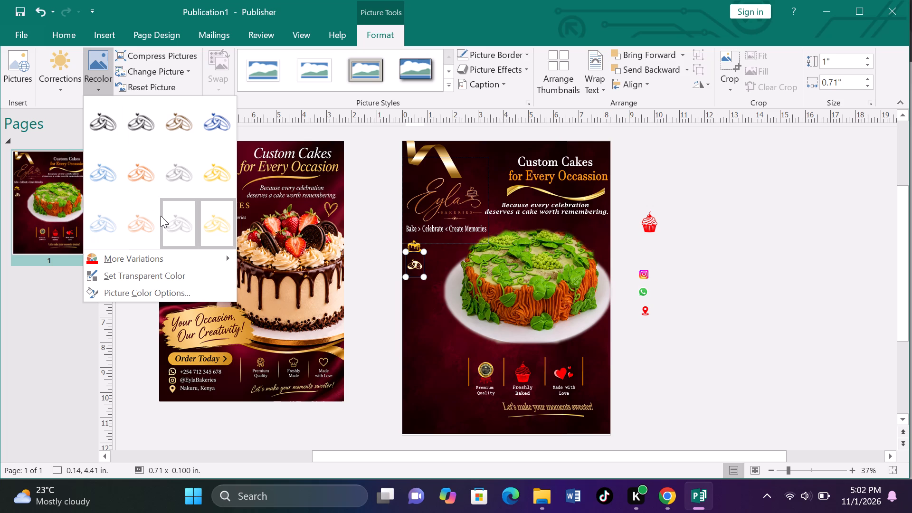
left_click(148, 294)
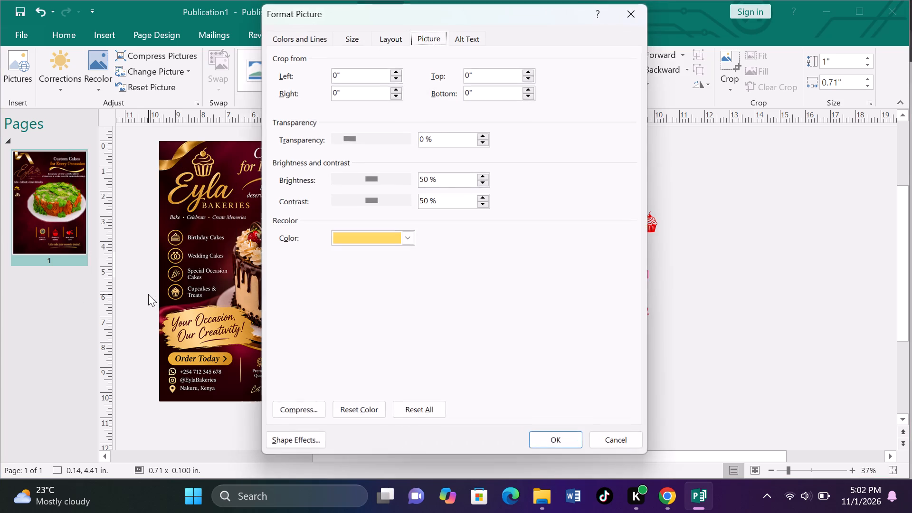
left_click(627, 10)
Shrink the red cupcake icon beside the flyer to about 0.73 x 0.73 in and place it below the wedding rings at about 0.14, 5.33 in.
left_click(652, 222)
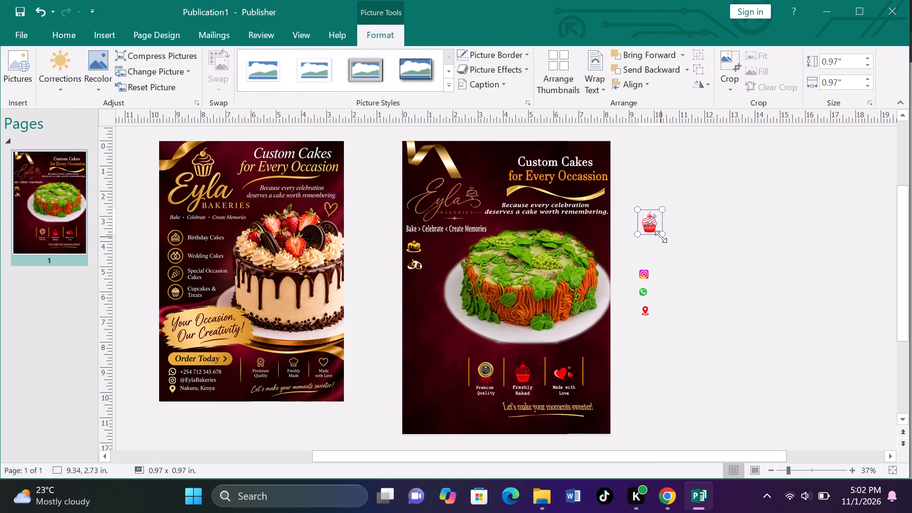
left_click_drag(663, 237, 654, 228)
left_click(680, 246)
left_click(645, 217)
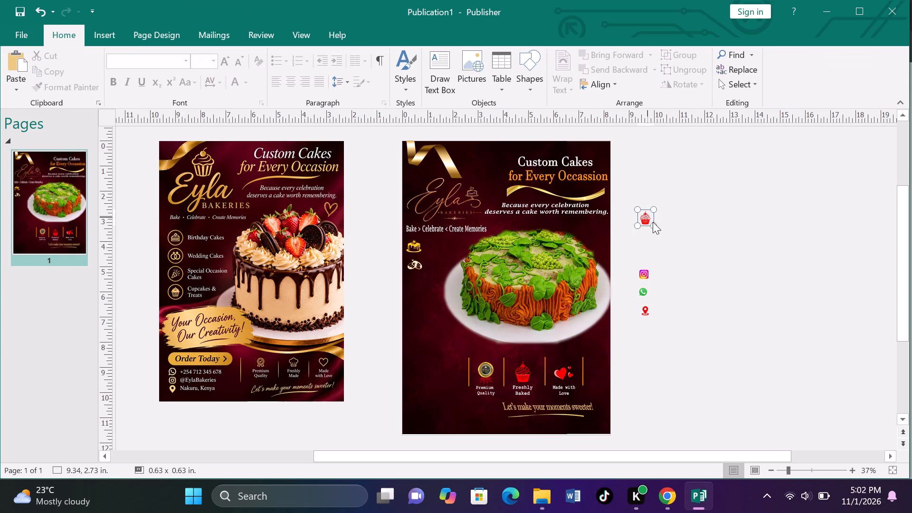
left_click(653, 226)
left_click(692, 242)
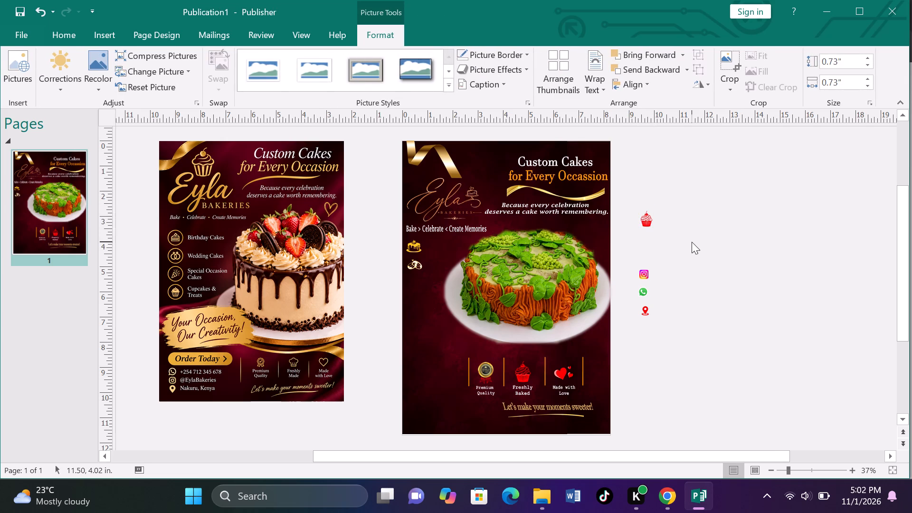
left_click_drag(647, 220, 466, 330)
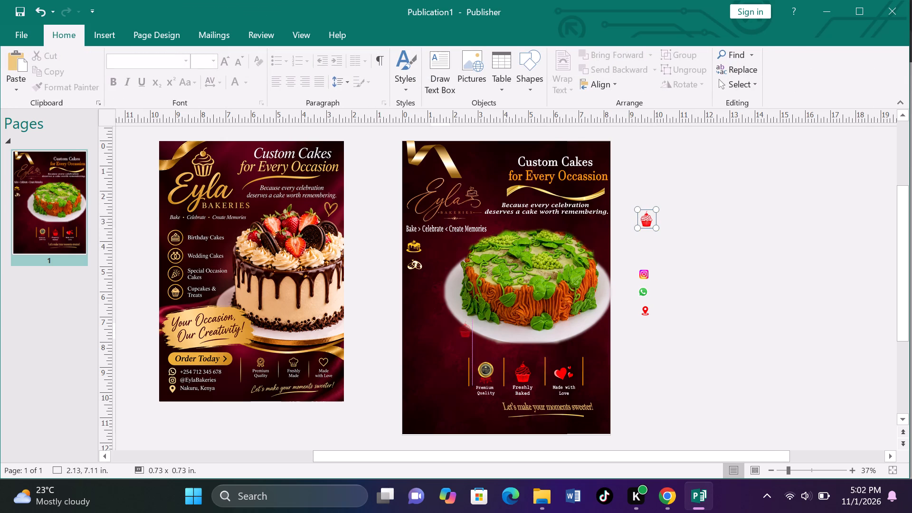
left_click_drag(466, 330, 416, 287)
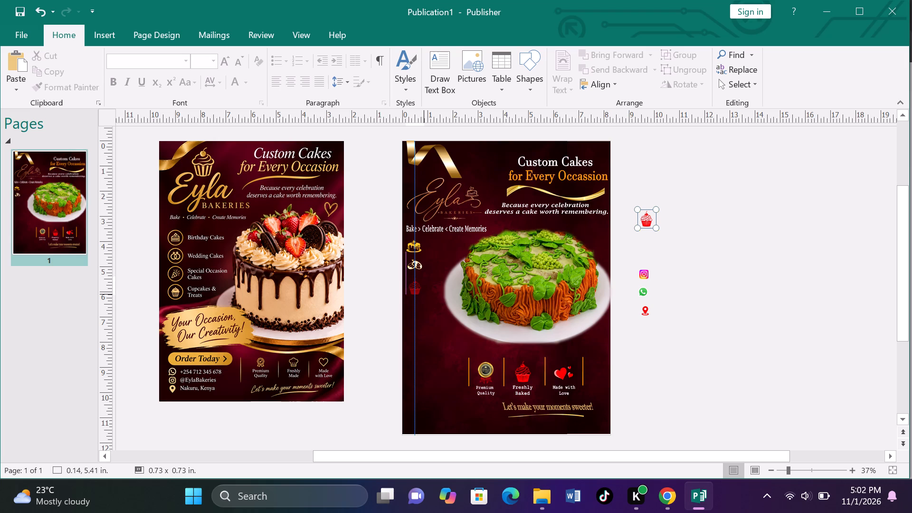
left_click_drag(416, 287, 416, 285)
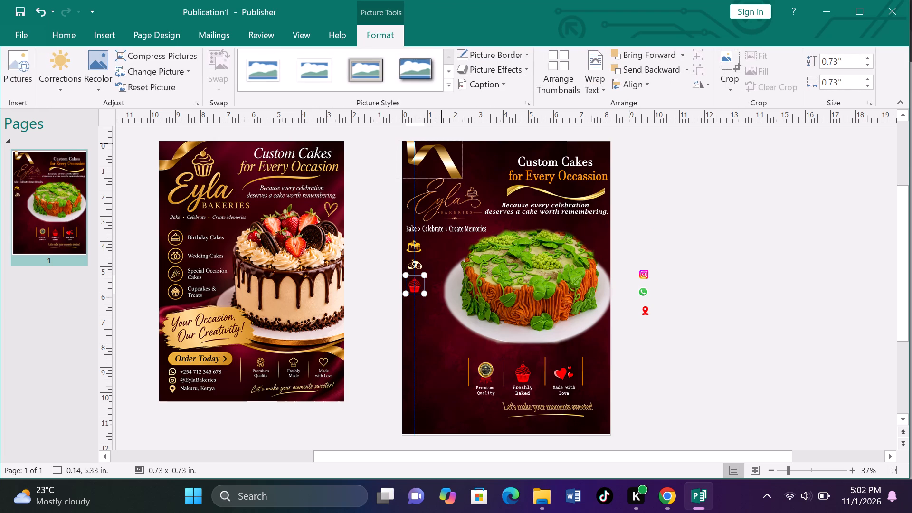
Recolor the cupcake icon below the wedding rings with the gold variation.
left_click(95, 80)
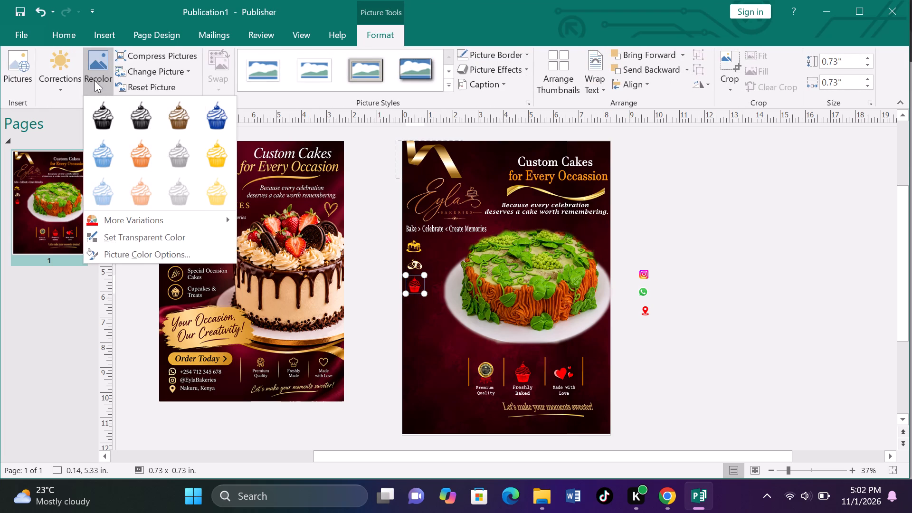
left_click(221, 146)
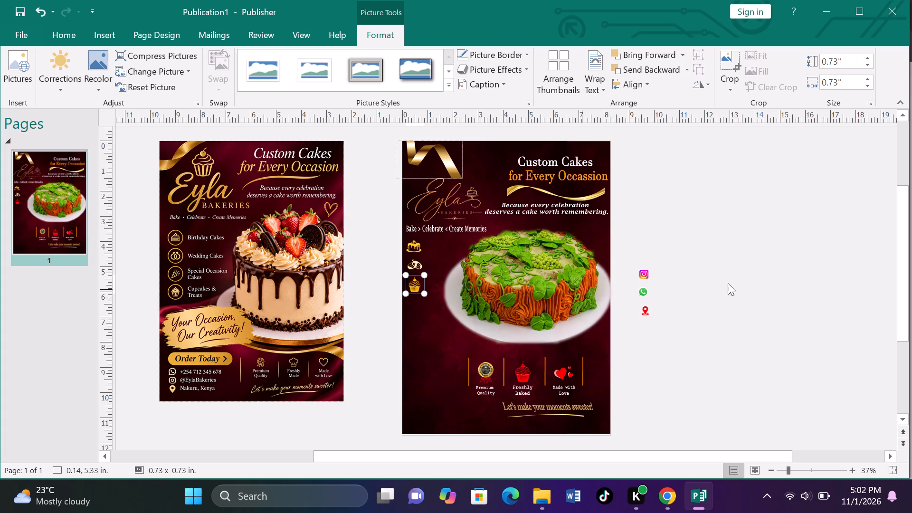
left_click(728, 283)
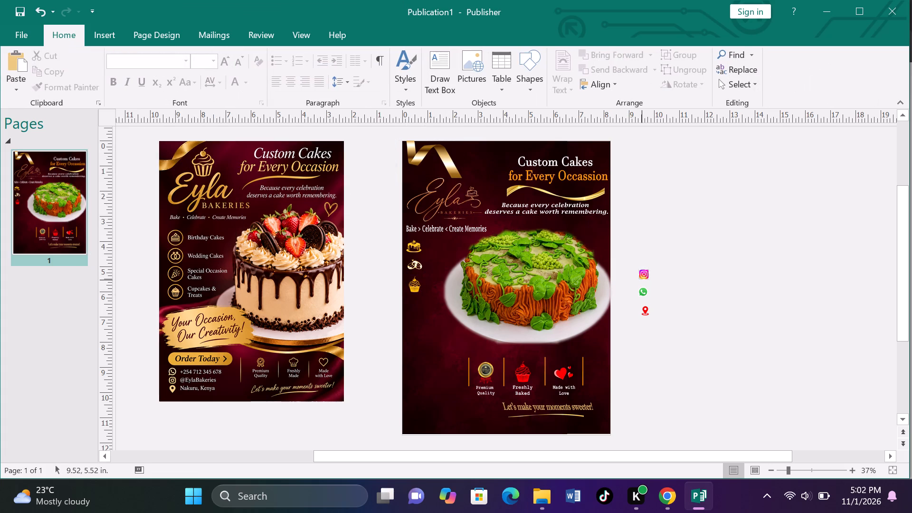
Recolor the wedding rings icon with the darker gold variation to match the cake and cupcake icons.
key("F9")
scroll(348, 349, "down", 2)
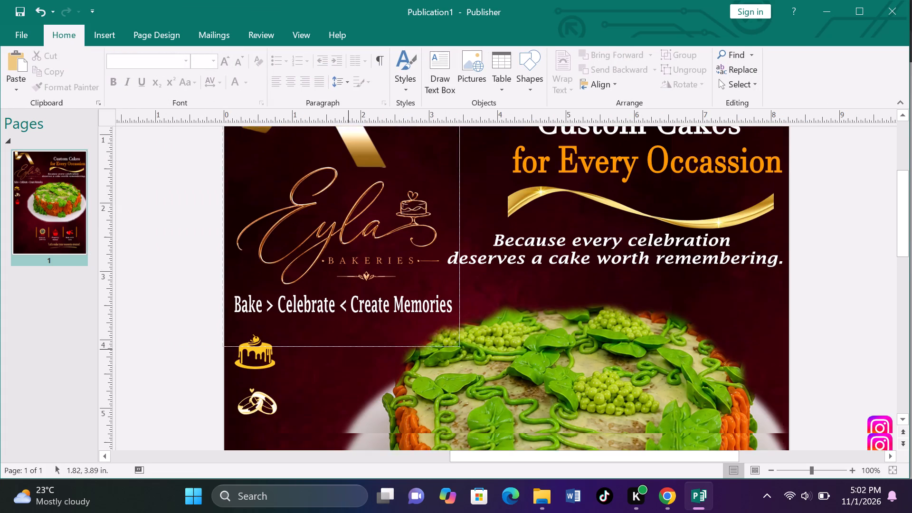
scroll(348, 349, "down", 1)
left_click(265, 354)
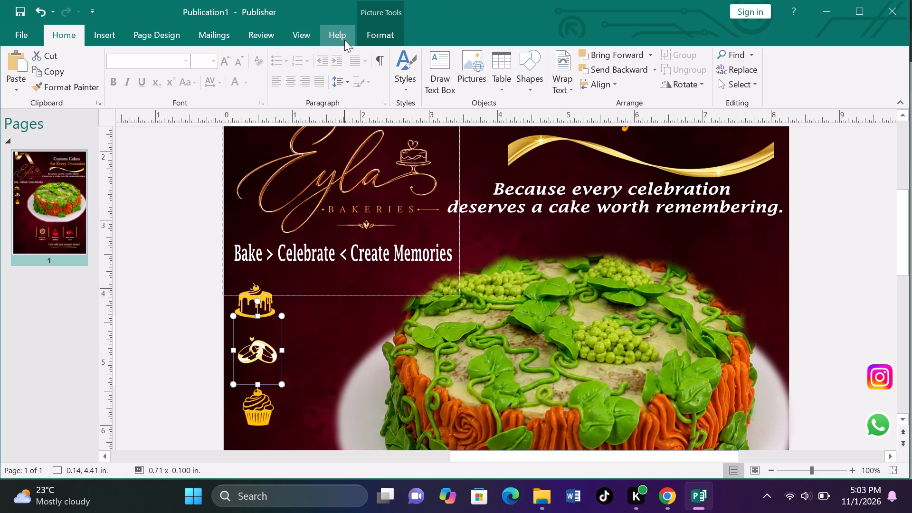
left_click(388, 30)
left_click(133, 304)
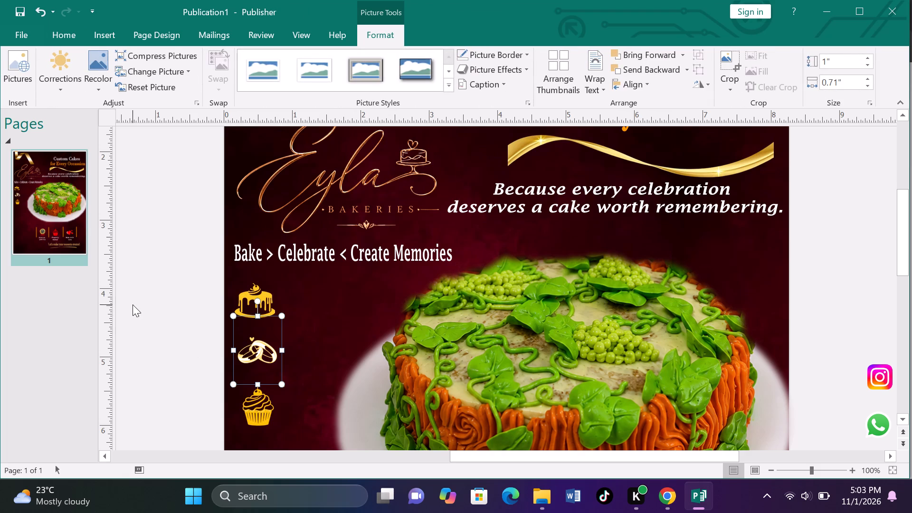
left_click(259, 352)
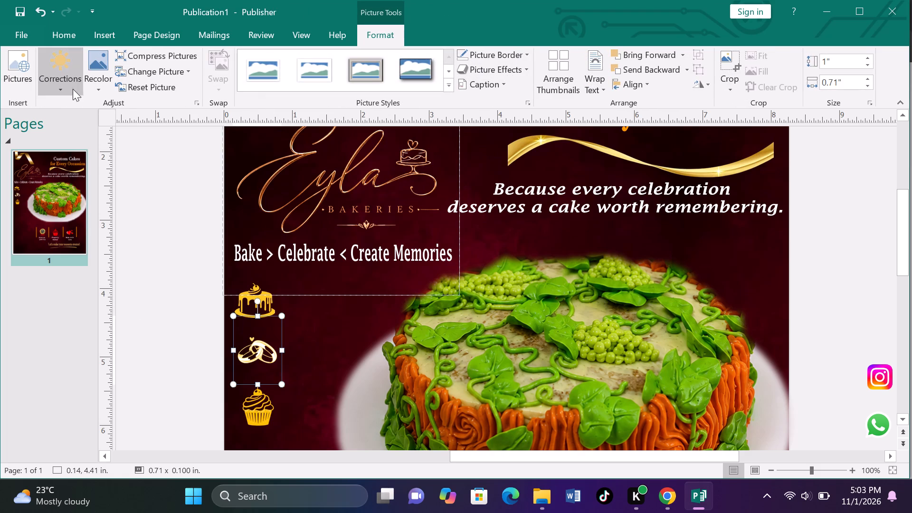
left_click(101, 73)
left_click(227, 175)
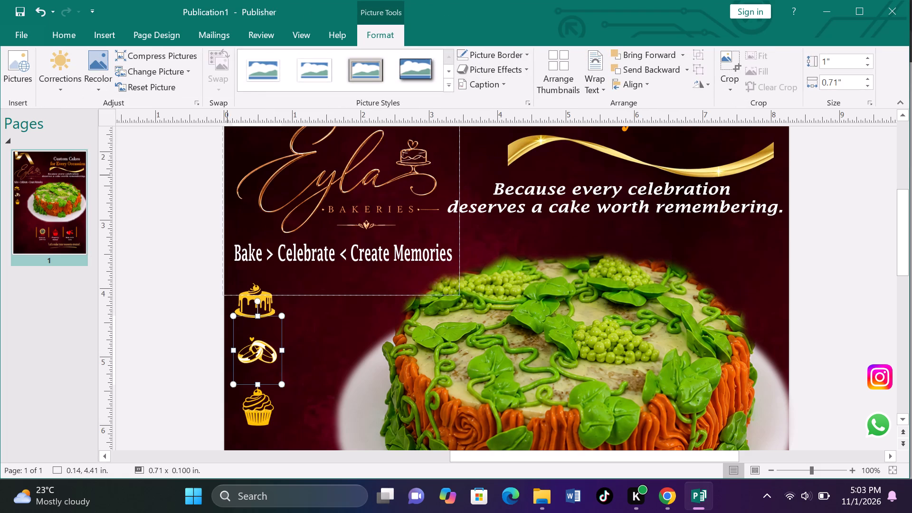
left_click(191, 311)
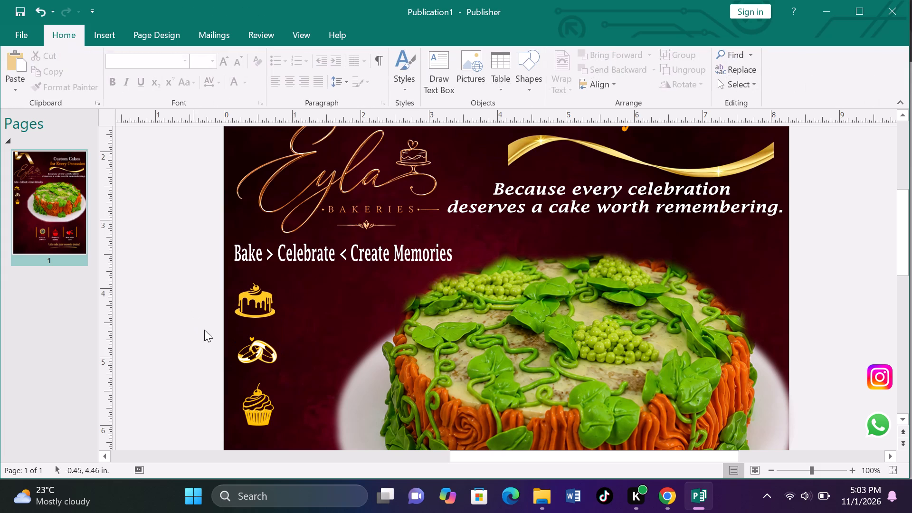
Nudge the gold cupcake icon slightly left to about 0.14, 5.33 in, in line with the wedding rings icon above it.
scroll(742, 258, "down", 2)
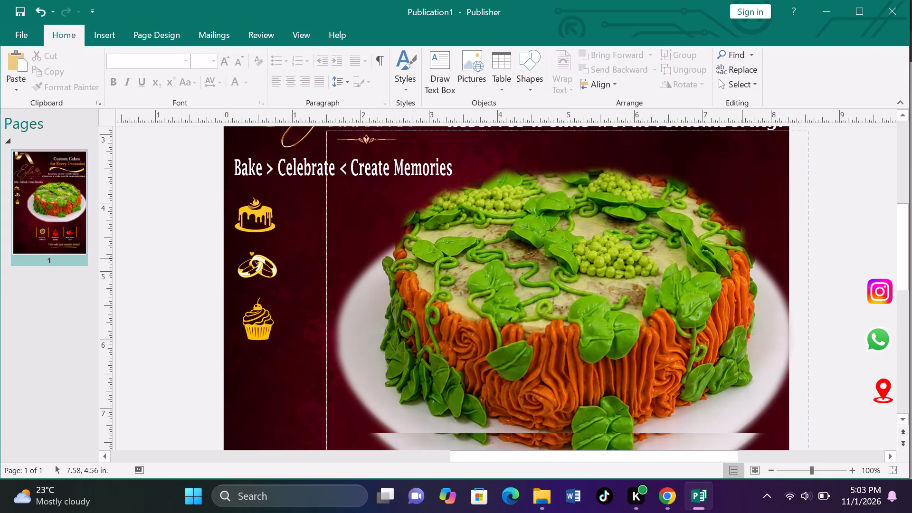
scroll(742, 258, "down", 1)
left_click(262, 310)
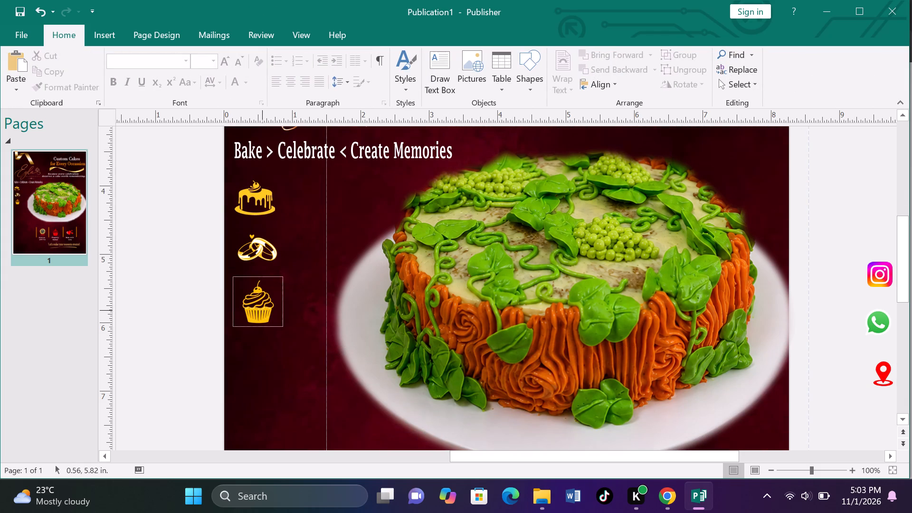
key("Left")
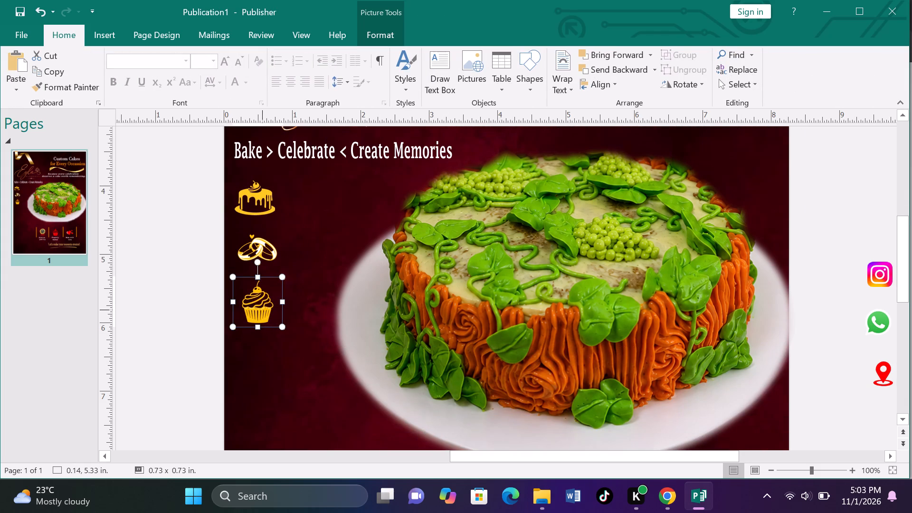
left_click(849, 188)
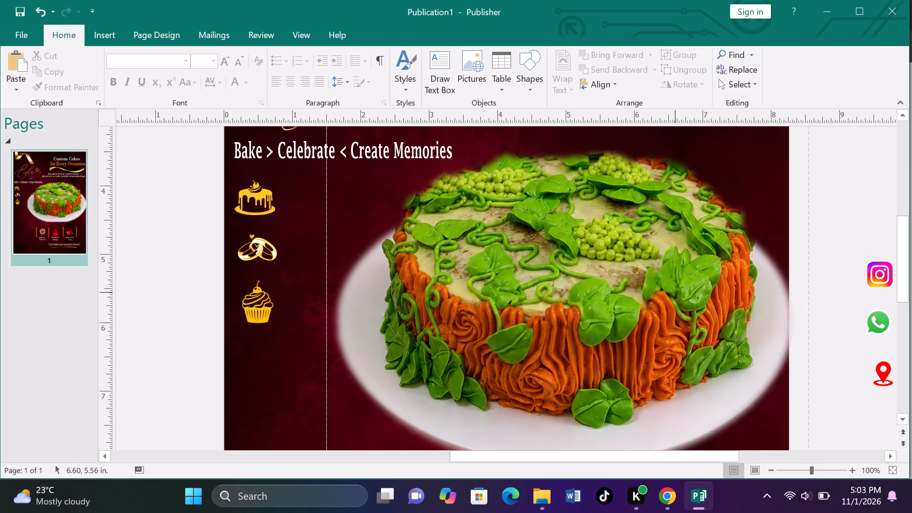
key("F9")
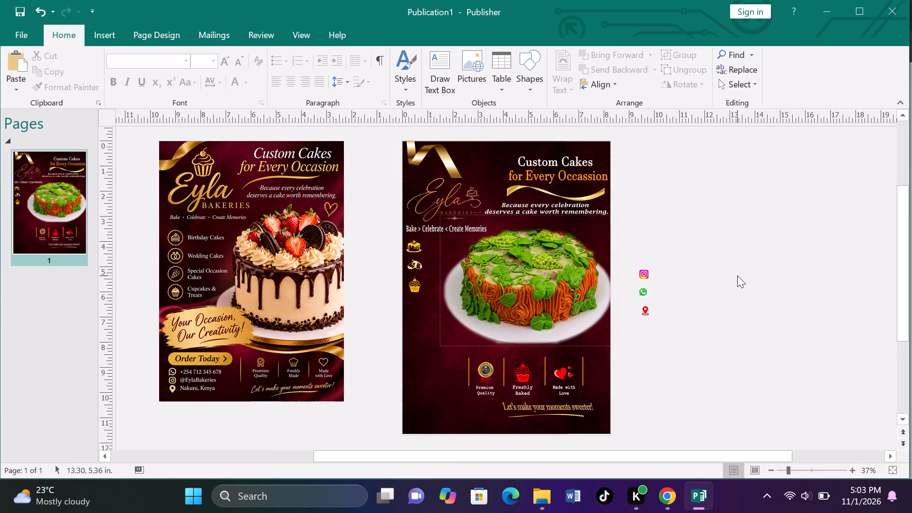
left_click(737, 275)
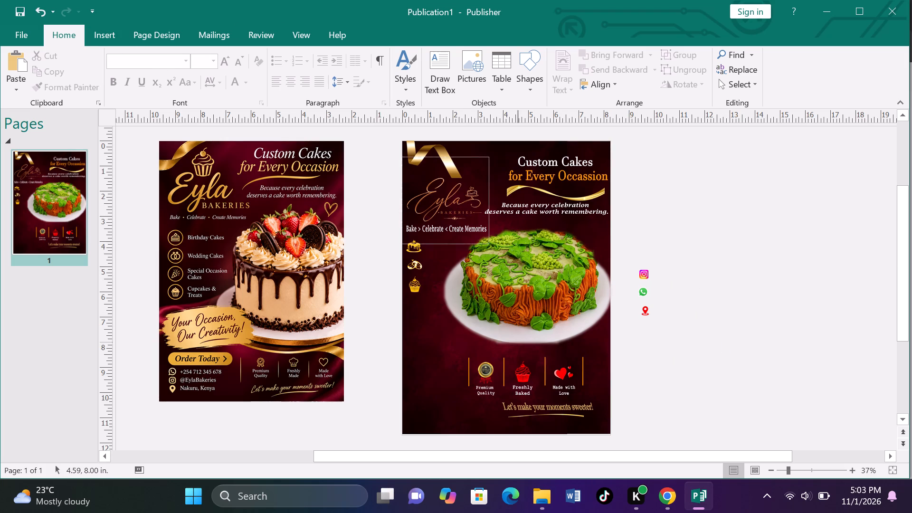
Start a new WordArt in the last plain light-blue style with the text "Birthday Cakes".
left_click(110, 32)
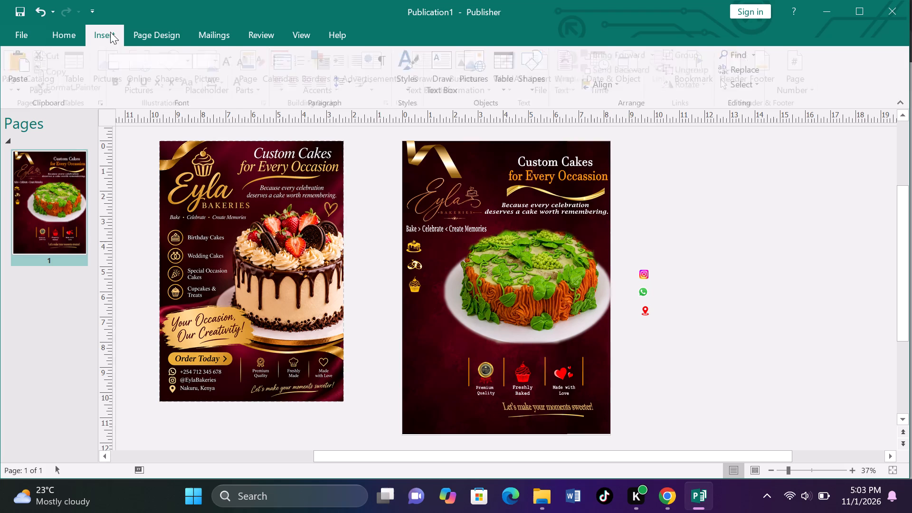
left_click(531, 81)
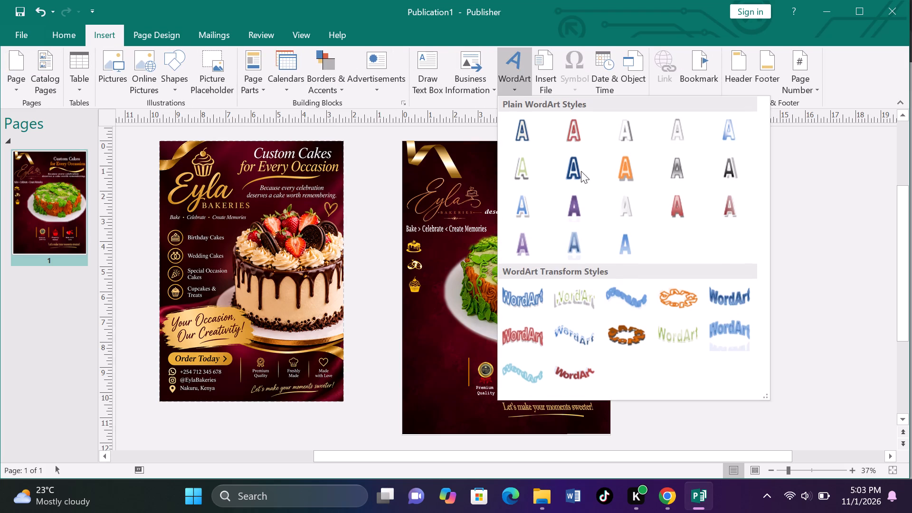
left_click(631, 237)
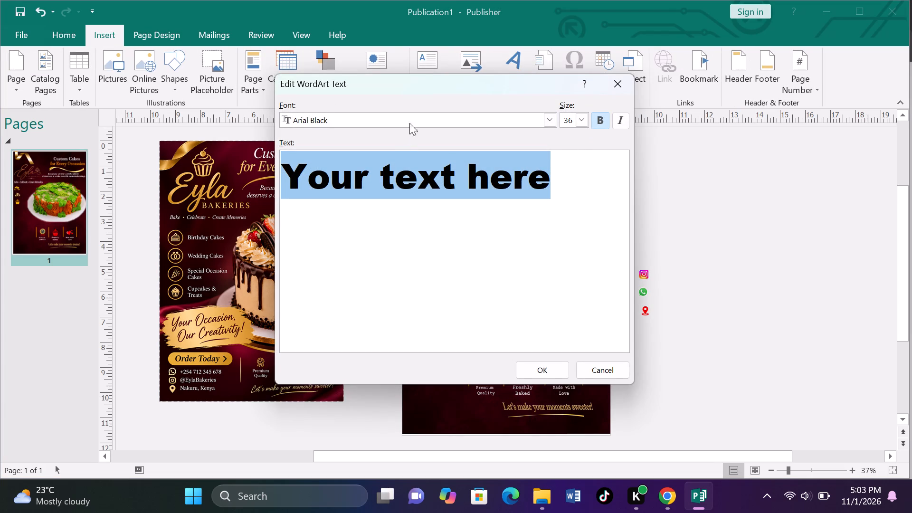
left_click_drag(463, 78, 521, 115)
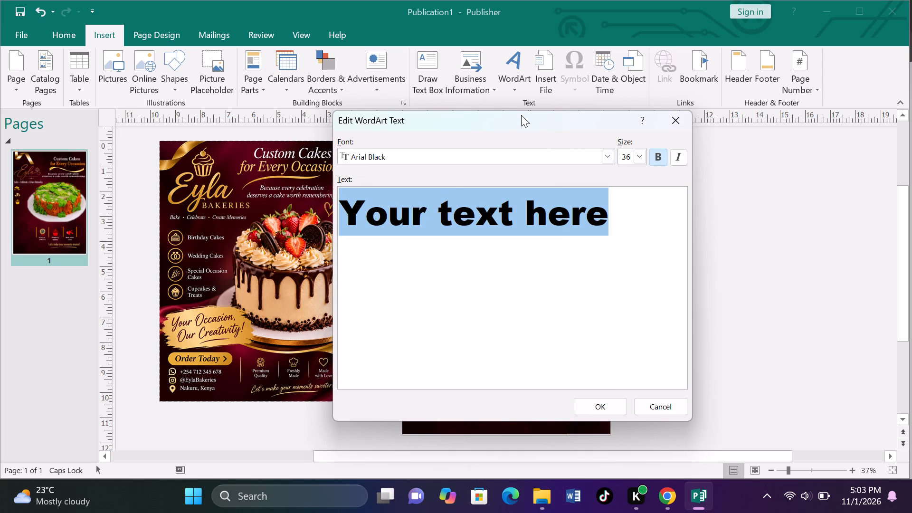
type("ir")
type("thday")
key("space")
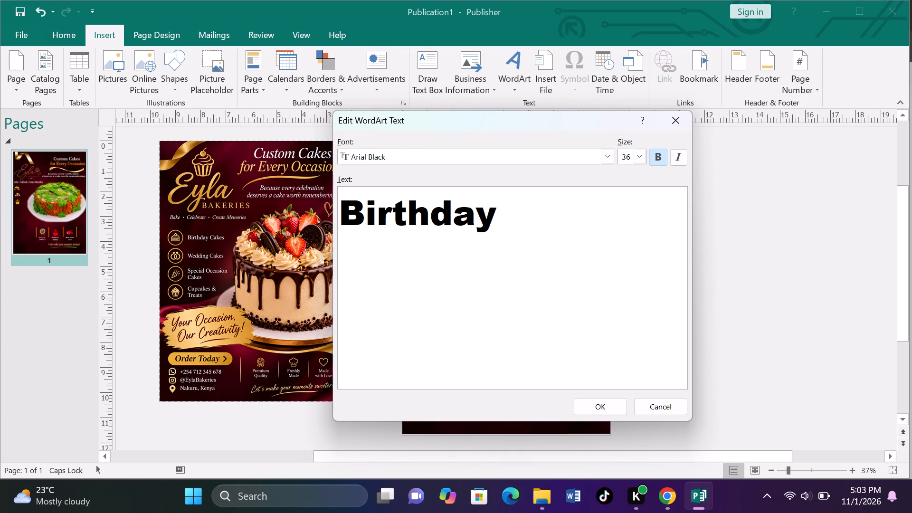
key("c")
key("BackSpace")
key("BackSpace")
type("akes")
Set the Birthday Cakes WordArt to size 8 in Cascadia Mono and place it on the page.
left_click(637, 151)
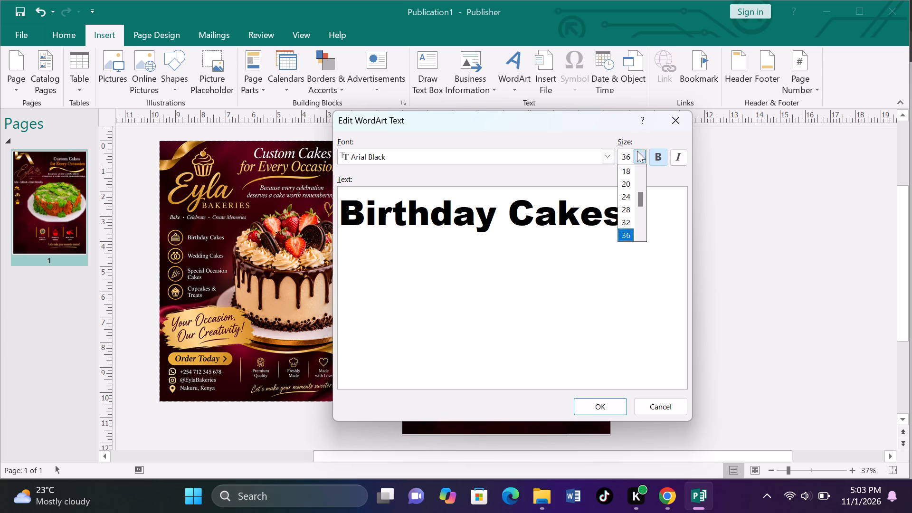
left_click_drag(645, 200, 640, 157)
left_click(627, 173)
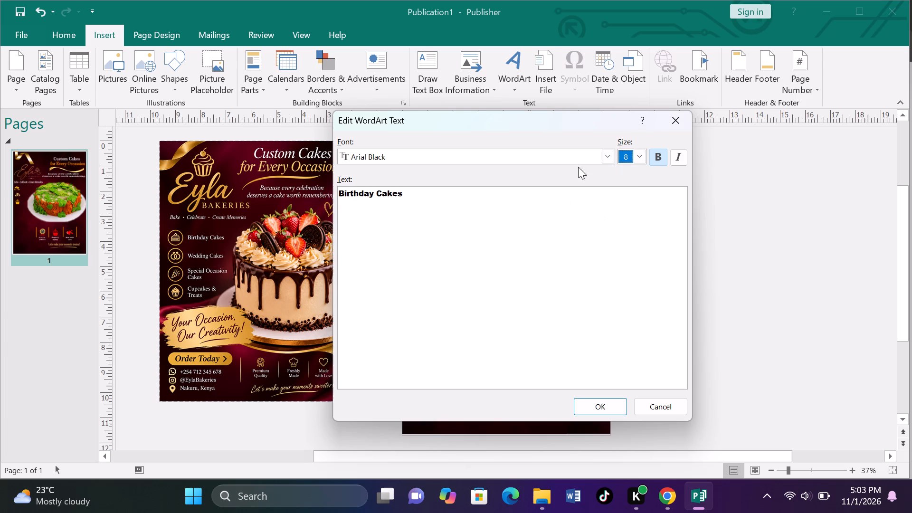
left_click(569, 154)
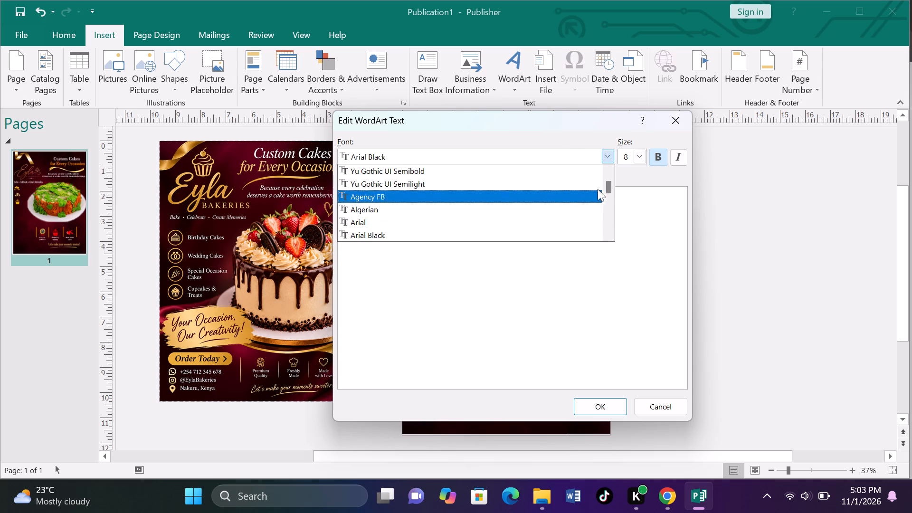
left_click_drag(609, 189, 609, 196)
left_click(548, 211)
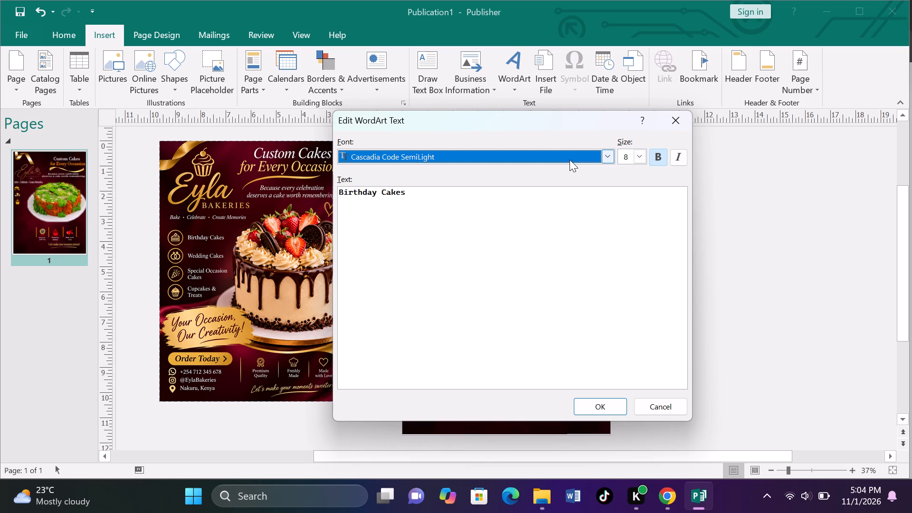
left_click(570, 160)
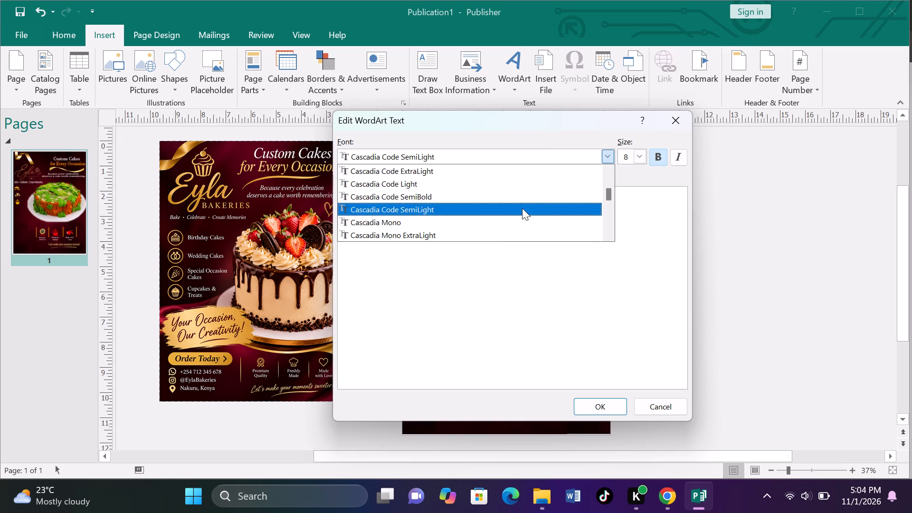
left_click(511, 223)
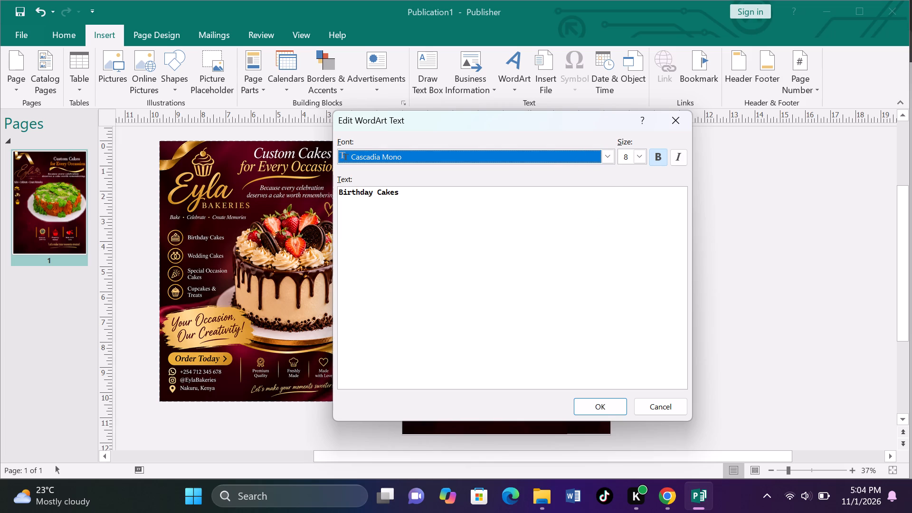
left_click(600, 402)
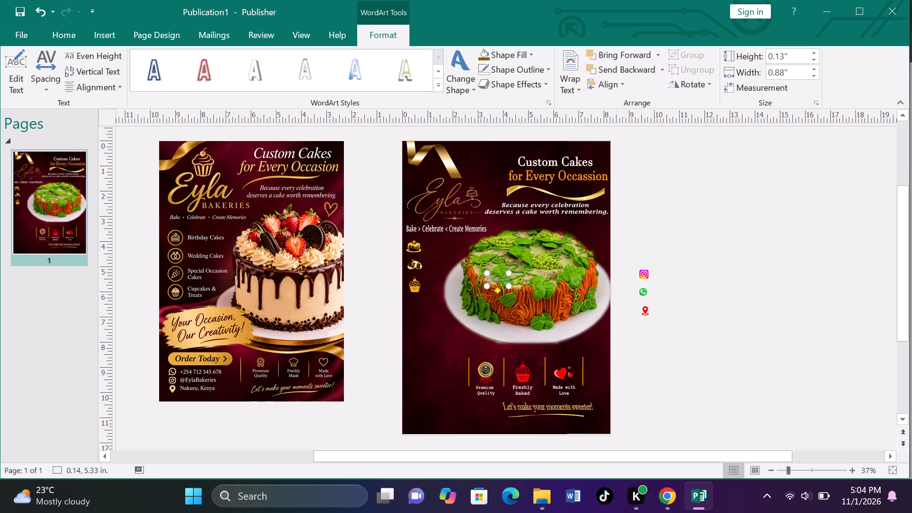
Move the Birthday Cakes label beside the gold cake icon, to about 0.98, 4.16 in.
left_click_drag(499, 281, 436, 247)
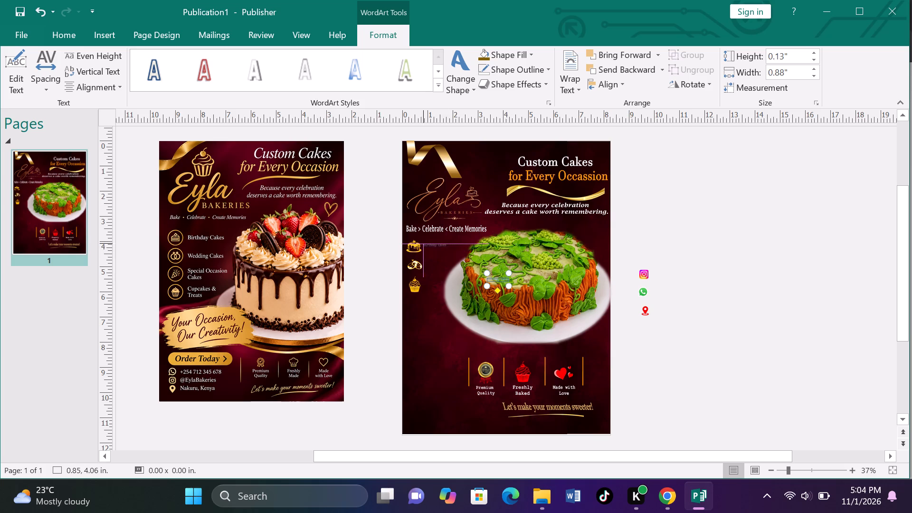
left_click_drag(436, 247, 439, 249)
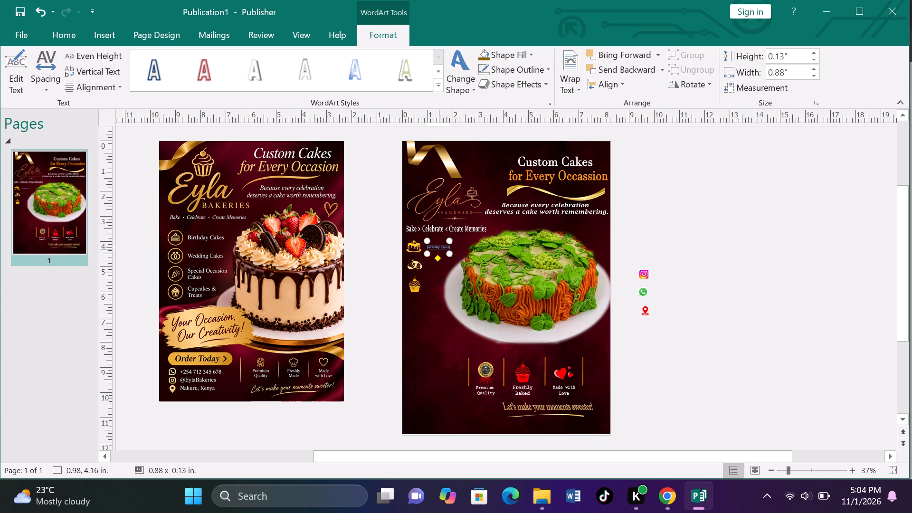
Change the font of the Birthday Cakes label to Dubai.
key("F9")
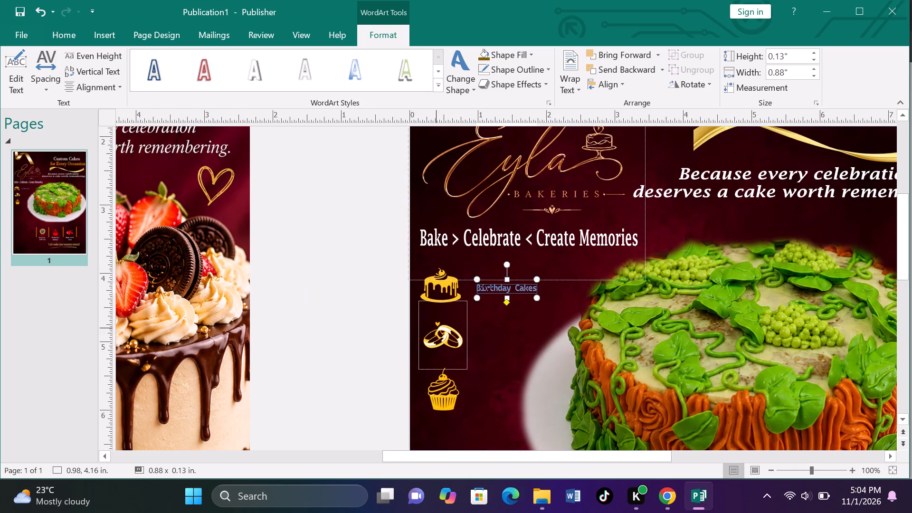
left_click(359, 326)
left_click(505, 289)
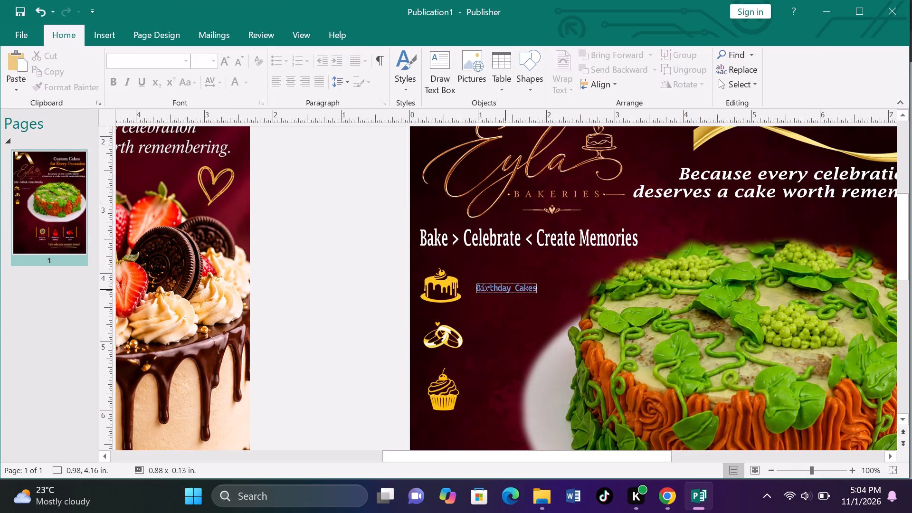
left_click(27, 83)
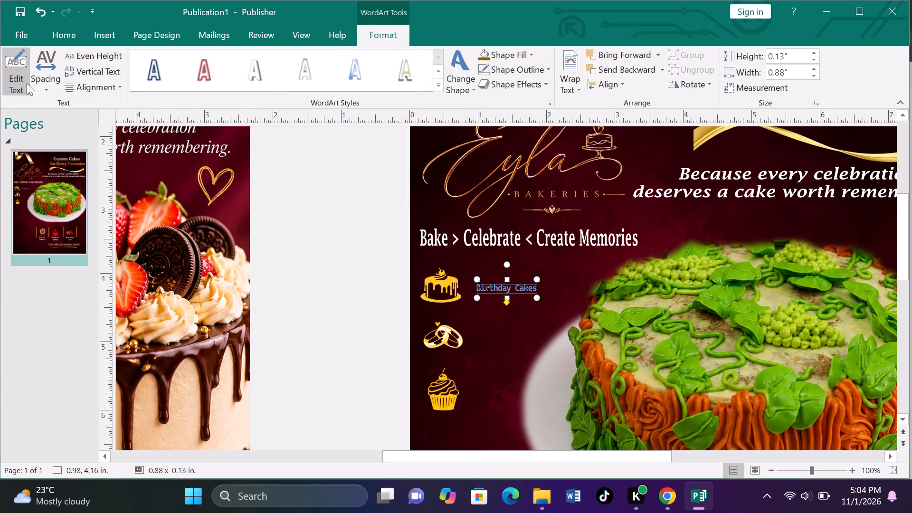
left_click(452, 119)
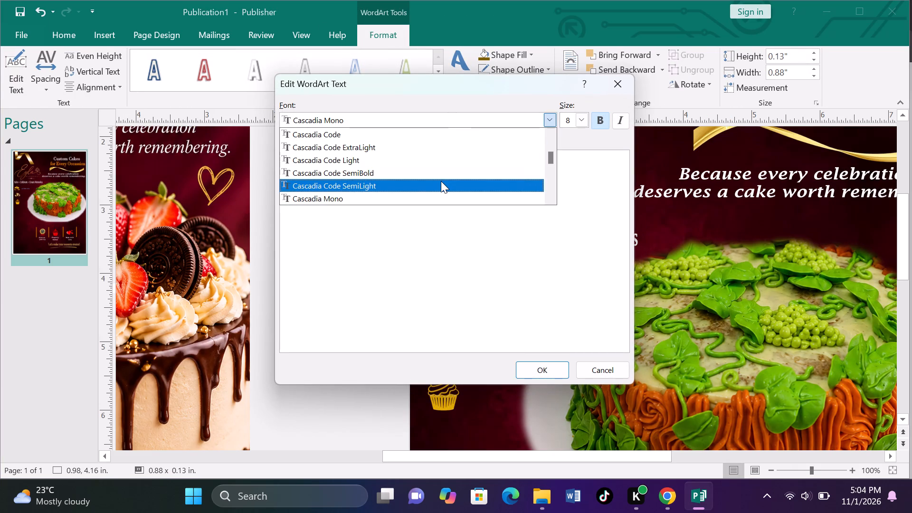
scroll(441, 181, "down", 1)
left_click(548, 157)
left_click(475, 171)
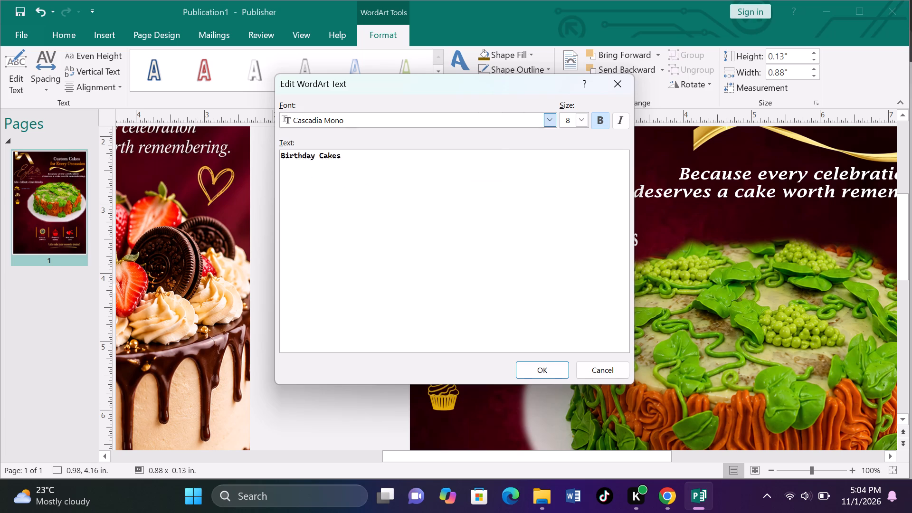
left_click(513, 120)
left_click(441, 182)
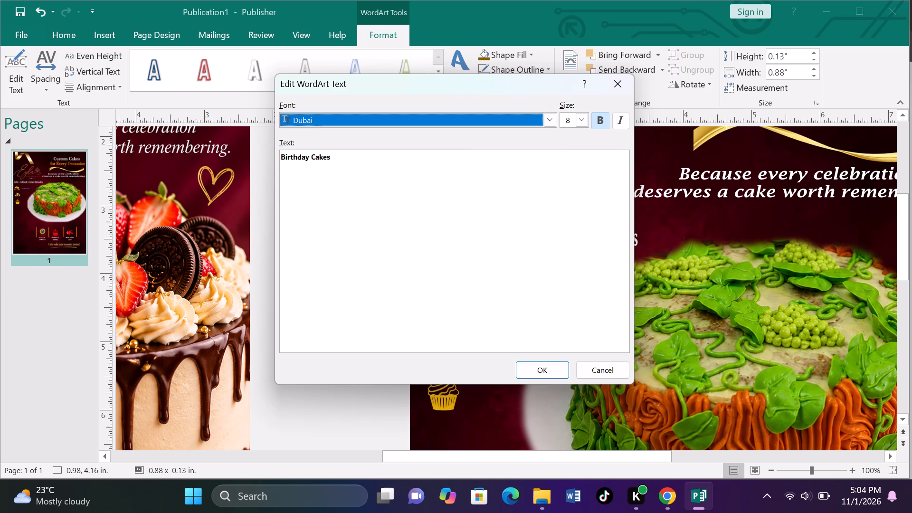
left_click(550, 365)
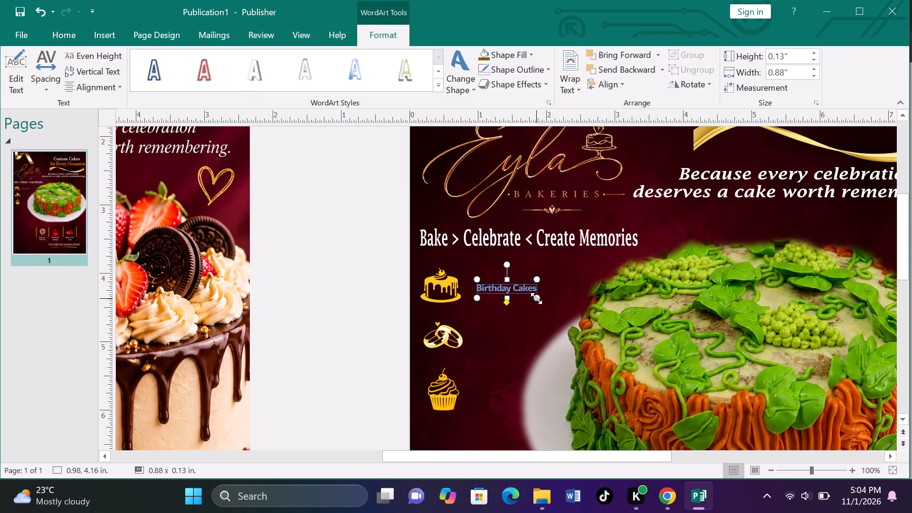
Enlarge the Birthday Cakes label to about 1.01 x 0.17 in.
left_click_drag(536, 298, 541, 301)
left_click_drag(541, 301, 546, 301)
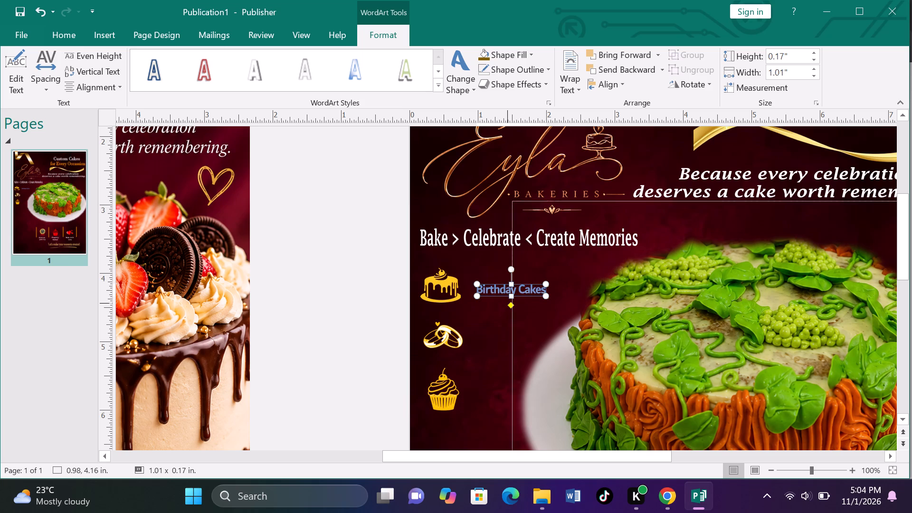
Nudge the Birthday Cakes label up and left to about 0.93, 4.12 in, level with the cake icon.
key("Up")
key("Up")
key("Up")
key("Up")
key("Up")
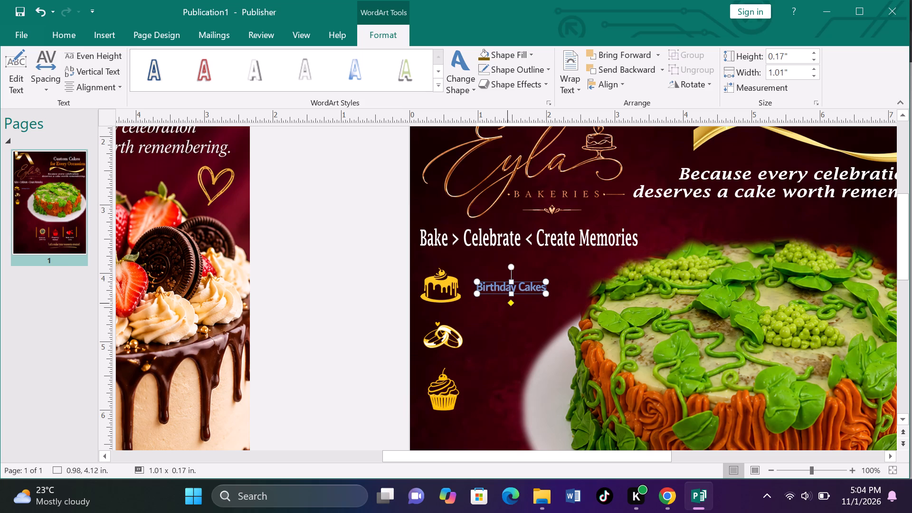
key("Left")
key("Left")
key("Left")
key("Left")
key("Left")
key("Left")
key("Left")
key("Left")
key("Down")
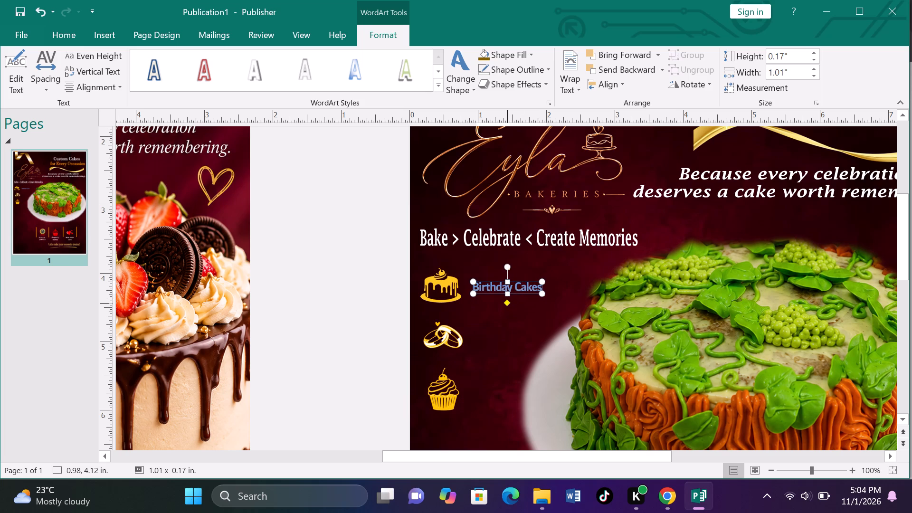
key("Down")
key("Up")
key("Up")
key("Up")
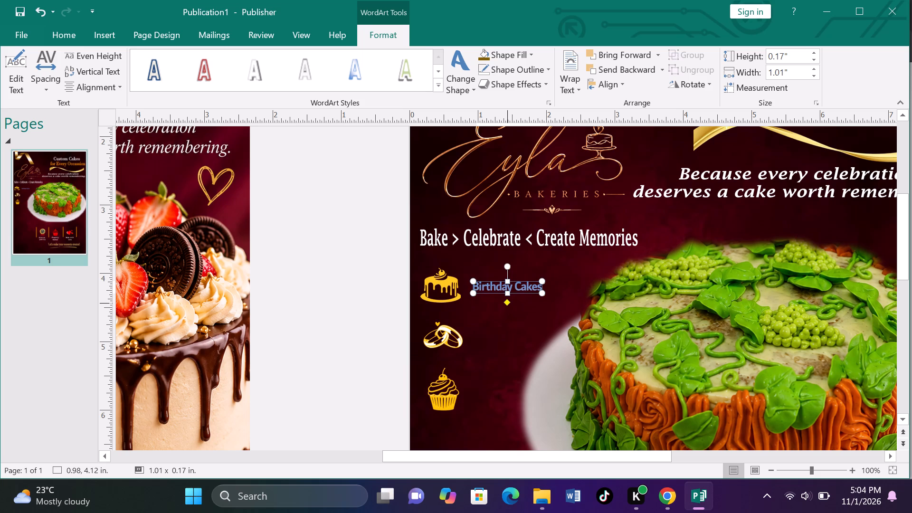
key("Down")
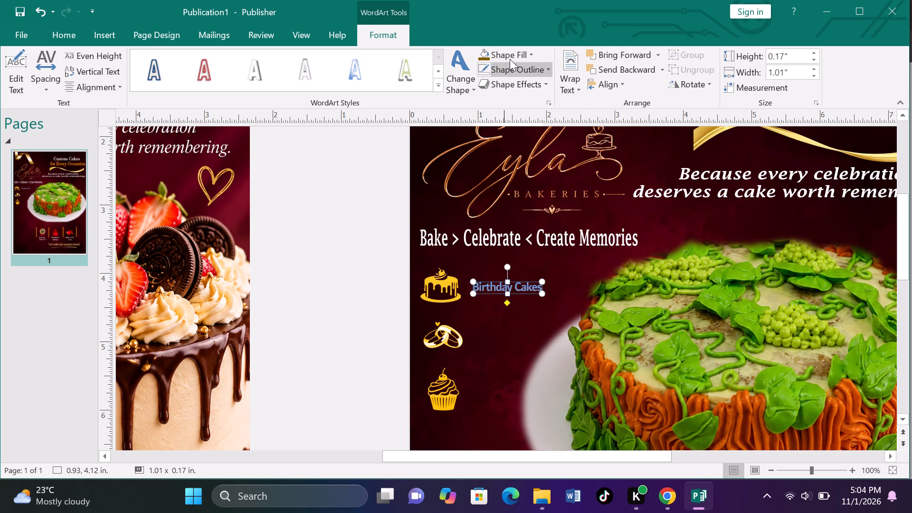
Fill the Birthday Cakes label with white.
left_click(513, 58)
left_click(522, 52)
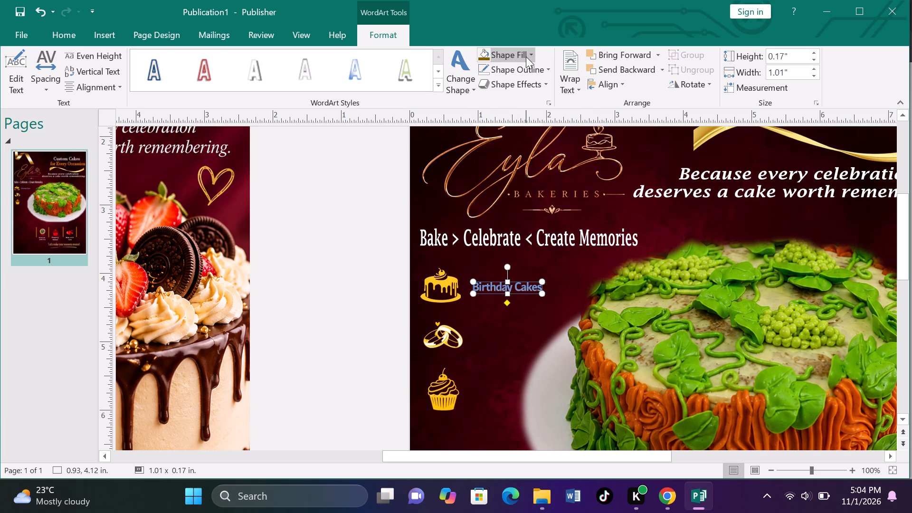
left_click(526, 57)
left_click(562, 85)
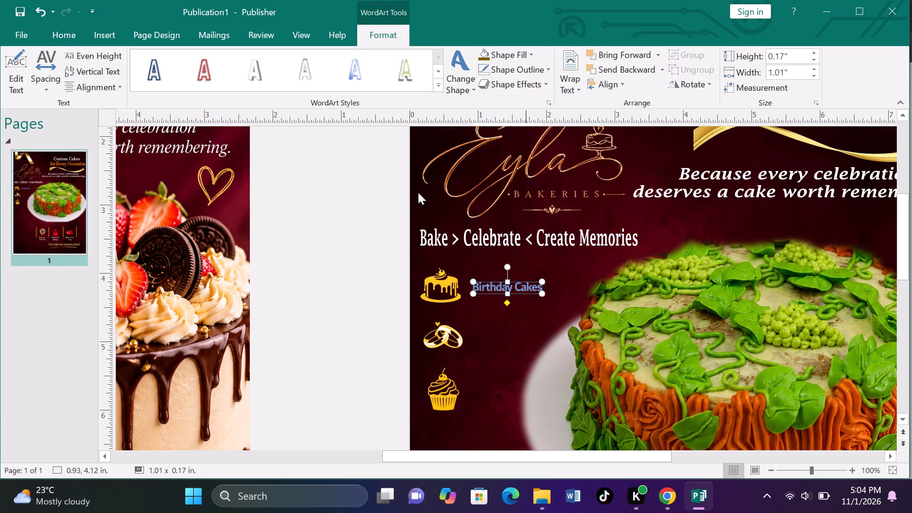
left_click(338, 247)
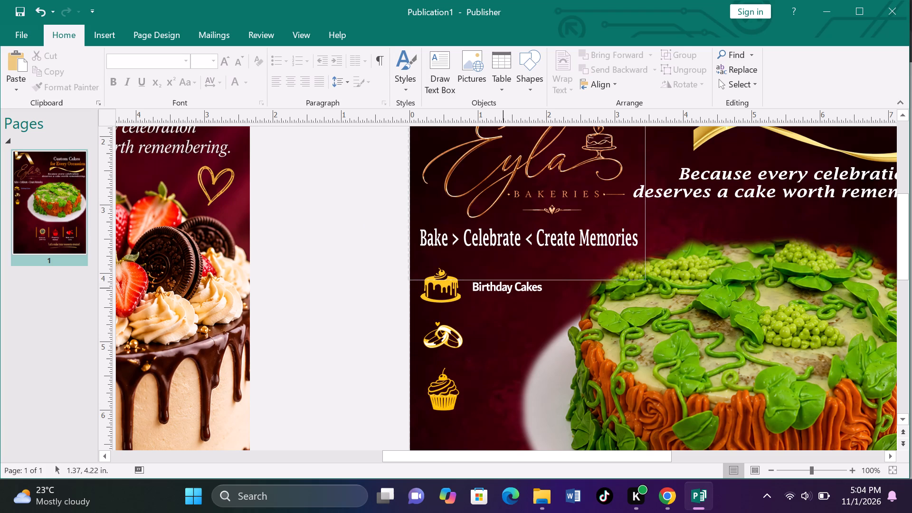
Change the character spacing of the Birthday Cakes label.
left_click(505, 286)
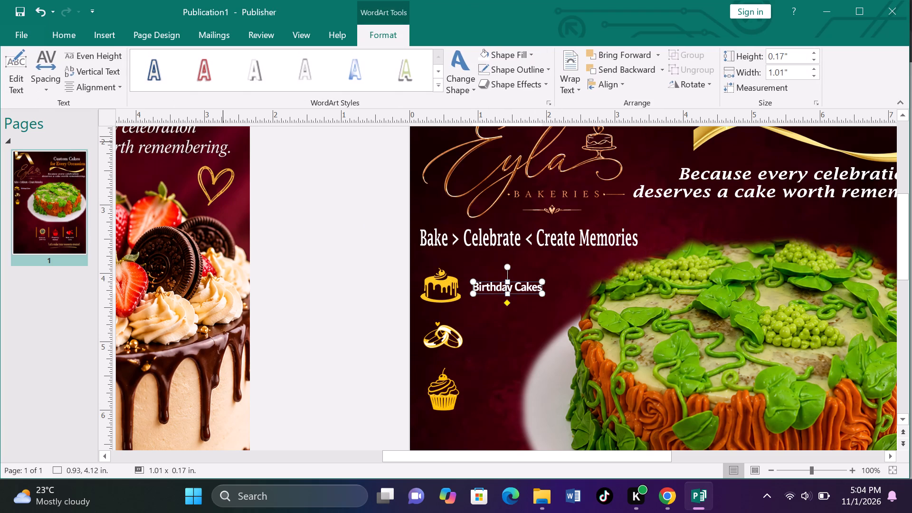
left_click(44, 67)
left_click(102, 144)
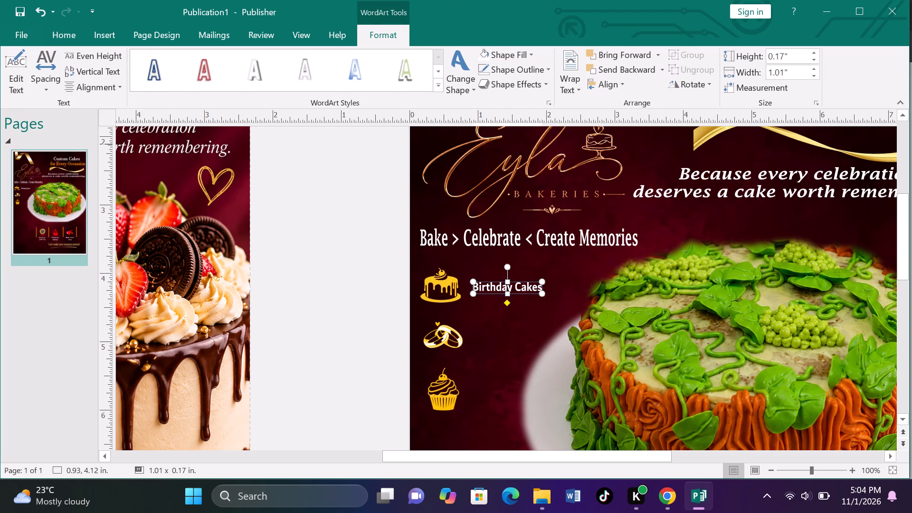
left_click(375, 293)
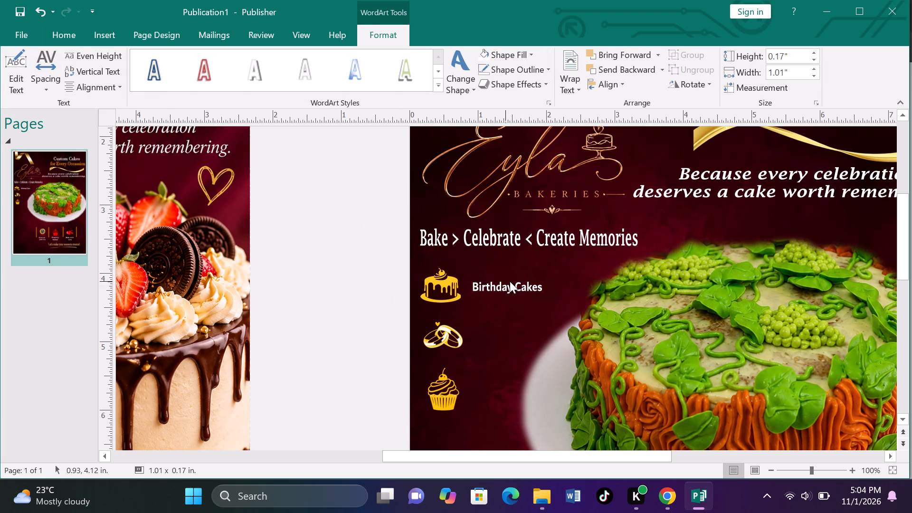
Nudge the Birthday Cakes label slightly left and down, closer to the cake icon.
left_click(510, 287)
key("Left")
key("Left")
key("Left")
key("Left")
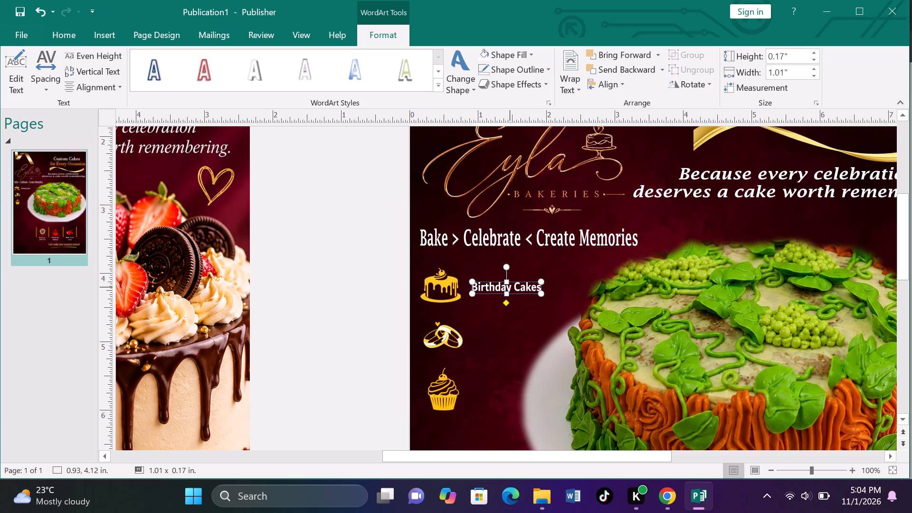
key("Left")
key("Left")
key("Left")
key("Left")
key("Left")
key("Down")
key("Down")
key("Down")
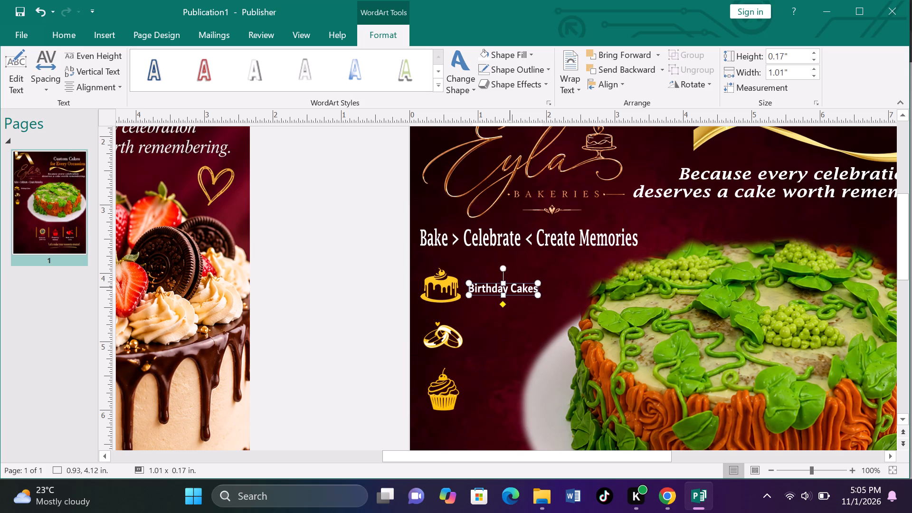
Nudge the Birthday Cakes label slightly left and up to about 0.86, 4.14 in beside the cake icon.
key("Left")
key("Up")
key("Up")
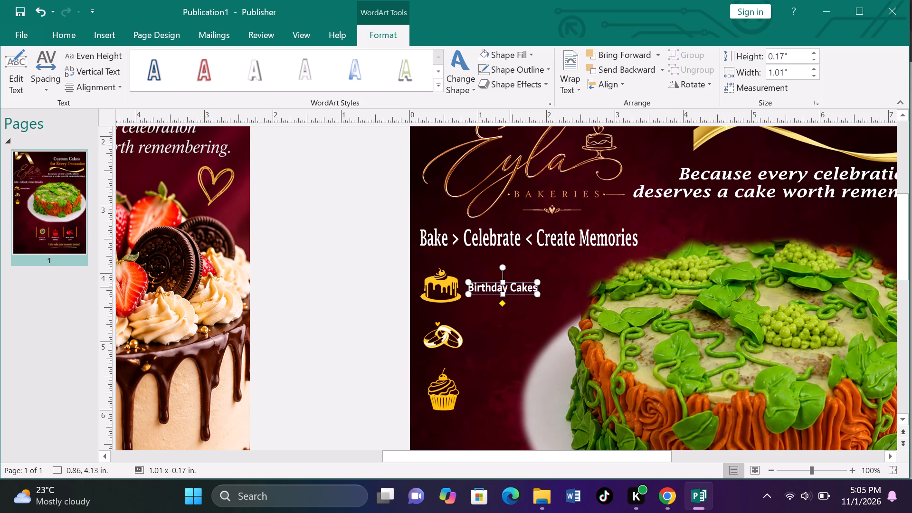
key("Down")
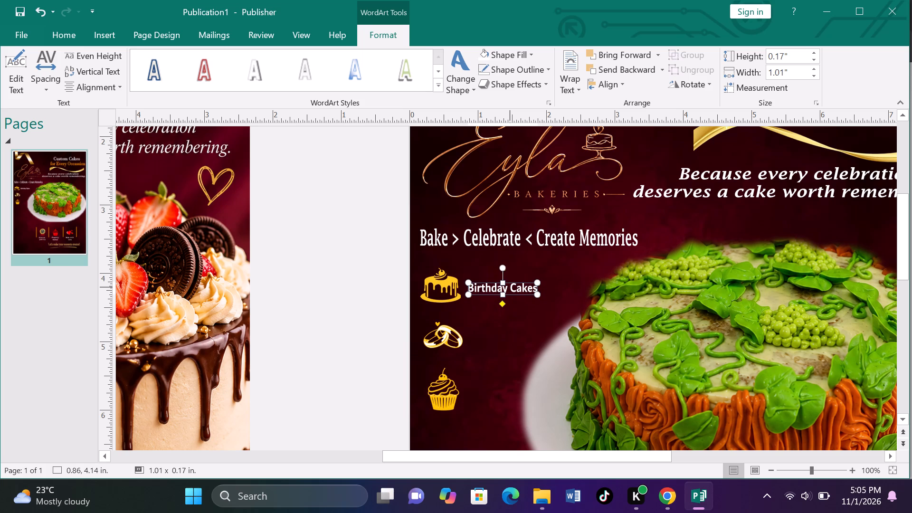
left_click(349, 312)
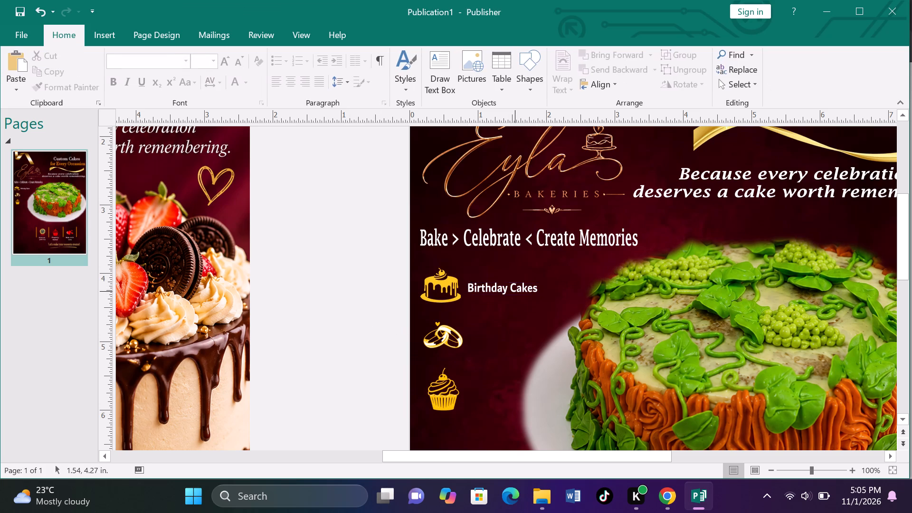
Duplicate the Birthday Cakes label twice, placing one copy beside the rings icon and the other beside the cupcake icon.
left_click(520, 290)
key("ctrl+c")
key("ctrl+v")
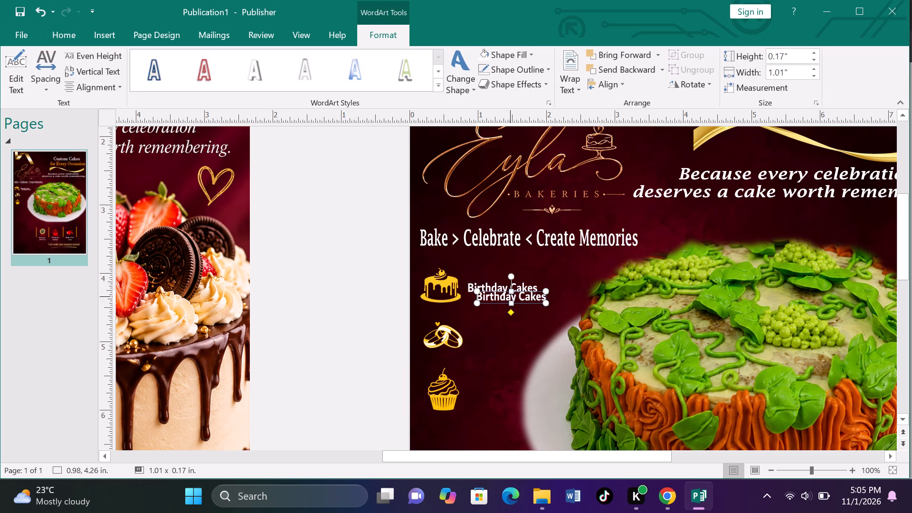
key("ctrl+v")
left_click_drag(503, 307, 505, 356)
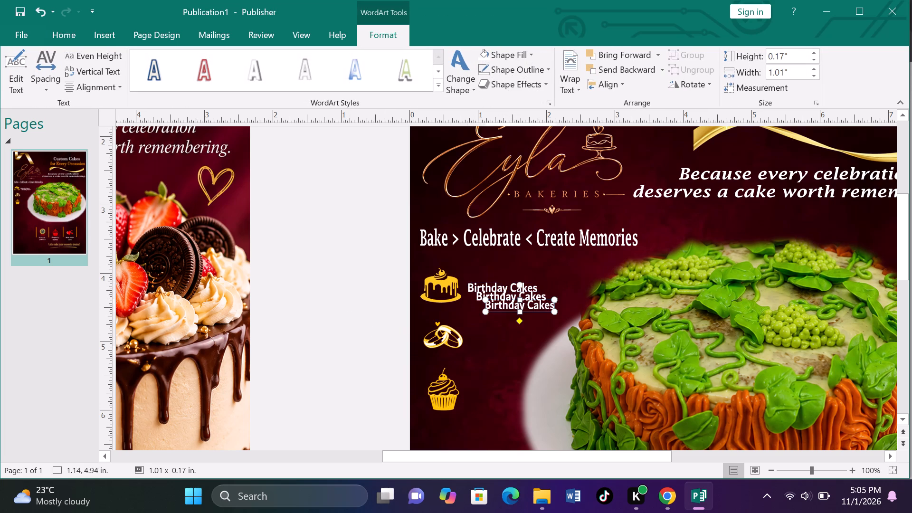
left_click_drag(505, 356, 494, 390)
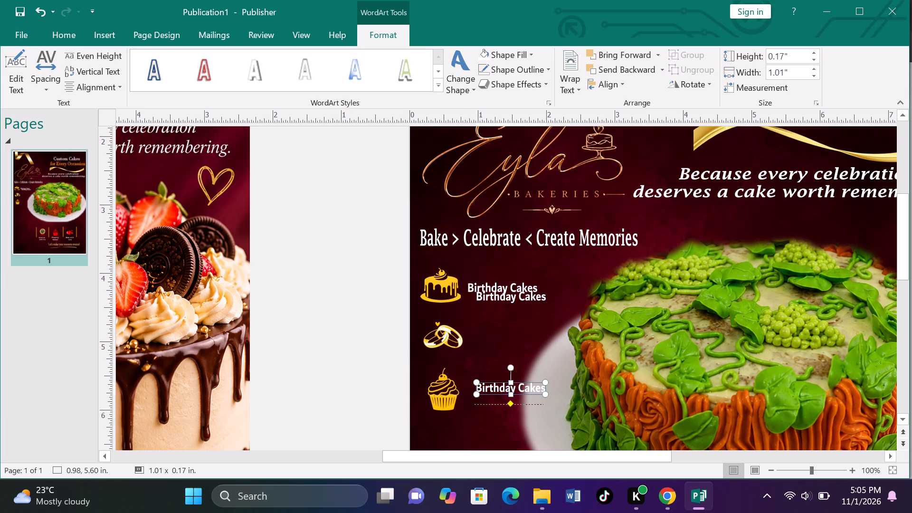
left_click_drag(527, 295, 522, 335)
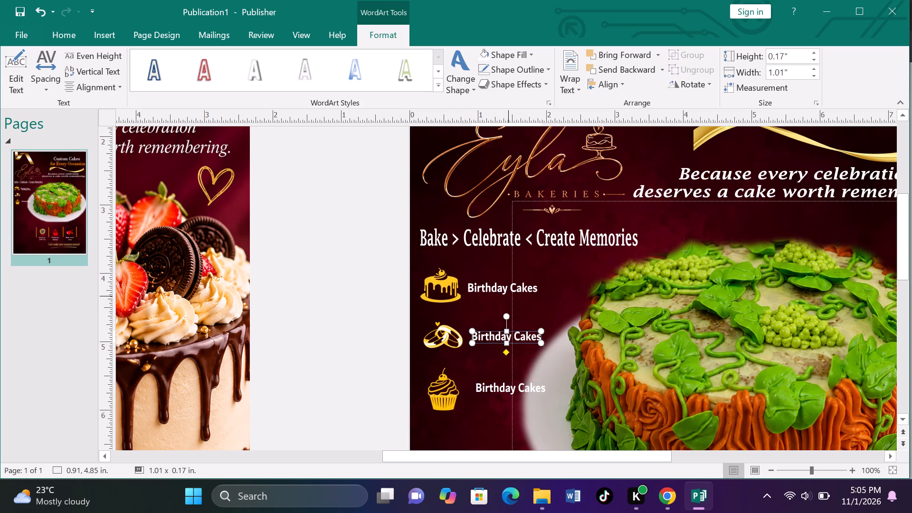
Move the cupcake icon slightly left to about 0.03, 5.33 in.
left_click_drag(445, 389, 445, 389)
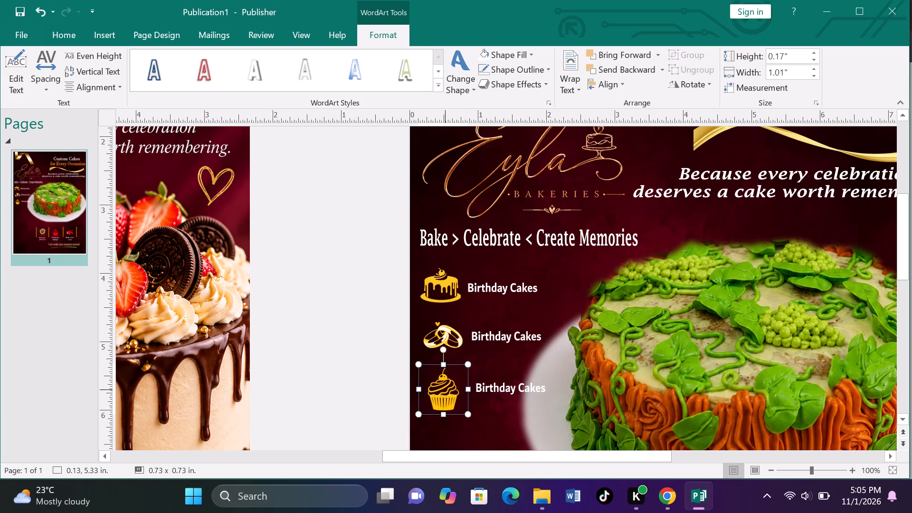
left_click_drag(445, 389, 438, 389)
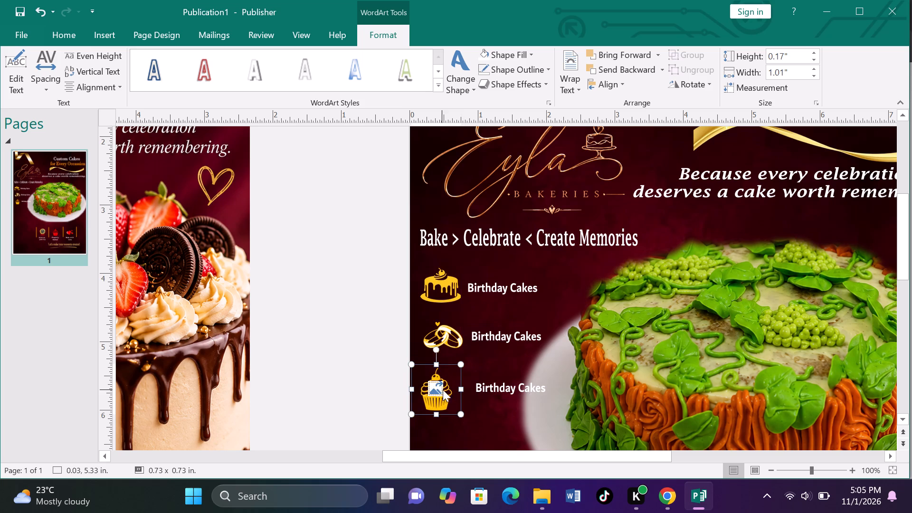
Move the label copy beside the cupcake icon left and down to about 0.55, 5.66 in, close against the icon.
left_click_drag(515, 388, 499, 392)
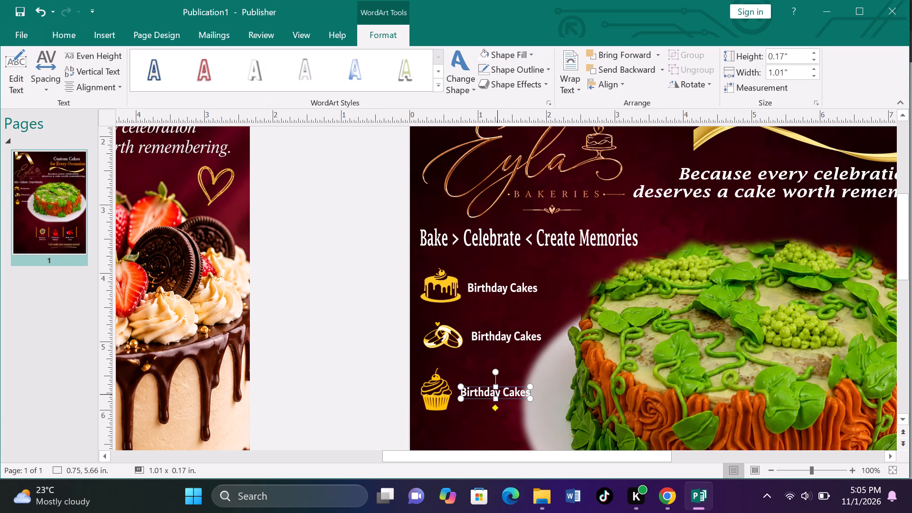
key("Left")
key("Left")
key("Left")
key("Left")
key("Left")
key("Left")
key("Left")
key("Left")
key("Left")
key("Left")
key("Left")
key("Left")
key("Left")
key("Left")
key("Left")
key("Left")
key("Left")
key("Left")
key("Left")
key("Left")
key("Left")
key("Left")
key("Left")
key("Left")
key("Left")
key("Left")
key("Left")
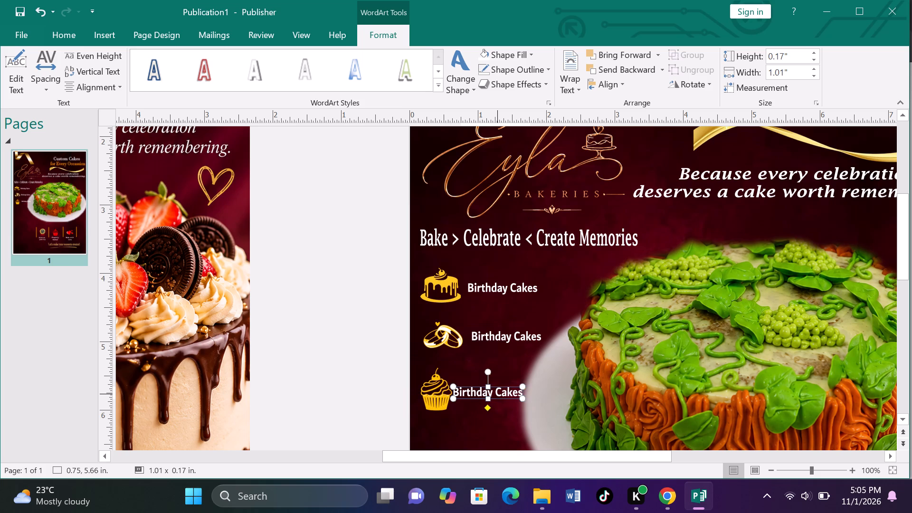
key("Left")
key("Left")
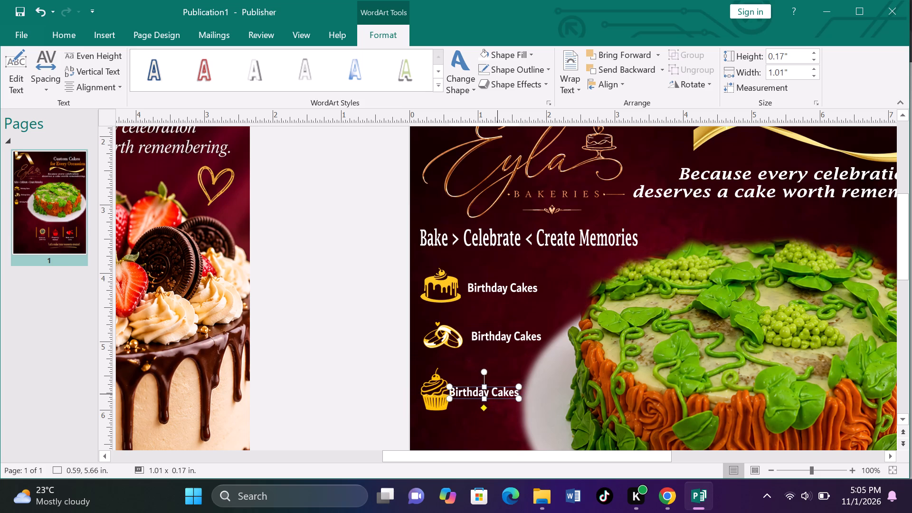
key("Left")
key("Left")
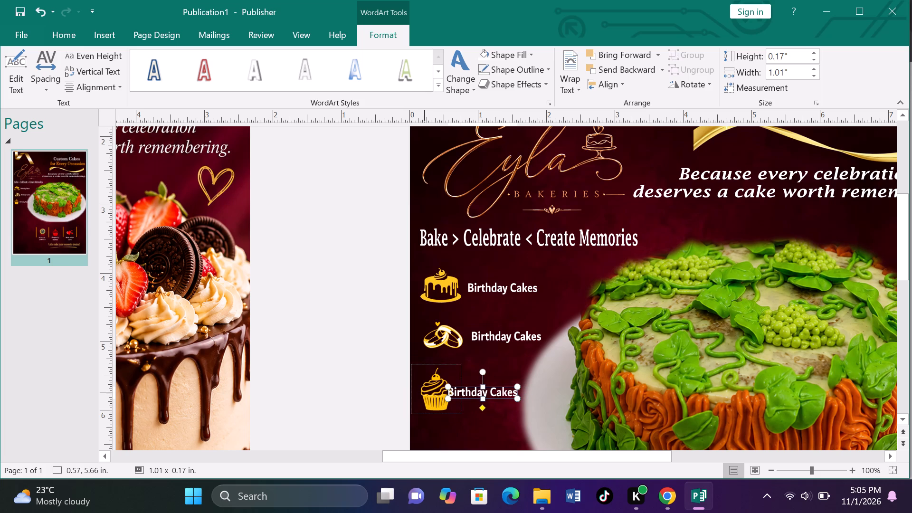
left_click(444, 398)
key("Left")
key("Left")
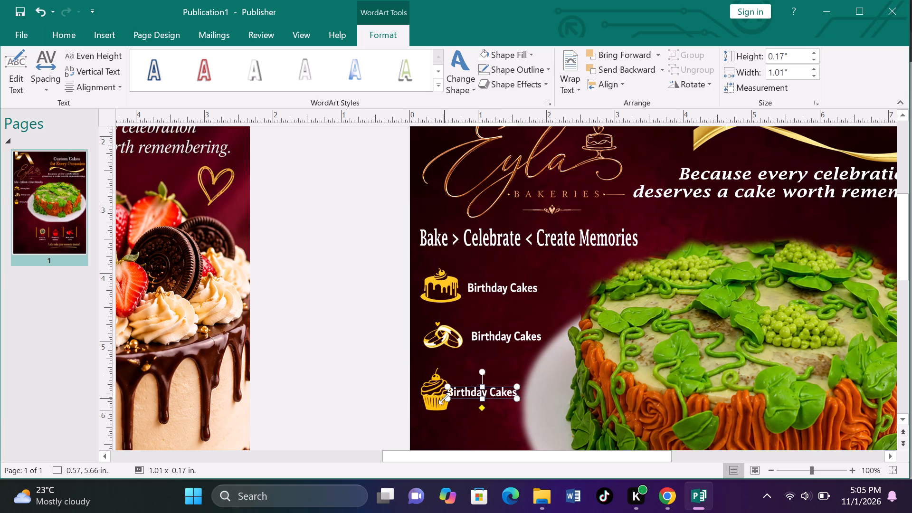
key("Right")
key("Right")
key("Right")
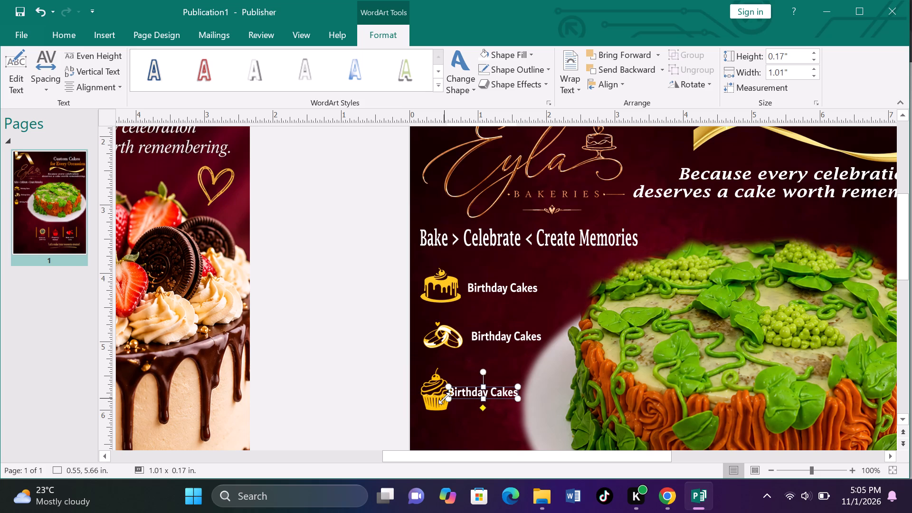
left_click(380, 390)
Nudge the cupcake icon farther left and slightly up, clearing the label beside it.
left_click(426, 397)
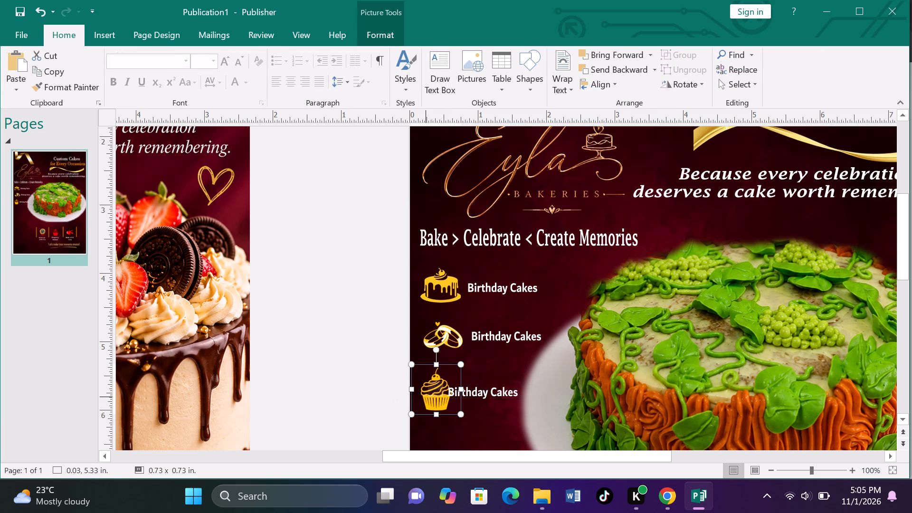
key("Left")
key("Left")
key("Left")
key("Left")
key("Left")
key("Left")
key("Left")
key("Left")
key("Left")
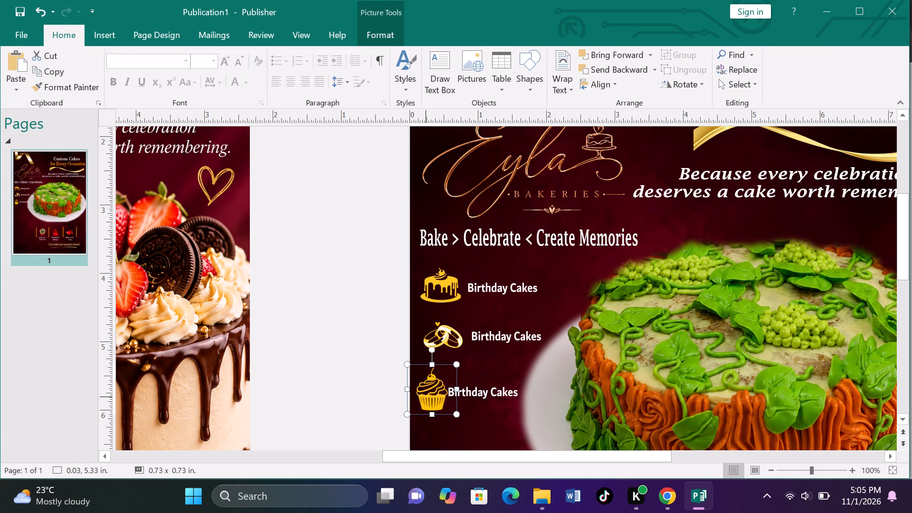
key("Left")
key("Left")
key("Left")
key("Left")
key("Left")
key("Right")
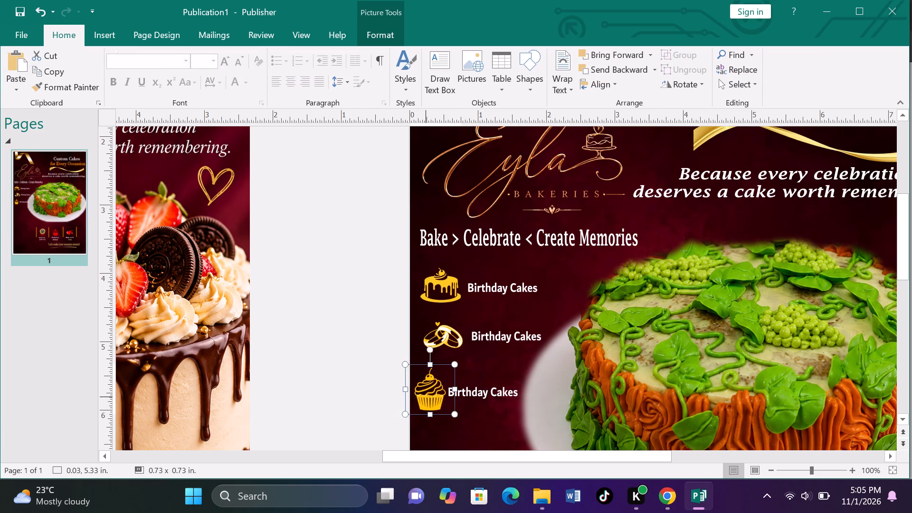
key("Up")
key("Up")
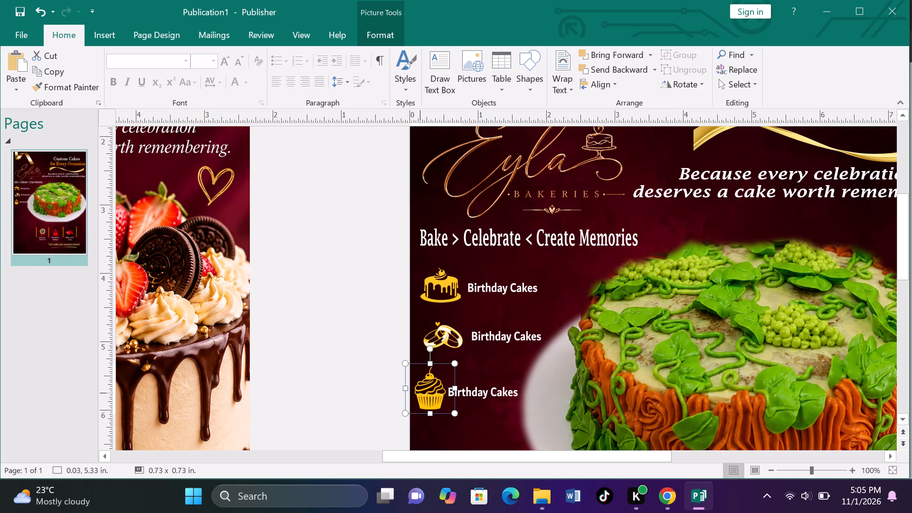
left_click(336, 343)
Move the wedding rings icon left to about 0.00, 4.43 in, roughly in line with the cupcake icon.
left_click(444, 334)
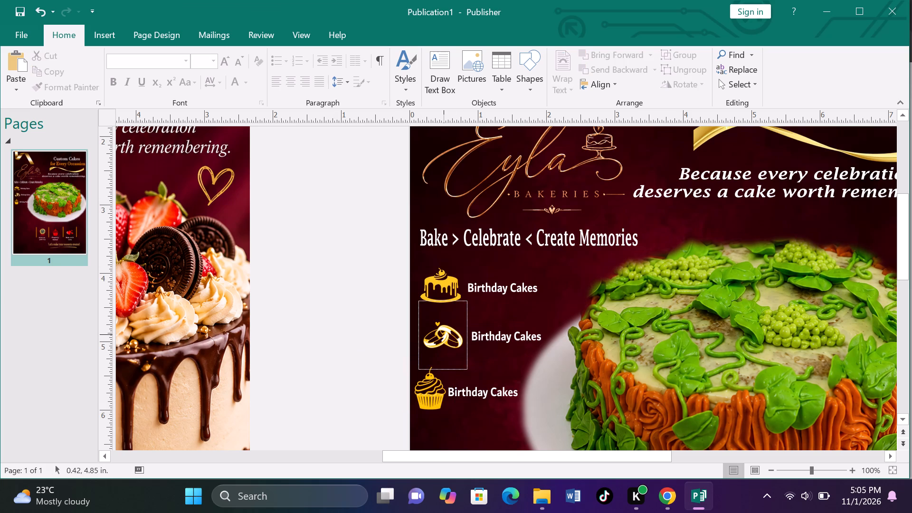
left_click_drag(444, 334, 436, 336)
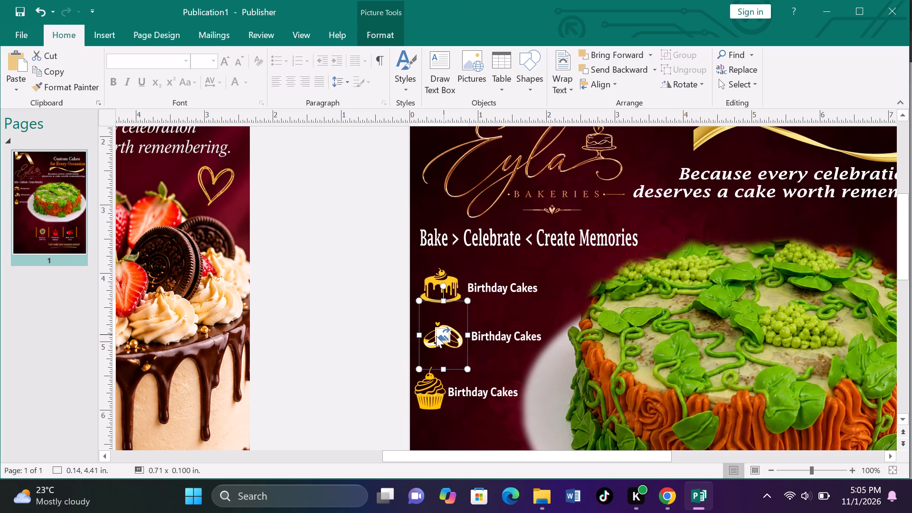
left_click_drag(436, 336, 424, 336)
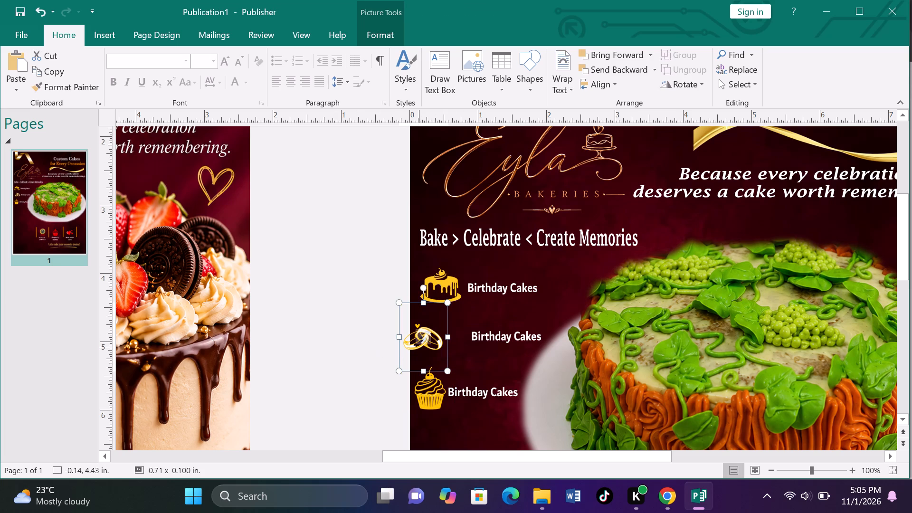
left_click_drag(429, 343, 439, 342)
left_click(424, 338)
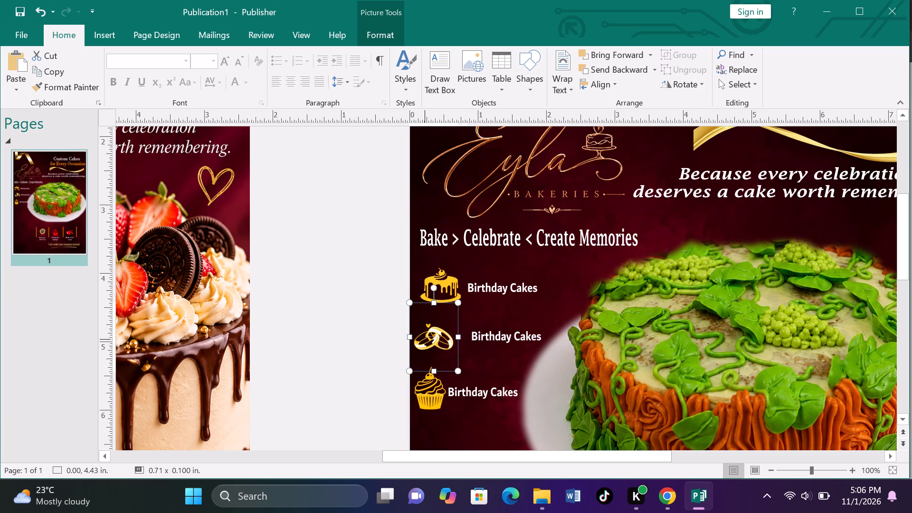
left_click(349, 325)
Move the cake icon slightly left and down, lining it up above the rings icon.
left_click_drag(446, 277, 440, 285)
left_click(367, 313)
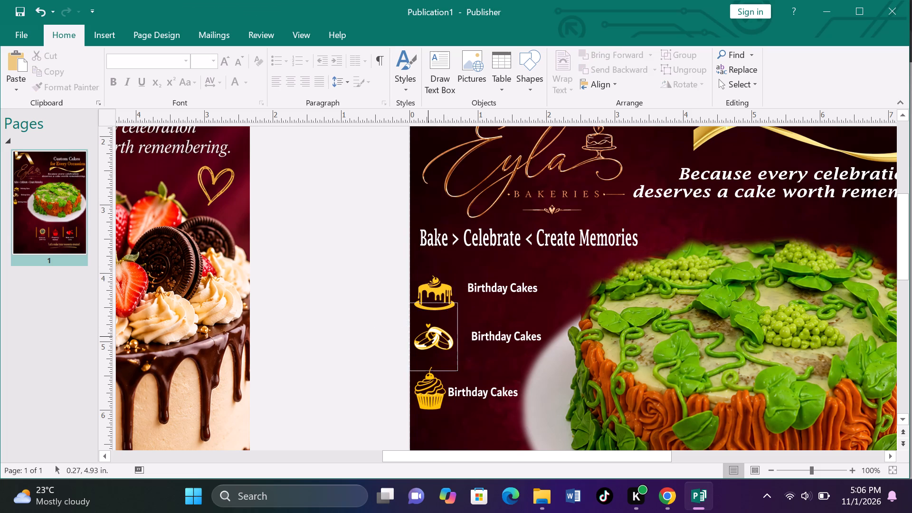
Move the label beside the cake icon left and down to about 0.76, 4.21 in.
left_click(489, 294)
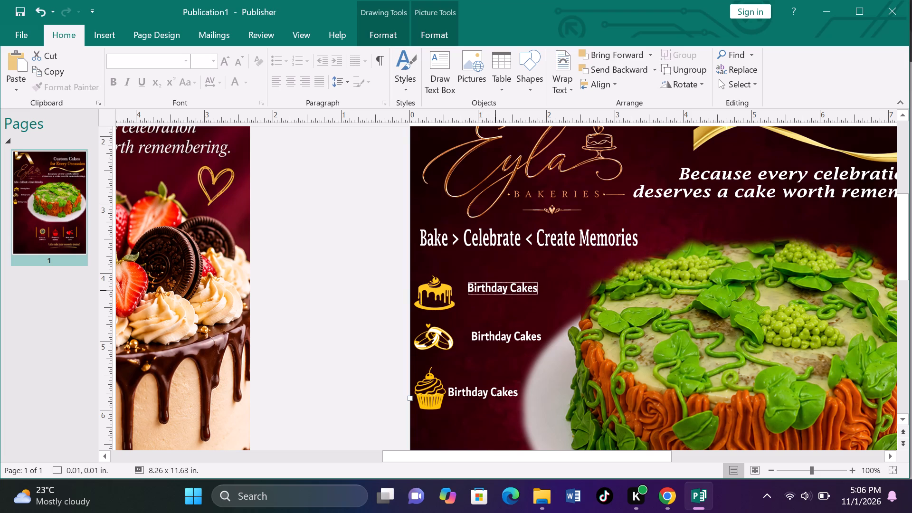
left_click_drag(496, 290, 491, 294)
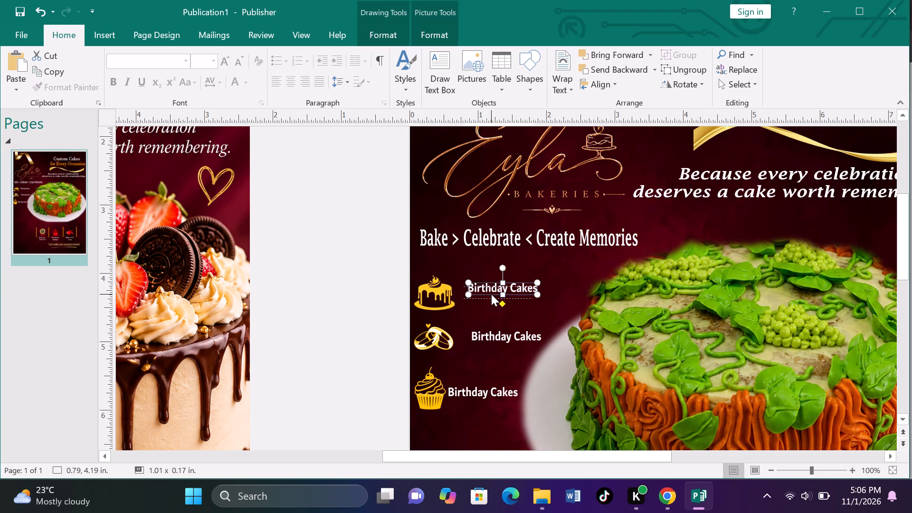
key("Left")
key("Left")
key("Left")
key("Left")
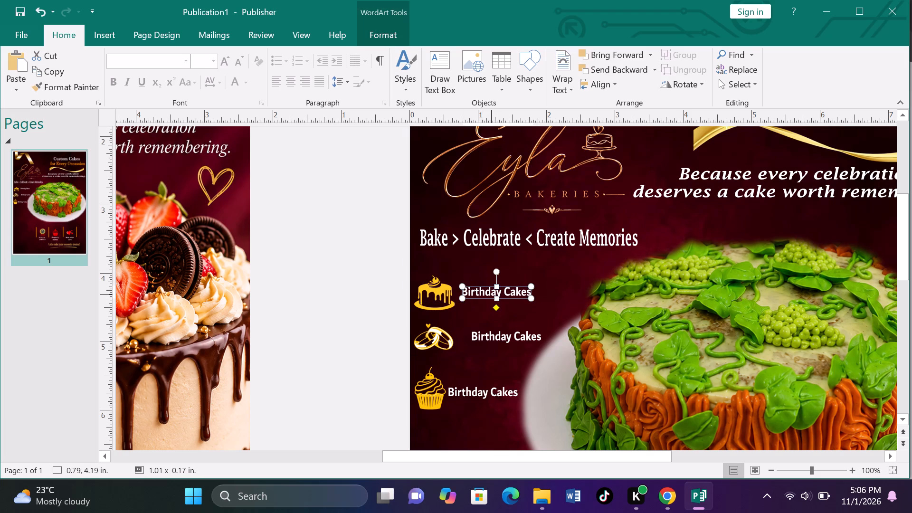
key("Down")
key("Down")
key("Down")
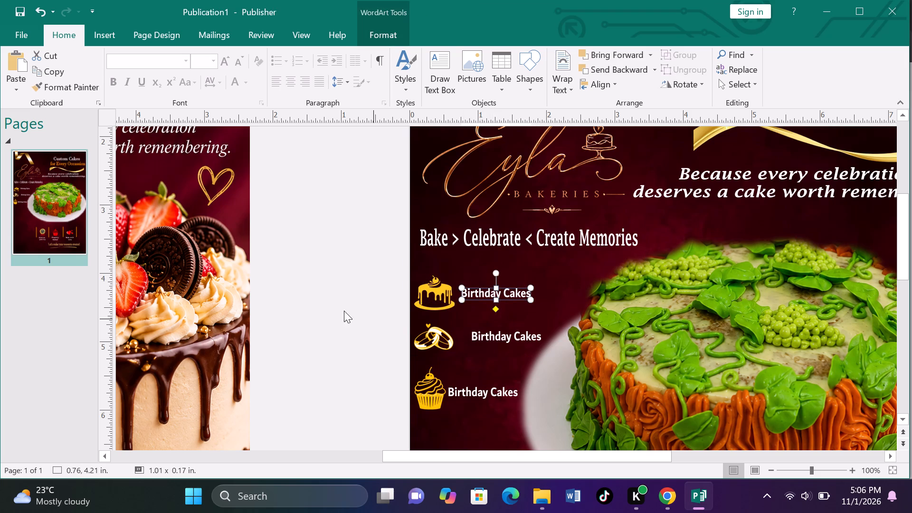
left_click(324, 306)
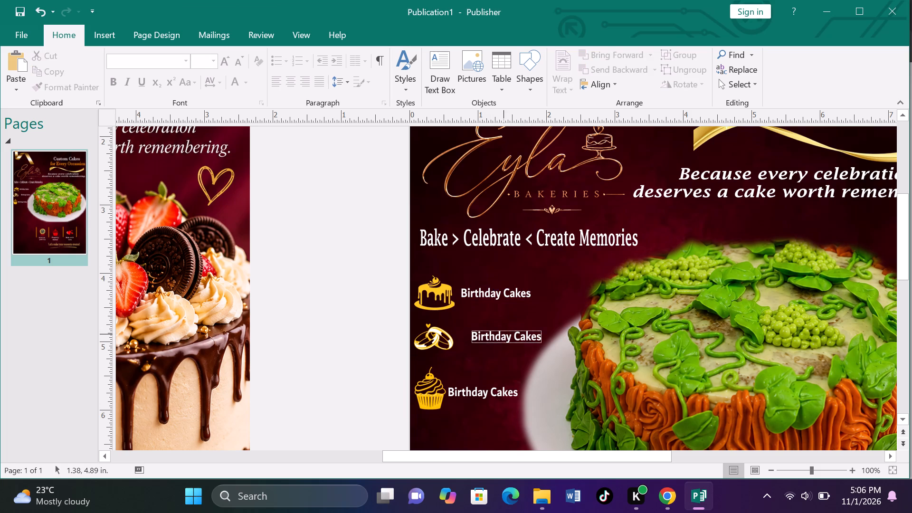
Nudge the label beside the rings icon down and left to about 0.77, 4.87 in, aligned under the top label.
left_click(503, 334)
key("Down")
key("Down")
key("Down")
key("Left")
key("Left")
key("Left")
key("Left")
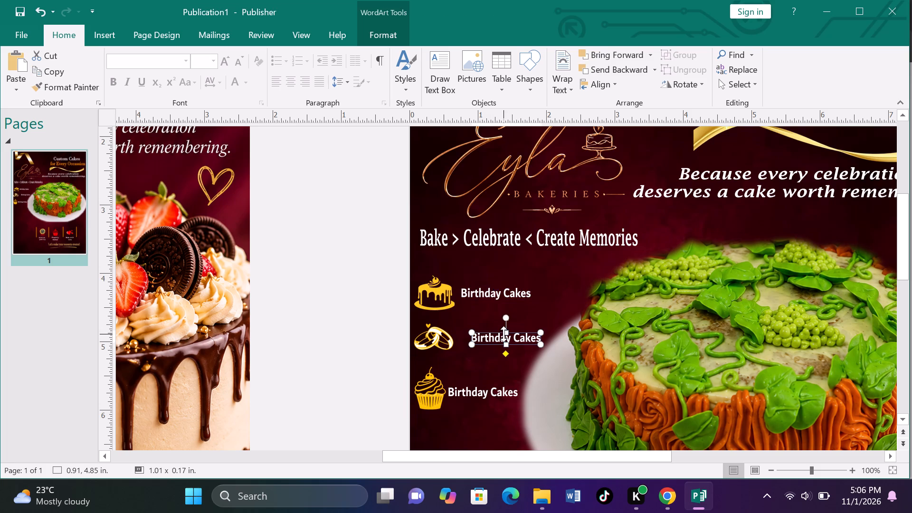
key("Left")
key("Left")
key("Left")
key("Left")
key("Left")
key("Left")
key("Left")
key("Left")
key("Left")
key("Left")
key("Left")
key("Left")
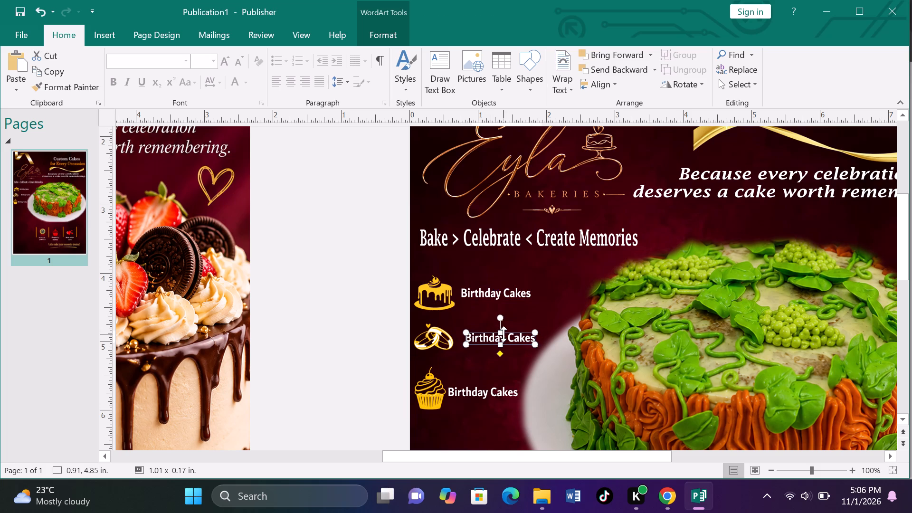
key("Left")
key("Left")
key("Left")
key("Left")
key("Left")
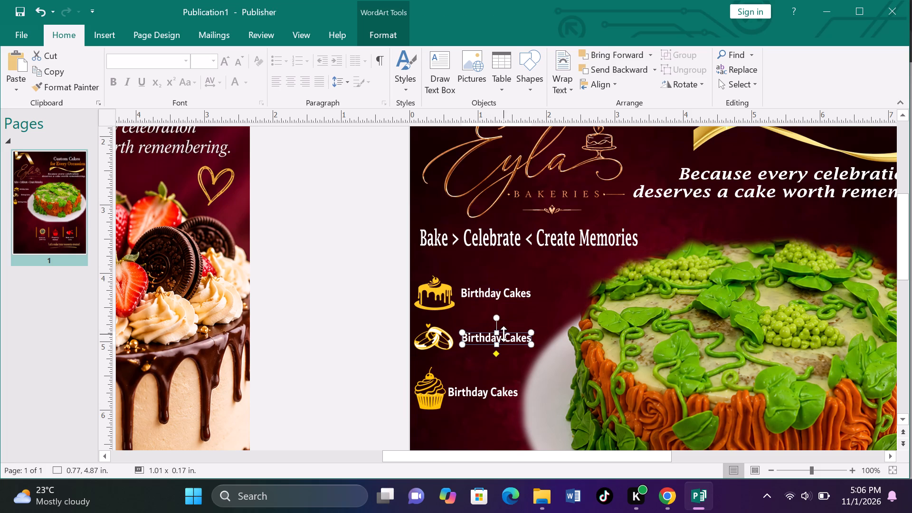
Reword the label beside the wedding rings icon to read "Wedding Cakes".
left_click(382, 42)
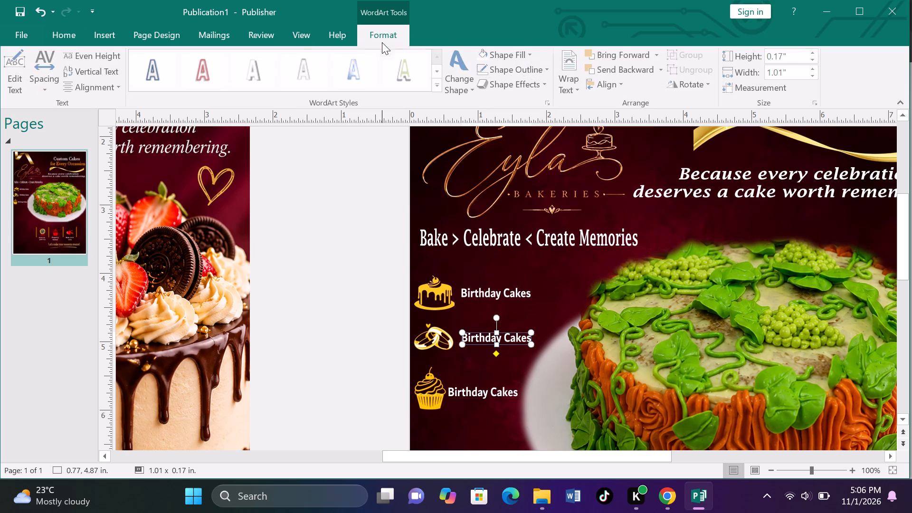
left_click(15, 80)
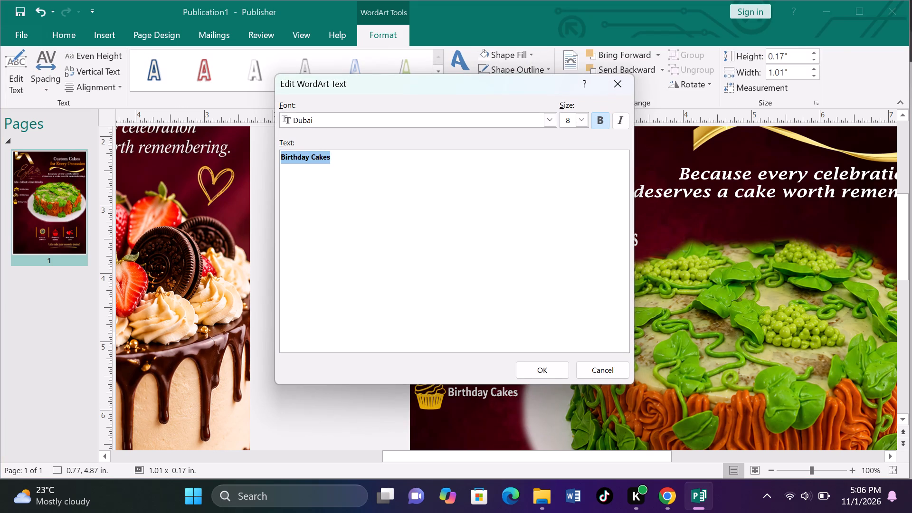
left_click(309, 153)
left_click_drag(309, 153, 270, 160)
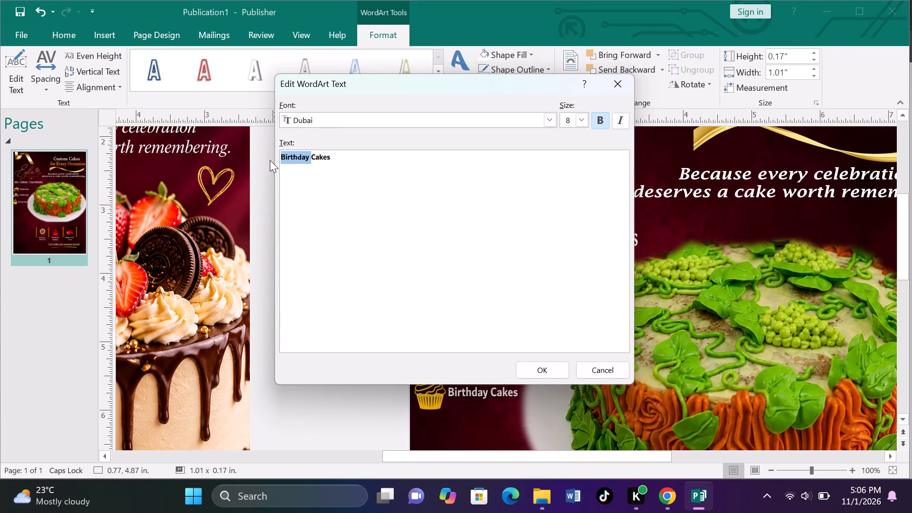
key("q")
key("BackSpace")
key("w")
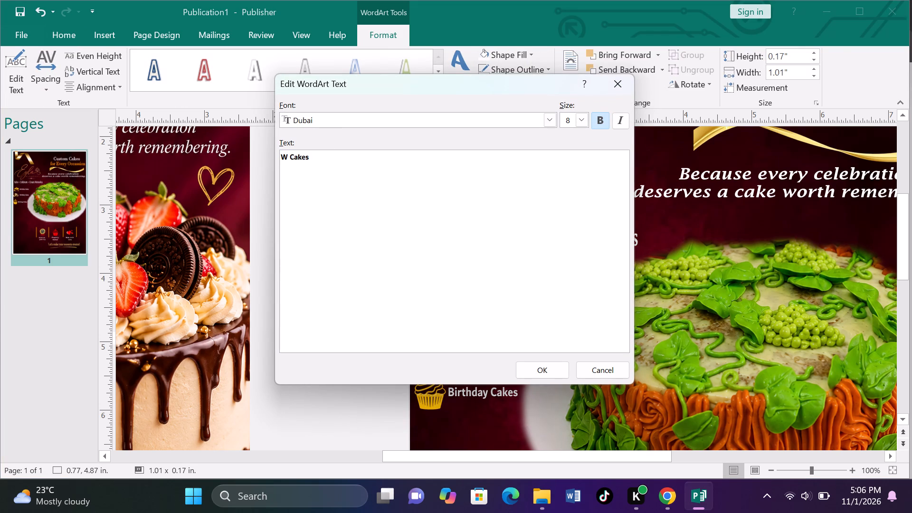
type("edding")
left_click(551, 366)
left_click(352, 348)
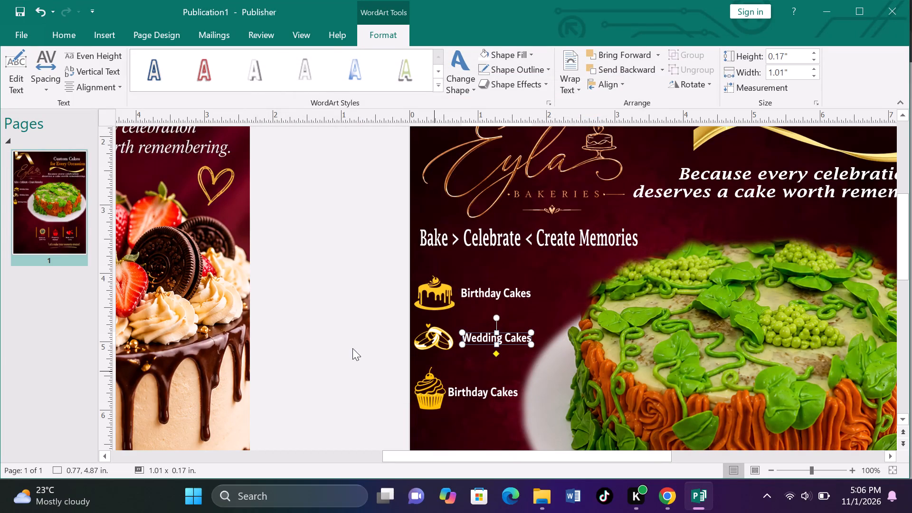
Move the label beside the cupcake icon right to about 0.76, 5.66 in, aligned under the Wedding Cakes label.
left_click(493, 337)
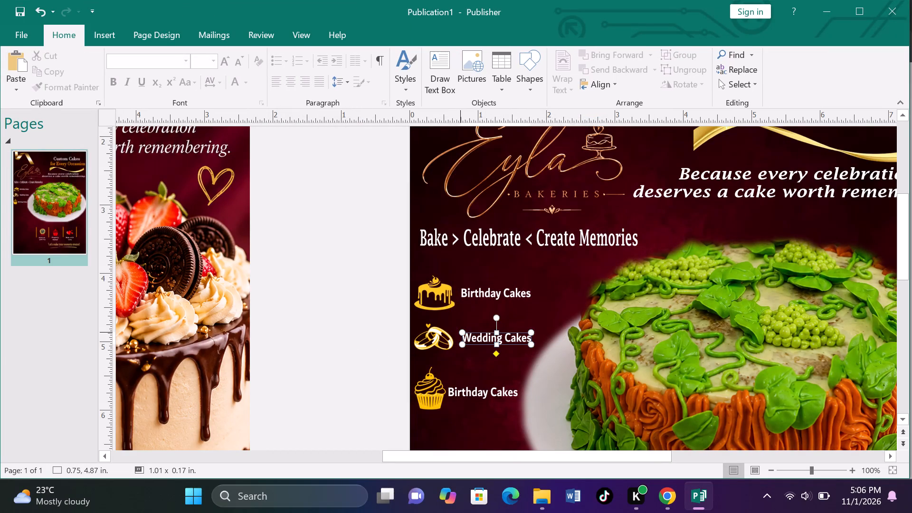
left_click(487, 394)
left_click_drag(492, 391, 502, 389)
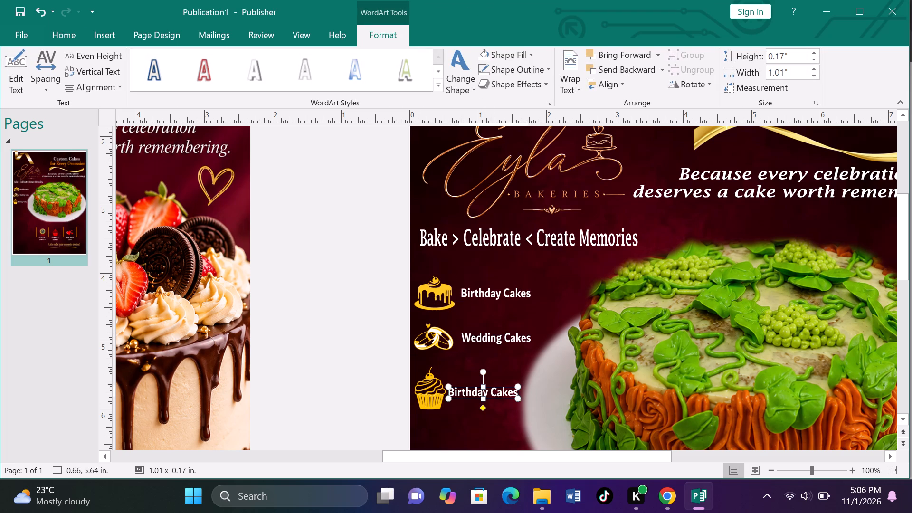
left_click_drag(502, 389, 501, 388)
left_click_drag(501, 388, 504, 388)
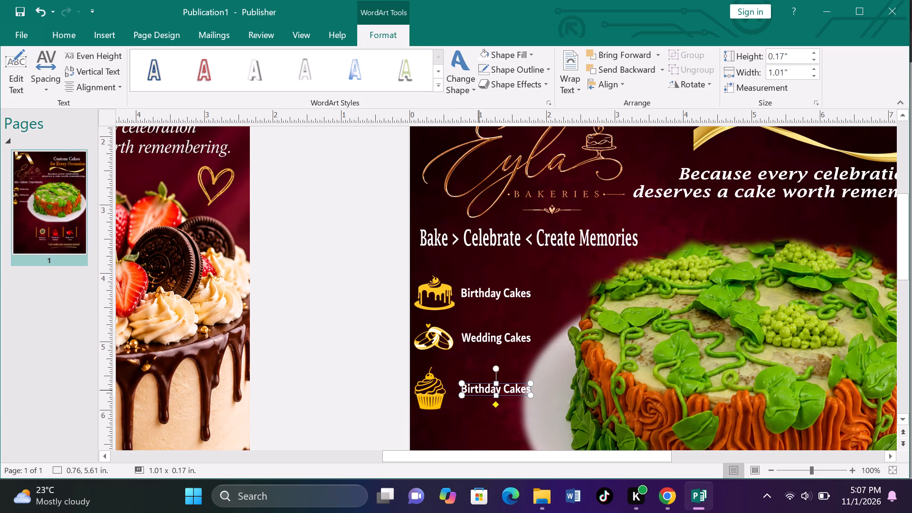
left_click_drag(479, 390, 479, 399)
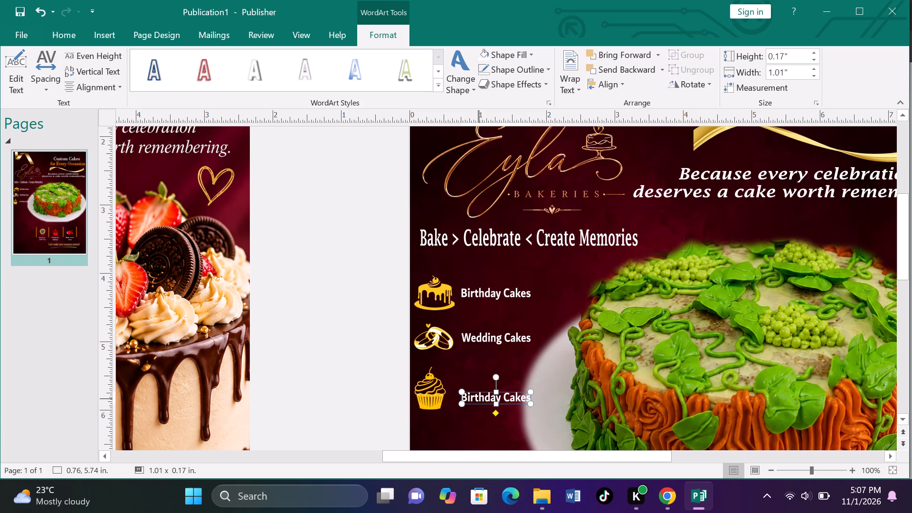
key("Up")
key("Up")
key("Up")
key("Up")
key("Up")
key("Up")
key("Up")
key("Up")
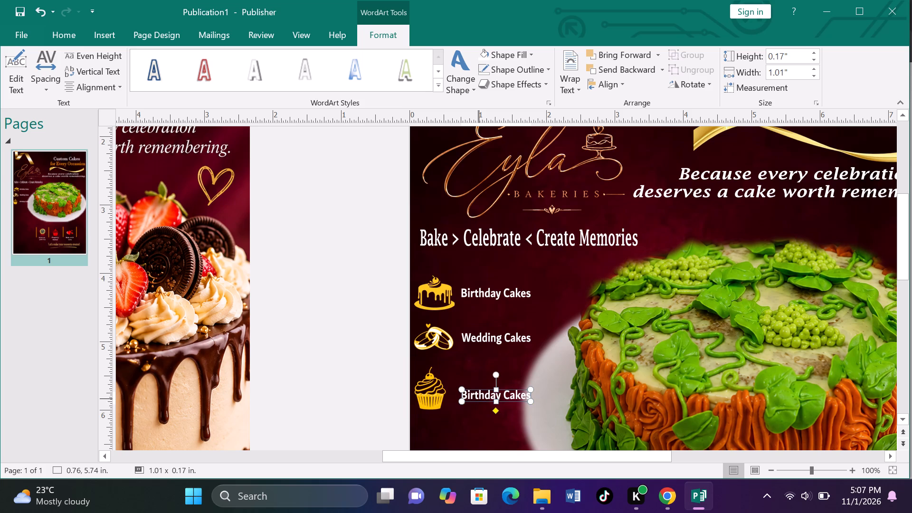
key("Up")
key("Up")
key("Up")
Shift the cupcake icon slightly up to about -0.06, 5.22 in, closer to the rings icon.
left_click(434, 386)
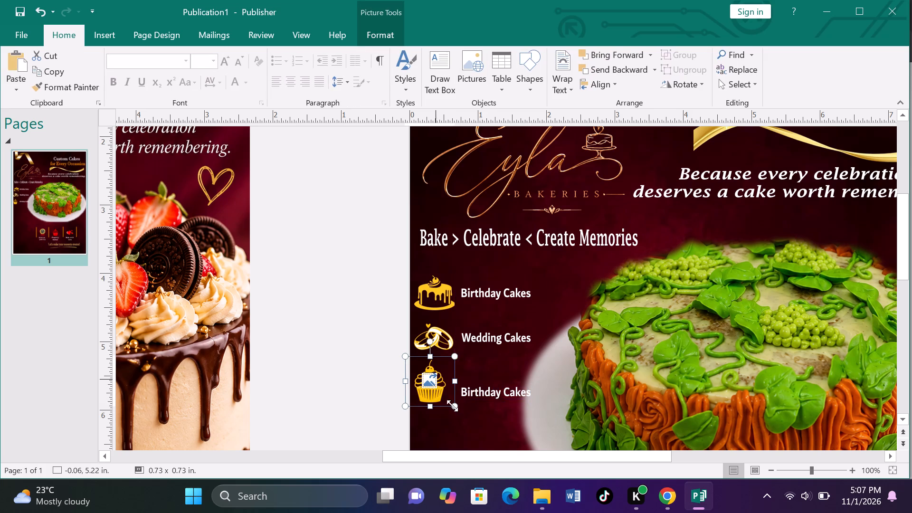
Nudge the label beside the cupcake icon up and slightly left to about 0.75, 5.61 in.
left_click(496, 390)
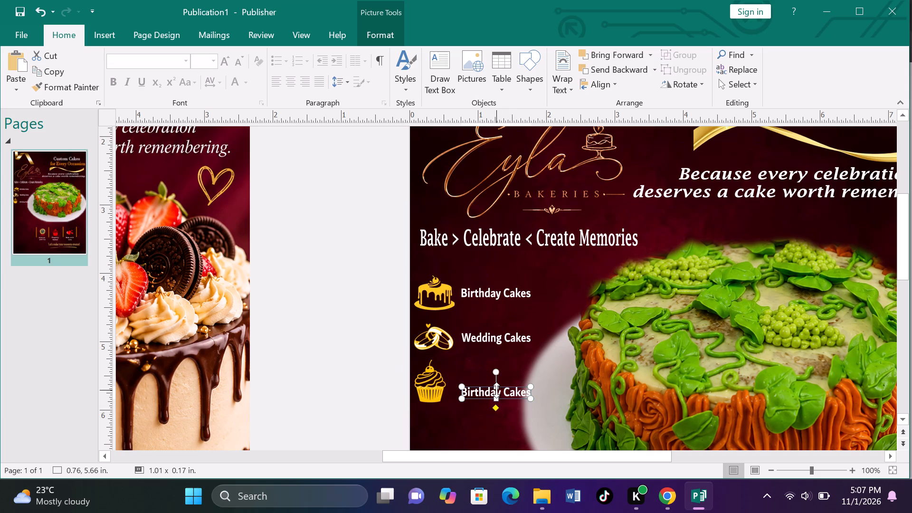
key("Up")
key("Up")
key("Up")
key("Up")
key("Up")
key("Up")
key("Up")
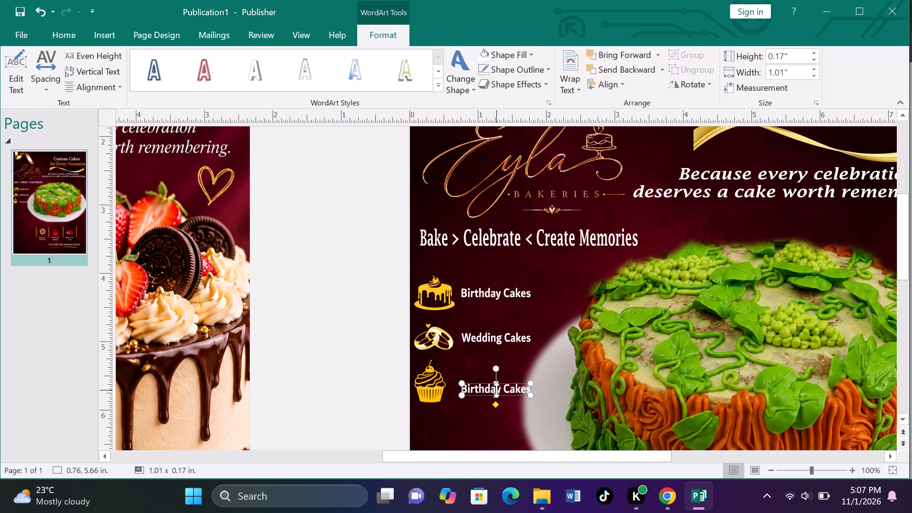
key("Left")
key("Left")
key("Left")
key("Left")
key("Left")
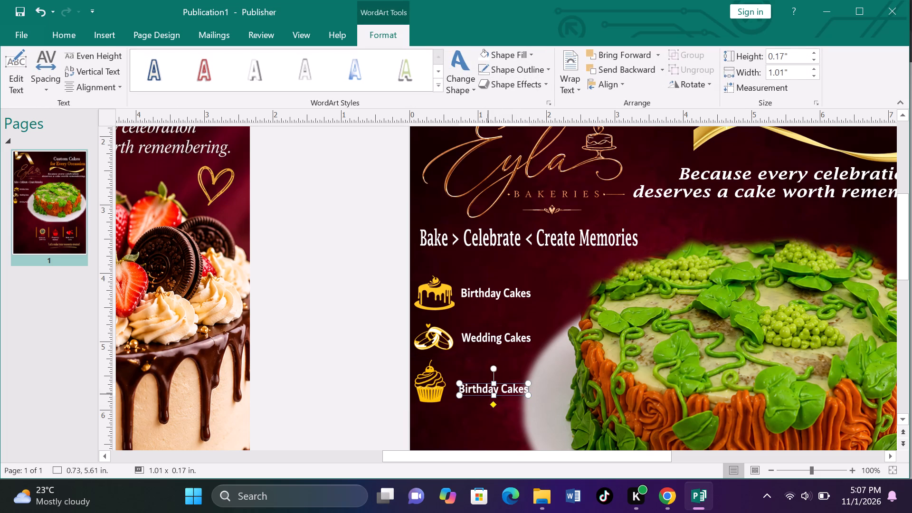
left_click(501, 390)
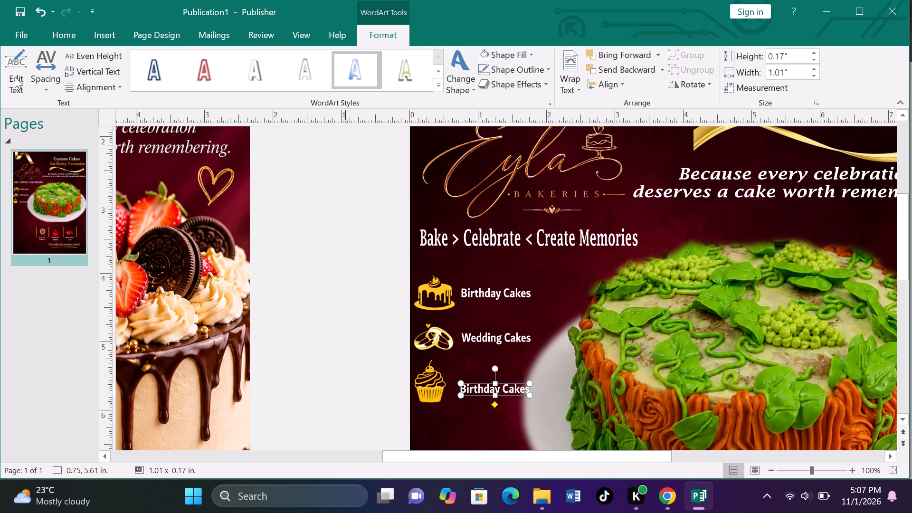
Reword the label beside the cupcake icon to "Cup Cakes", split over two lines.
left_click(27, 73)
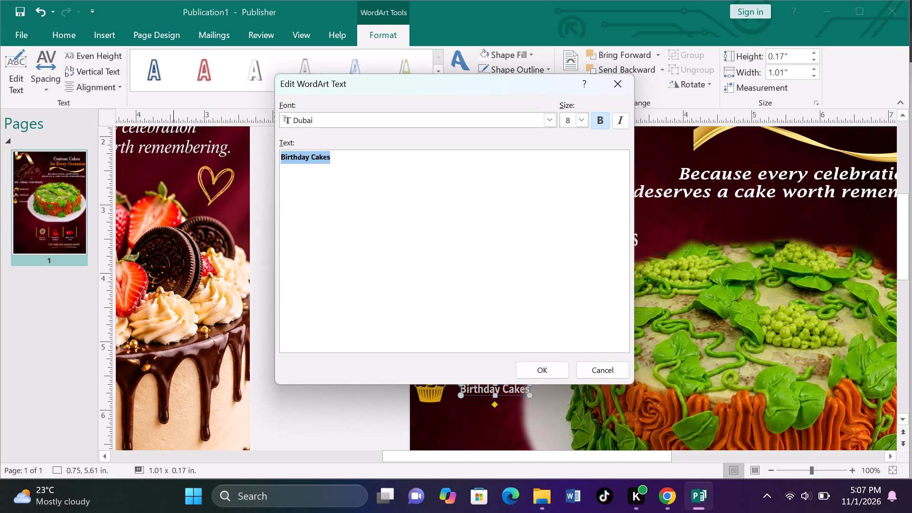
left_click(313, 166)
left_click_drag(311, 163, 239, 166)
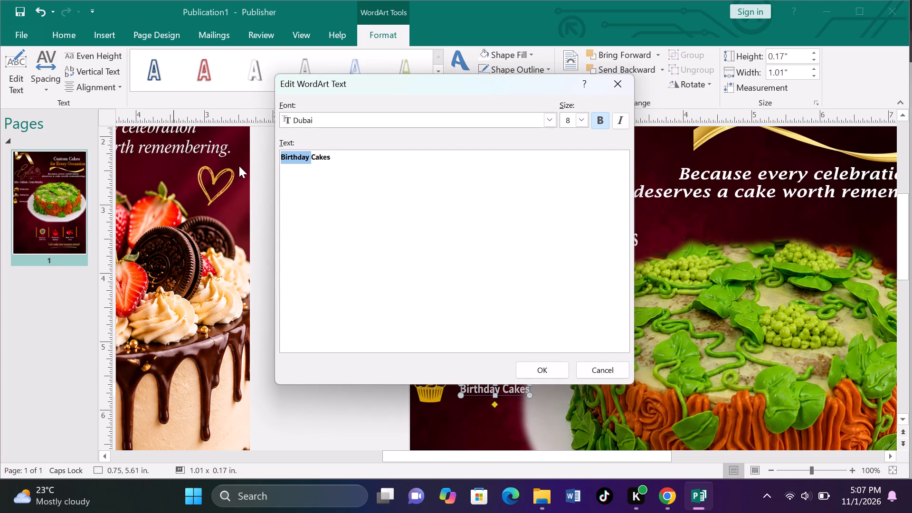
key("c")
key("Return")
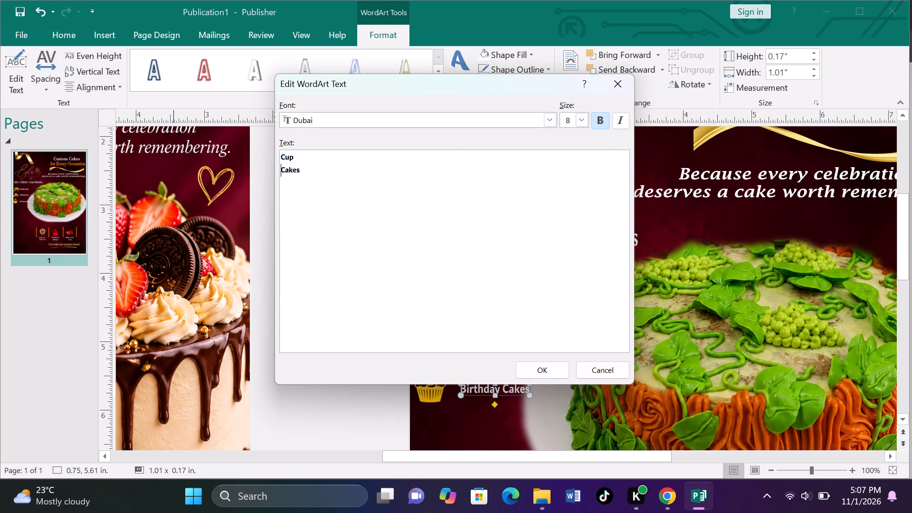
key("BackSpace")
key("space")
key("Return")
left_click(551, 374)
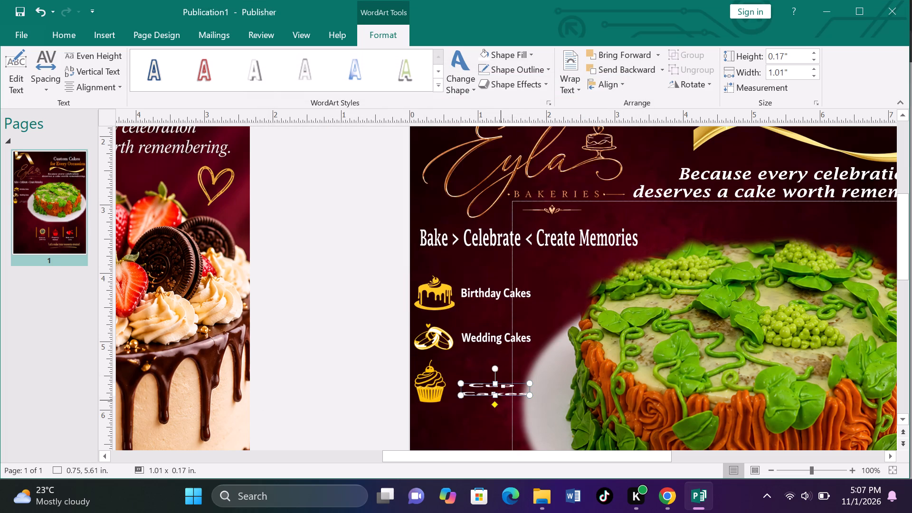
Resize the Cup Cakes label narrower and taller, to about 0.58 x 0.37 in, so its two lines are less stretched.
left_click_drag(496, 396, 496, 405)
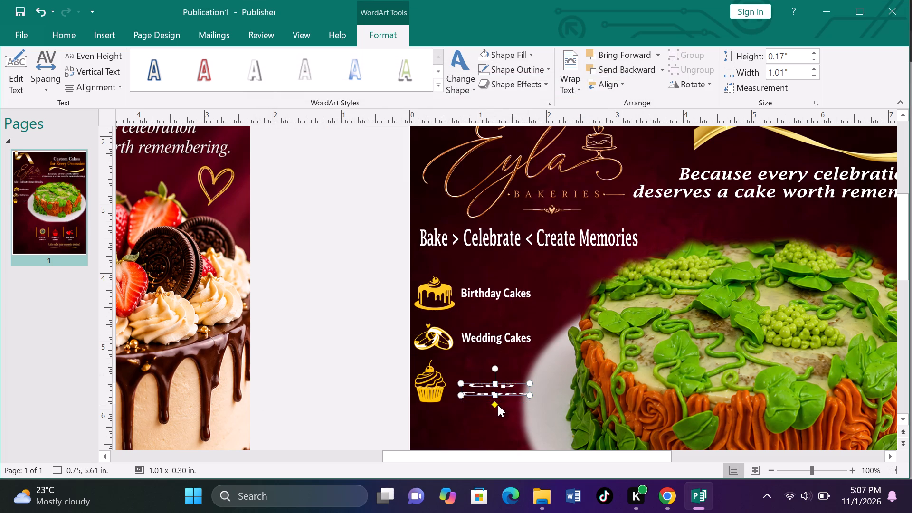
left_click_drag(529, 403, 497, 403)
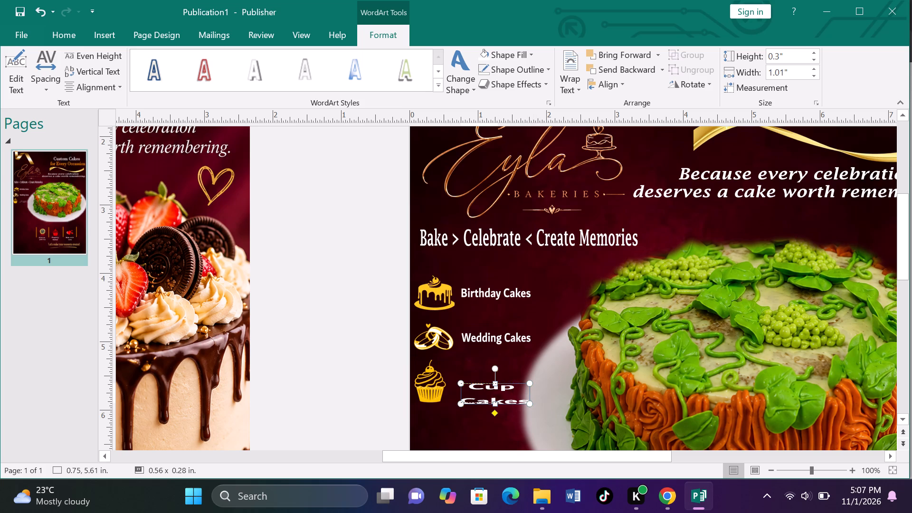
left_click_drag(497, 403, 496, 403)
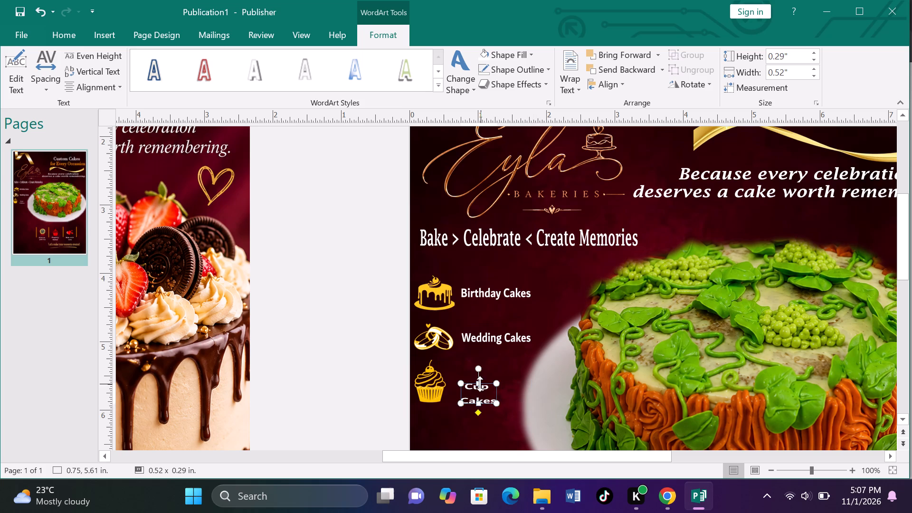
left_click(480, 382)
left_click(480, 379)
left_click(480, 390)
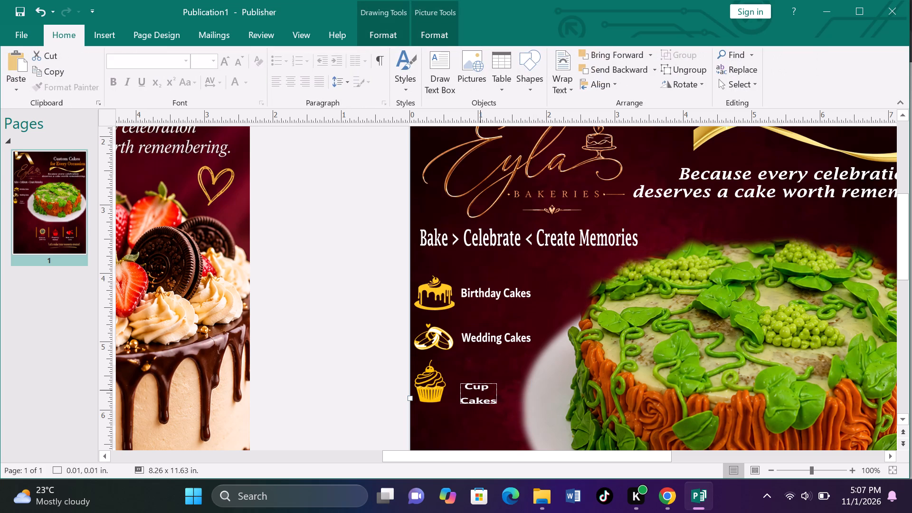
left_click_drag(481, 380, 481, 376)
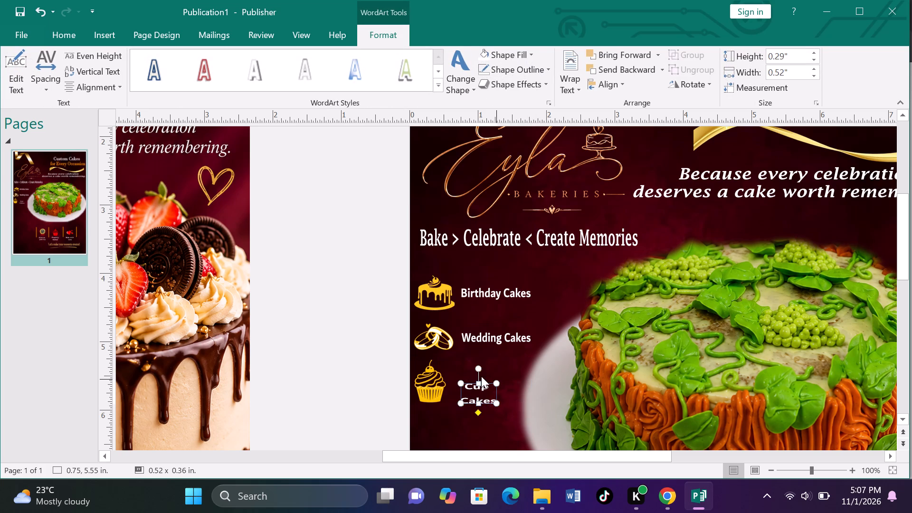
left_click(496, 402)
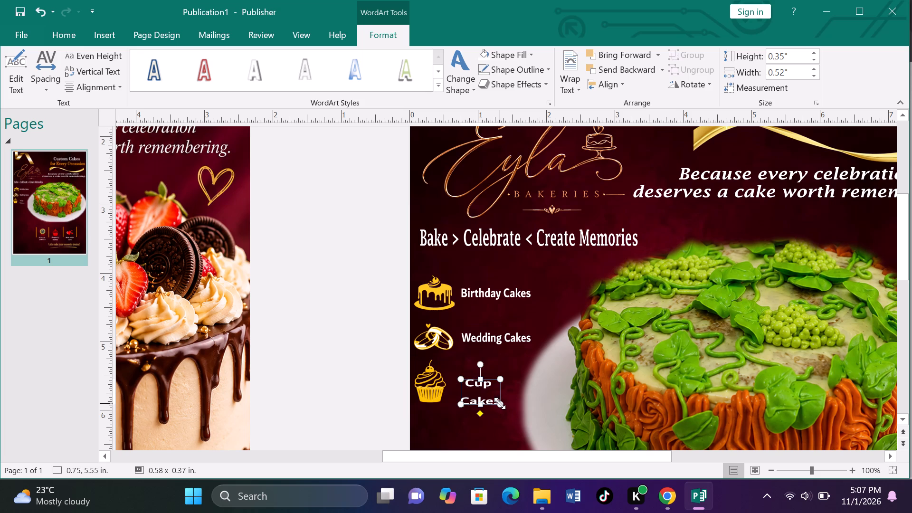
Nudge the Cup Cakes label up and left to about 0.73, 5.50 in, centred beside the cupcake icon.
key("Up")
key("Up")
key("Up")
key("Up")
key("Up")
key("Up")
key("Up")
key("Up")
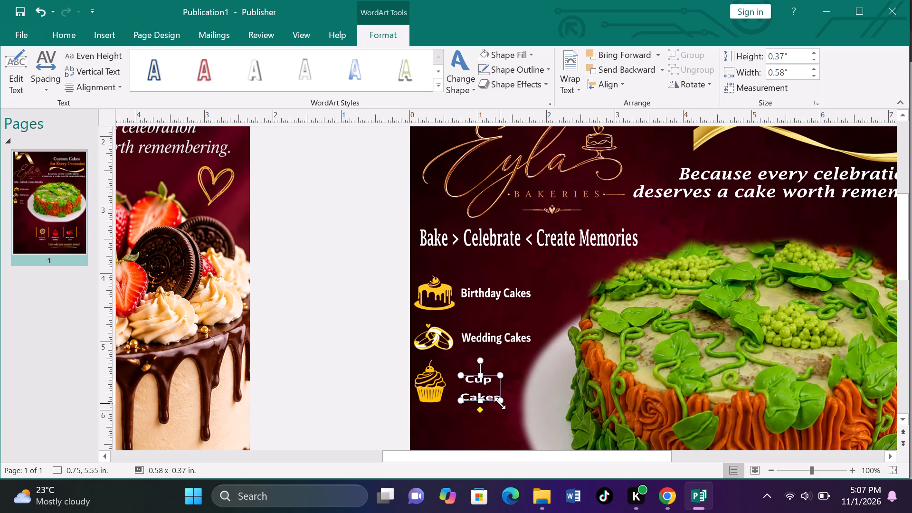
key("Left")
key("Left")
key("Left")
left_click(362, 381)
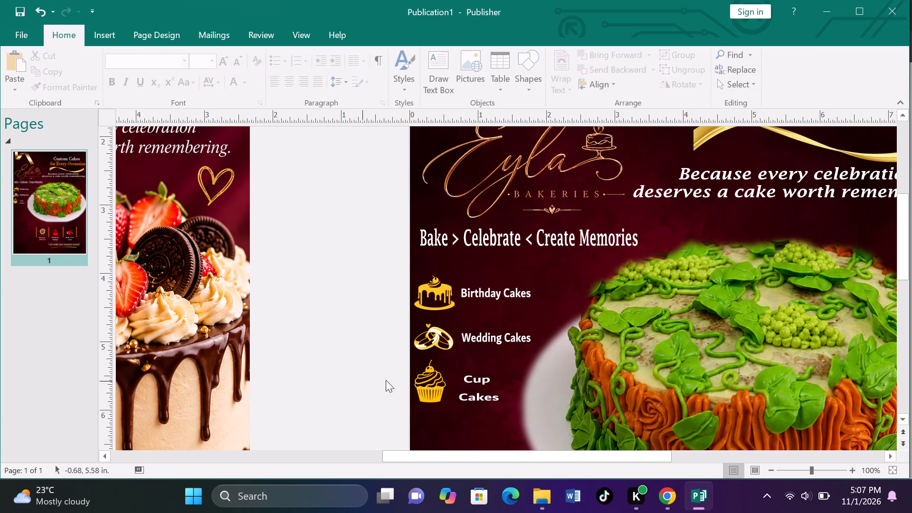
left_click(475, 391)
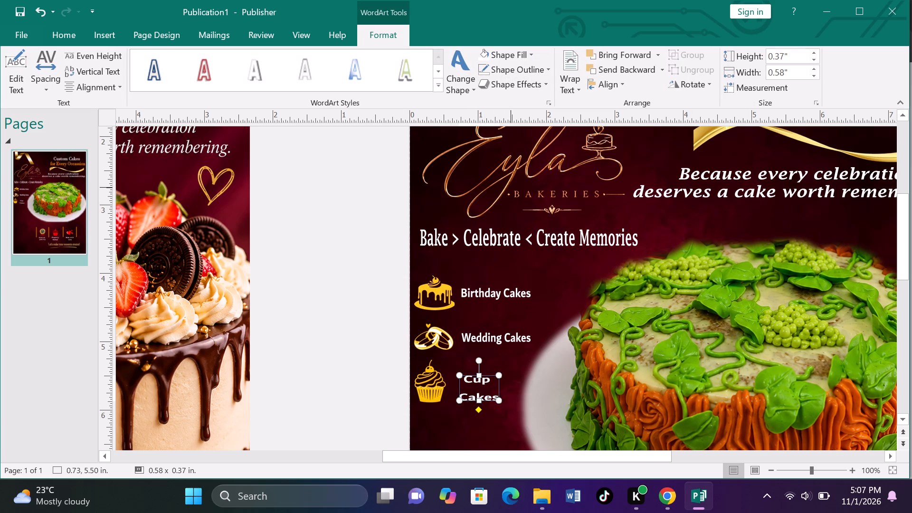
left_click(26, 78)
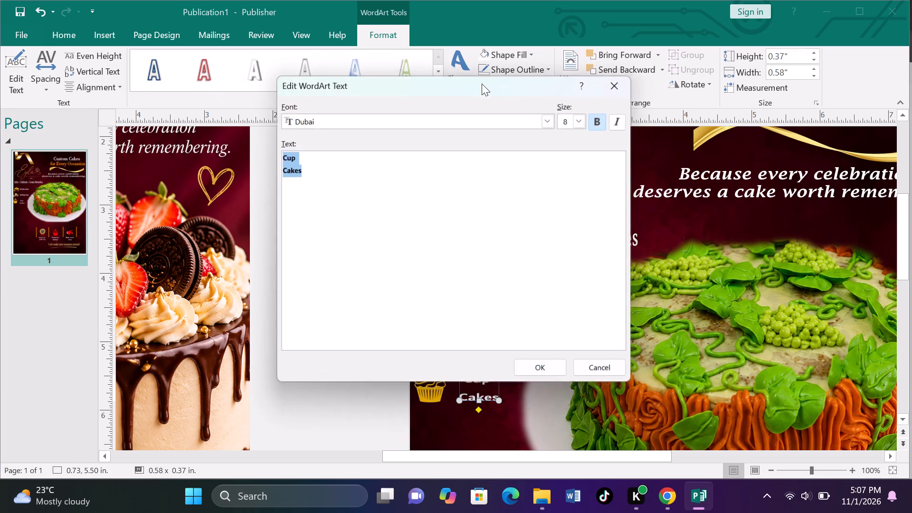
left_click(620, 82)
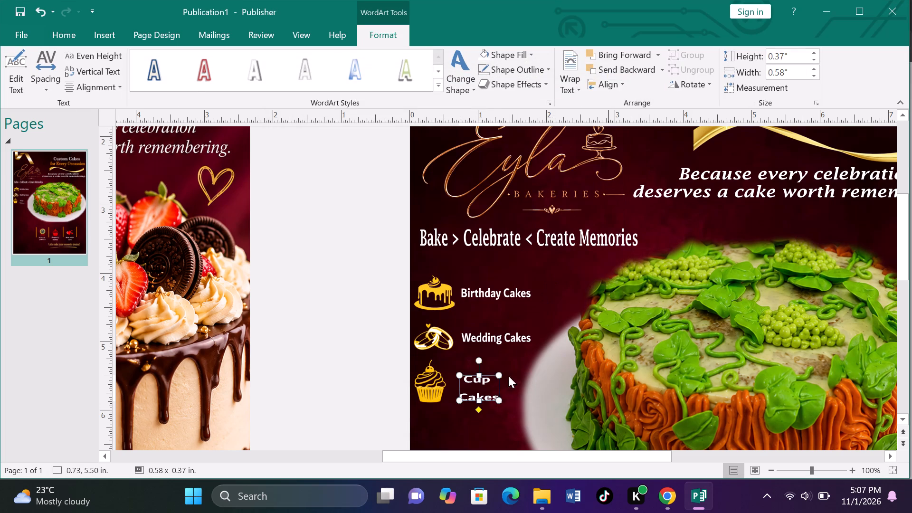
Shrink the Cup Cakes label to about 0.50 x 0.32 in.
left_click_drag(498, 400, 497, 397)
left_click_drag(497, 397, 492, 397)
left_click(298, 370)
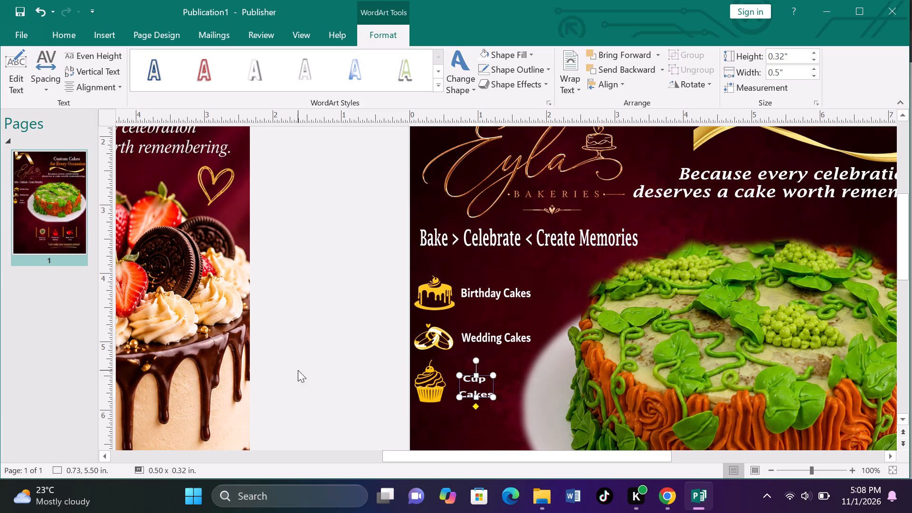
Move the Cup Cakes label slightly to the right, to about 0.81, 5.50 in, beside the cupcake icon.
left_click(329, 372)
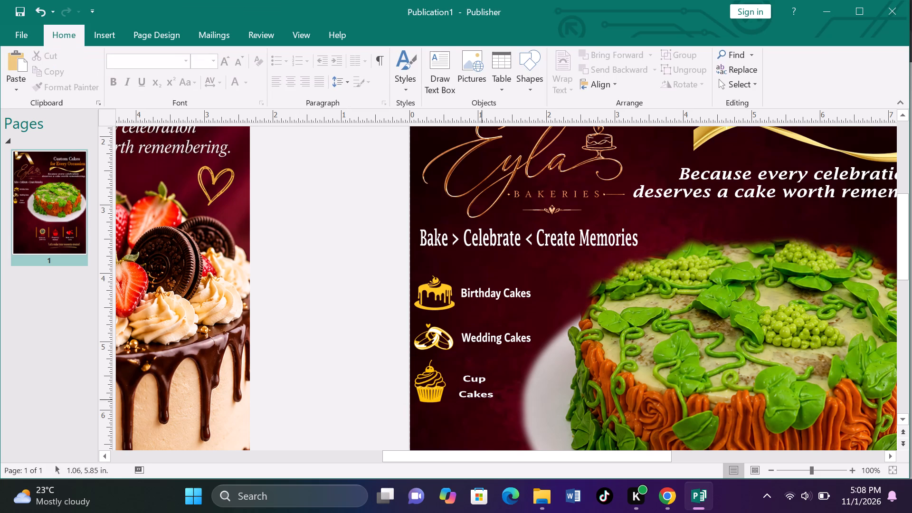
left_click(481, 391)
left_click(476, 385)
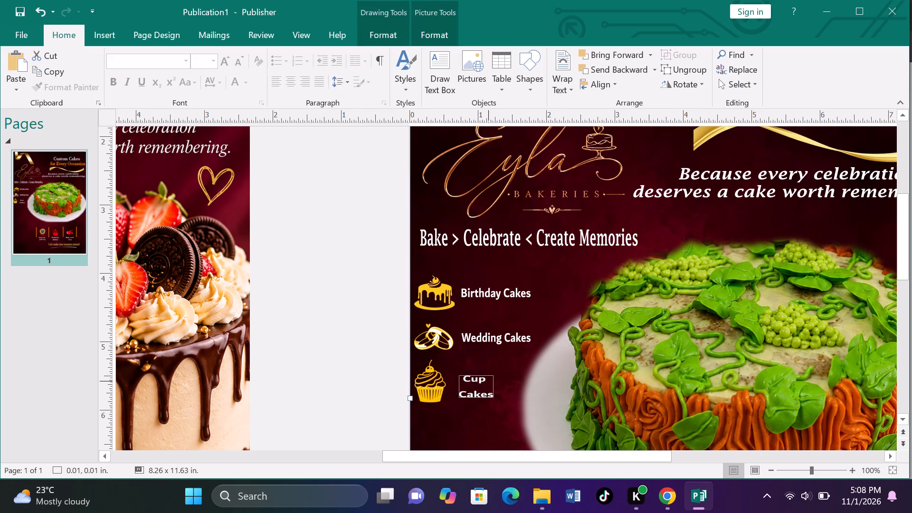
left_click(473, 384)
left_click(480, 381)
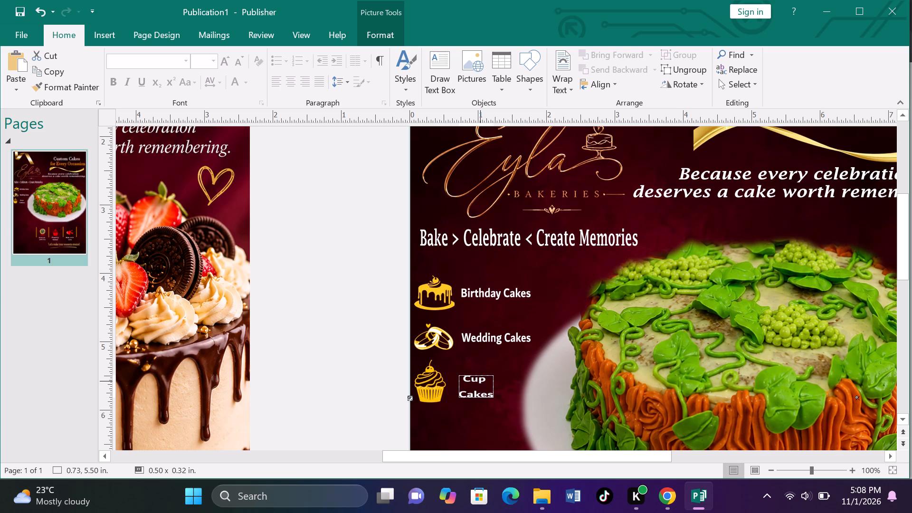
left_click(480, 381)
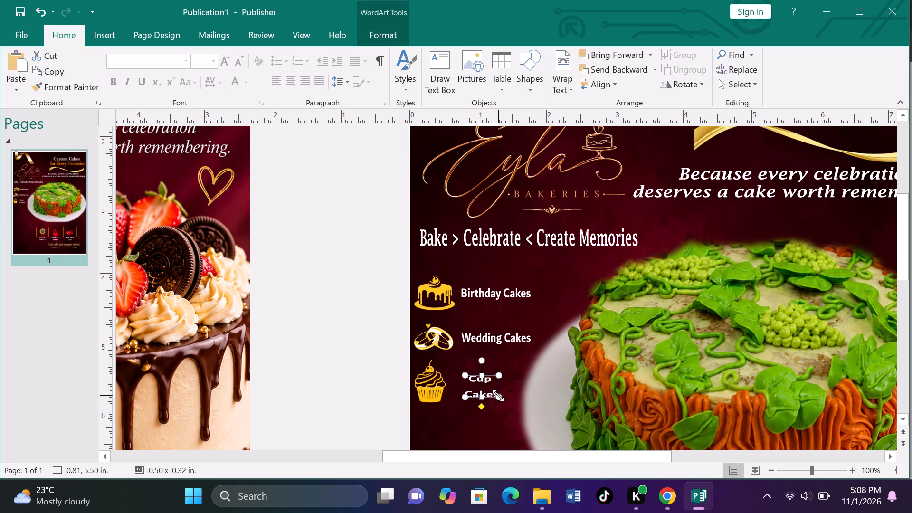
Widen the Cup Cakes label to about 0.55 in and fine-tune its height so both lines stay legible.
left_click(498, 396)
left_click(481, 395)
left_click(497, 395)
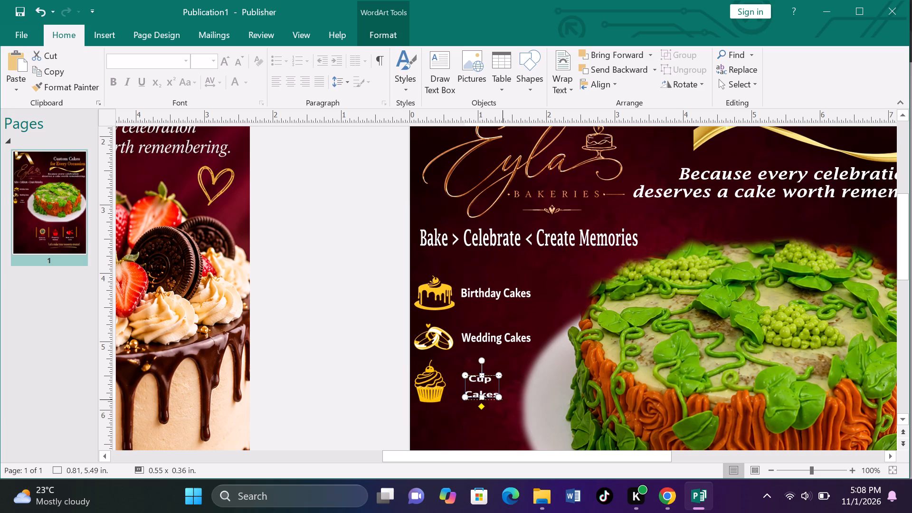
left_click(483, 399)
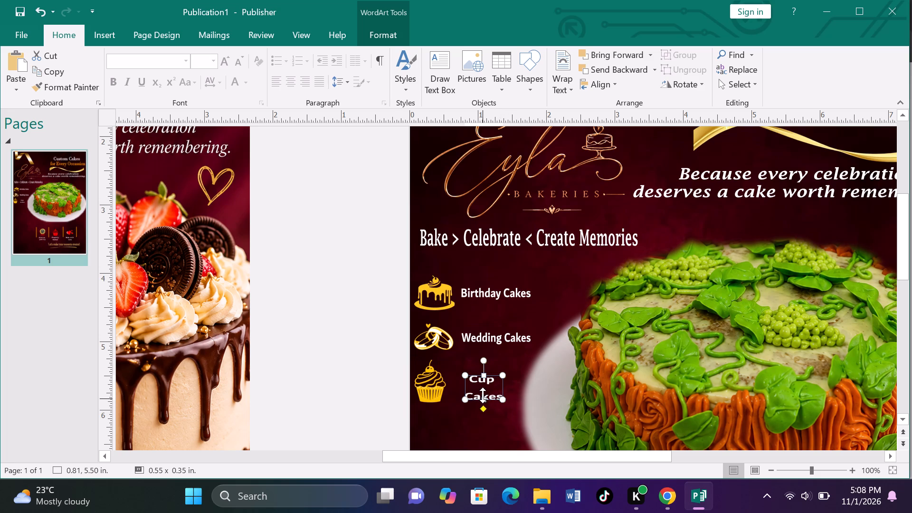
left_click(467, 399)
left_click_drag(468, 395, 468, 397)
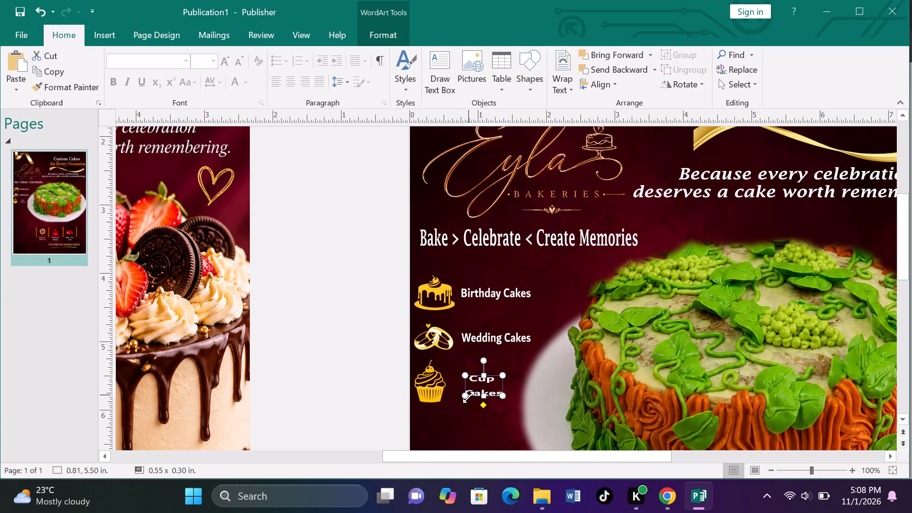
left_click_drag(468, 397, 468, 399)
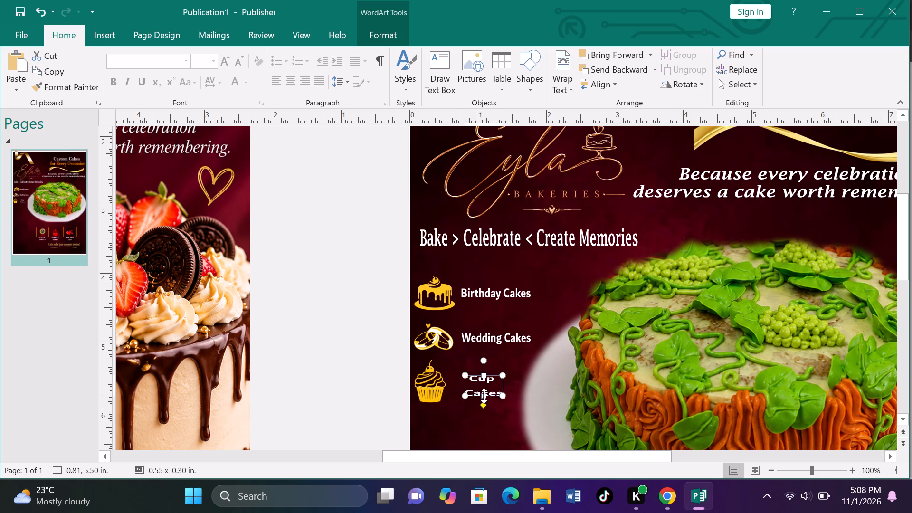
left_click(484, 396)
left_click(350, 375)
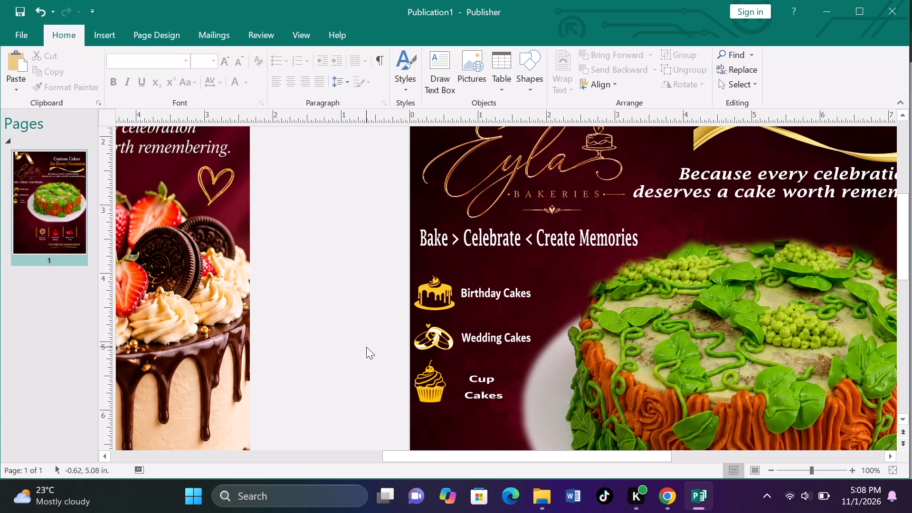
Group the three gold service icons with their Birthday Cakes, Wedding Cakes and Cup Cakes labels.
key("F8")
key("F9")
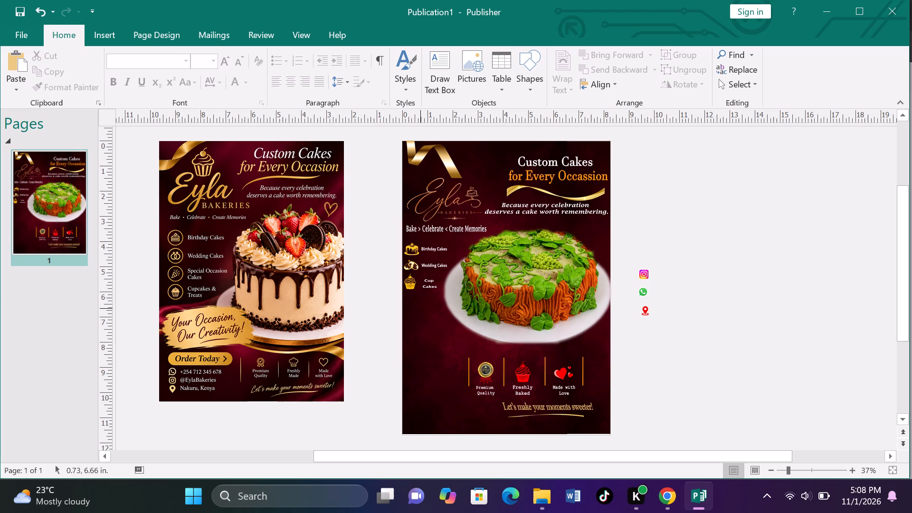
left_click_drag(362, 222, 389, 272)
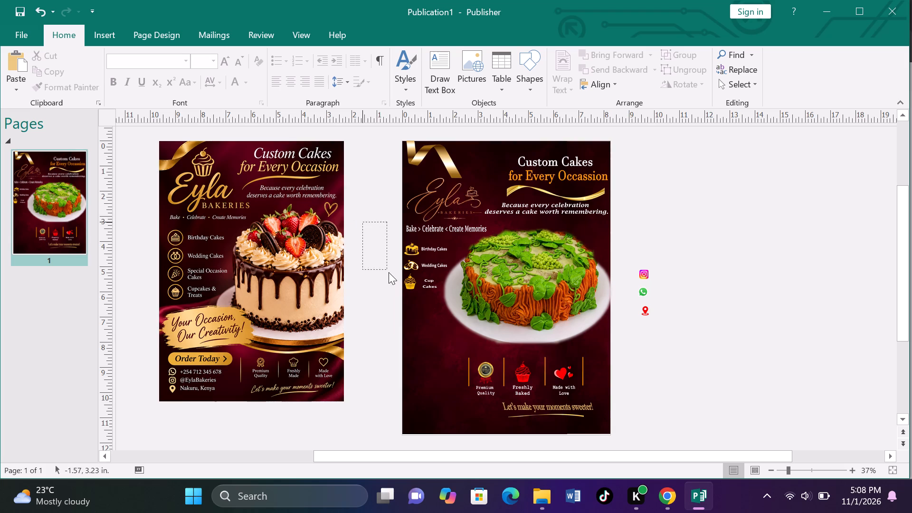
left_click_drag(389, 272, 467, 323)
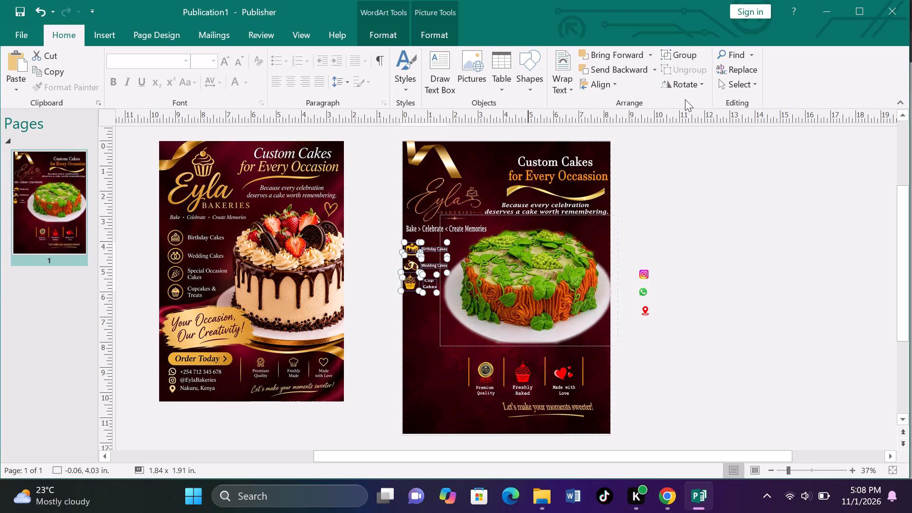
left_click(677, 54)
left_click(763, 190)
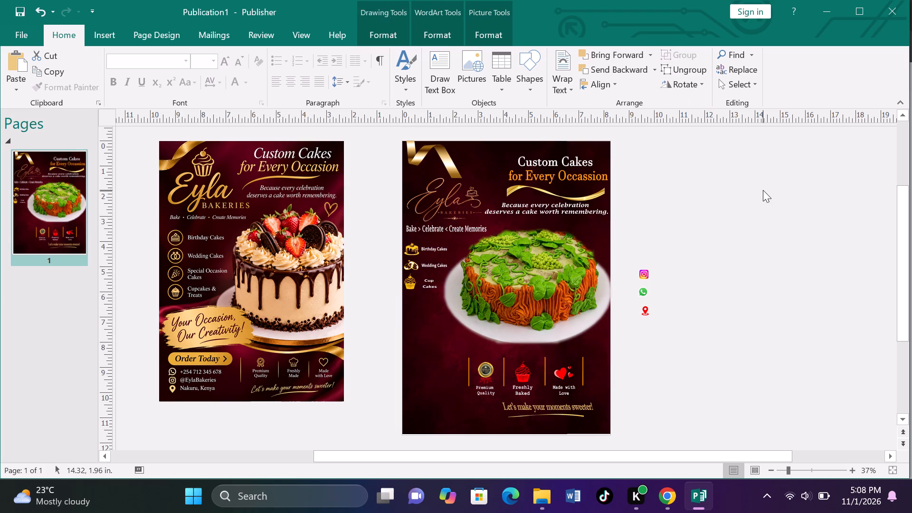
Enlarge the grouped service icons and labels to about 2.16 x 2.09 in.
left_click(431, 261)
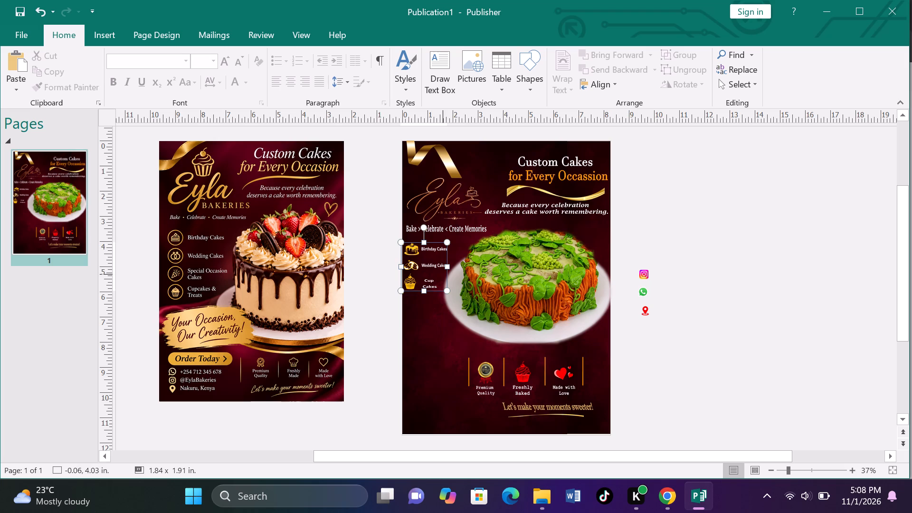
left_click_drag(447, 291, 455, 295)
left_click(728, 244)
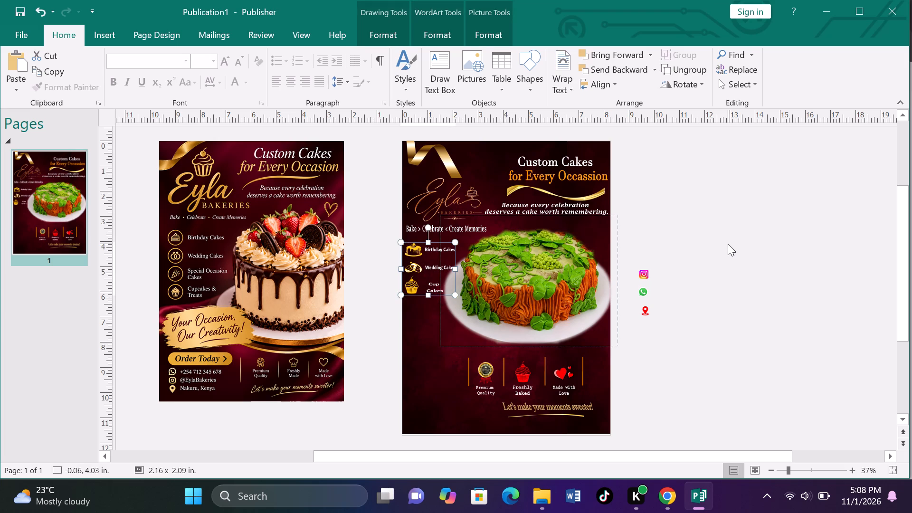
Nudge the service icons and labels group up to about 3.81 in vertically, just below the Bake > Celebrate < Create Memories line.
left_click(432, 263)
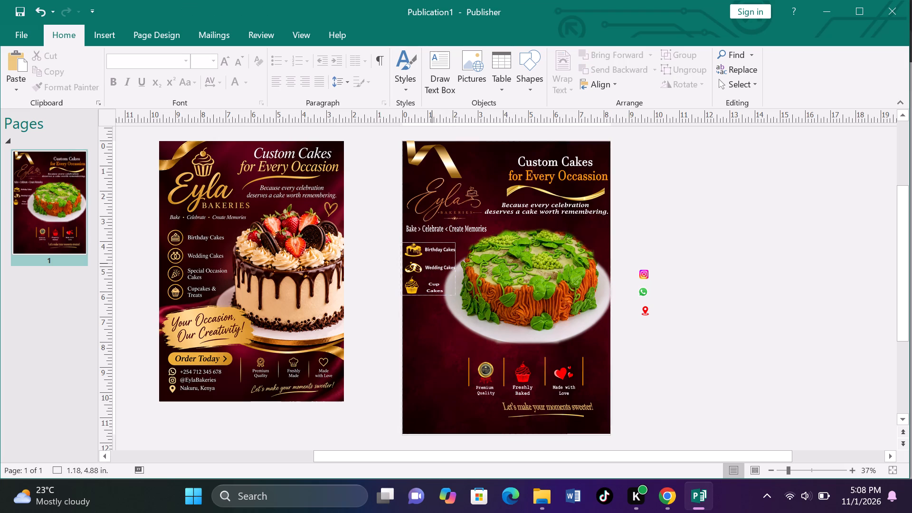
left_click(379, 266)
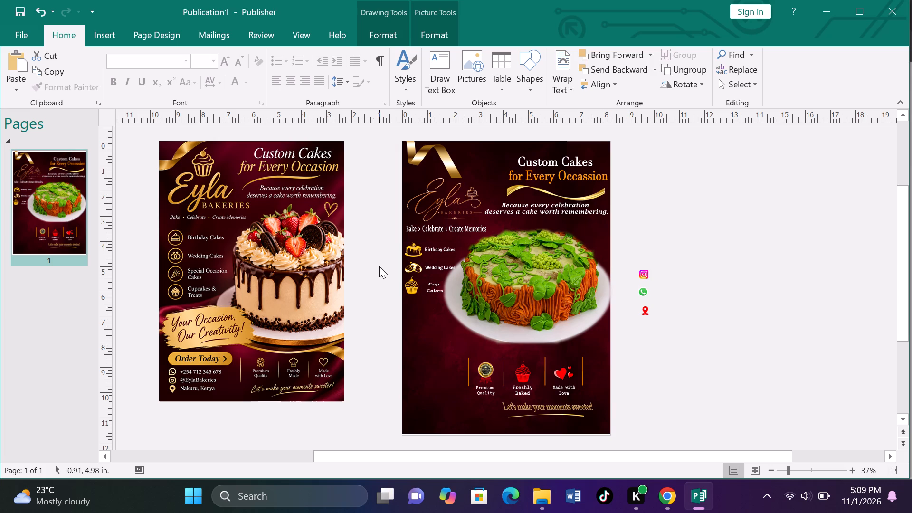
left_click(433, 266)
key("Up")
key("Up")
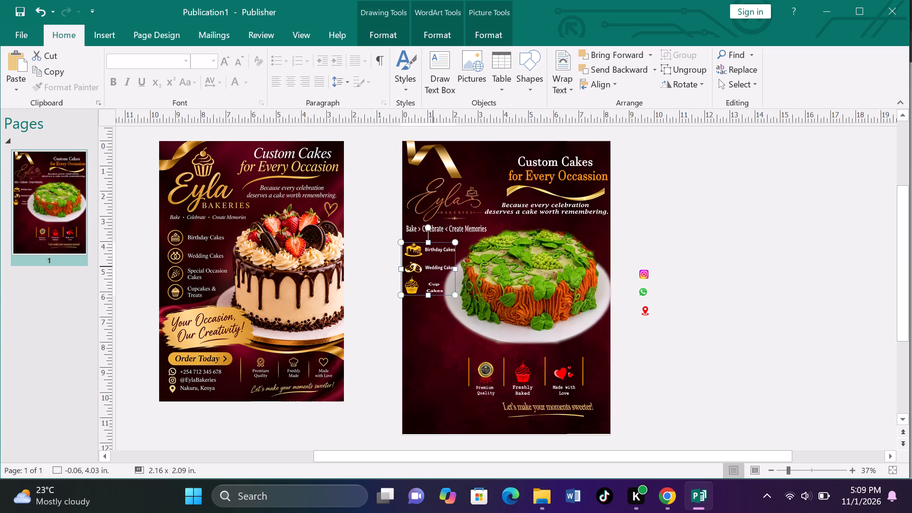
key("Up")
key("Up")
key("Up")
key("Up")
key("Up")
key("Up")
key("Up")
key("Up")
key("Up")
key("Up")
key("Up")
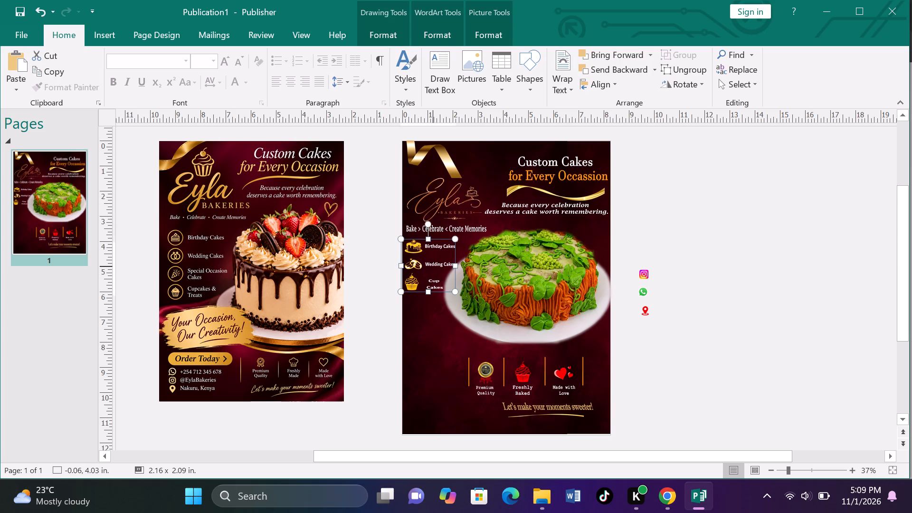
key("Down")
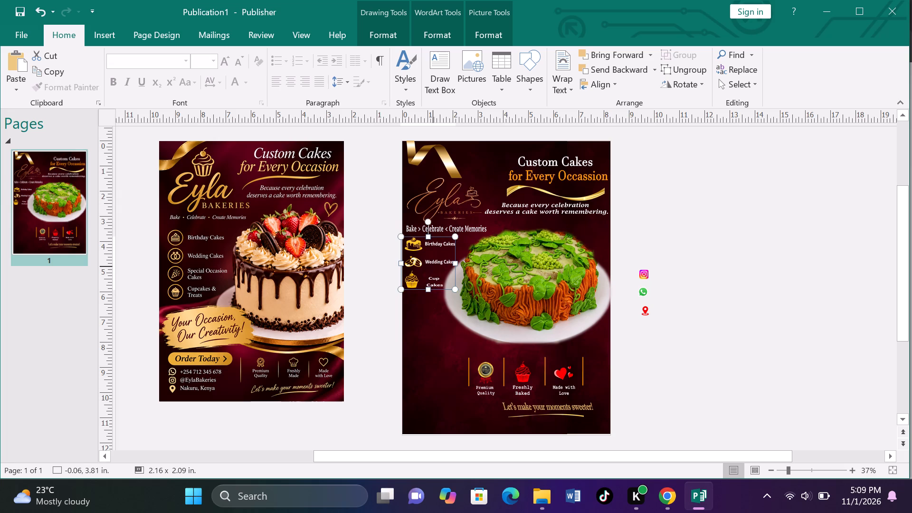
left_click(374, 289)
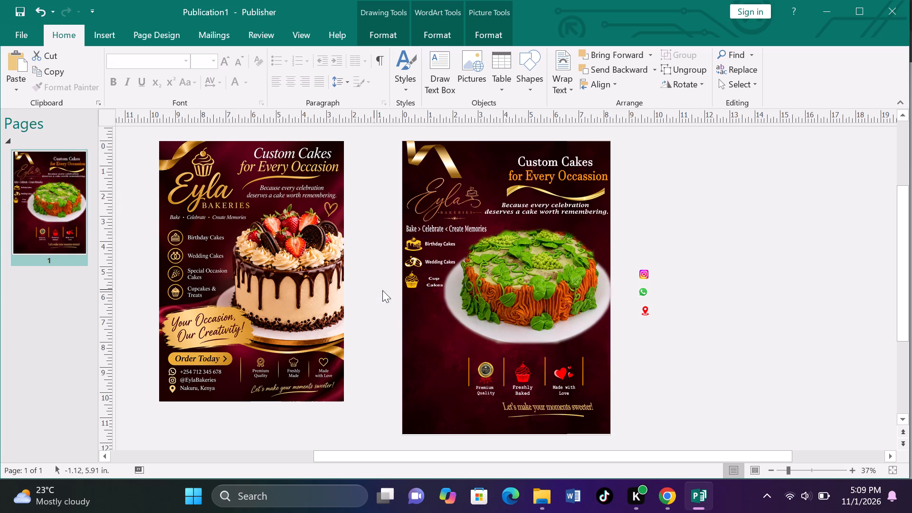
Nudge the service icons and labels group down by two small increments below the Bake > Celebrate < Create Memories line.
left_click(429, 252)
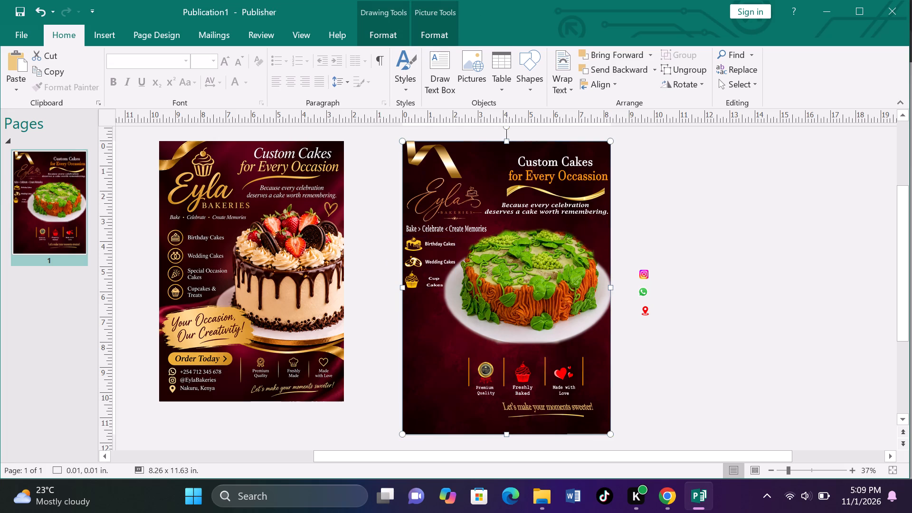
left_click(370, 270)
left_click(429, 266)
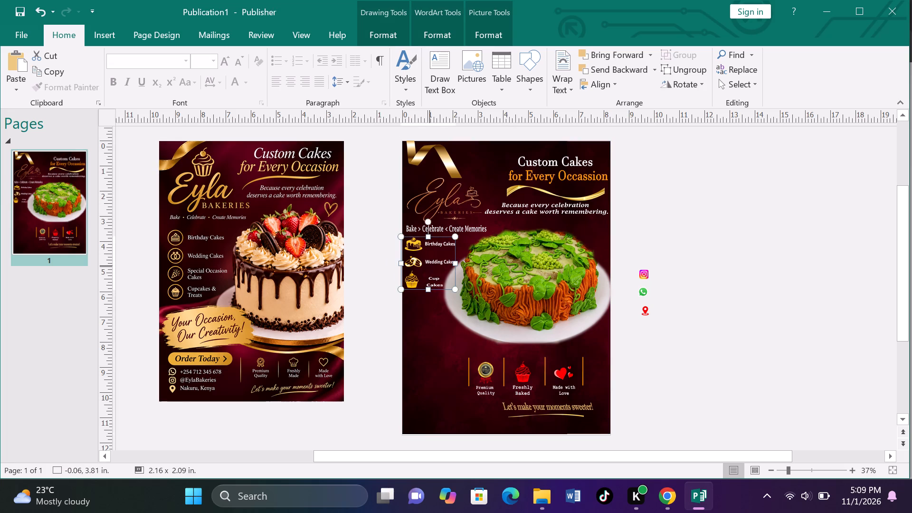
key("Down")
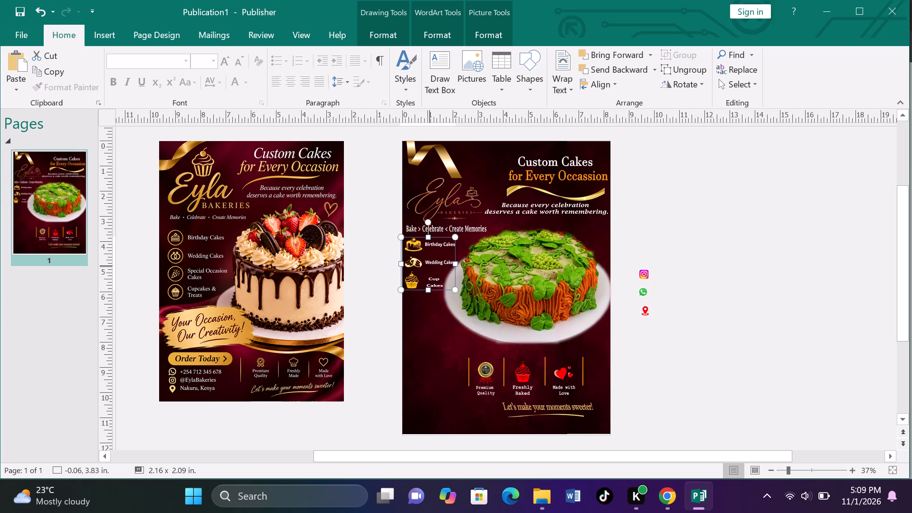
key("Down")
left_click(683, 246)
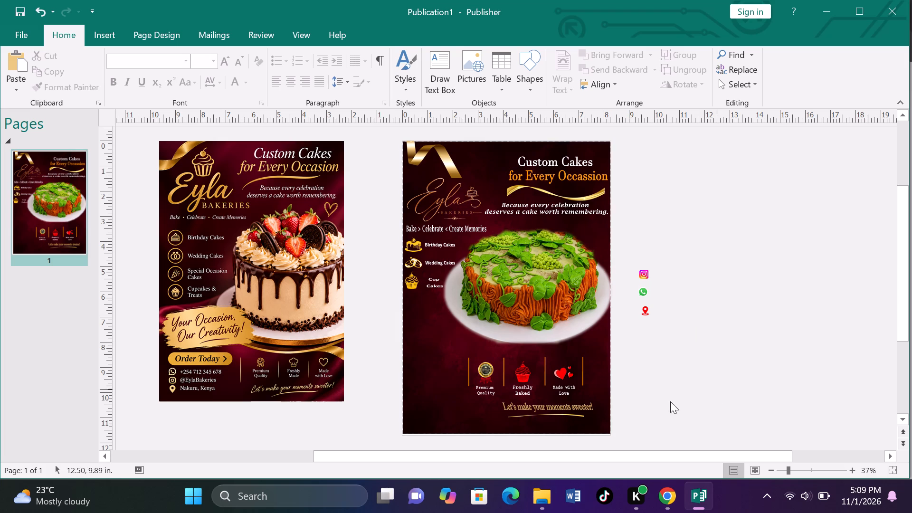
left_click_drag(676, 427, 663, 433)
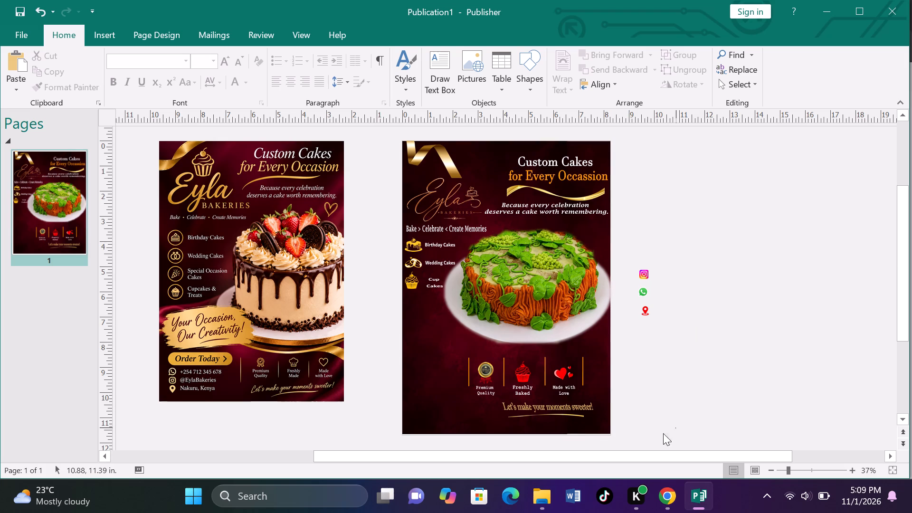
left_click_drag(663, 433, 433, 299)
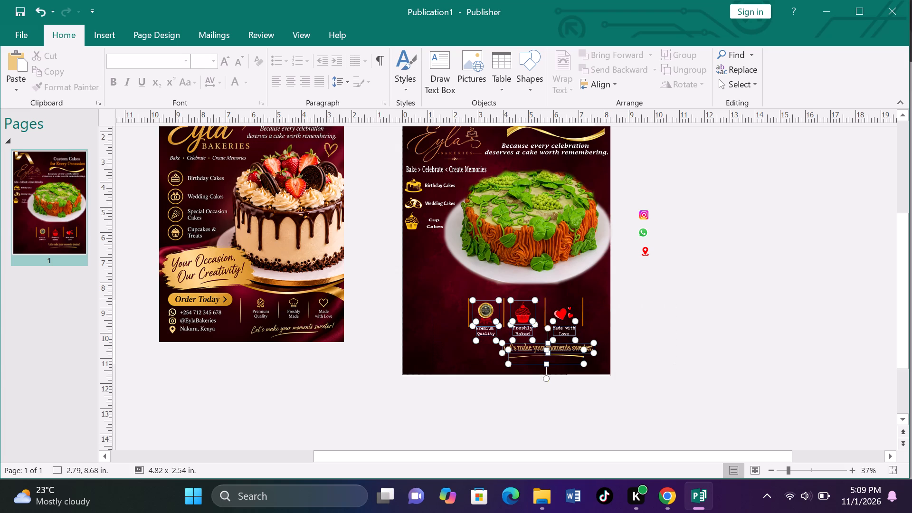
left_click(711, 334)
Group the quality icons, their captions and gold dividers with the "Let's make your moments sweeter!" line and its underline.
left_click_drag(675, 411, 452, 339)
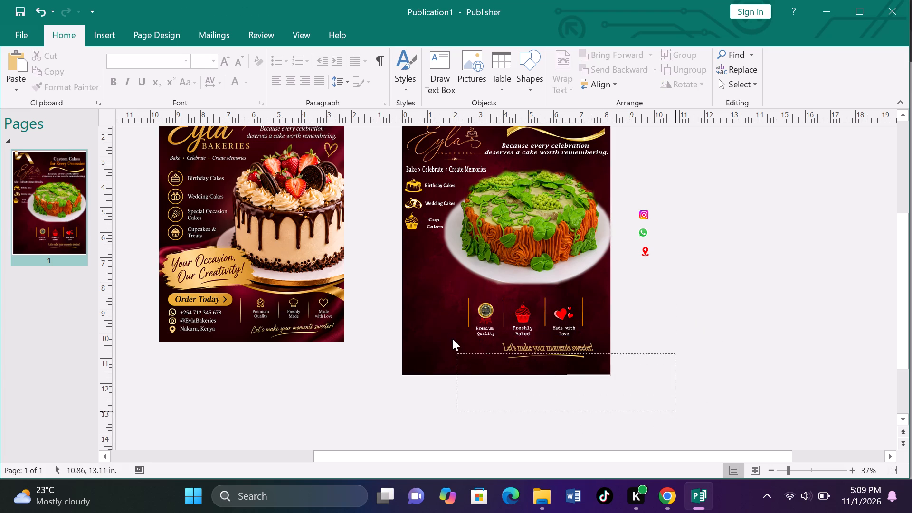
left_click_drag(452, 339, 430, 290)
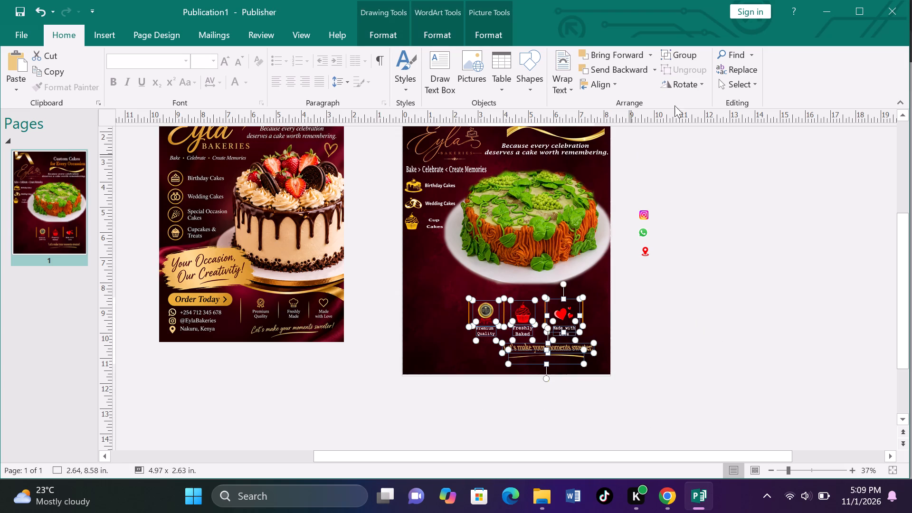
left_click(670, 50)
left_click(734, 226)
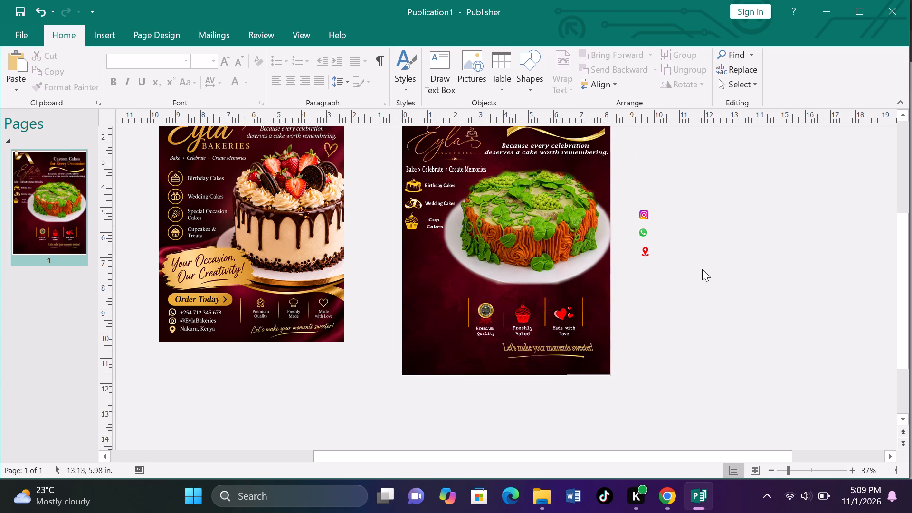
Nudge the quality icons and "Let's make your moments sweeter!" group down to about 8.65 in vertically and one increment right.
left_click(560, 315)
key("Down")
key("Down")
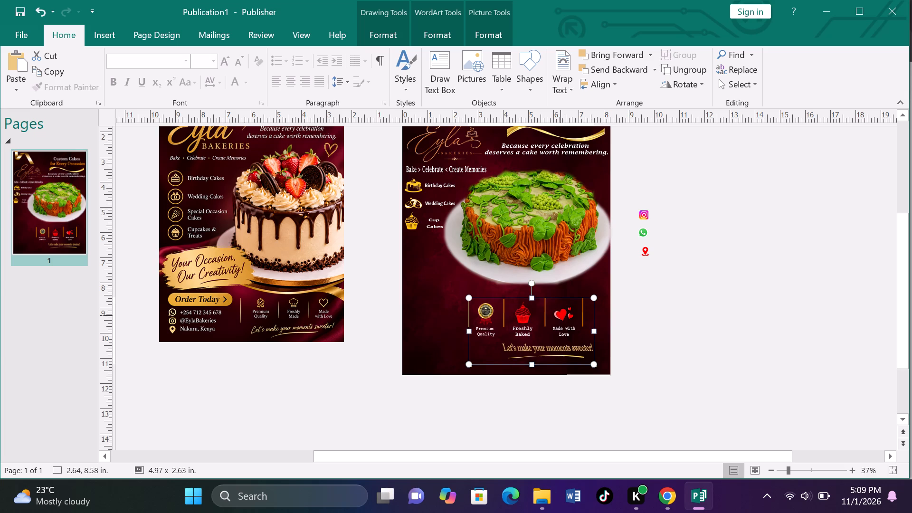
key("Down")
key("Down")
key("Up")
key("Down")
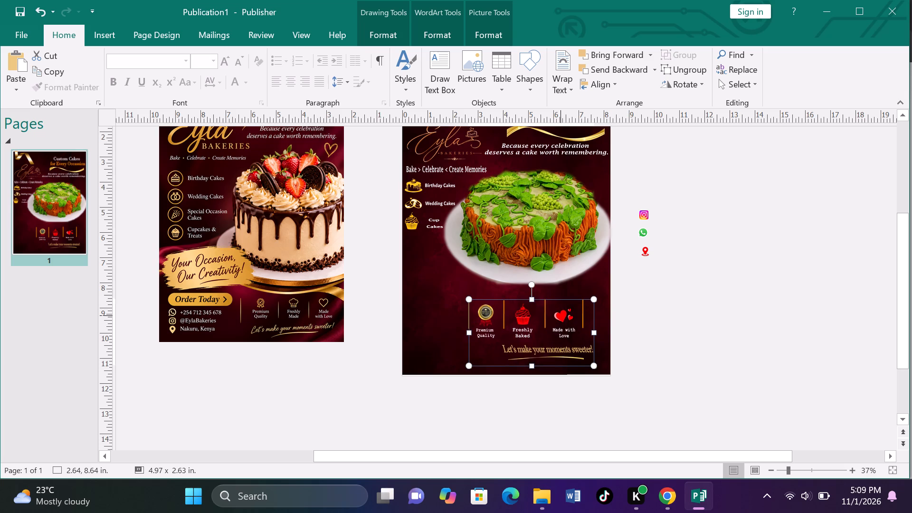
key("Down")
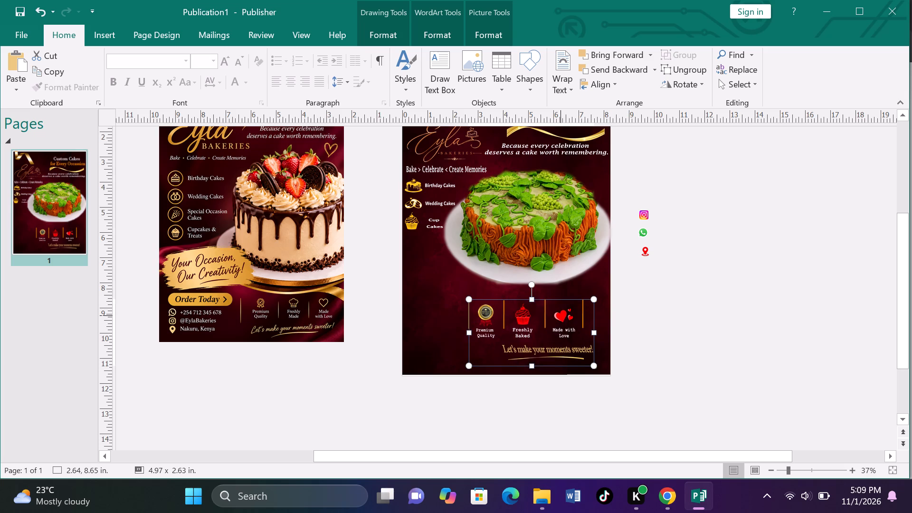
key("Right")
left_click(730, 312)
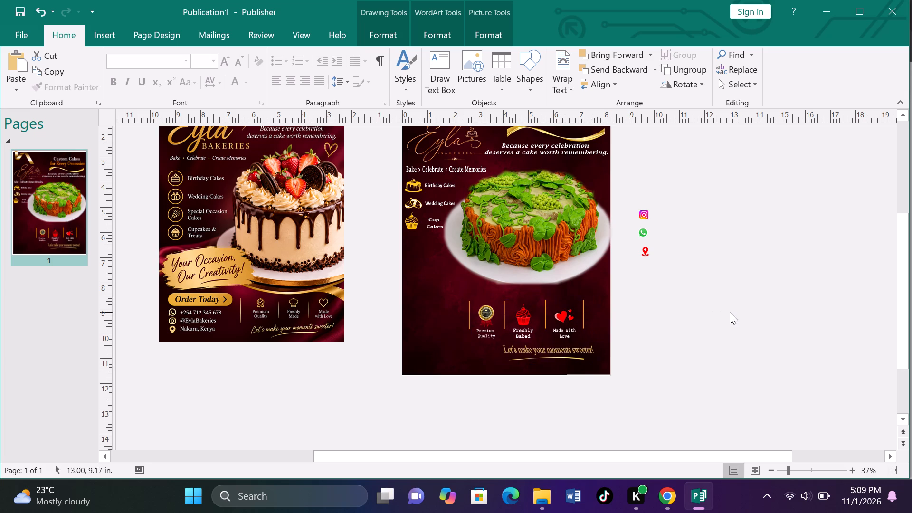
Draw a wave banner shape about 4.23 x 1.26 in just below the cake, overlapping the plate's lower left edge.
scroll(678, 329, "up", 5)
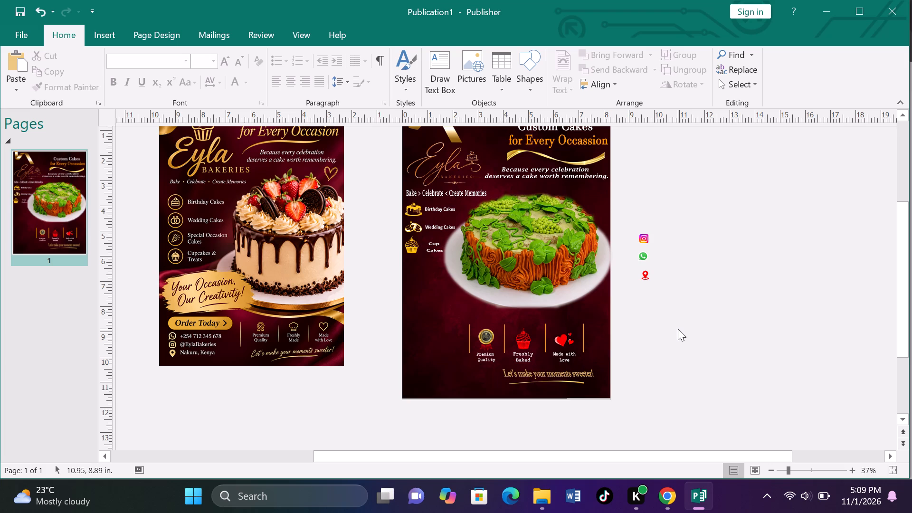
scroll(678, 329, "up", 1)
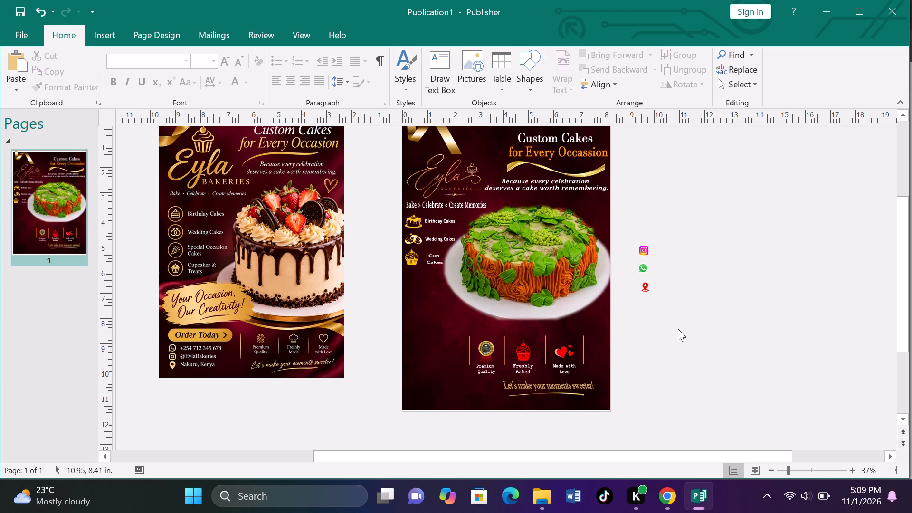
left_click_drag(624, 456, 614, 457)
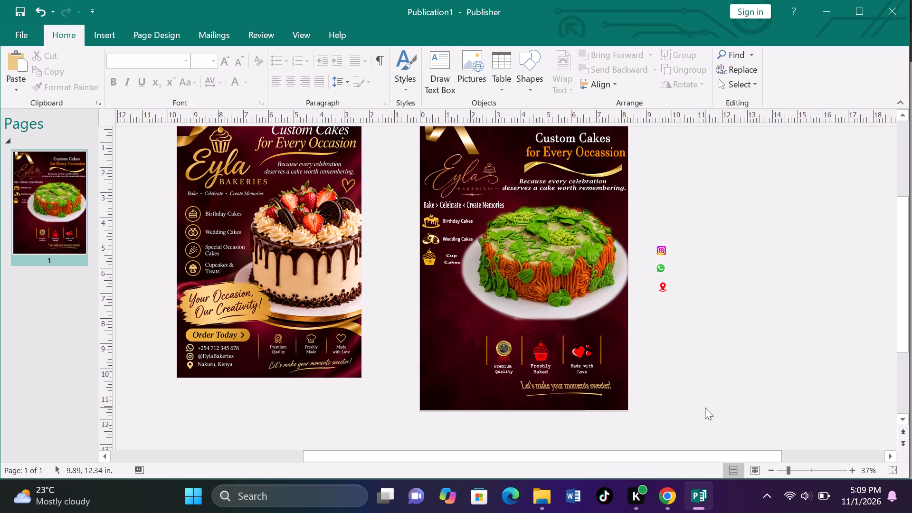
left_click_drag(901, 297, 902, 286)
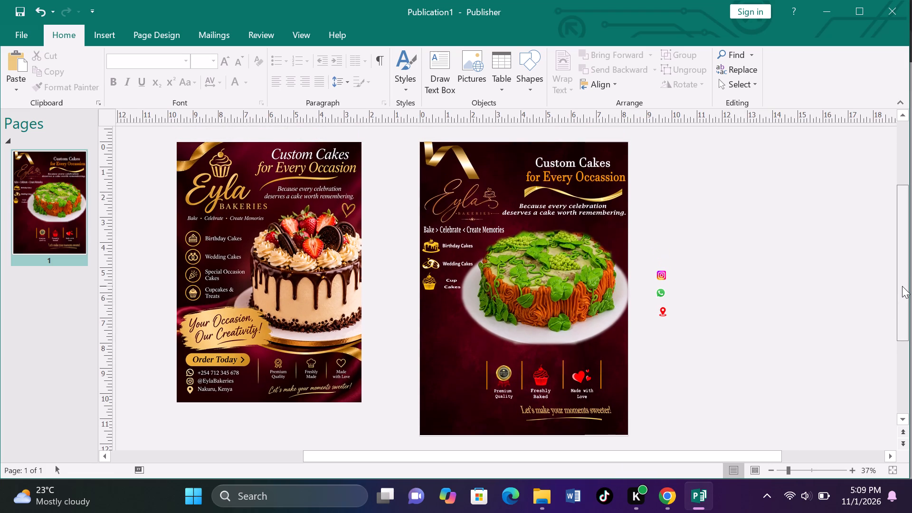
left_click_drag(902, 286, 902, 287)
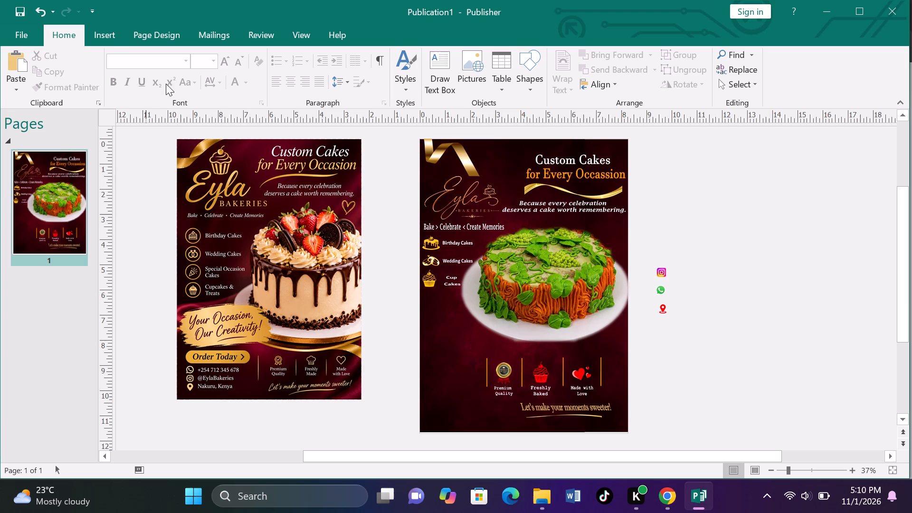
left_click(112, 43)
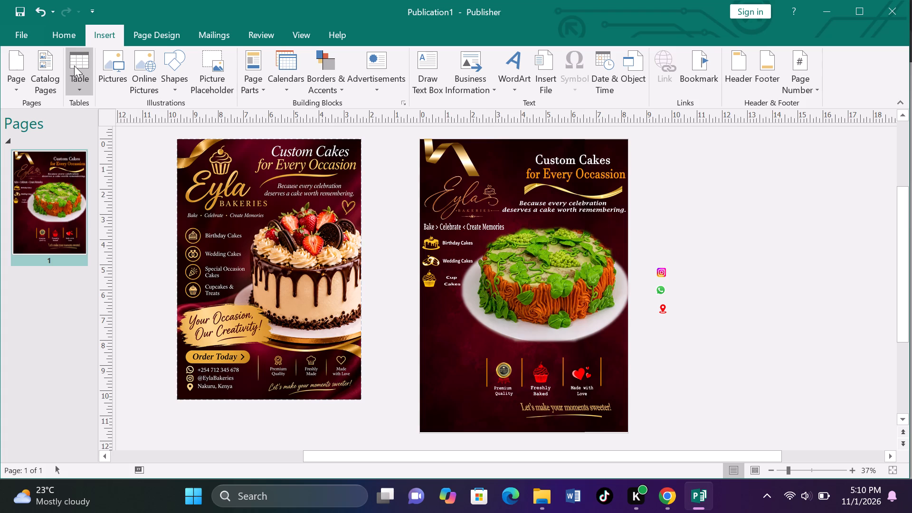
left_click(187, 76)
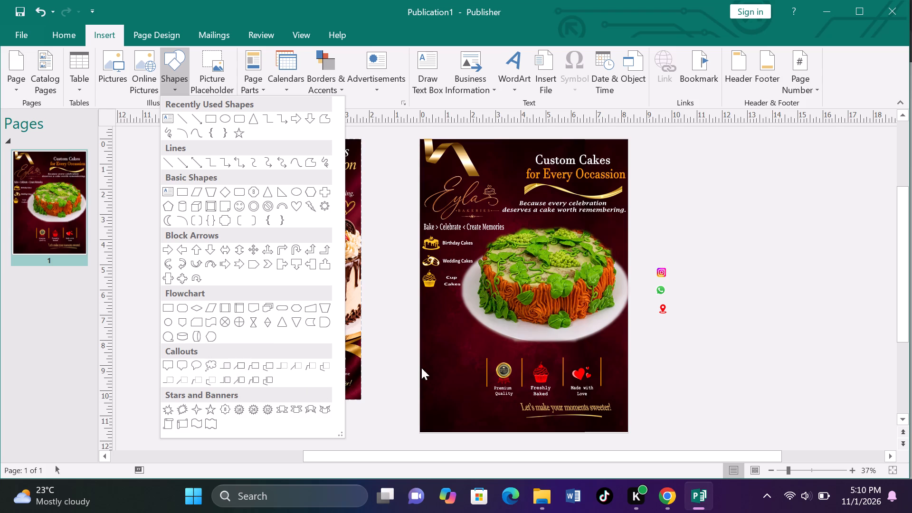
left_click(747, 299)
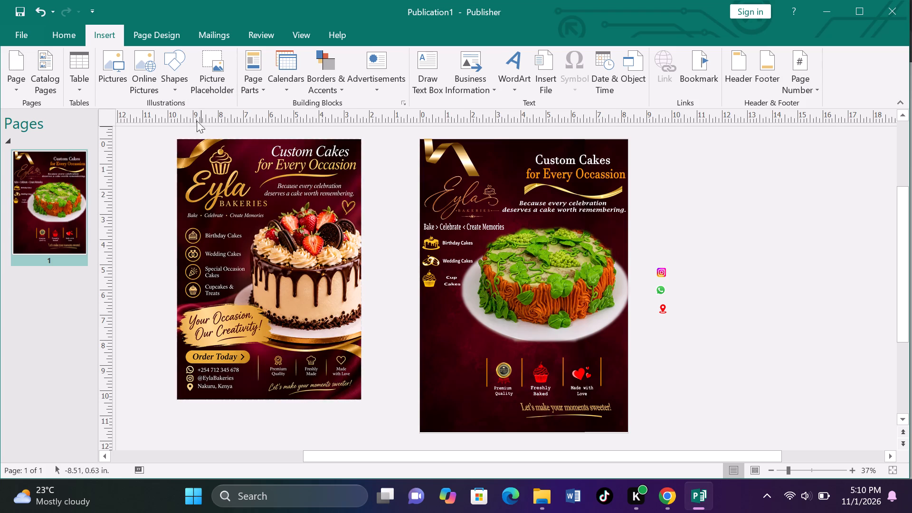
left_click(174, 75)
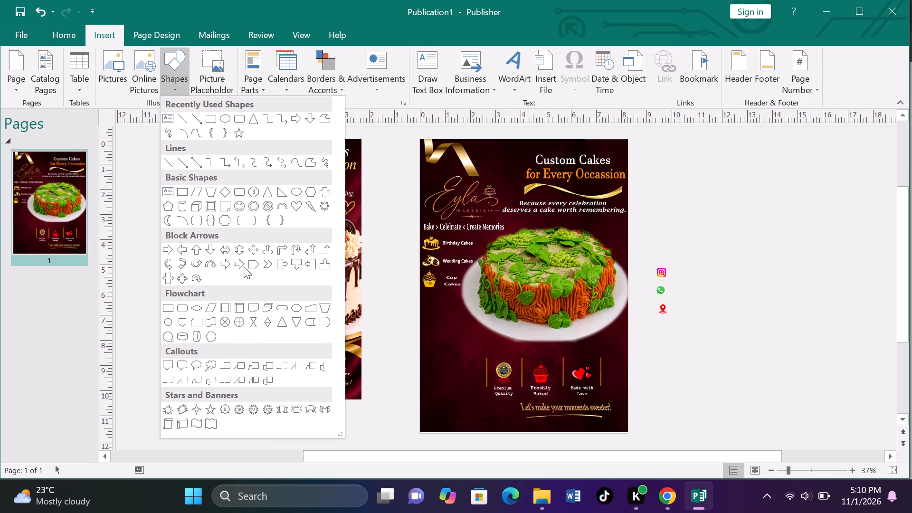
left_click(213, 424)
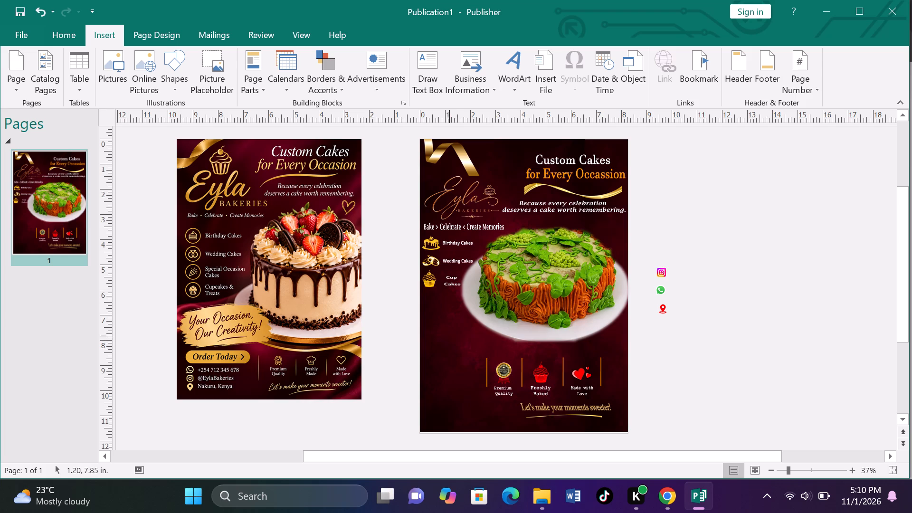
left_click_drag(439, 324, 539, 347)
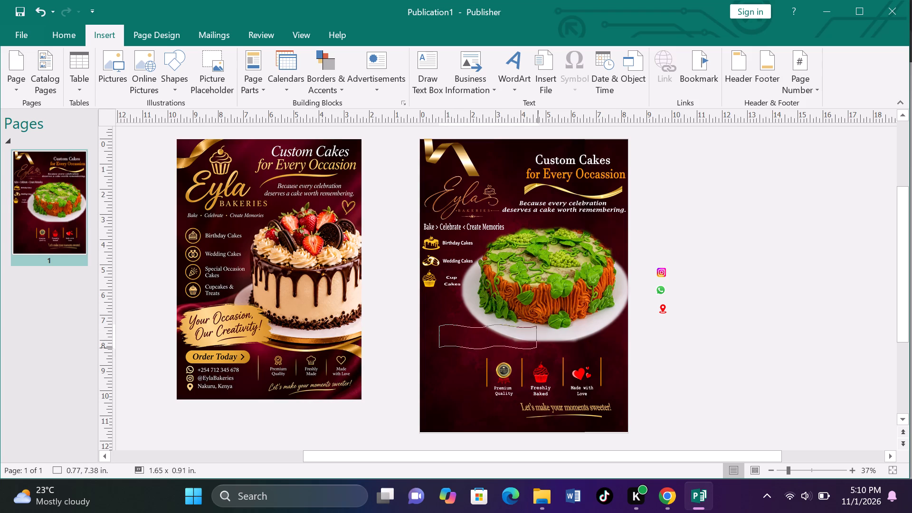
left_click_drag(539, 347, 535, 359)
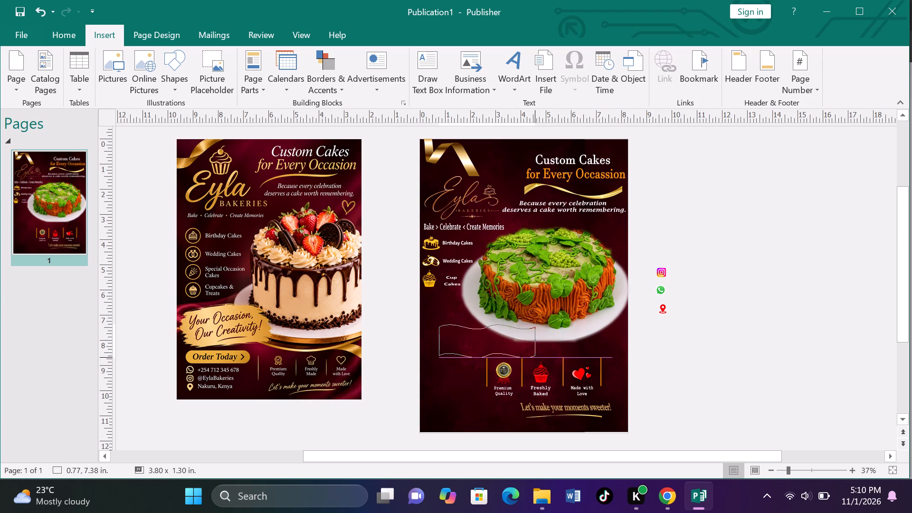
left_click_drag(535, 359, 547, 355)
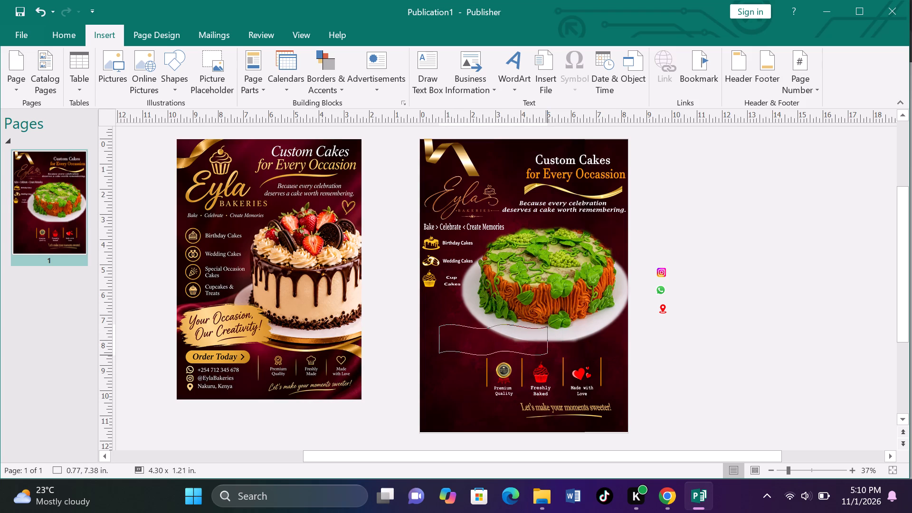
left_click_drag(547, 355, 545, 355)
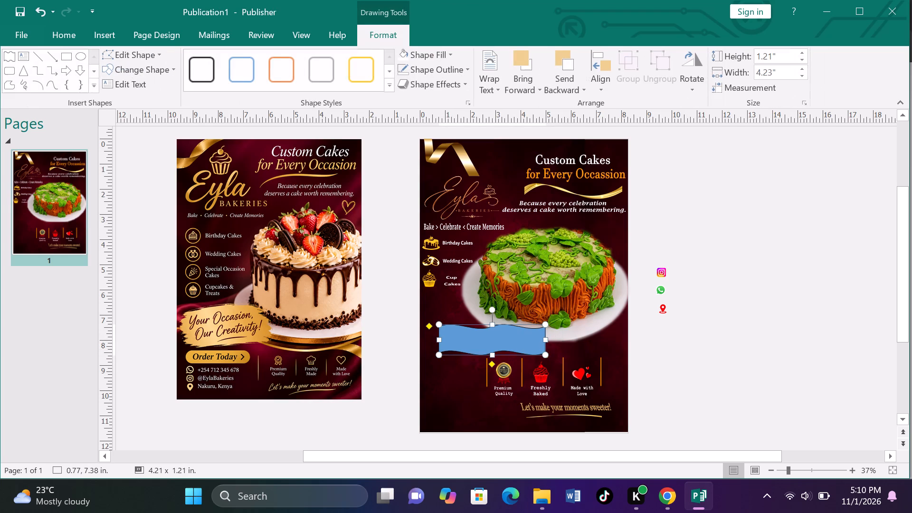
left_click(491, 325)
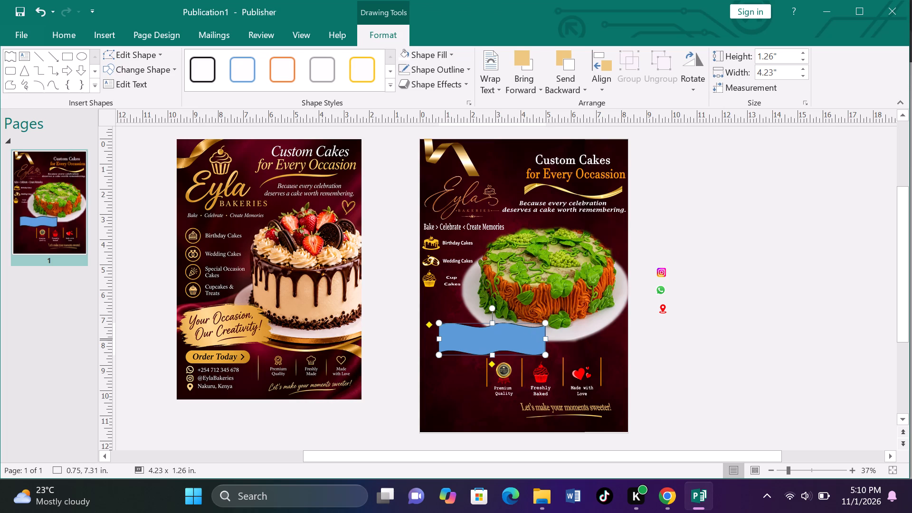
Nudge the wave banner right by a series of small increments and down by two.
key("Right")
key("Right")
key("Right")
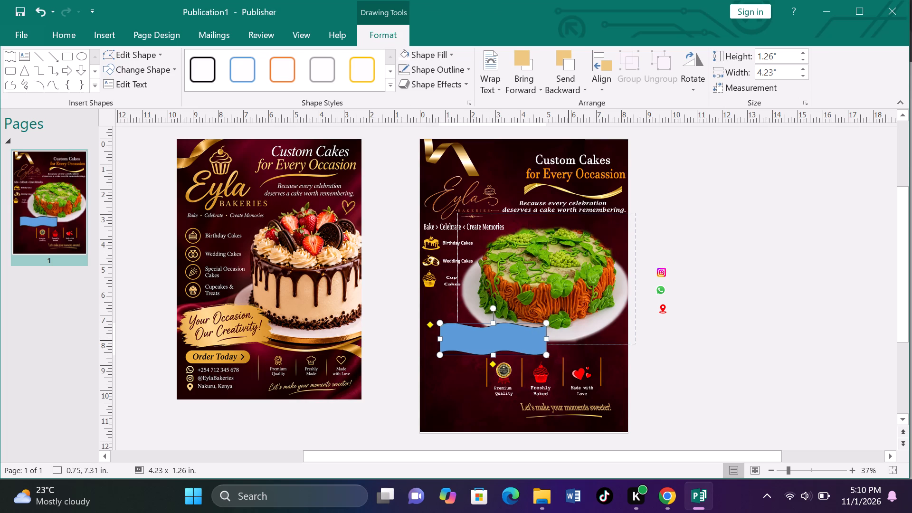
key("Right")
key("Right")
key("Right")
key("Right")
key("Right")
key("Right")
key("Right")
key("Right")
key("Right")
key("Right")
key("Right")
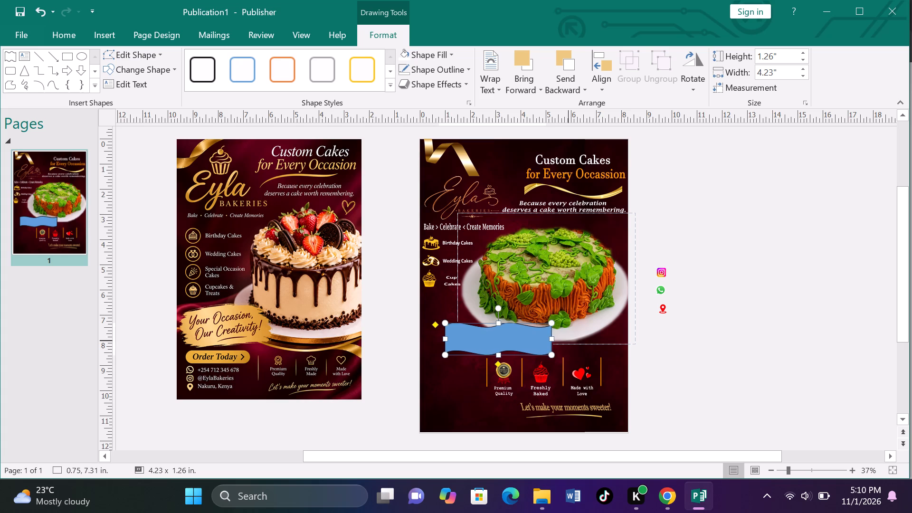
key("Down")
key("Down")
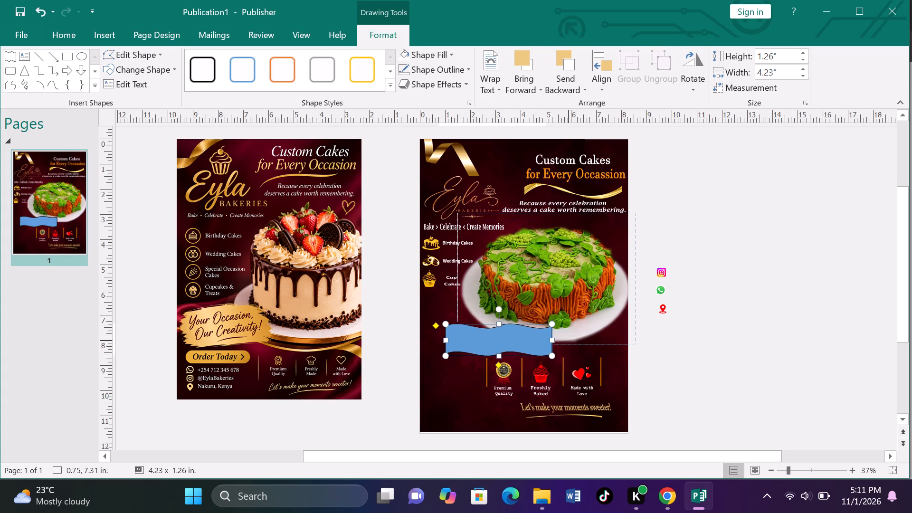
Extend the wave banner toward the flyer's left edge and reduce its height, making it about 4.96 x 1.06 in.
left_click_drag(446, 338, 432, 340)
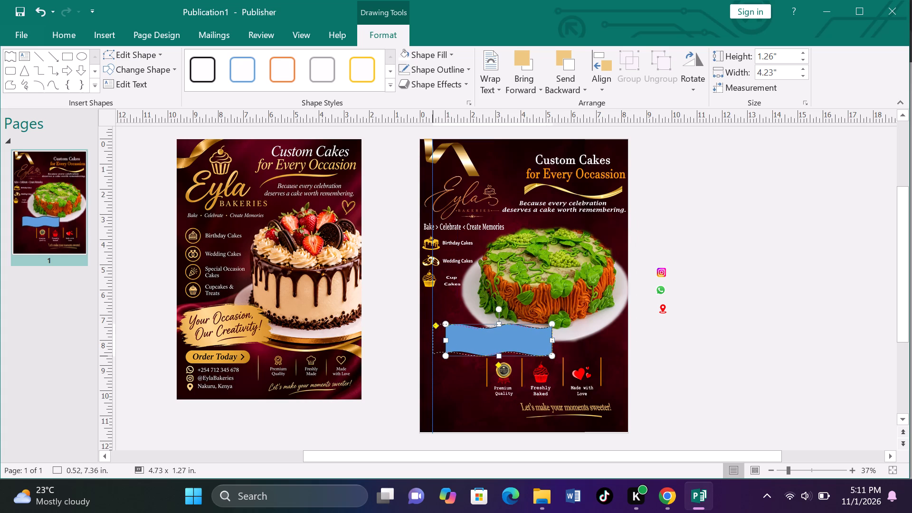
left_click_drag(432, 340, 426, 340)
left_click(742, 342)
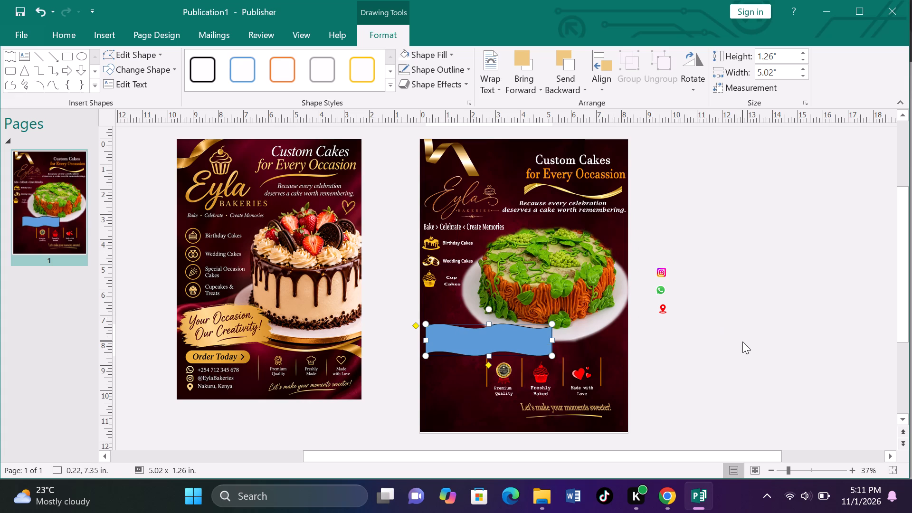
left_click(545, 339)
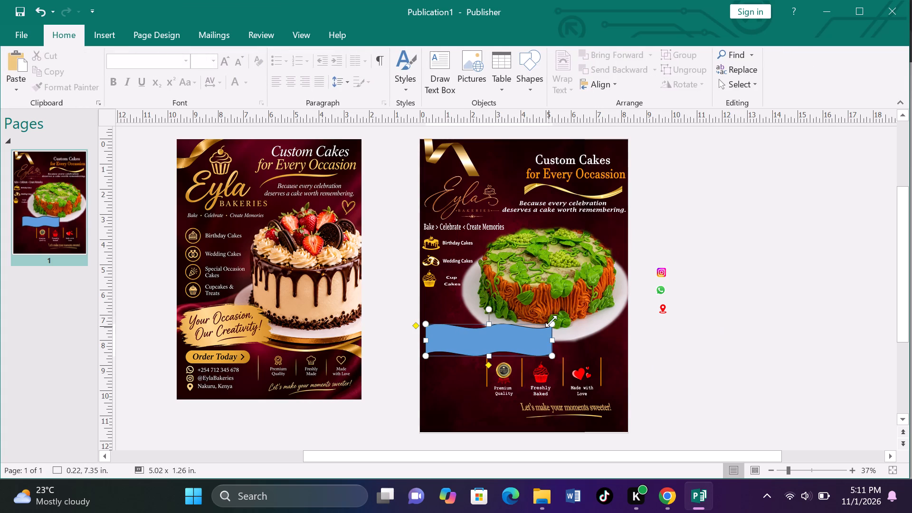
left_click_drag(551, 324, 549, 330)
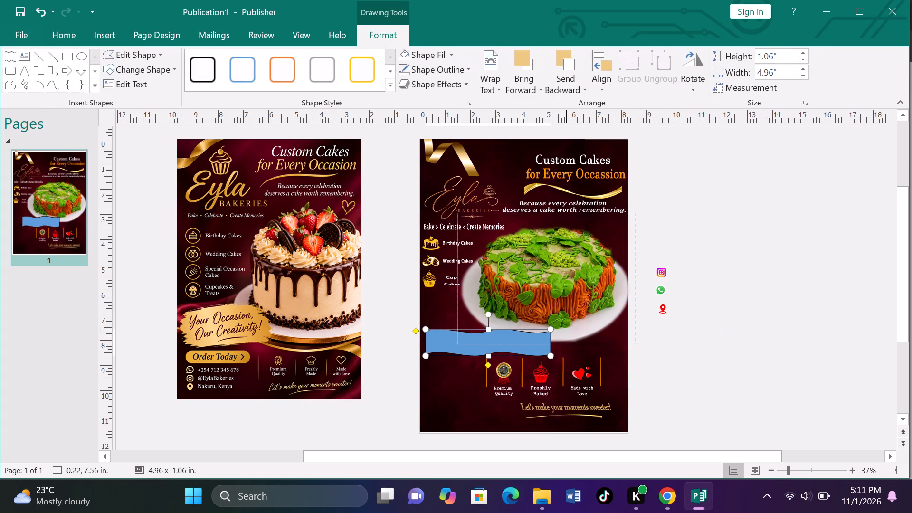
left_click(757, 350)
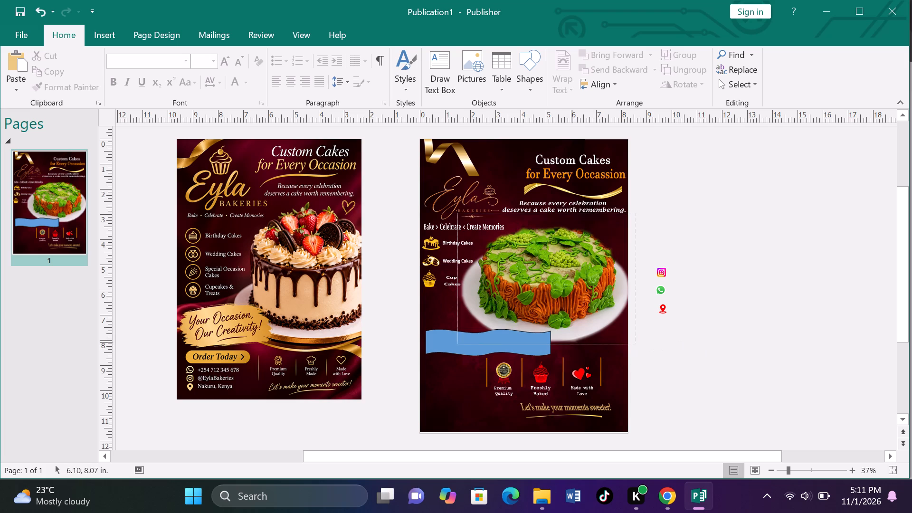
Fill the wave banner with the gold sampled from the "Your Occasion, Our Creativity!" brush stroke in the reference flyer.
left_click(519, 343)
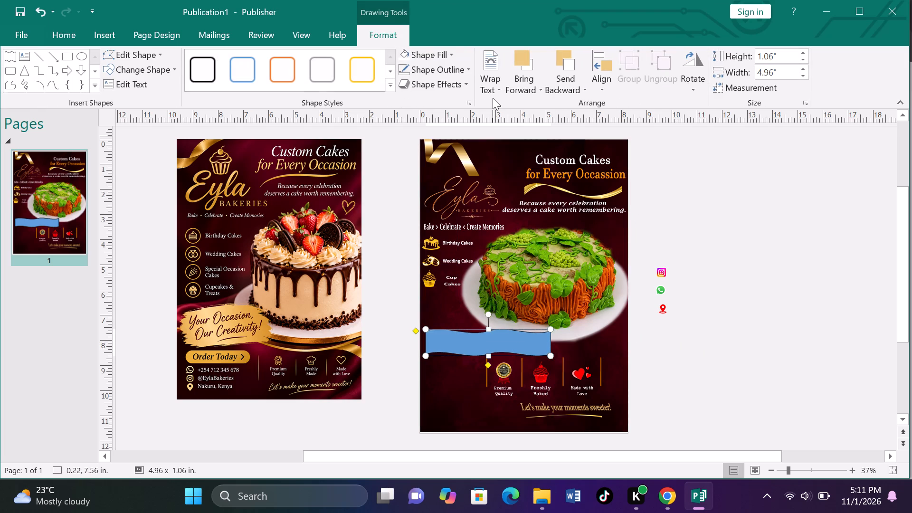
left_click(445, 52)
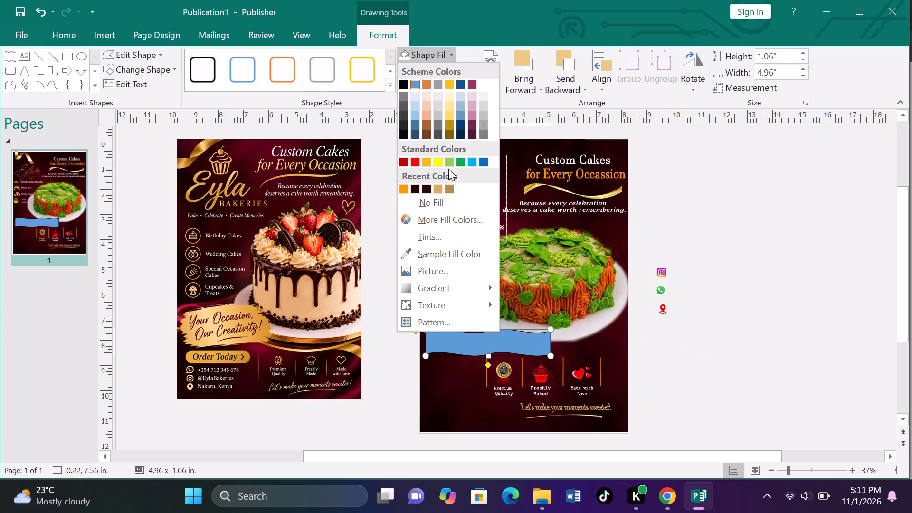
left_click(437, 257)
left_click(258, 320)
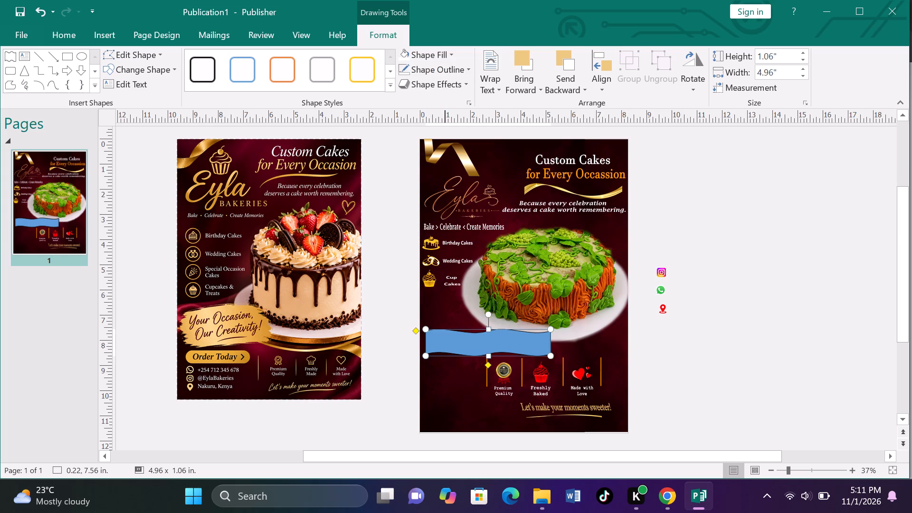
Remove the outline from the gold wave banner.
left_click(451, 72)
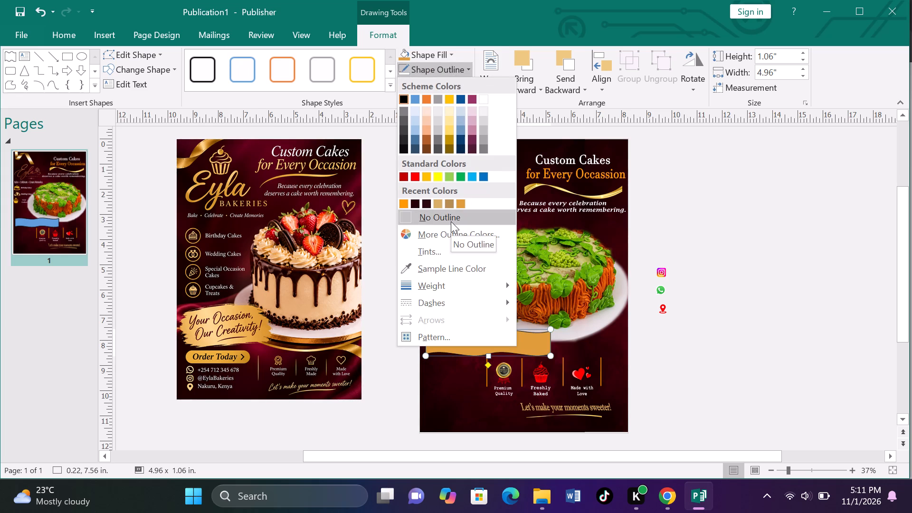
left_click(451, 221)
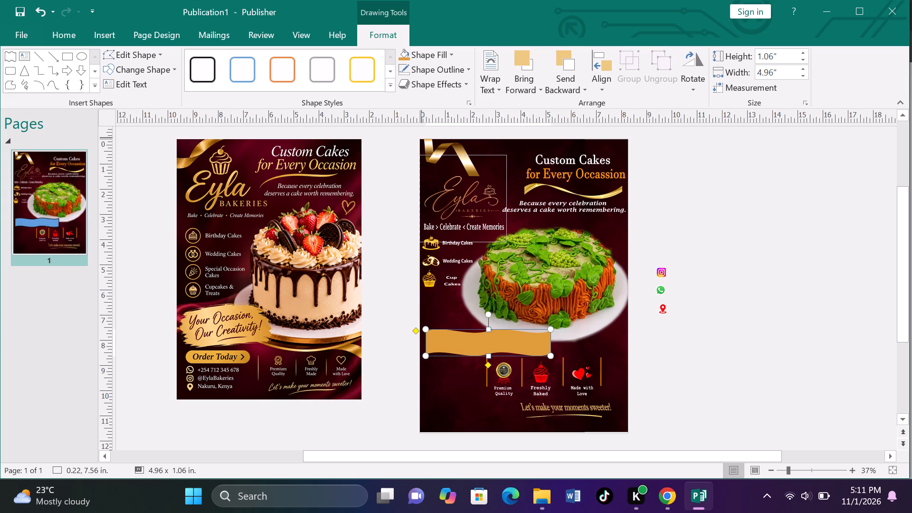
left_click(765, 250)
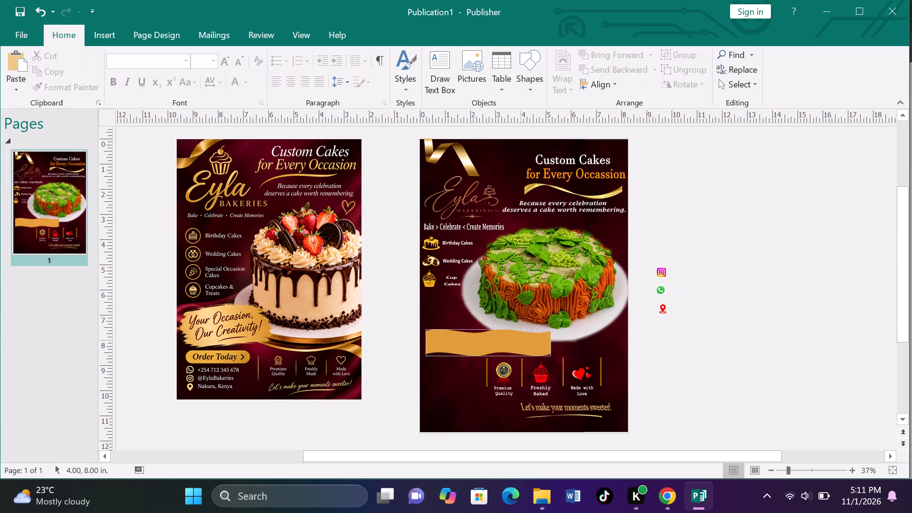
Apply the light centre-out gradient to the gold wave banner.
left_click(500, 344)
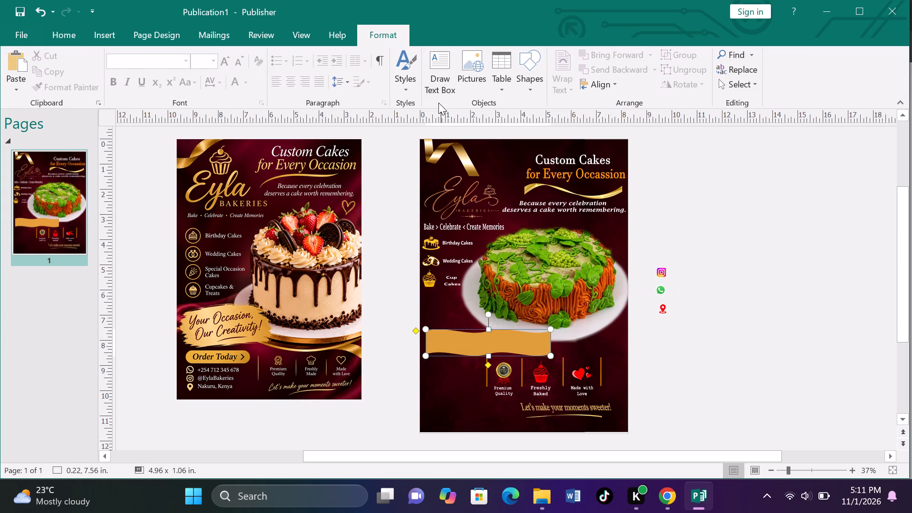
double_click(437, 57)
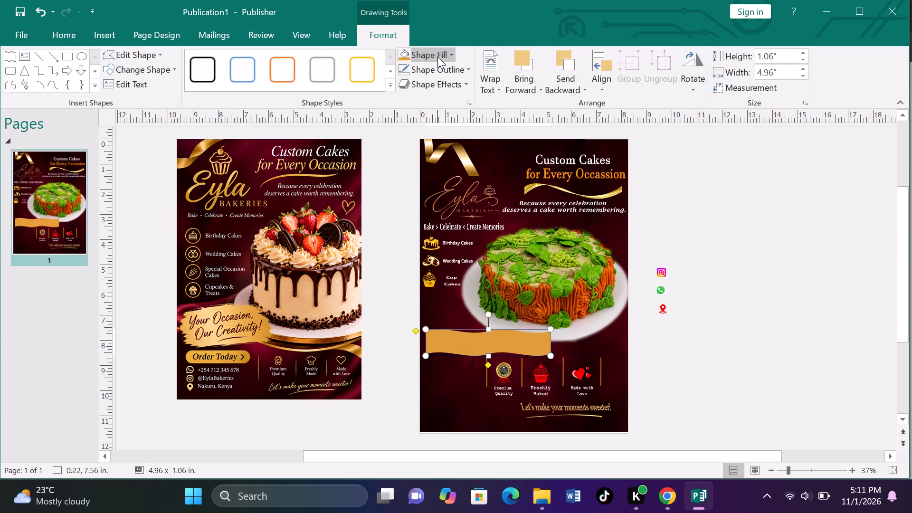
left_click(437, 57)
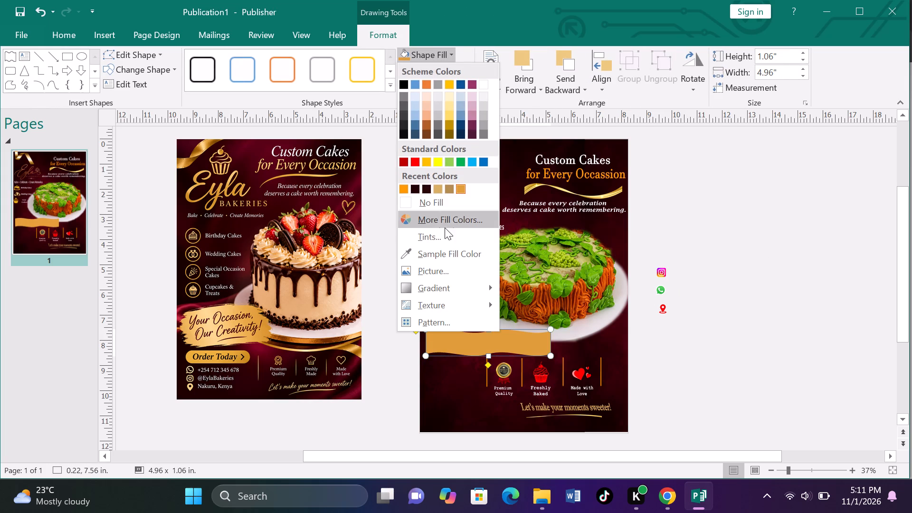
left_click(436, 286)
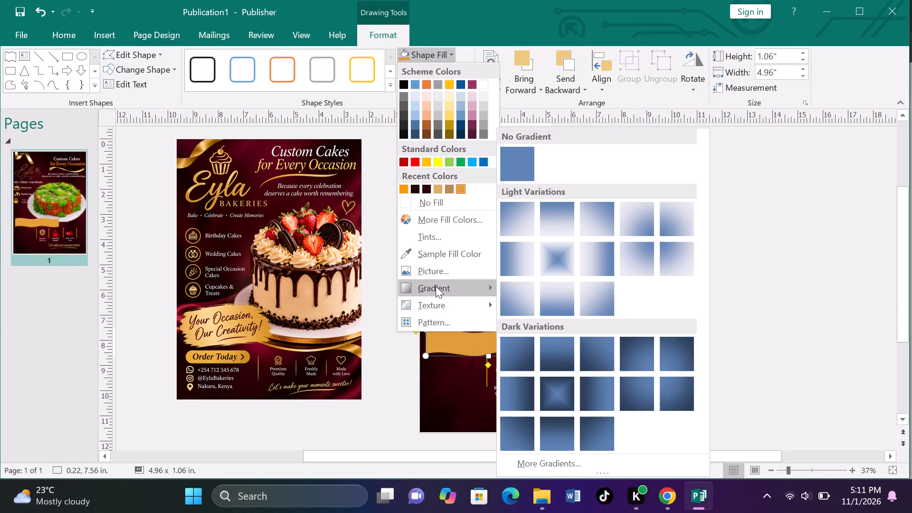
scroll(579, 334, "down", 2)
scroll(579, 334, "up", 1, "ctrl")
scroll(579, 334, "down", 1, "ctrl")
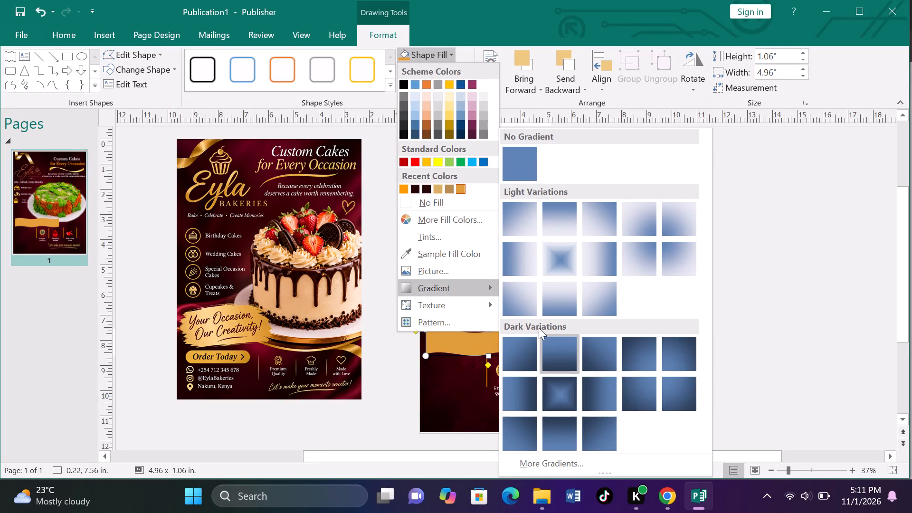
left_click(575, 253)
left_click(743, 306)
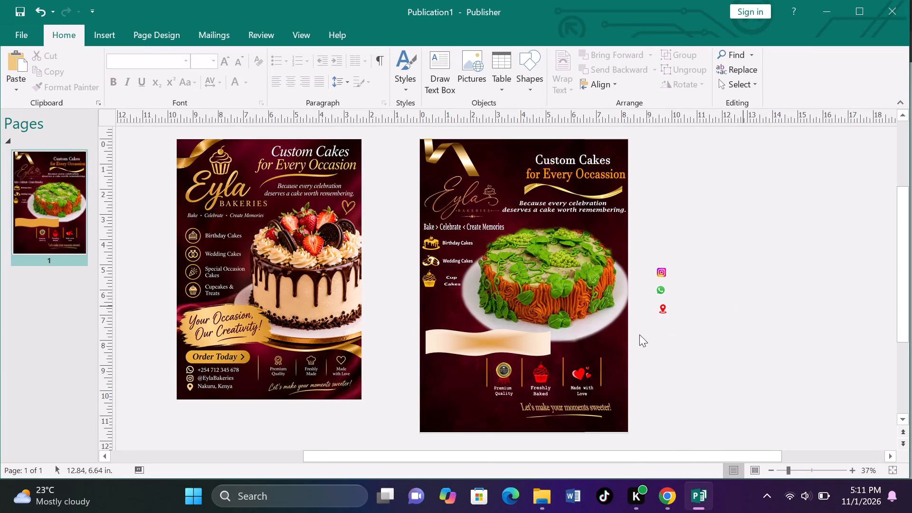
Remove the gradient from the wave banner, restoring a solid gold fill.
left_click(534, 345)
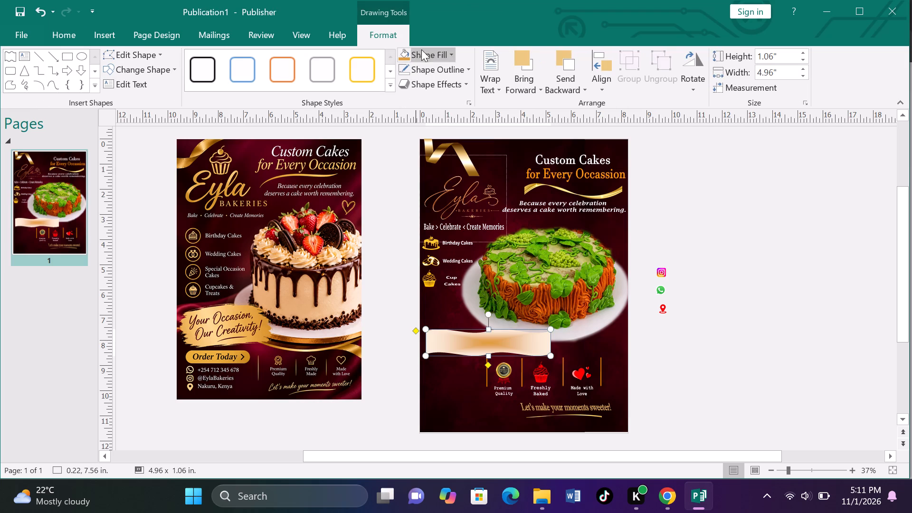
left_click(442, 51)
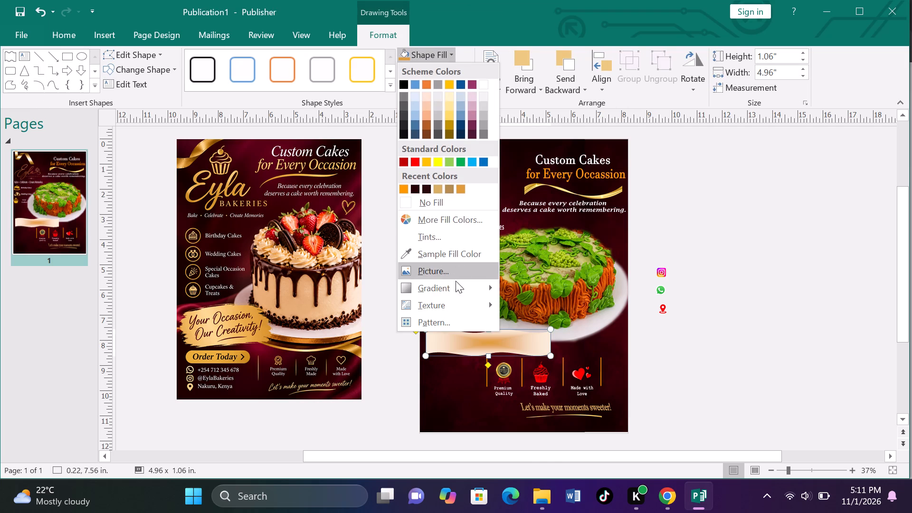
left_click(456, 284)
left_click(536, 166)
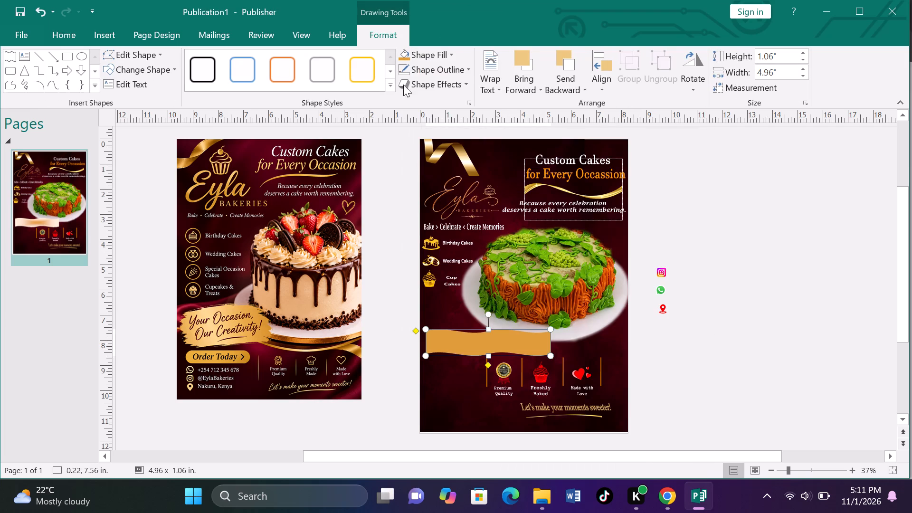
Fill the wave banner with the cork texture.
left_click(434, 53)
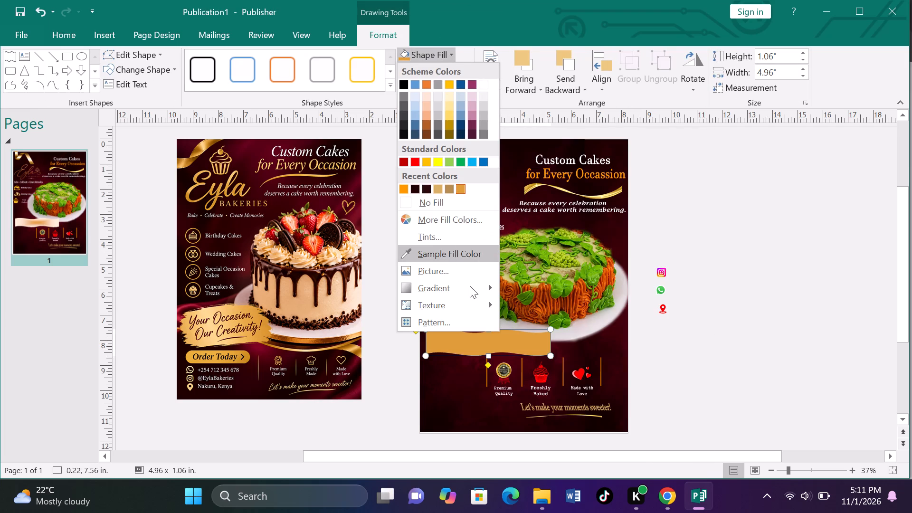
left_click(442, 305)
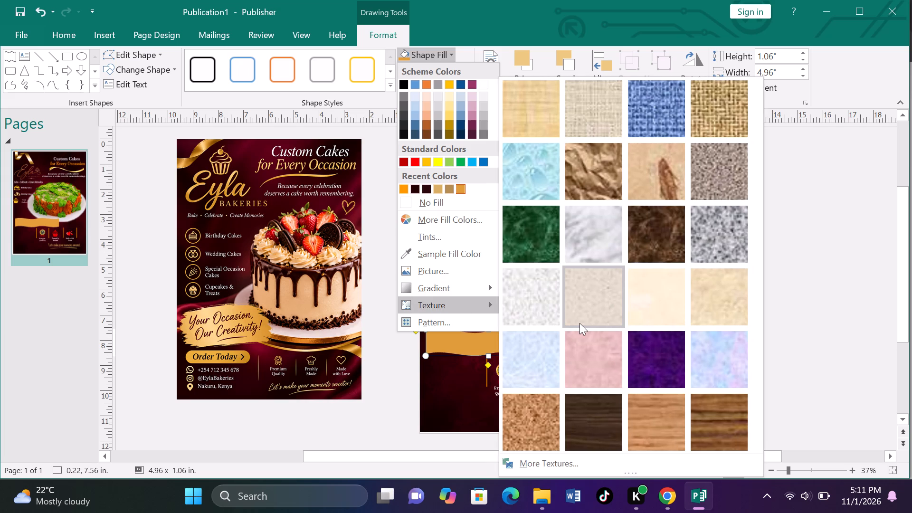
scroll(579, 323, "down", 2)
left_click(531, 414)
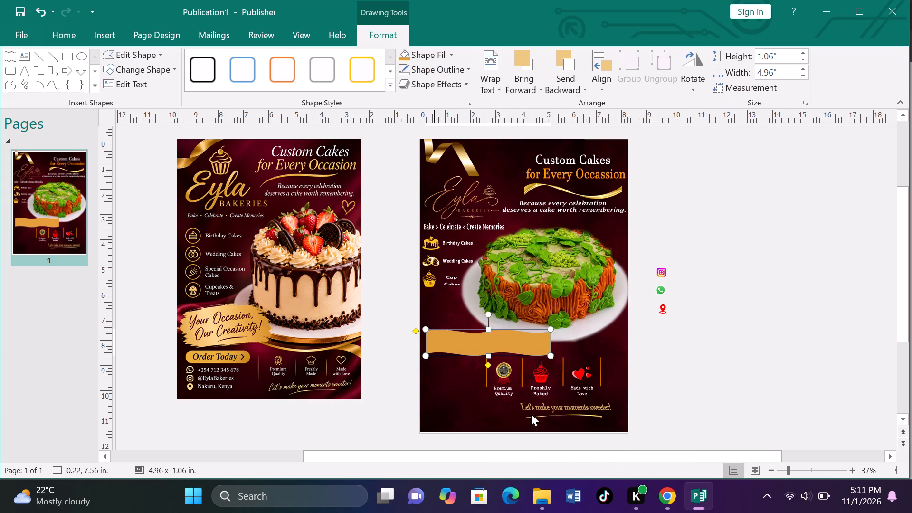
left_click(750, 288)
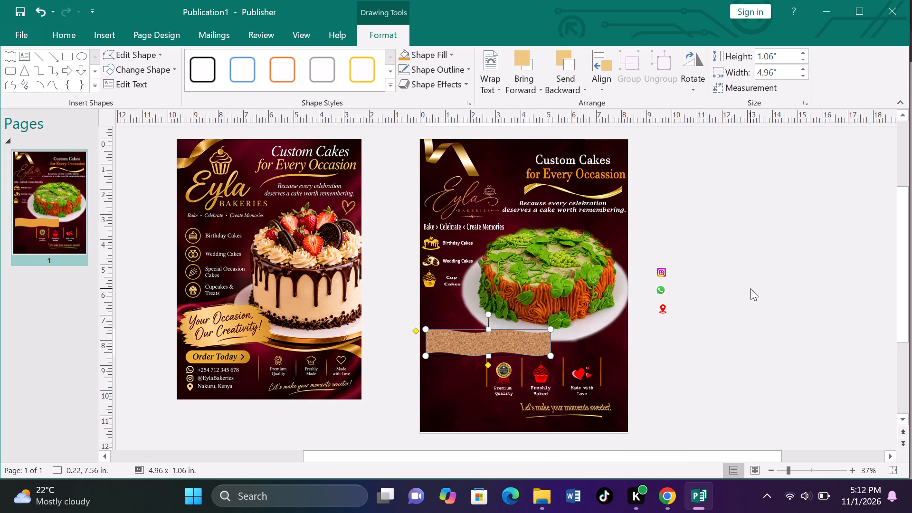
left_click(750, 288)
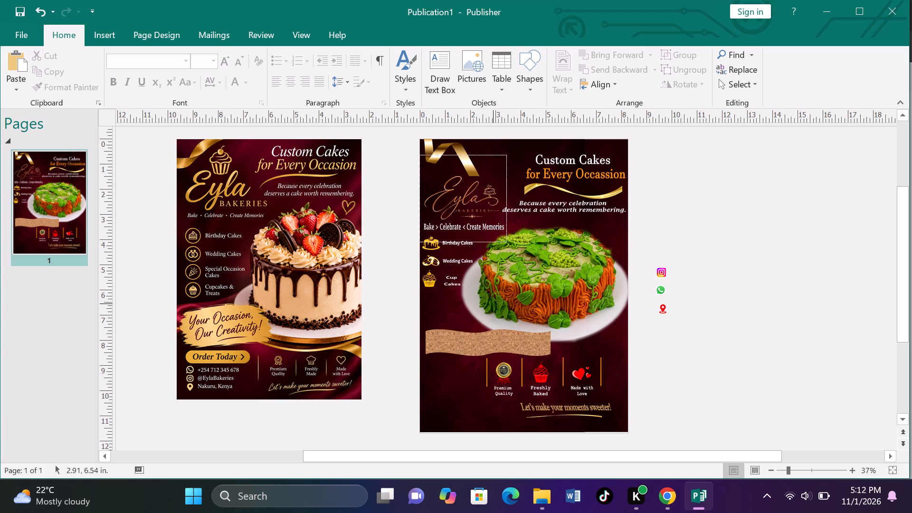
Replace the wave banner's cork texture with the light centre-out gradient.
left_click(486, 345)
left_click(370, 39)
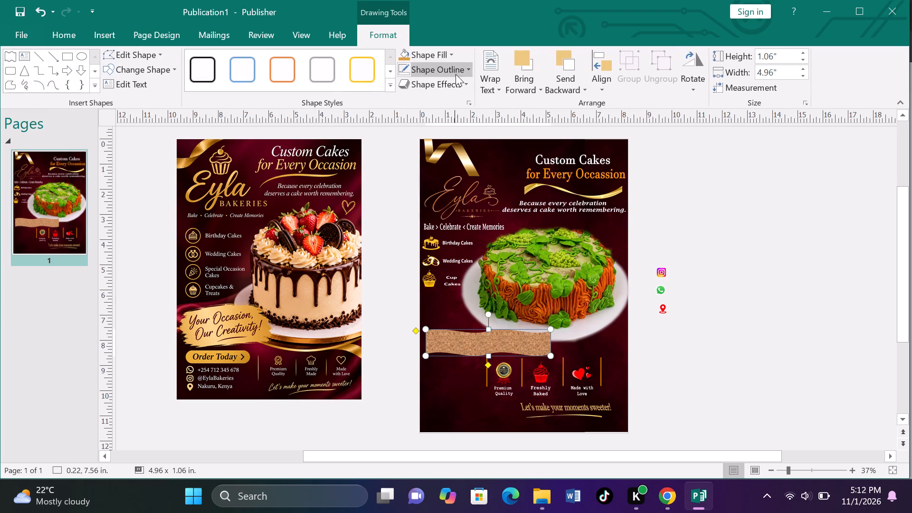
left_click(446, 53)
left_click(449, 285)
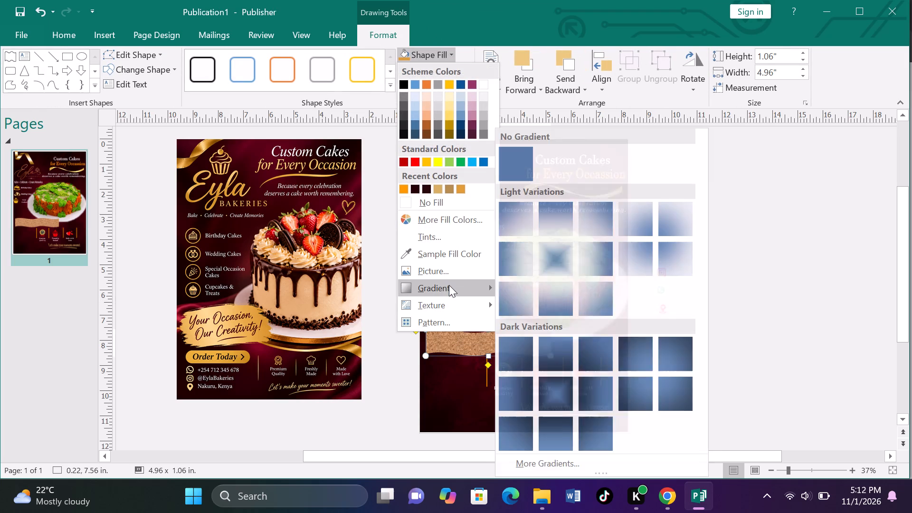
left_click(440, 303)
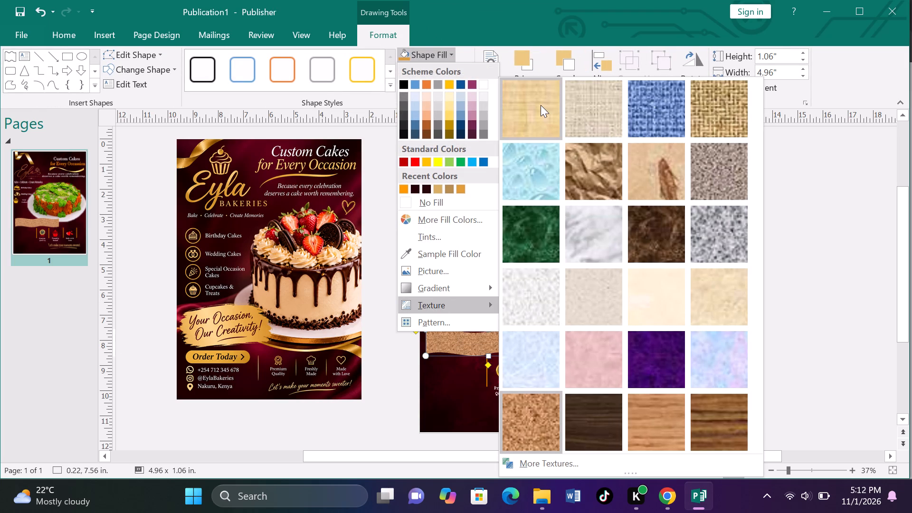
scroll(573, 258, "up", 1)
scroll(573, 258, "down", 2)
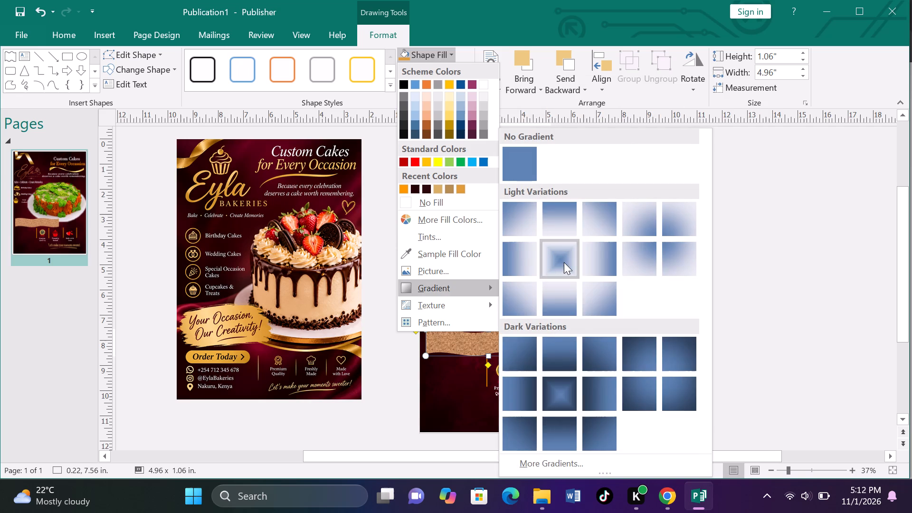
left_click(564, 262)
left_click(671, 380)
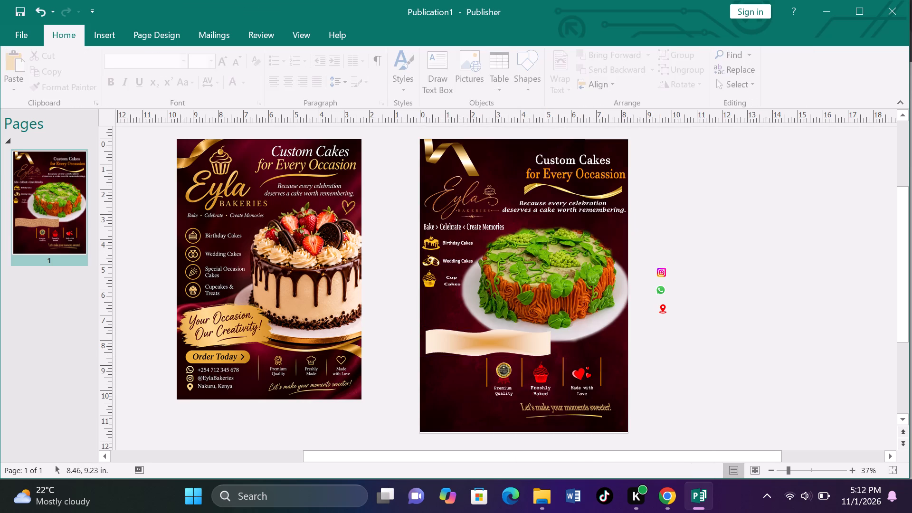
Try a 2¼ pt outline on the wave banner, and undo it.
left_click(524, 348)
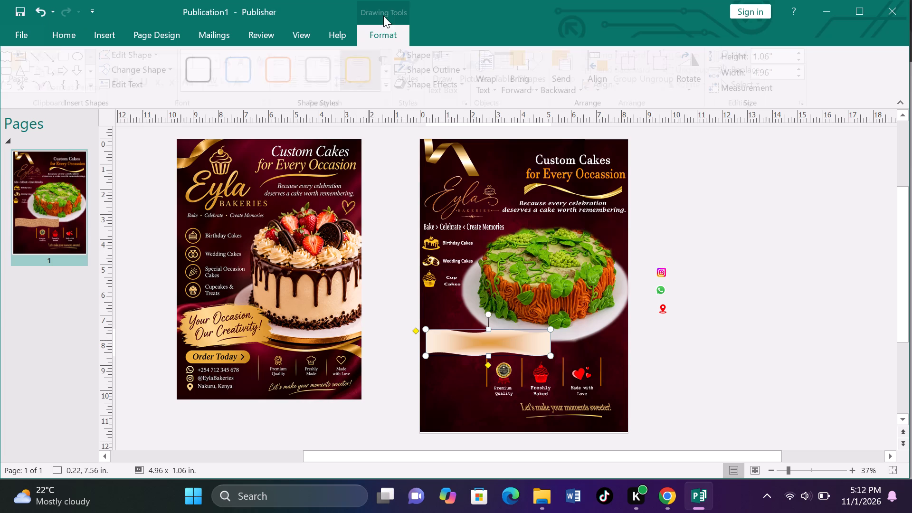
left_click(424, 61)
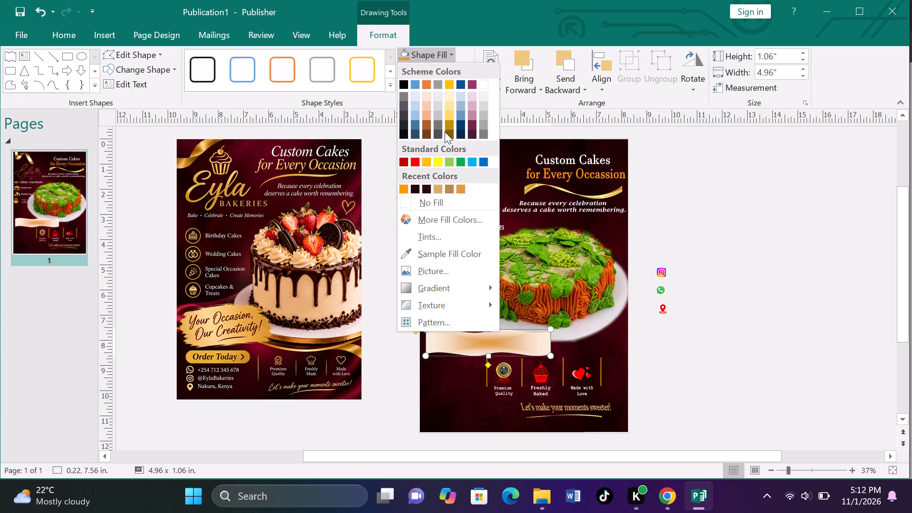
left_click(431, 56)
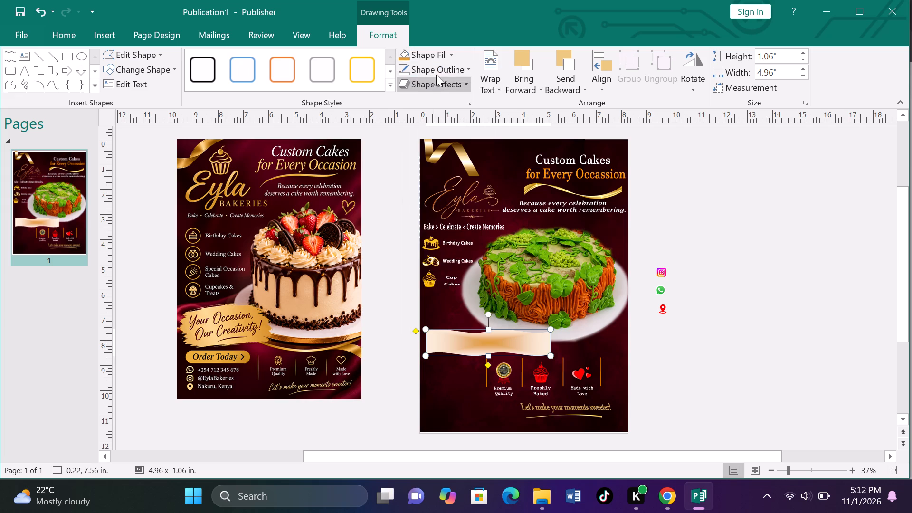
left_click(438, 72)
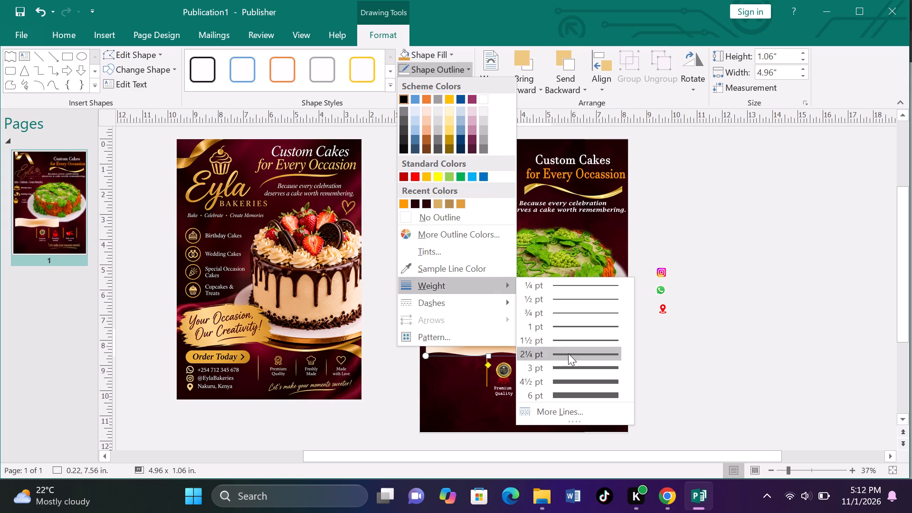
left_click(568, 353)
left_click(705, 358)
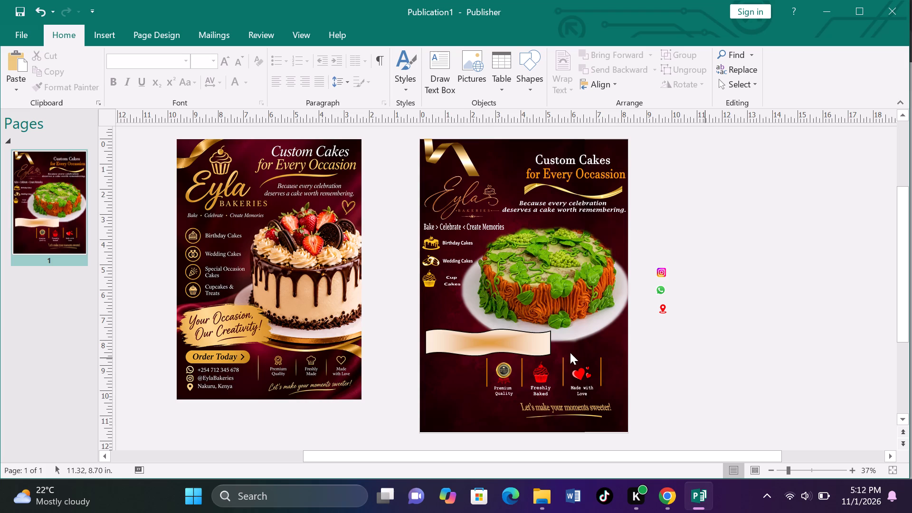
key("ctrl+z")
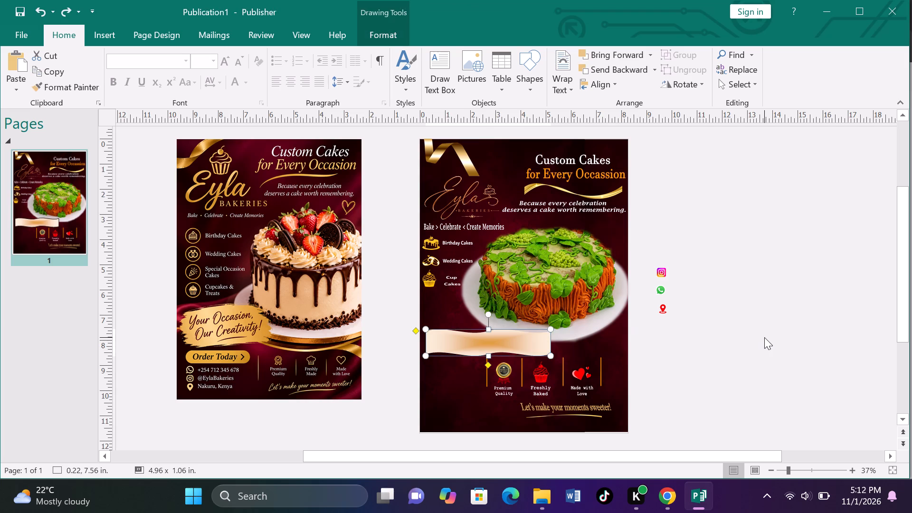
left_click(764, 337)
Outline the wave banner in the recently used orange-gold colour.
left_click(530, 348)
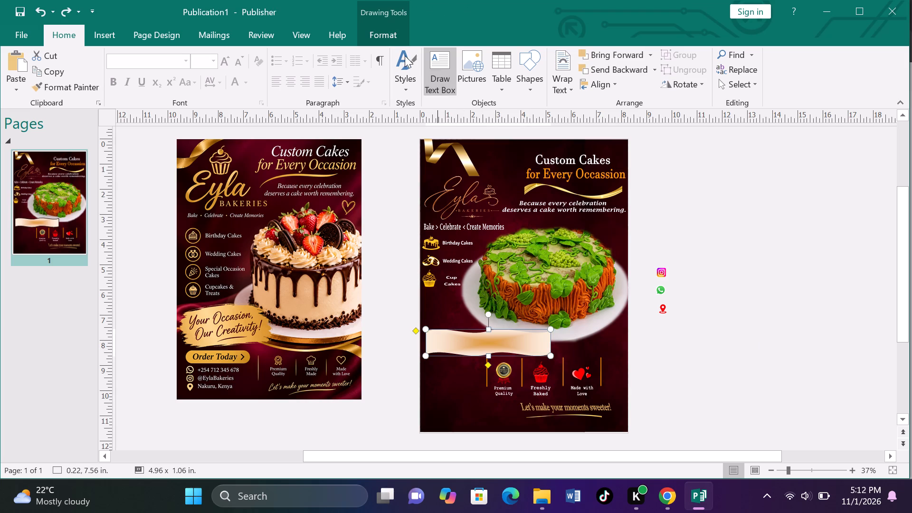
left_click(386, 38)
left_click(446, 66)
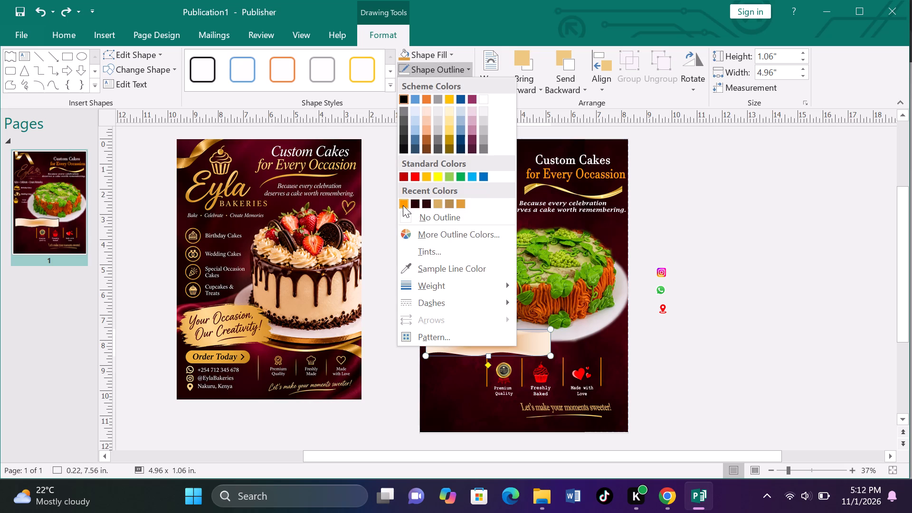
left_click(403, 205)
left_click(762, 346)
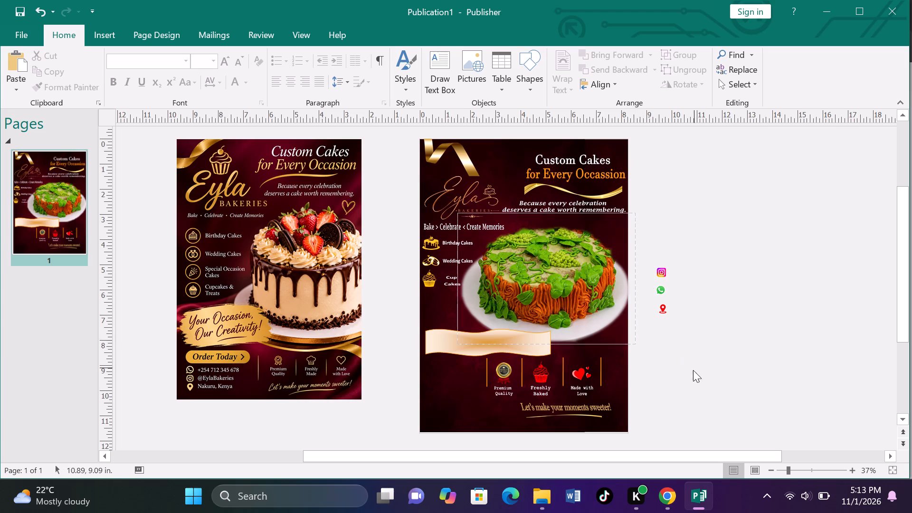
Ungroup the three benefit icons, their labels and the "Let's make your moments sweeter!" tagline.
left_click(585, 414)
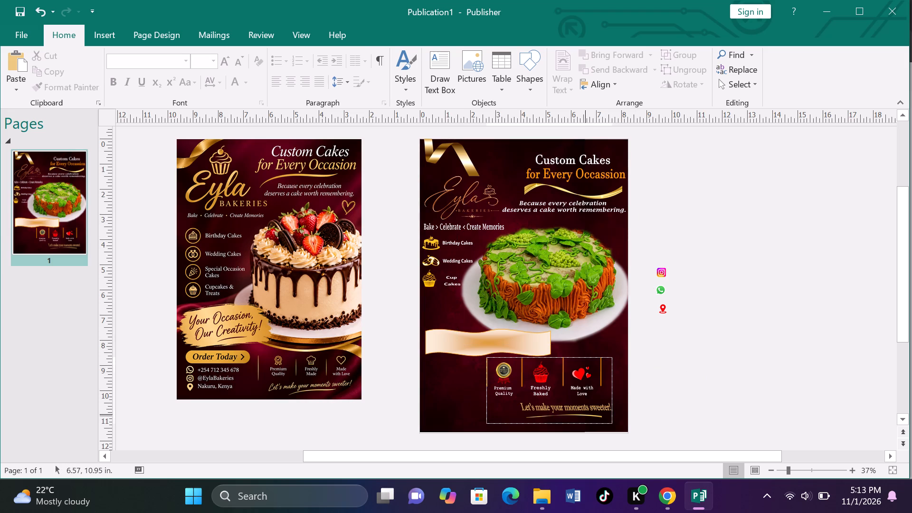
left_click(666, 81)
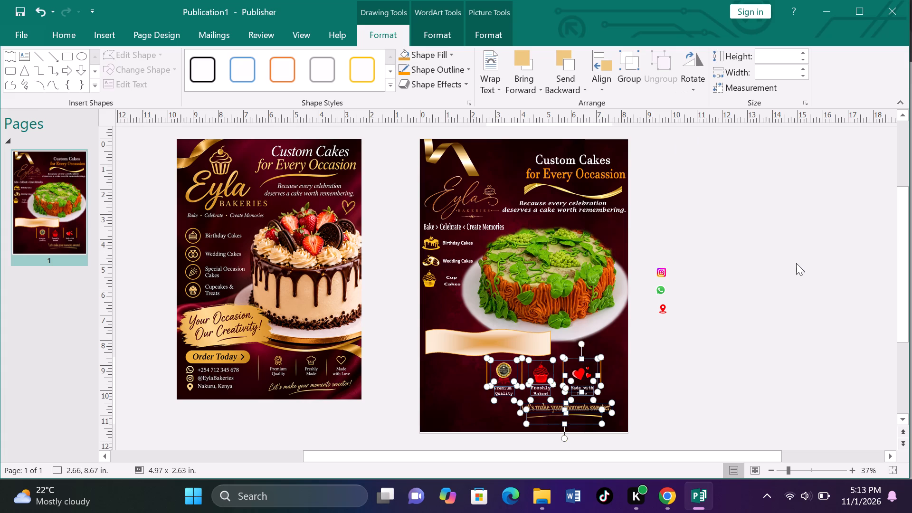
left_click(796, 263)
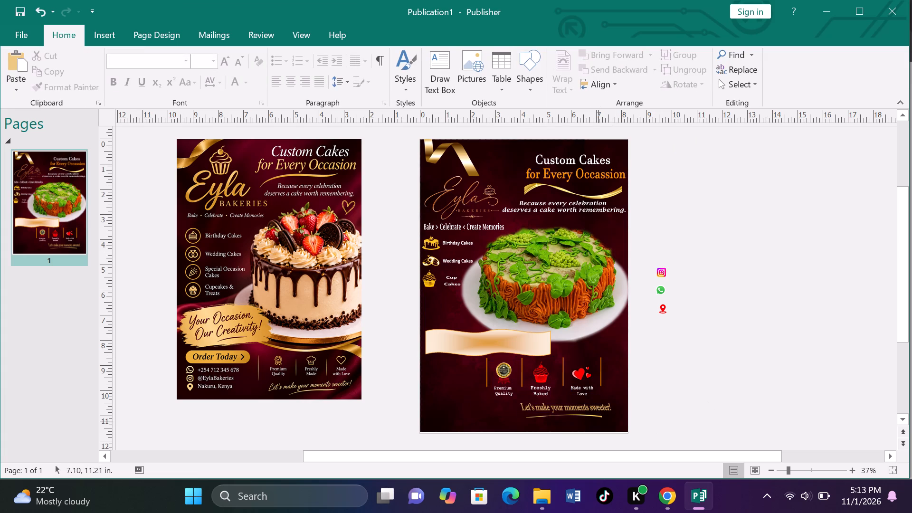
Duplicate the gold swoosh under the "Let's make your moments sweeter!" tagline and move the copy up over the cake's lower edge.
left_click(598, 416)
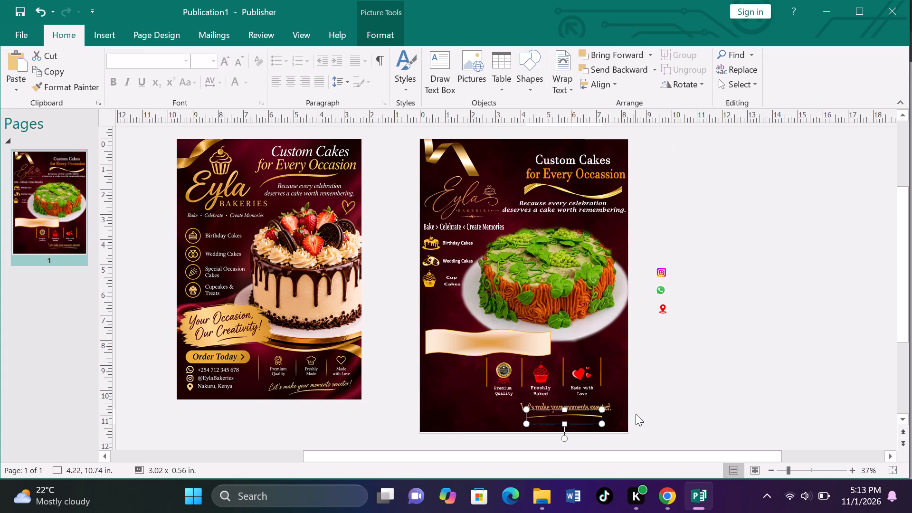
key("ctrl+c")
key("ctrl+v")
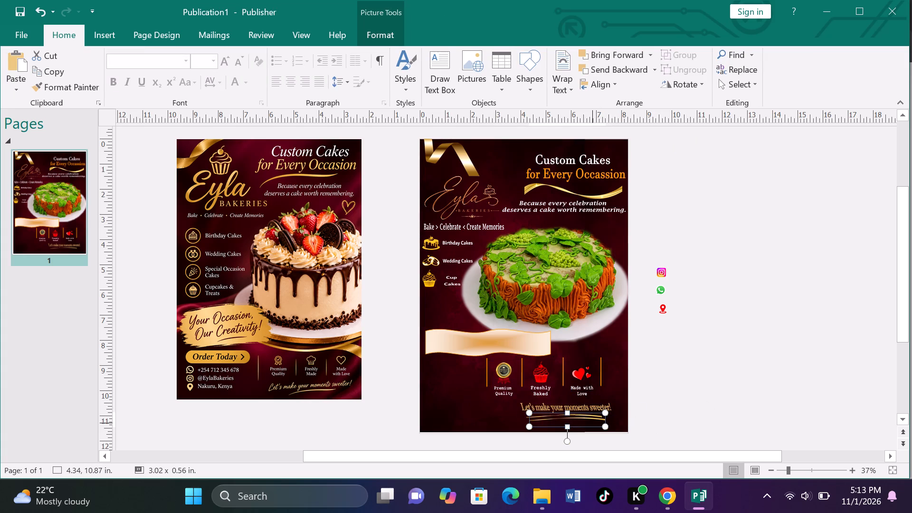
left_click_drag(592, 423, 602, 381)
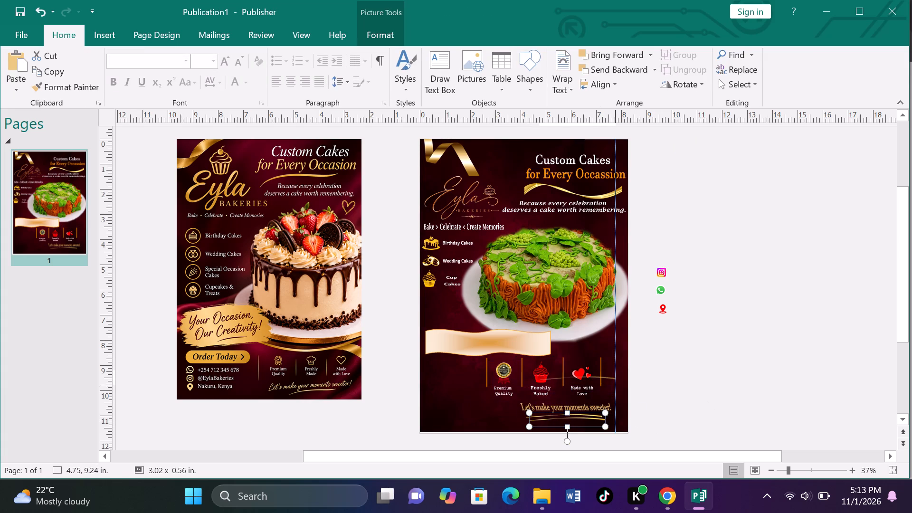
left_click_drag(602, 381, 602, 311)
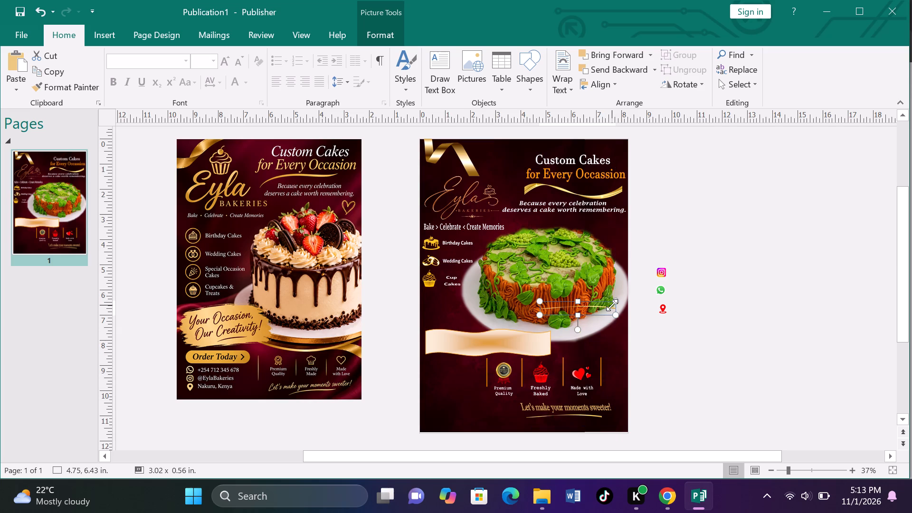
Enlarge the gold swoosh copy over the cake's lower edge to about 5.97 × 1.22 in.
left_click_drag(612, 305, 613, 340)
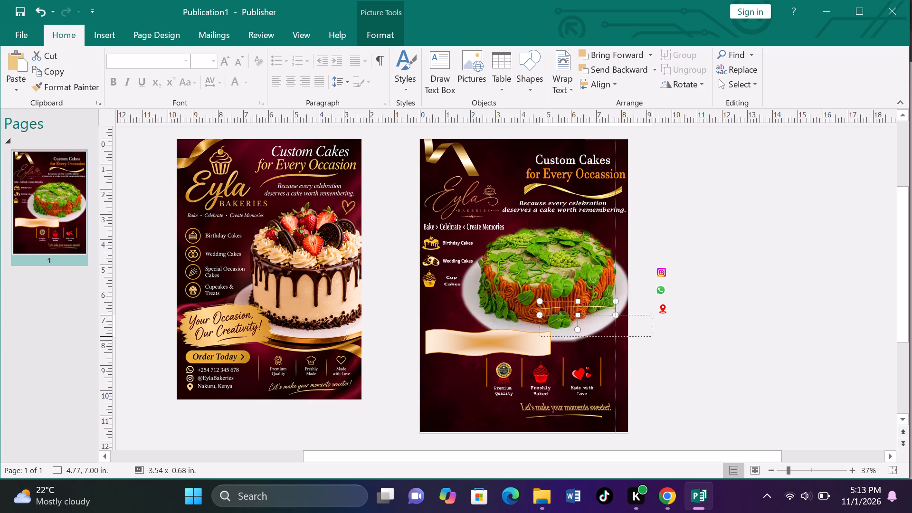
left_click_drag(613, 340, 615, 347)
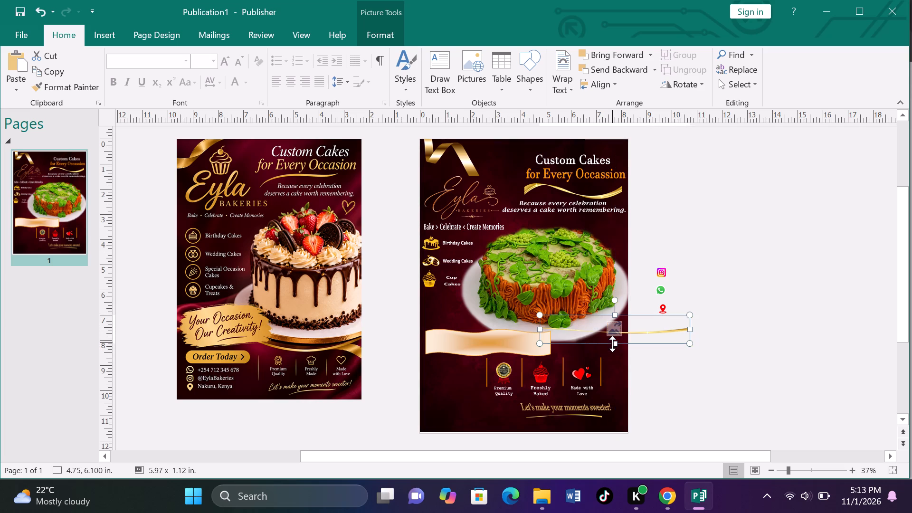
left_click_drag(612, 344, 613, 285)
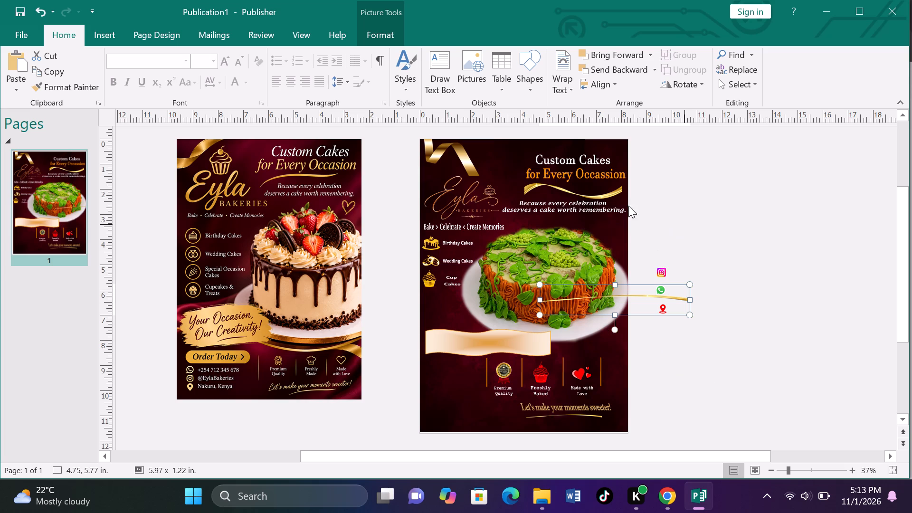
Crop off the swoosh copy's left portion and place the remaining part just below the cake, beside the wave banner.
left_click(393, 34)
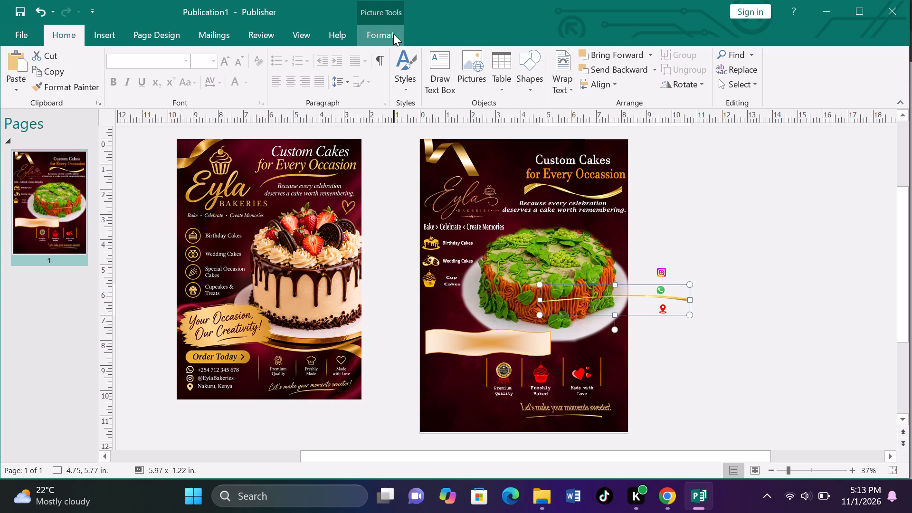
left_click(727, 61)
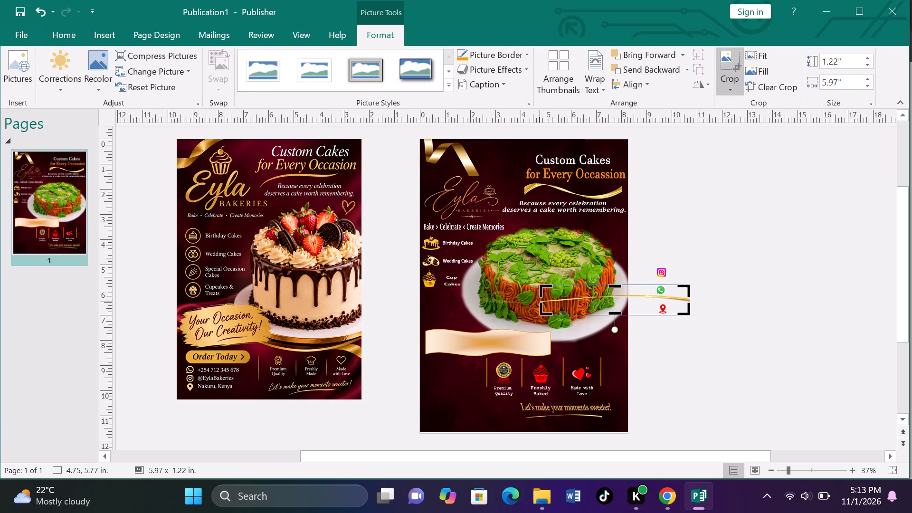
left_click_drag(540, 313, 610, 306)
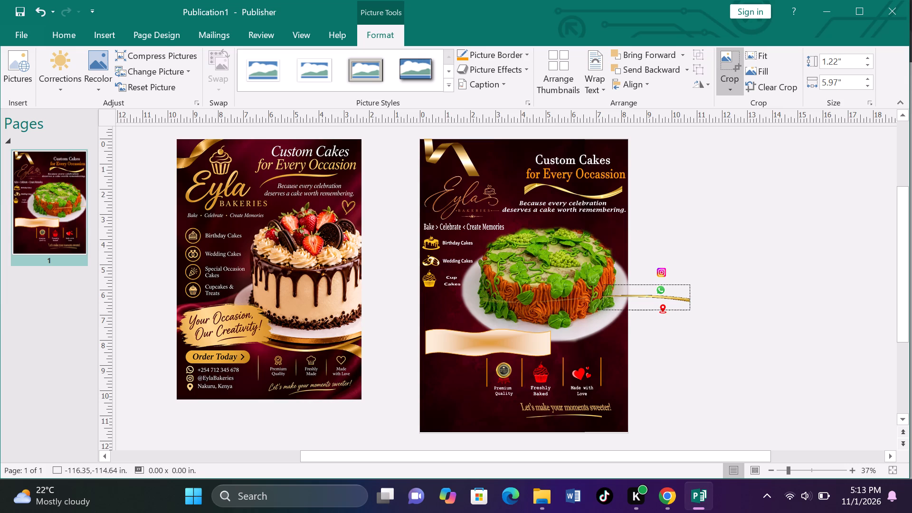
left_click_drag(610, 306, 604, 312)
left_click_drag(604, 312, 604, 309)
left_click(741, 346)
left_click(684, 302)
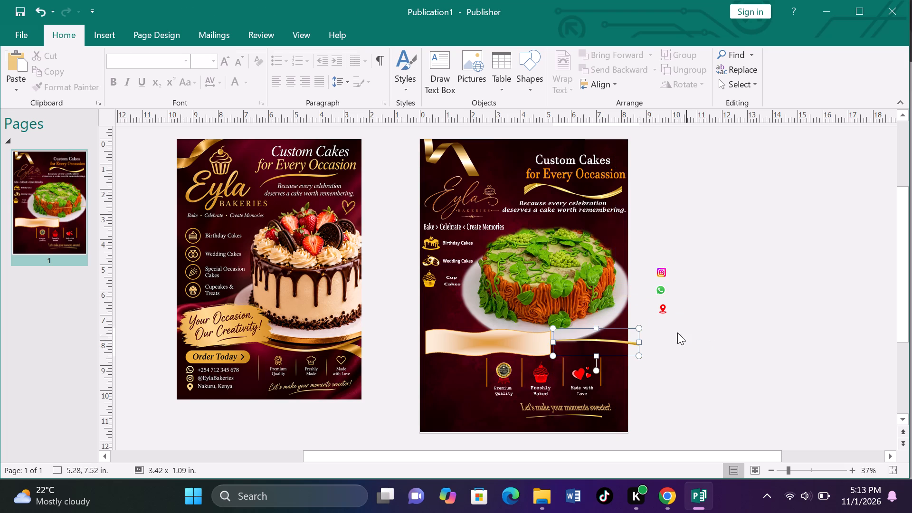
Crop the swoosh's right end to the flyer's edge, leaving it about 2.98 in wide.
left_click(727, 59)
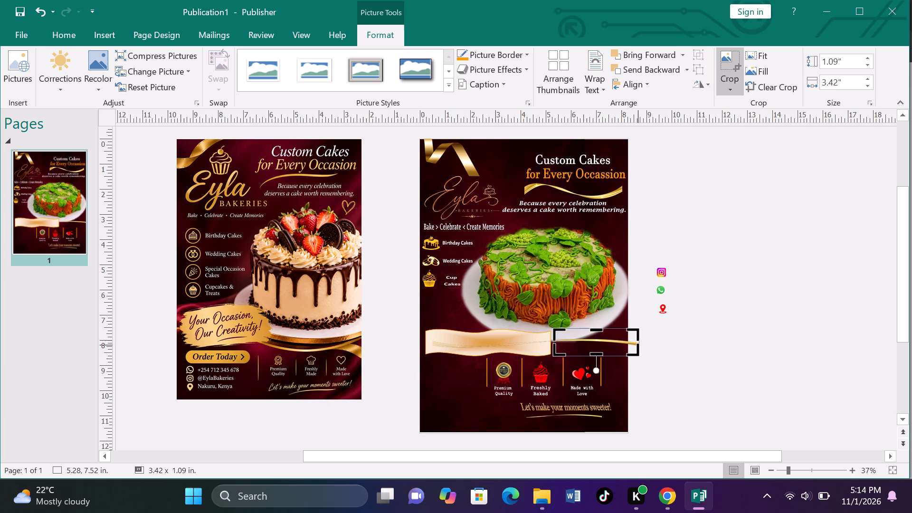
left_click_drag(638, 345, 626, 347)
left_click(687, 343)
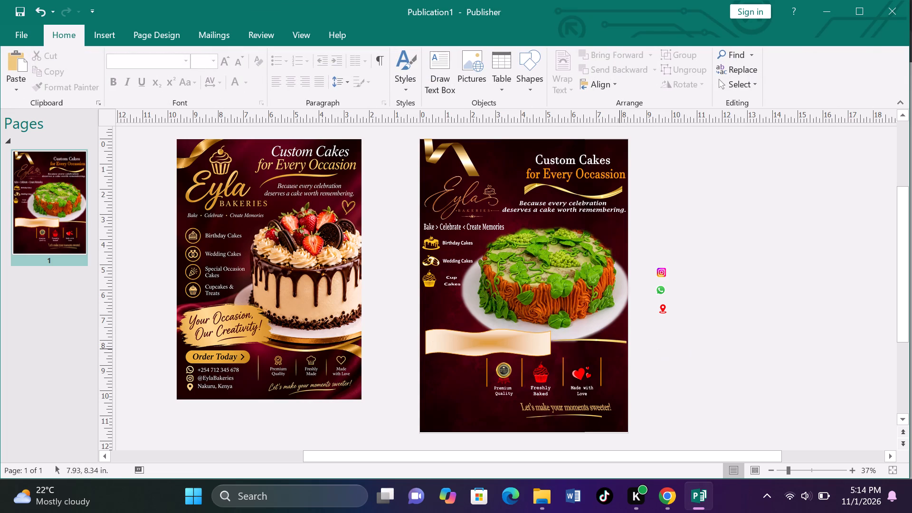
left_click(615, 341)
left_click(625, 342)
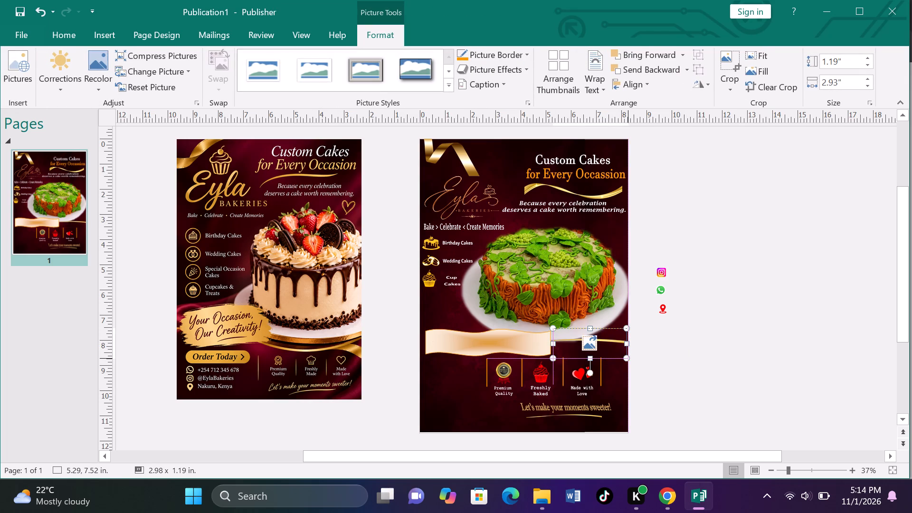
left_click(662, 350)
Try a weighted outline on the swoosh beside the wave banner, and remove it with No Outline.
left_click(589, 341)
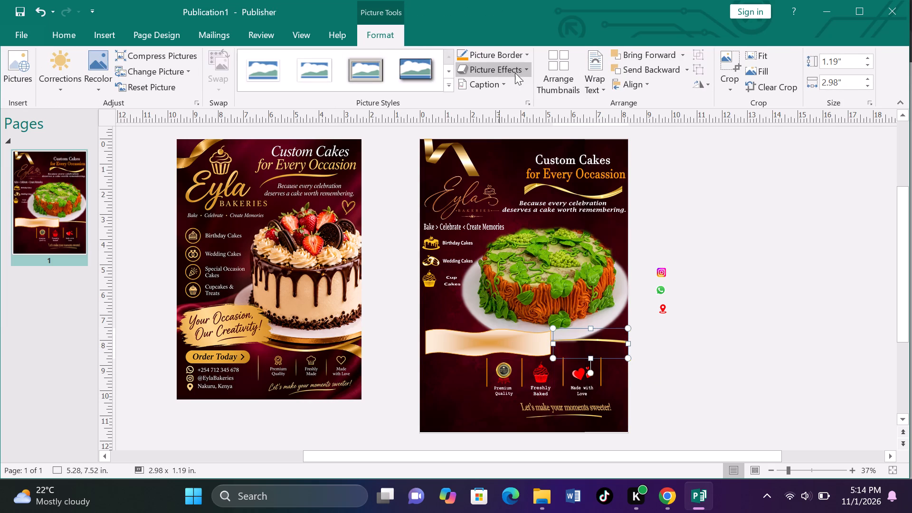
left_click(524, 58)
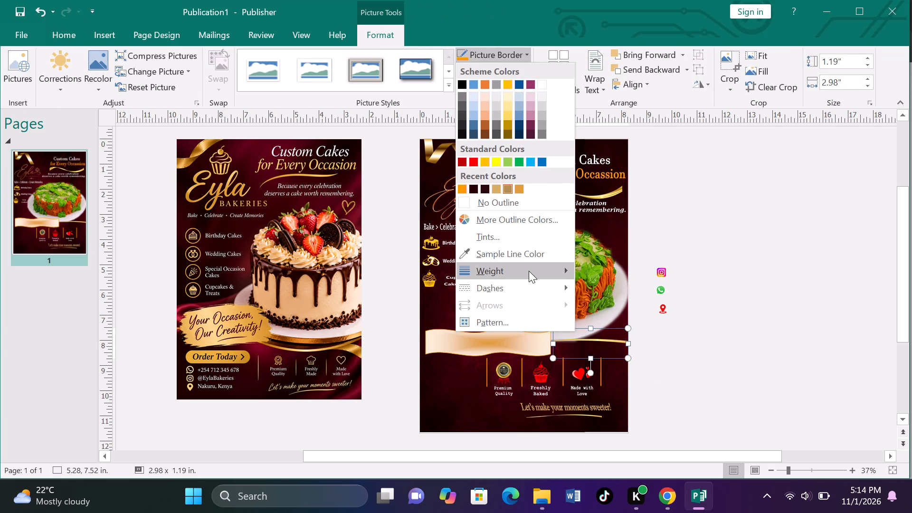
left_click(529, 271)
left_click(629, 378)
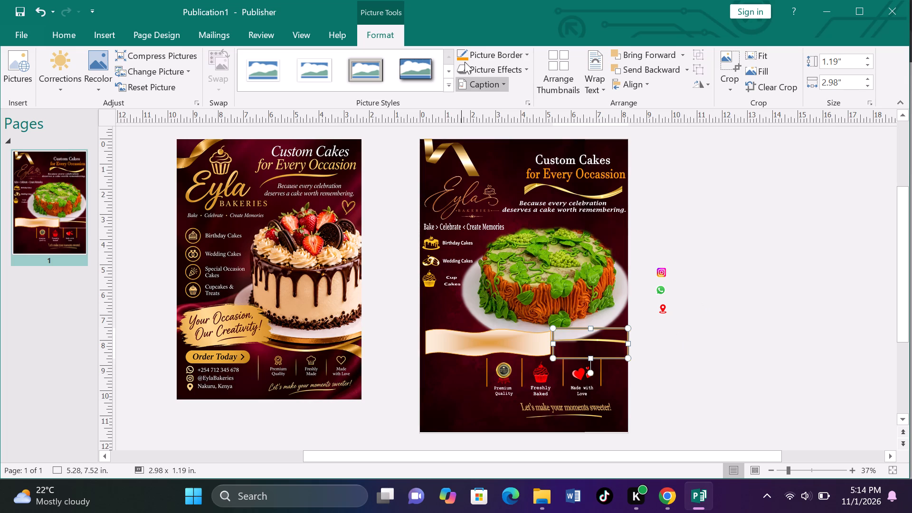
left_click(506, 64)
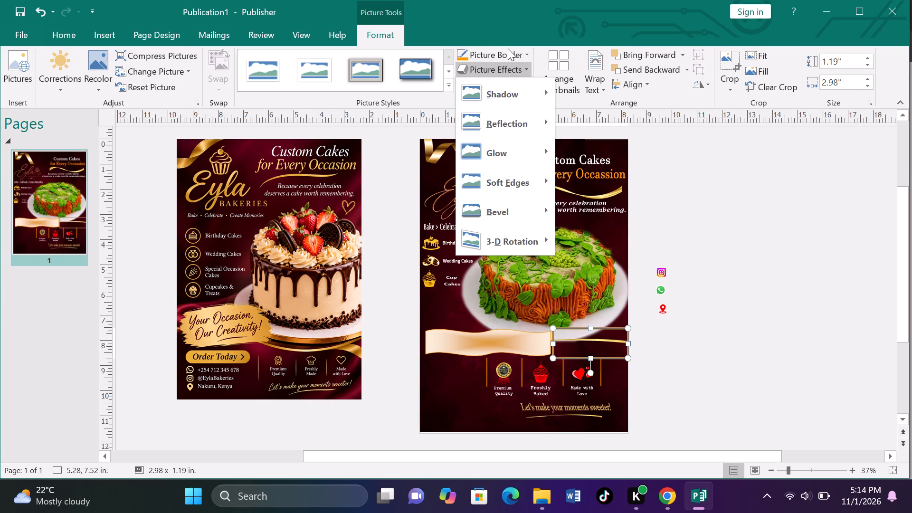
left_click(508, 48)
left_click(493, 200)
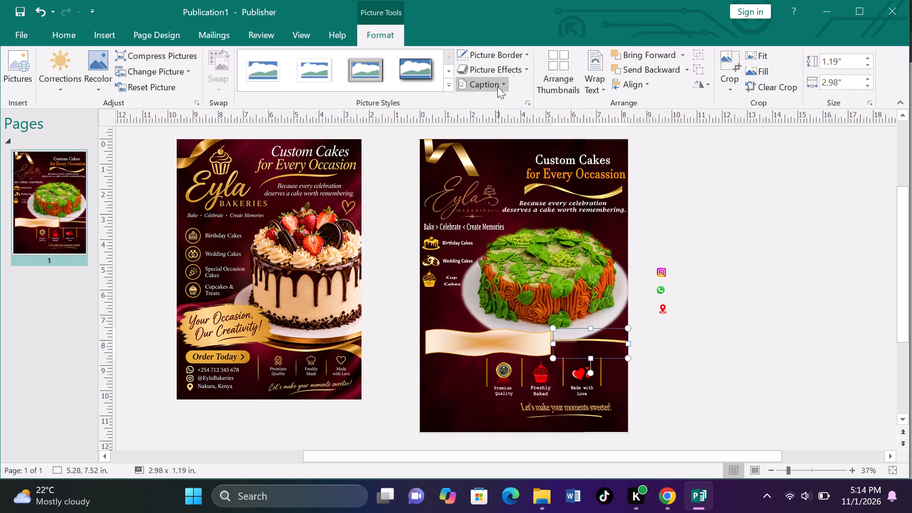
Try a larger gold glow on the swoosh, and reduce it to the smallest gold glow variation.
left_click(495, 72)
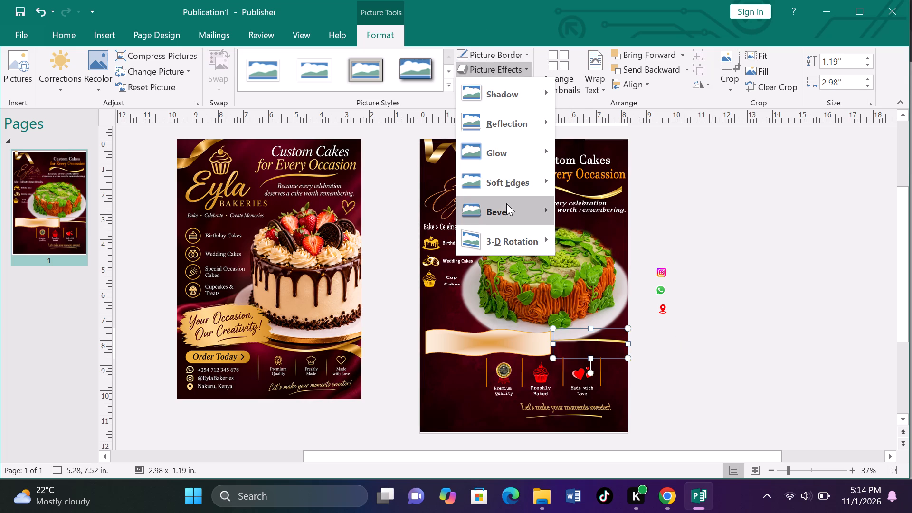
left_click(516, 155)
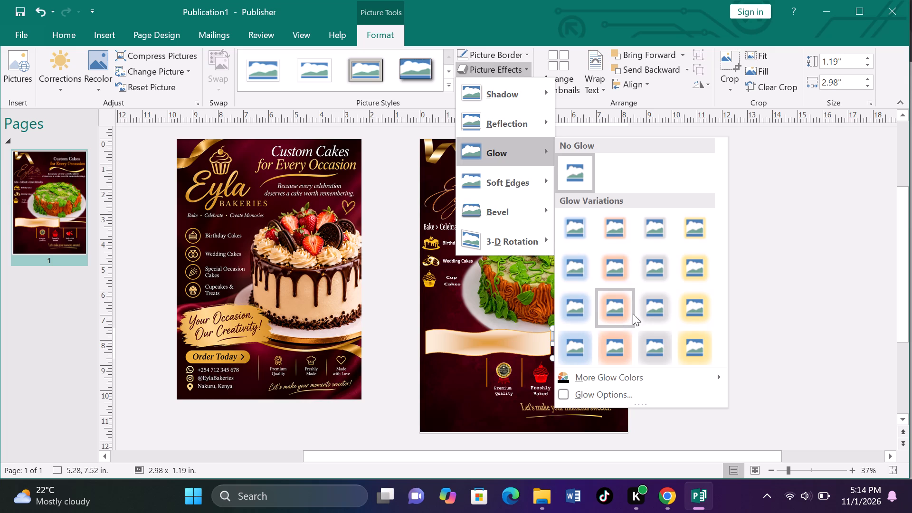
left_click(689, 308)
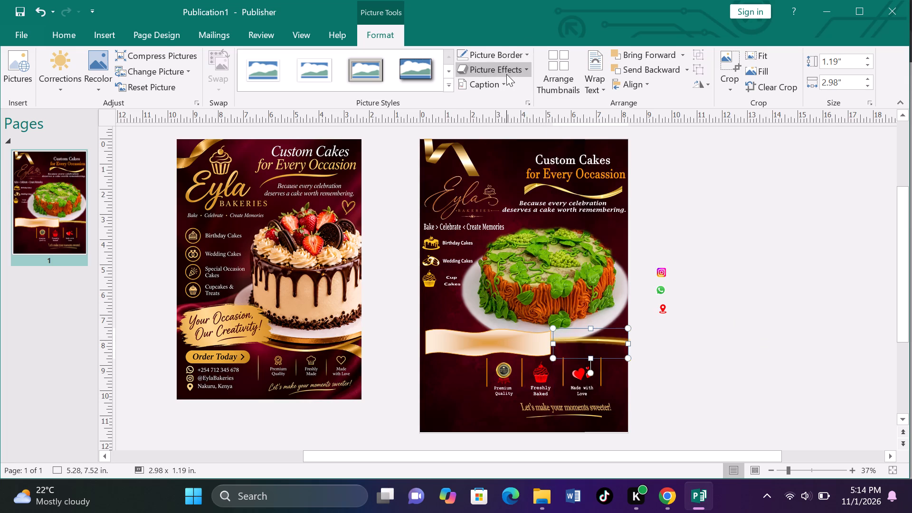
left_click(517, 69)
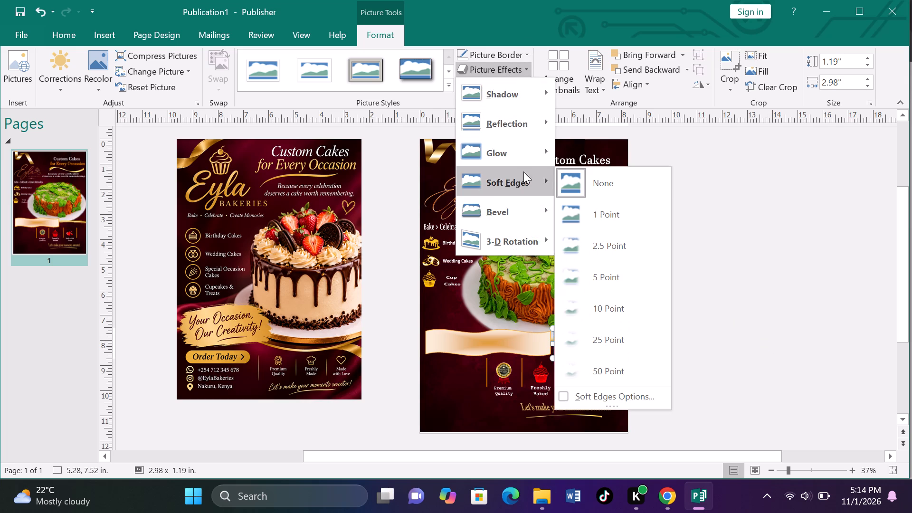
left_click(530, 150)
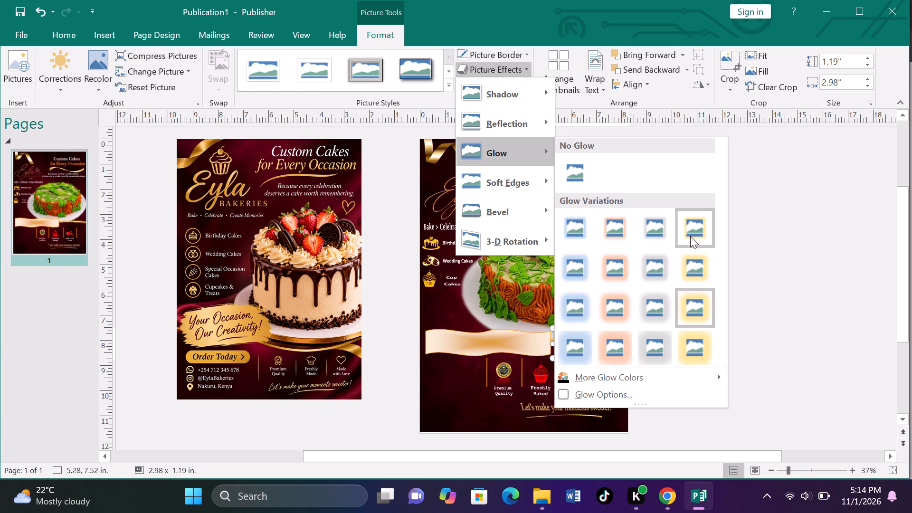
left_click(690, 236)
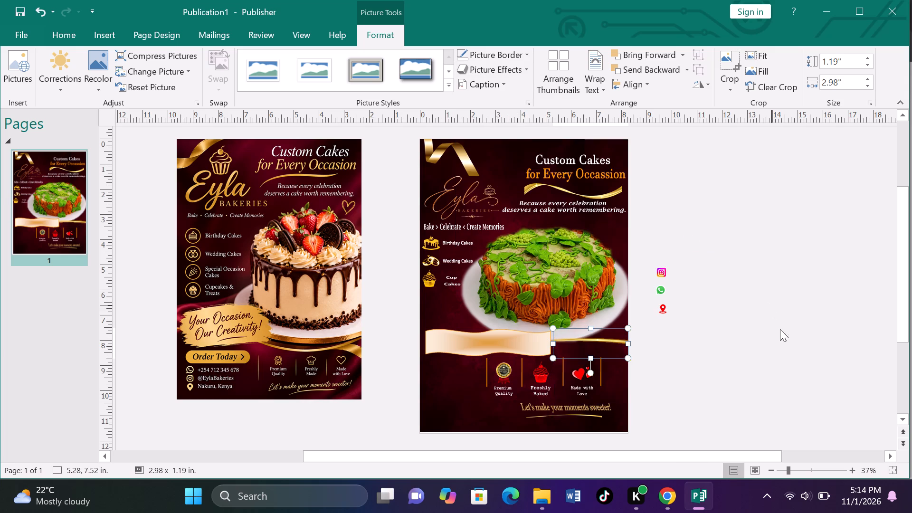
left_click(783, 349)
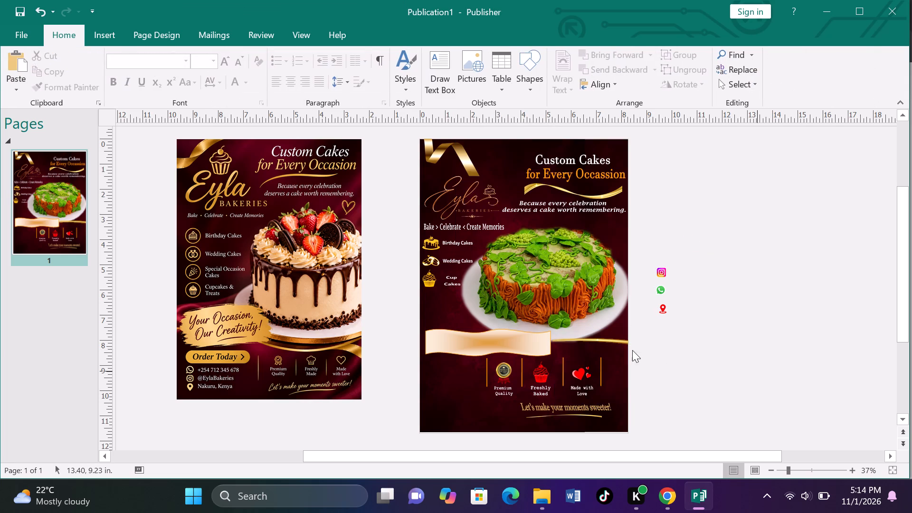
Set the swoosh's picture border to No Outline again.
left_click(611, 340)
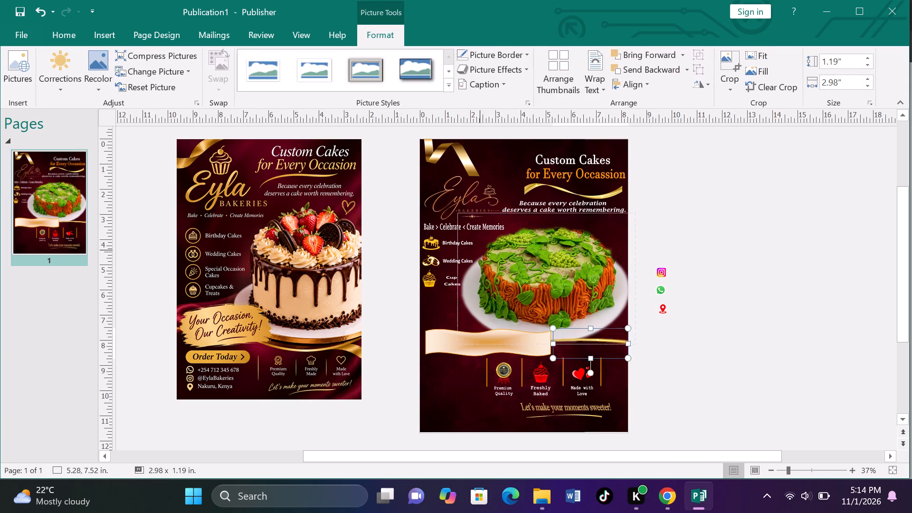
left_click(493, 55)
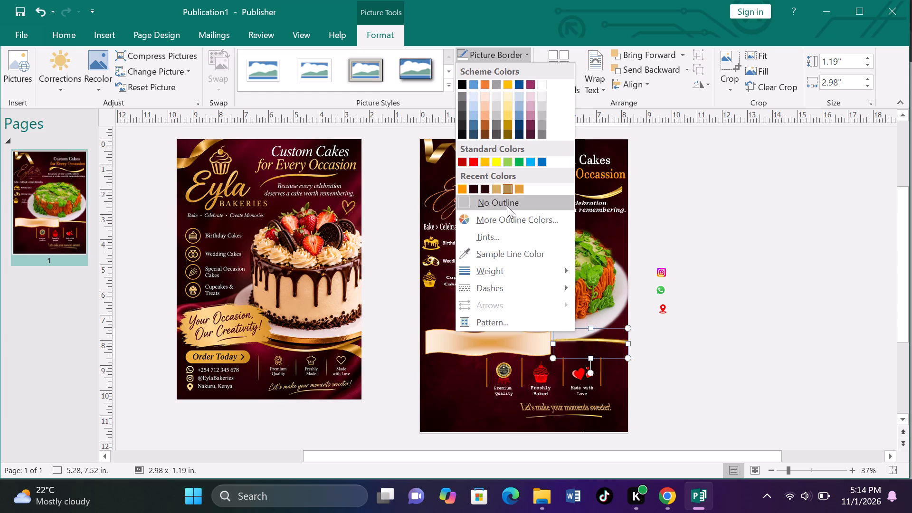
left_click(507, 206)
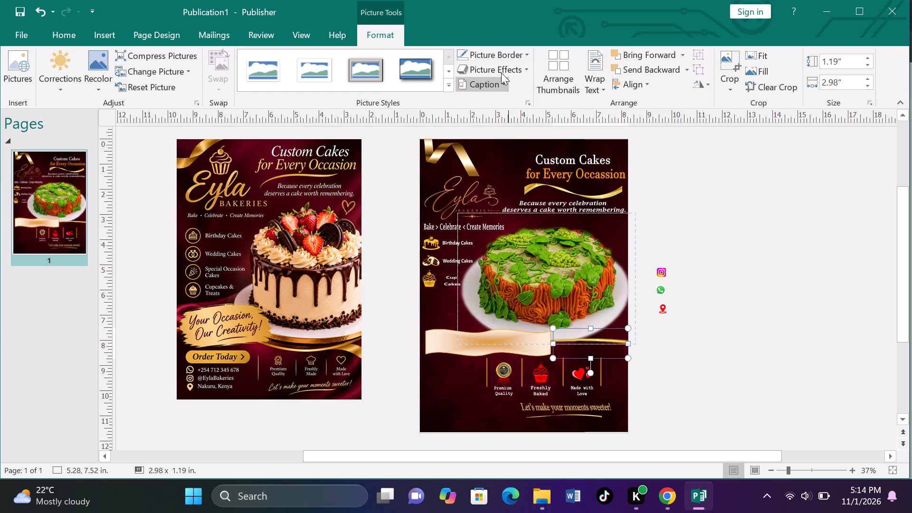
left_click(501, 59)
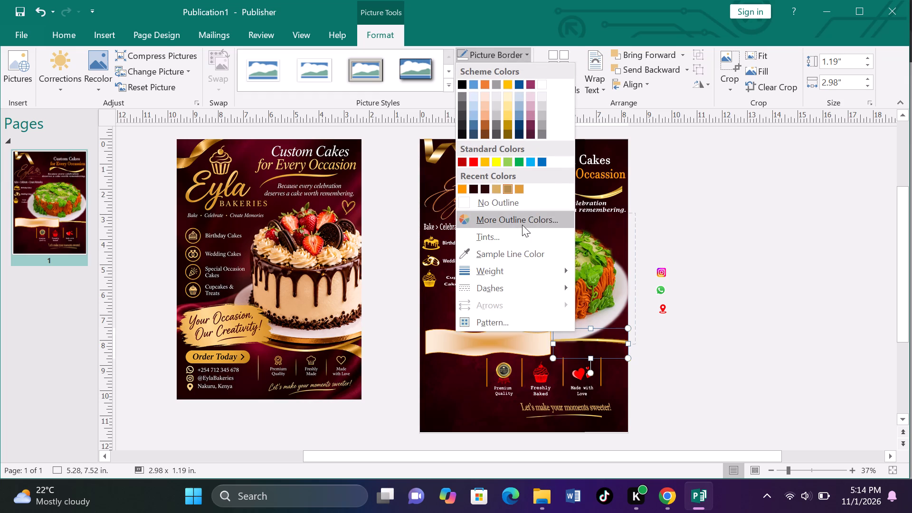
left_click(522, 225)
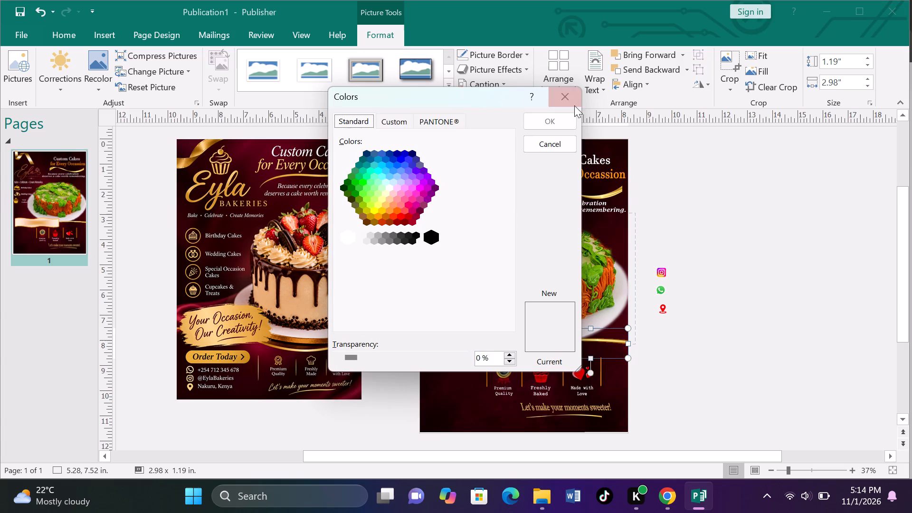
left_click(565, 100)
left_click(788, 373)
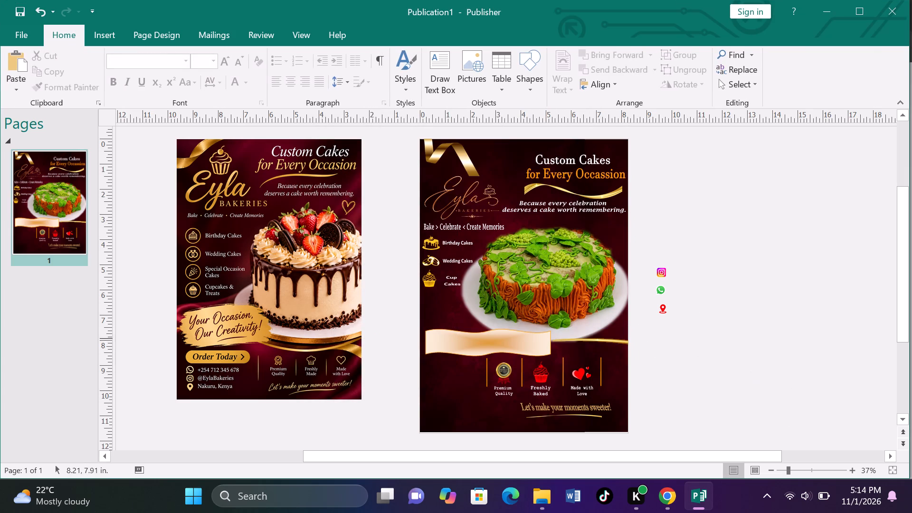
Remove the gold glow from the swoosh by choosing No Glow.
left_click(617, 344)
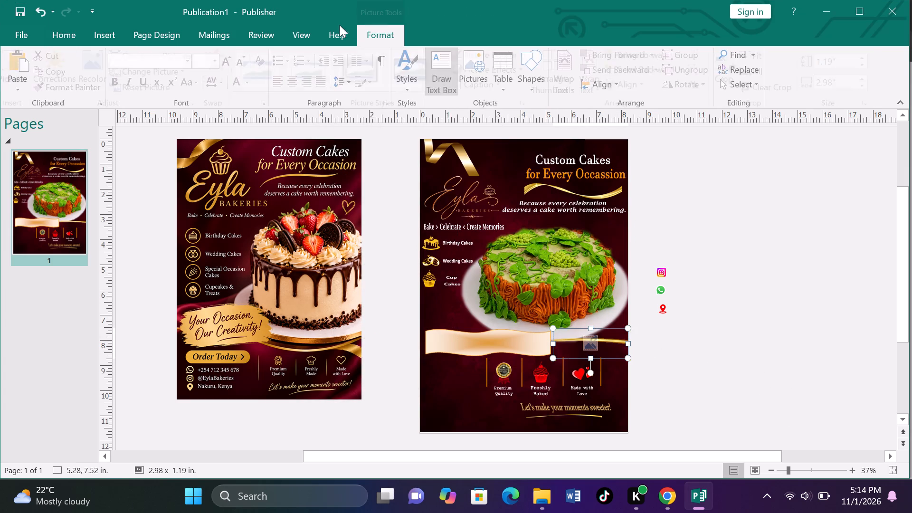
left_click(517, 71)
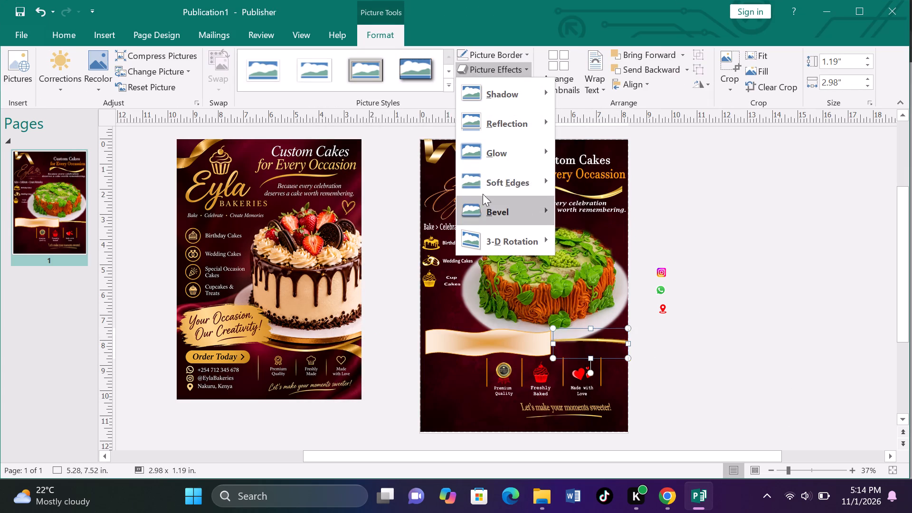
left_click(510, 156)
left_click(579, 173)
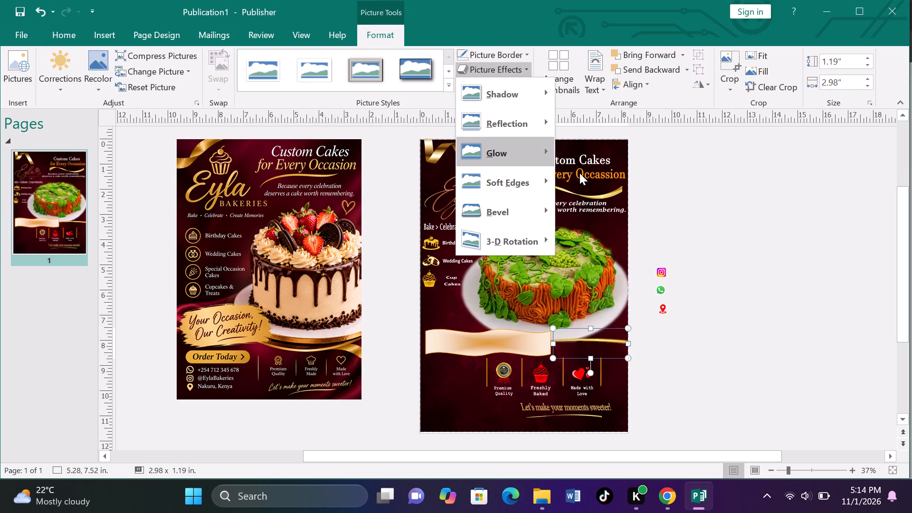
Apply 5 Point soft edges to the swoosh beside the wave banner.
left_click(500, 56)
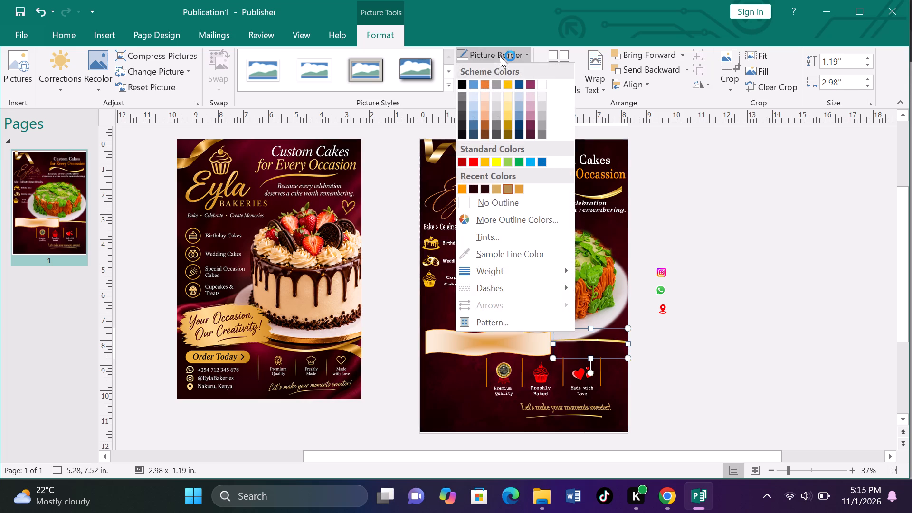
left_click(486, 57)
left_click(496, 72)
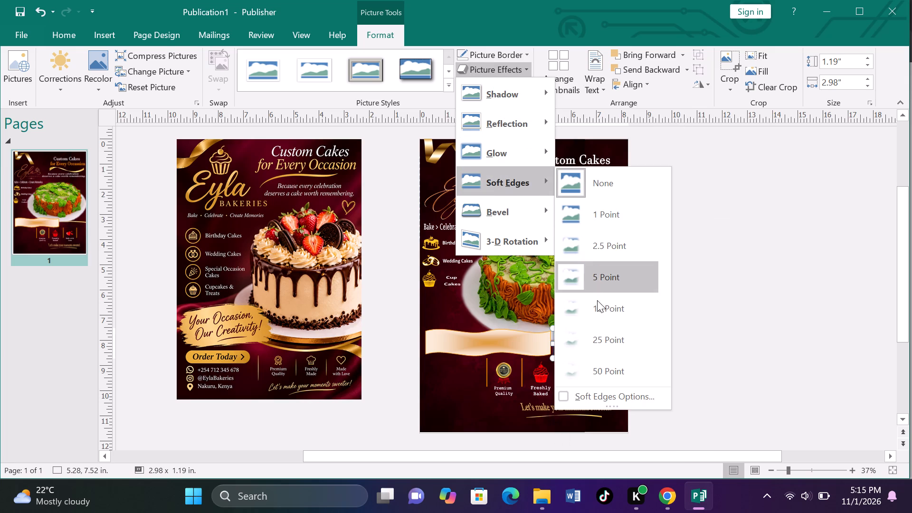
left_click(604, 281)
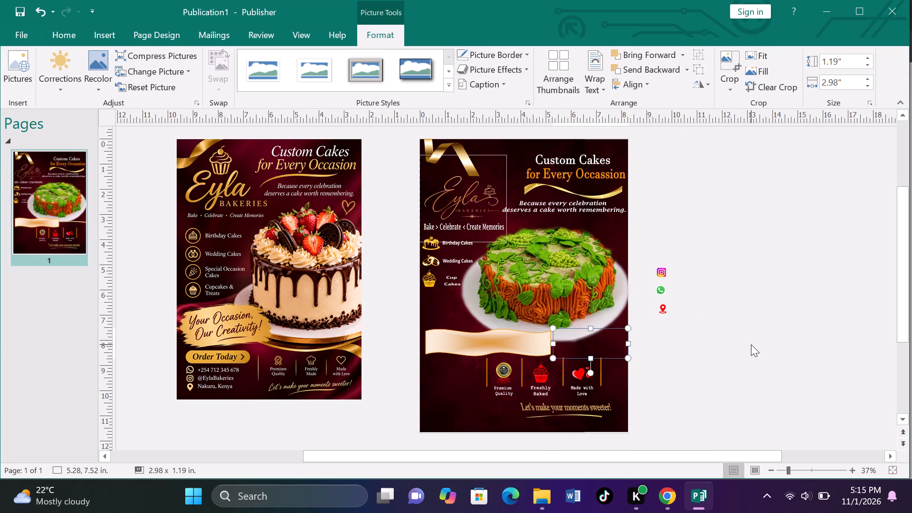
Remove the soft edges from the gold swoosh beside the wave banner by choosing None.
left_click(501, 71)
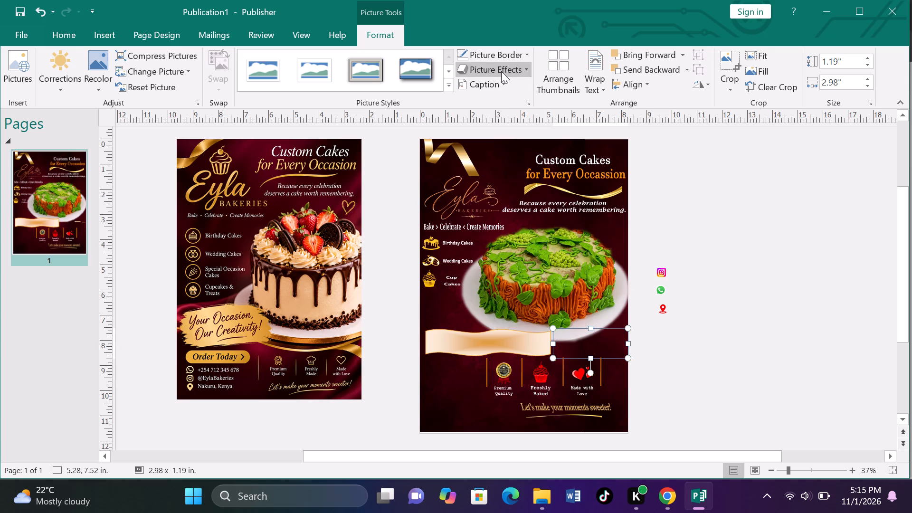
left_click(508, 181)
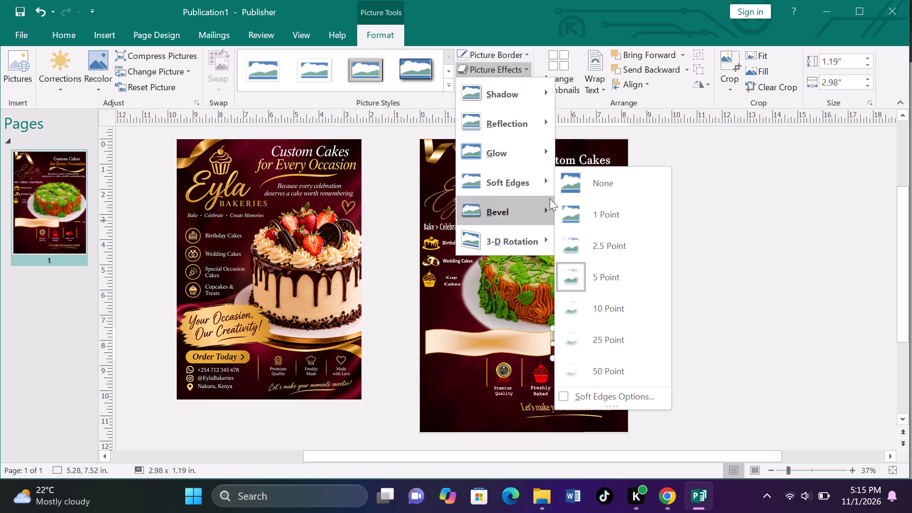
left_click(579, 187)
left_click(790, 341)
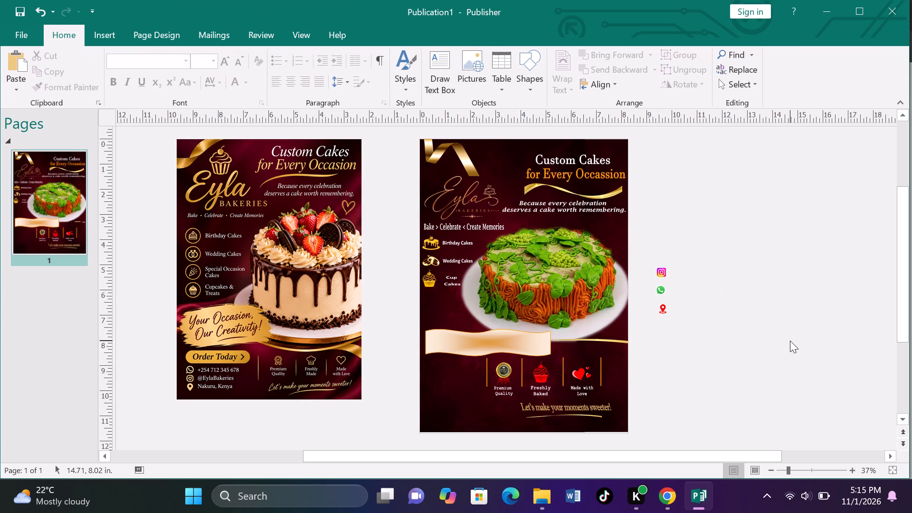
Crop the starting end of the swoosh beside the wave banner, leaving the picture about 1.77 in wide.
left_click(619, 339)
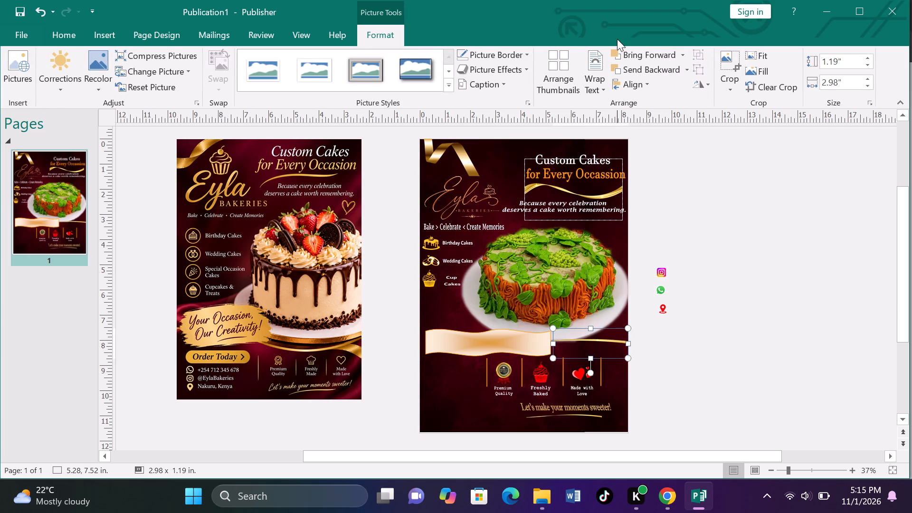
left_click(726, 53)
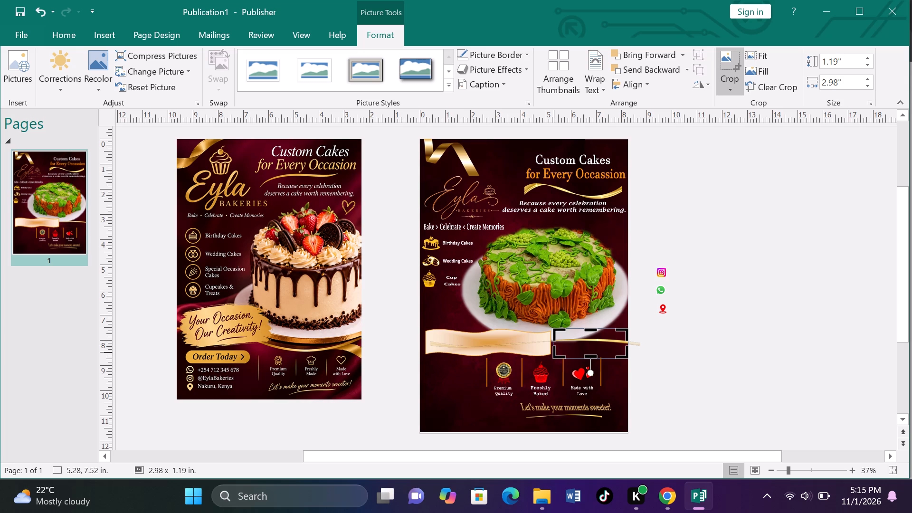
left_click_drag(554, 352, 584, 350)
left_click(712, 359)
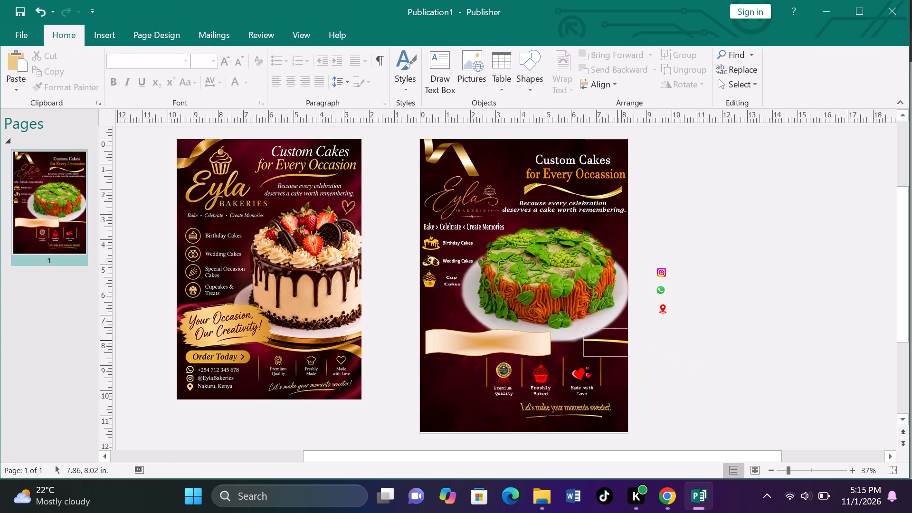
Move the cropped swoosh so it starts at the end of the wave banner, at about 5.19, 7.62 in.
left_click_drag(616, 341, 597, 343)
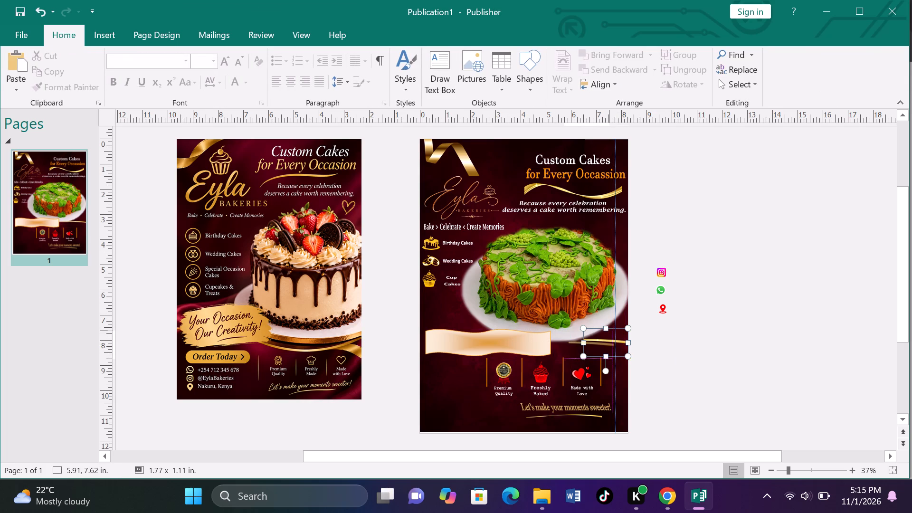
left_click_drag(597, 343, 583, 344)
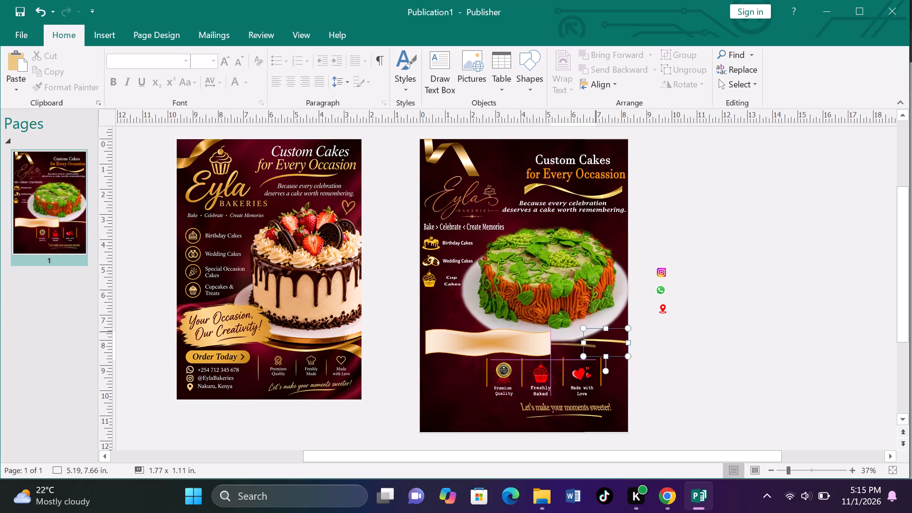
left_click_drag(583, 344, 583, 343)
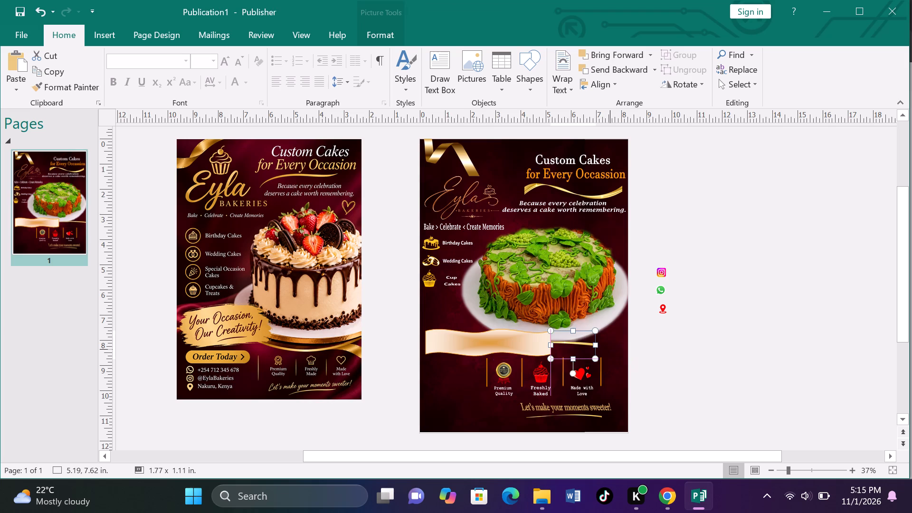
Stretch the swoosh to about 3 in wide so it reaches the flyer's edge.
left_click_drag(596, 347, 616, 346)
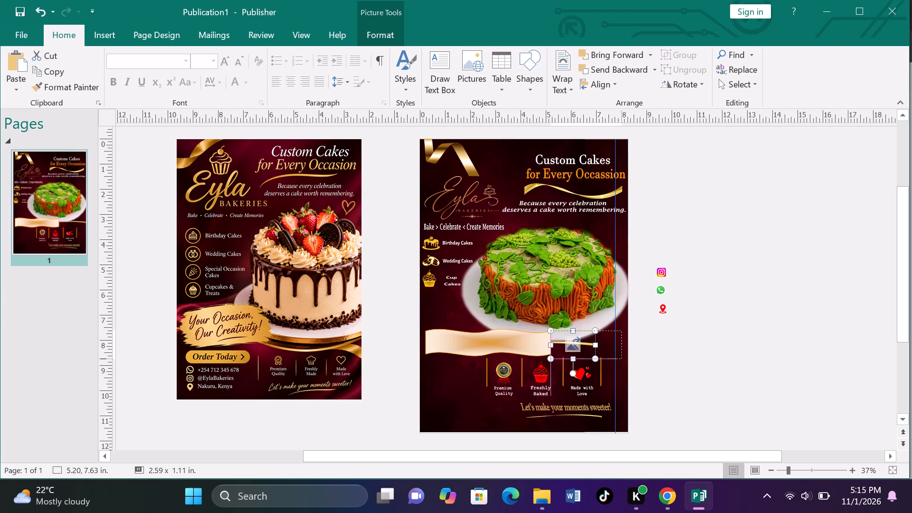
left_click_drag(616, 346, 626, 346)
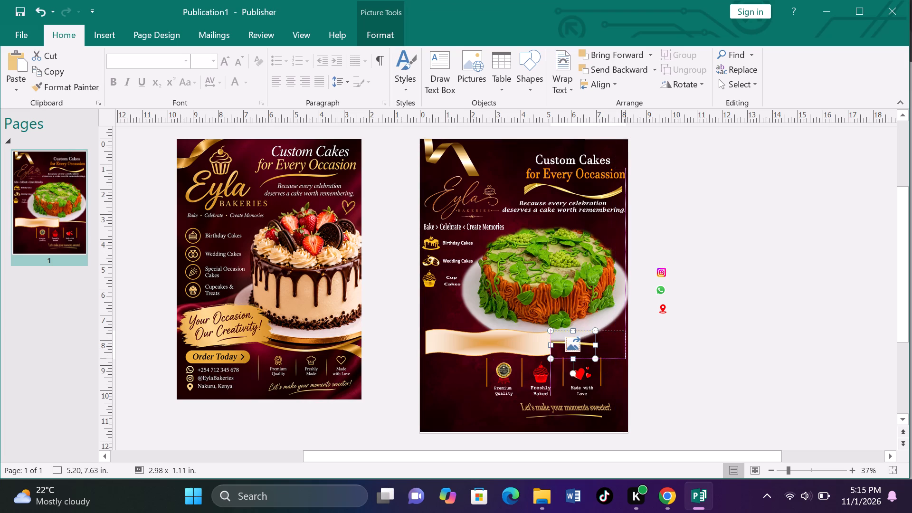
left_click_drag(626, 346, 627, 346)
left_click_drag(627, 346, 629, 346)
left_click(687, 361)
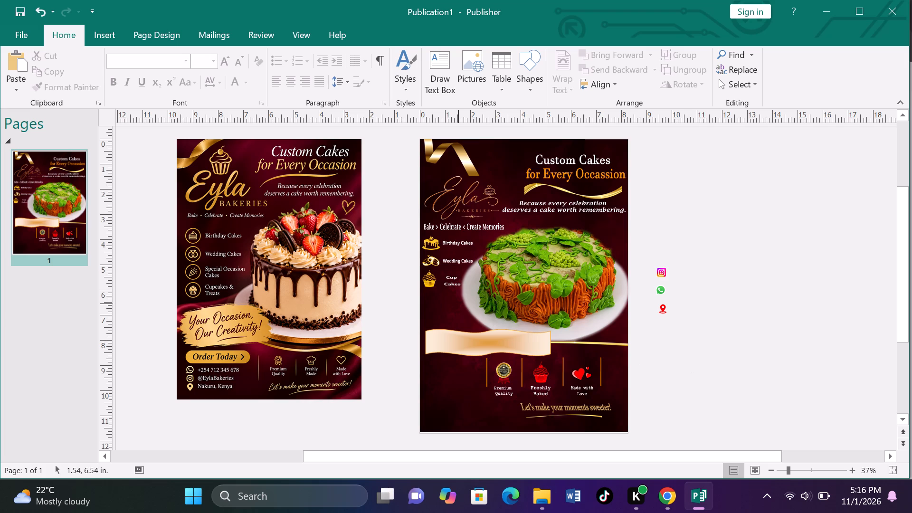
Start a WordArt in the last plain style, a light blue fill, with the two-line text "Your Occassion," and "Our Creativity!".
left_click(117, 40)
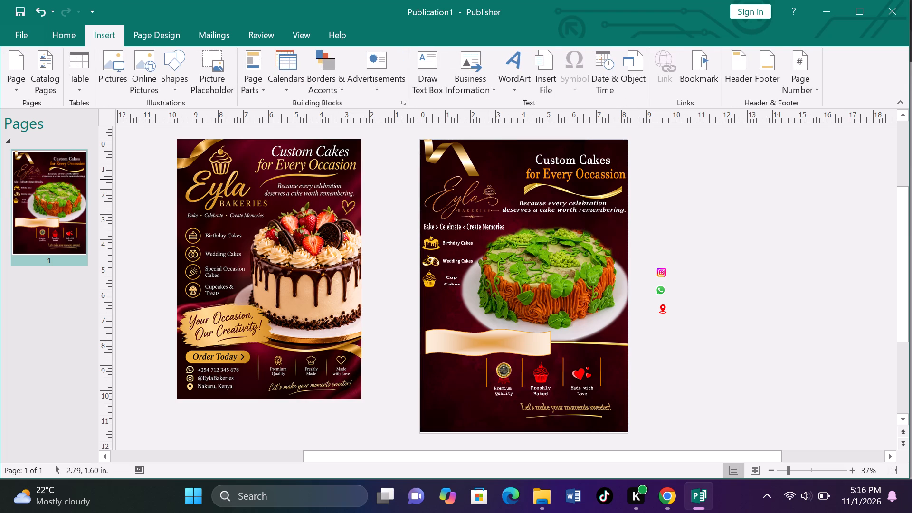
left_click(525, 70)
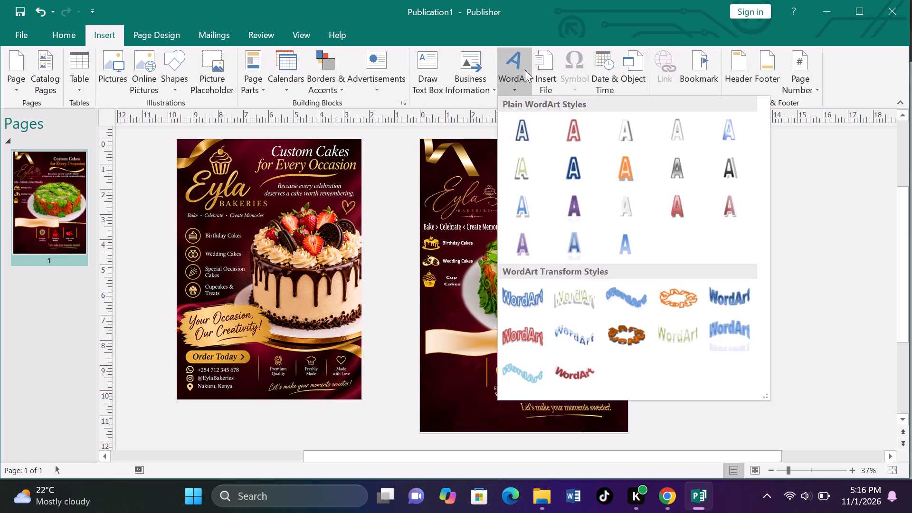
left_click(629, 250)
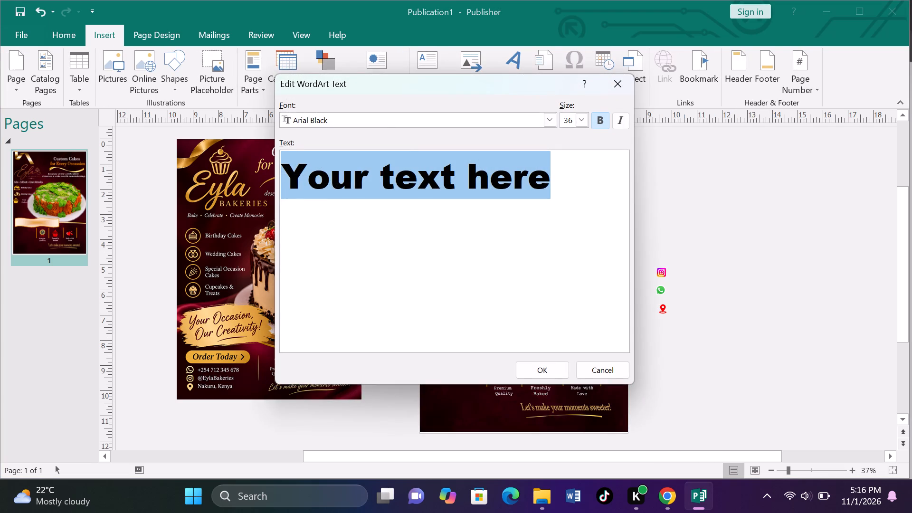
left_click_drag(417, 77, 608, 102)
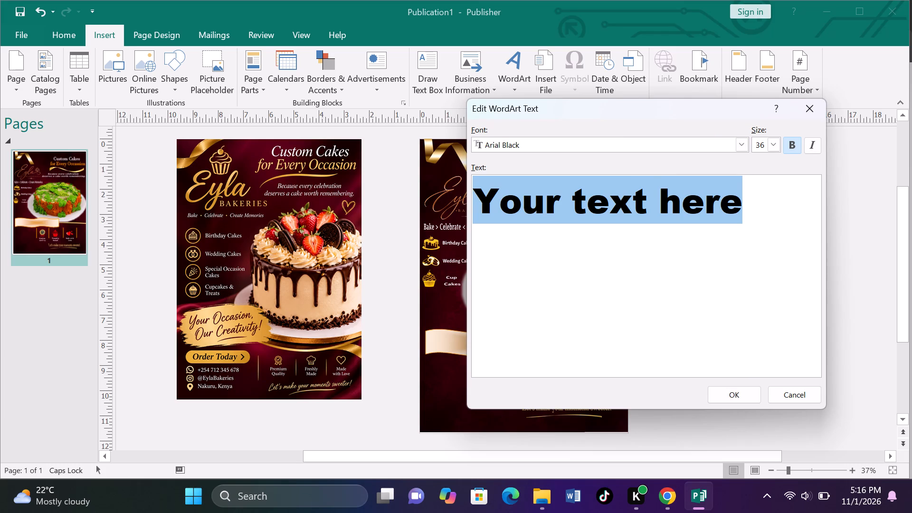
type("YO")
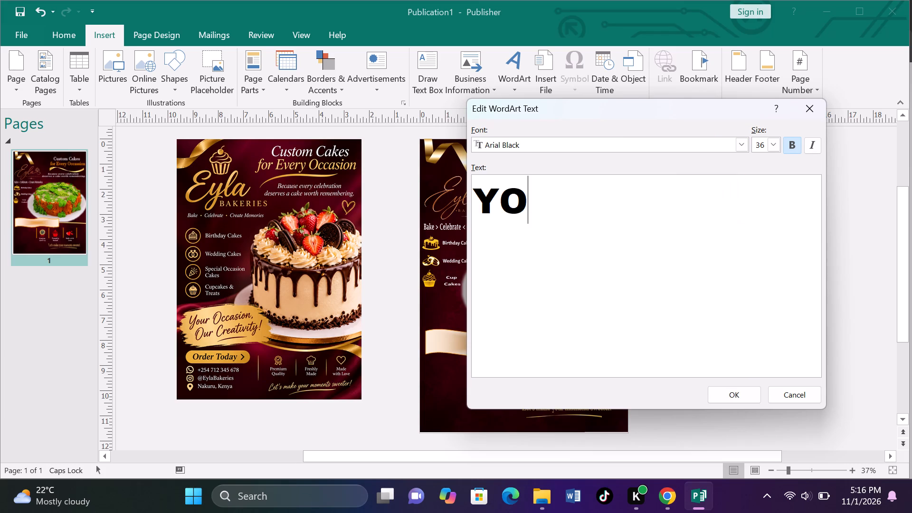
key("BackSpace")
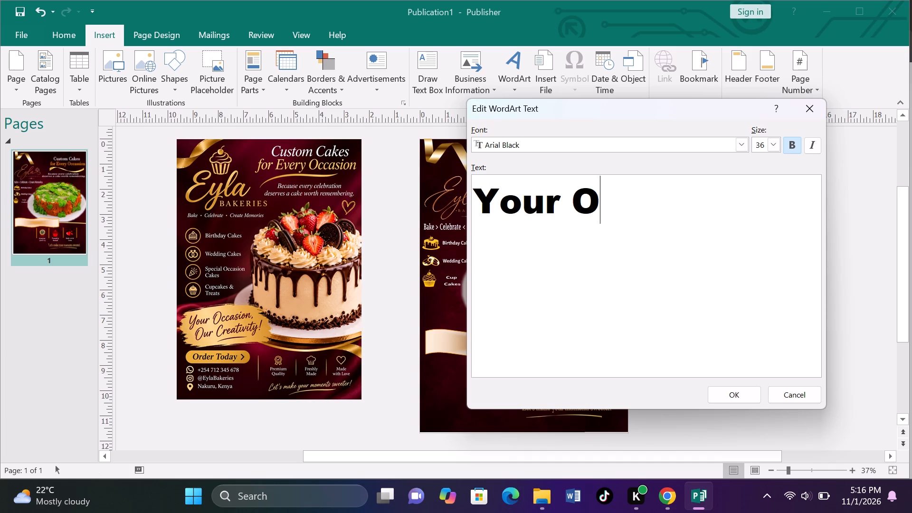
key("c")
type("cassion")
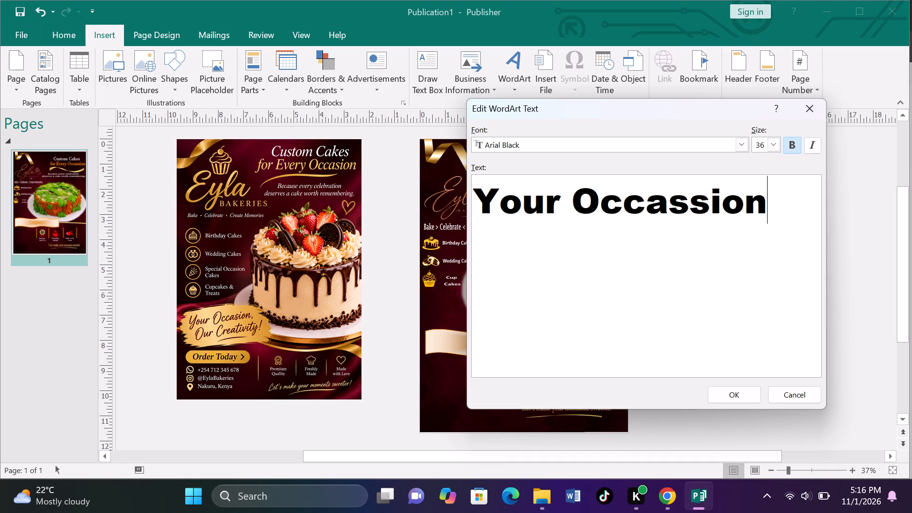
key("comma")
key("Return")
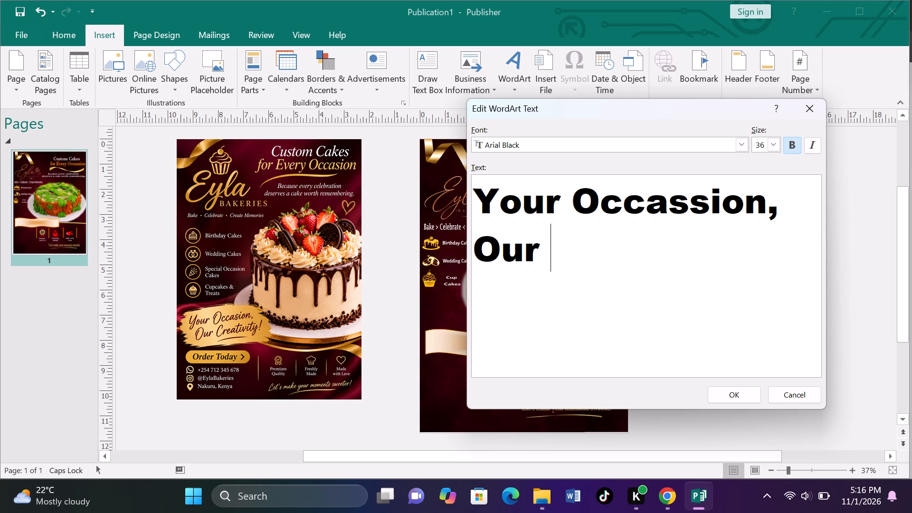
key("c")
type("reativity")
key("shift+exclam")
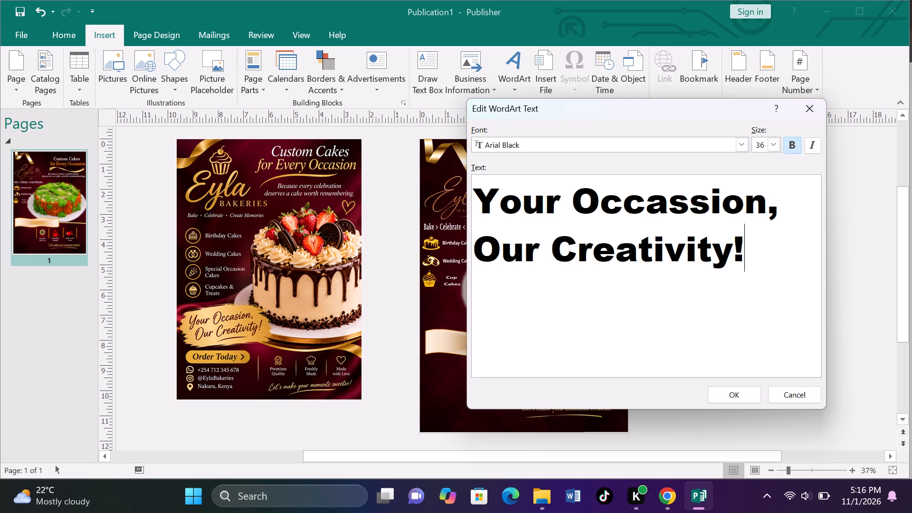
Turn off bold for the WordArt text.
left_click_drag(708, 133, 709, 133)
left_click_drag(709, 133, 713, 133)
left_click(787, 147)
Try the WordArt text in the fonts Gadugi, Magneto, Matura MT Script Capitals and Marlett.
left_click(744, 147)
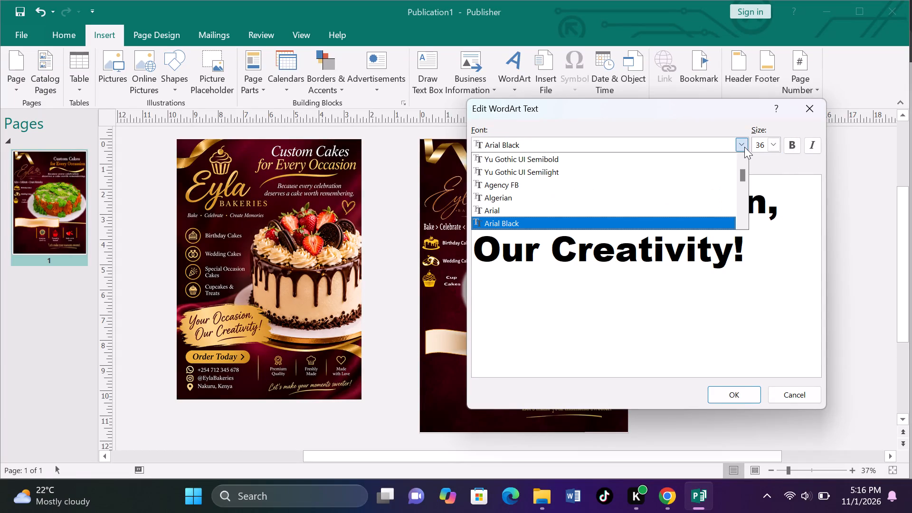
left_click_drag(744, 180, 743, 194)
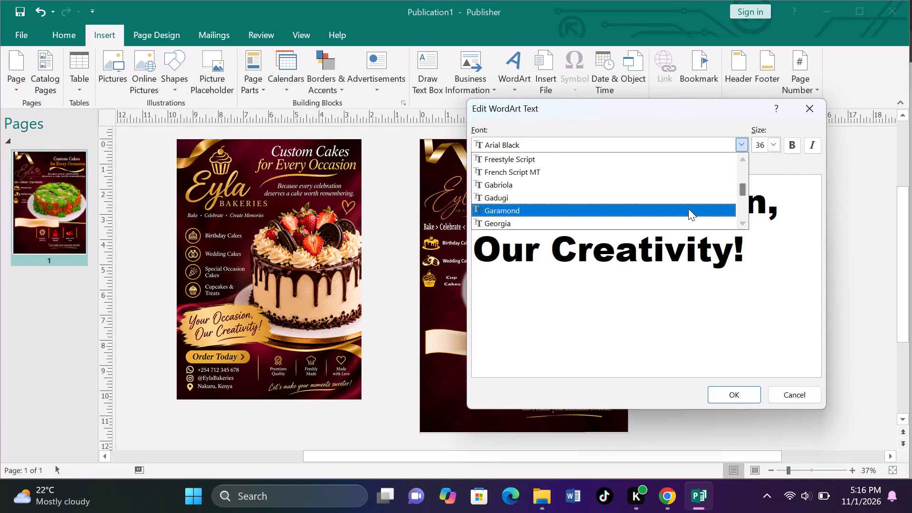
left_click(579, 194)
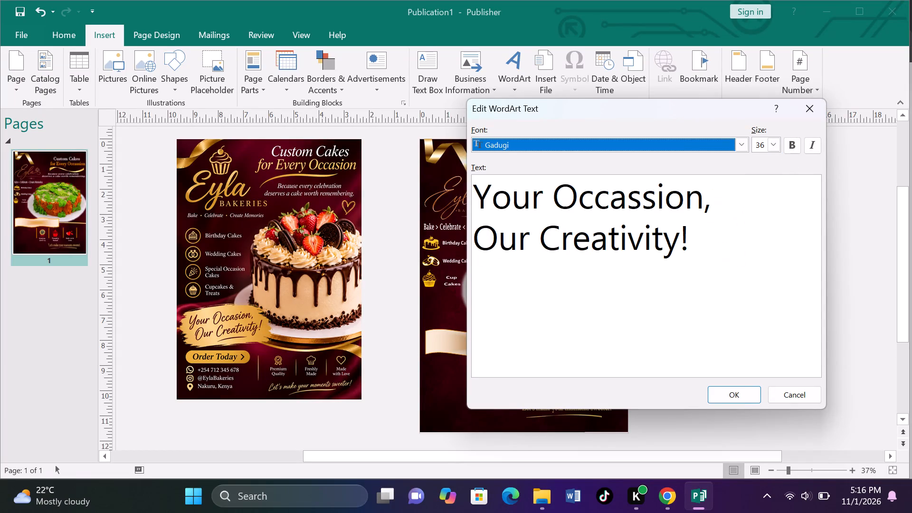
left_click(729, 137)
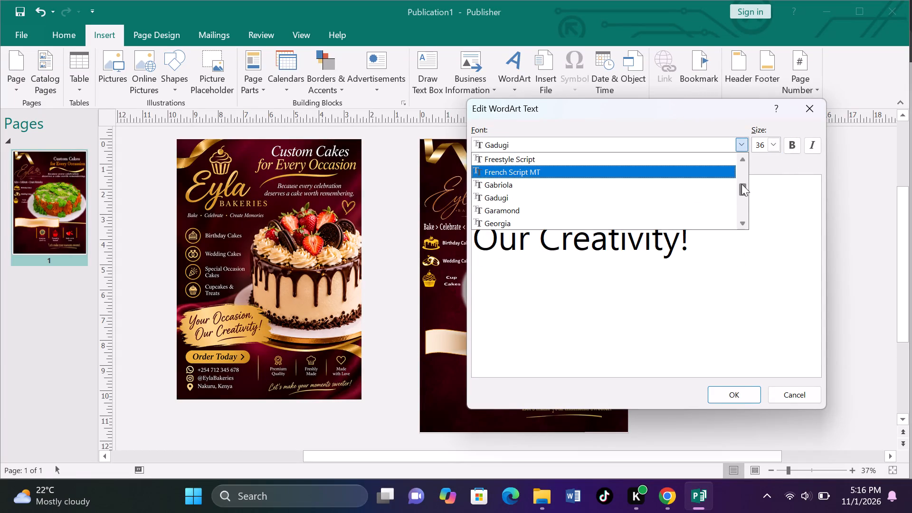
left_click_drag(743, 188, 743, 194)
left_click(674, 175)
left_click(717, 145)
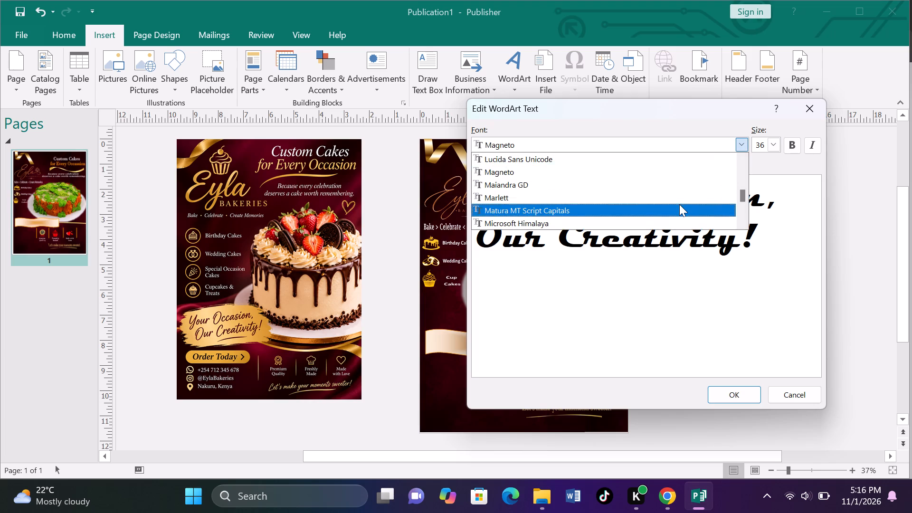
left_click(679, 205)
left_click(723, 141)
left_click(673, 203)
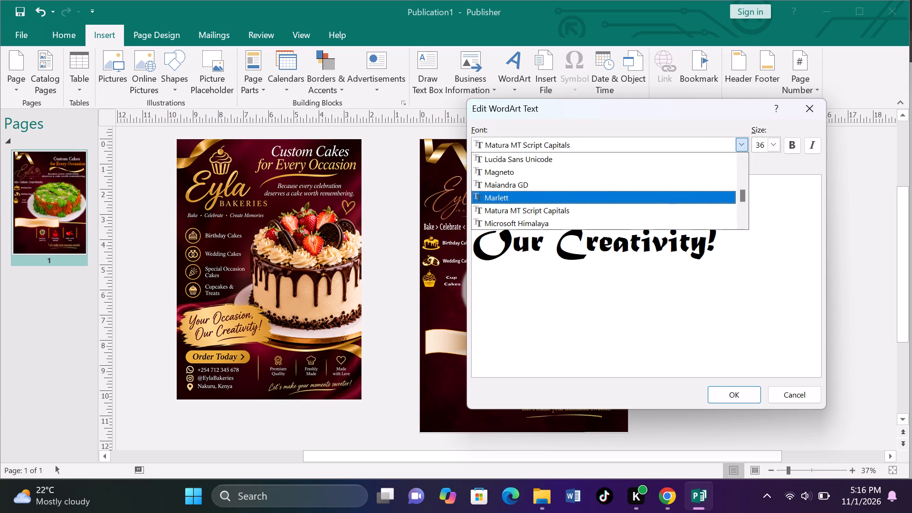
Set the WordArt font to Microsoft Himalaya.
left_click(718, 141)
left_click(658, 222)
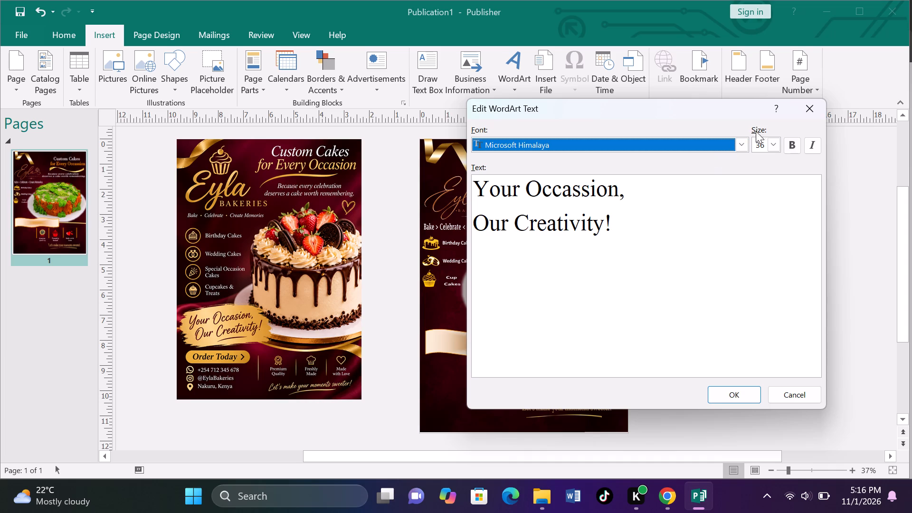
Try size 20 for the WordArt text, settle on size 12, and add the WordArt to the flyer.
left_click(774, 143)
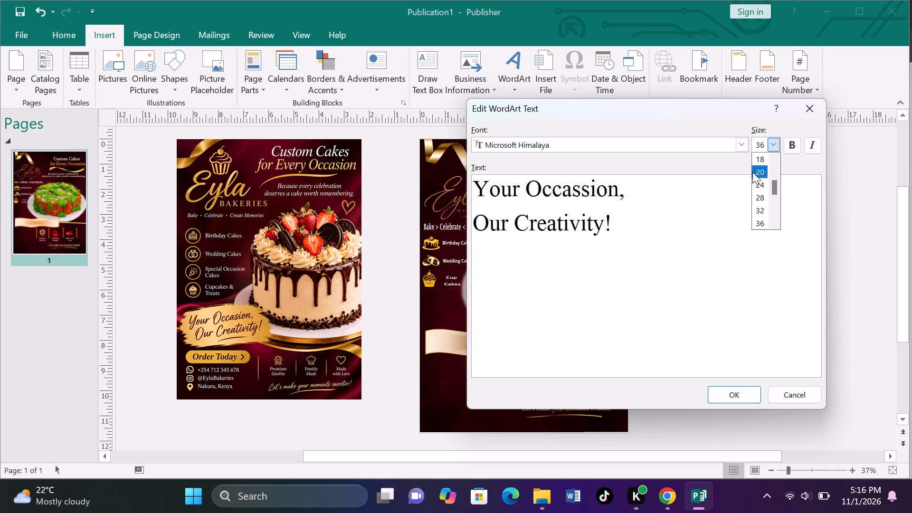
left_click(756, 171)
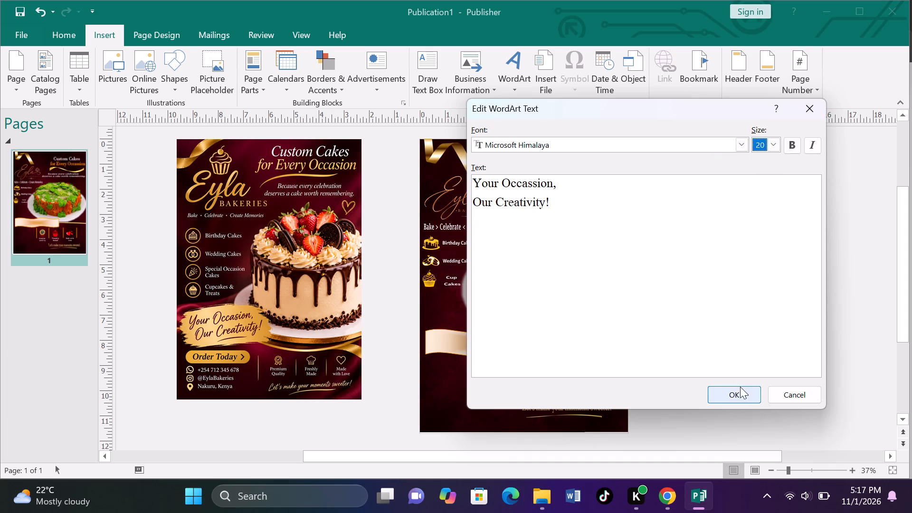
left_click(769, 145)
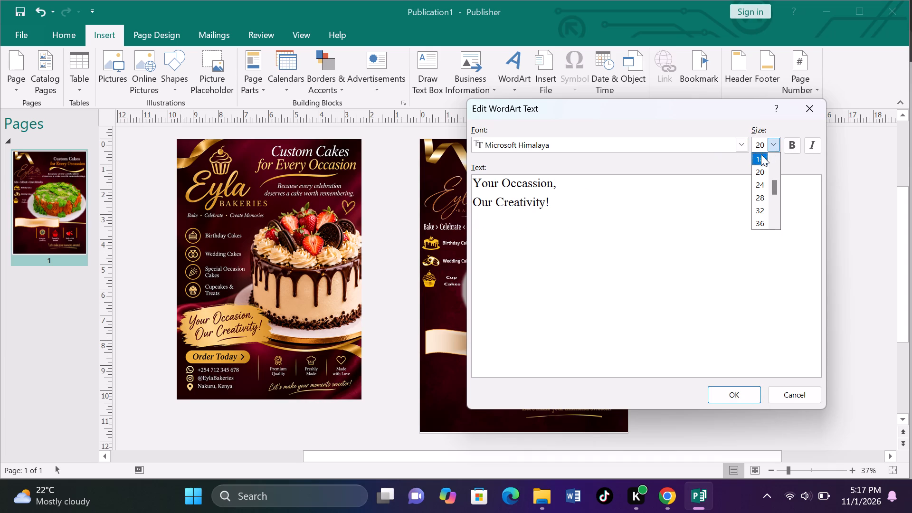
left_click_drag(772, 189, 773, 167)
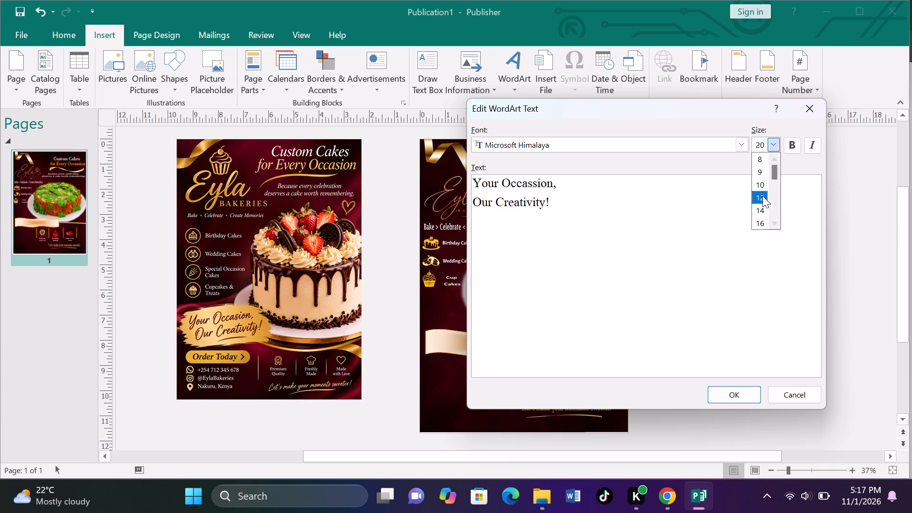
left_click(762, 196)
left_click(741, 395)
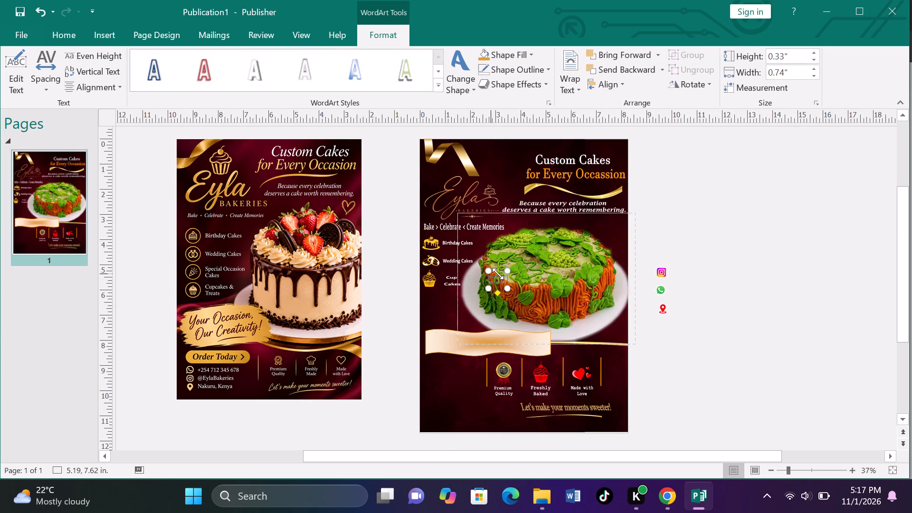
Move the "Your Occassion, Our Creativity!" WordArt onto the upper-left part of the wave banner, at about 0.62, 7.75 in.
left_click_drag(498, 276, 459, 346)
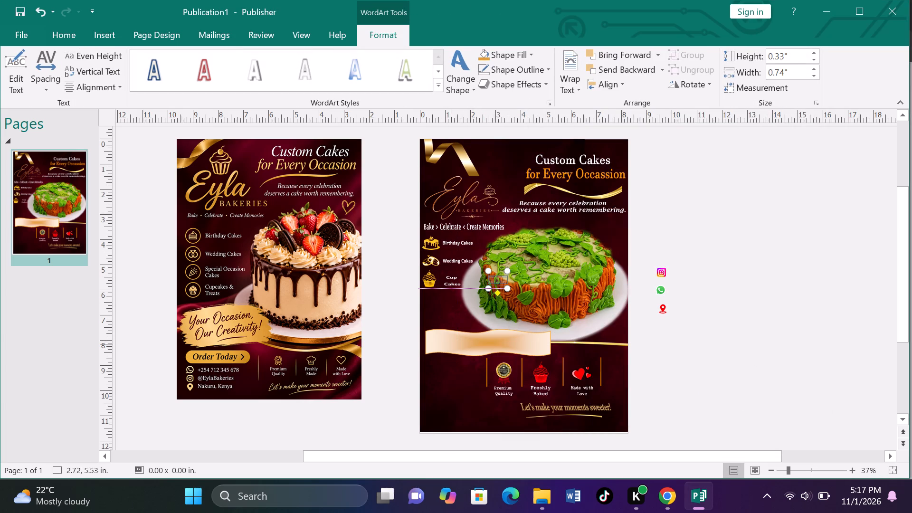
left_click_drag(459, 346, 450, 340)
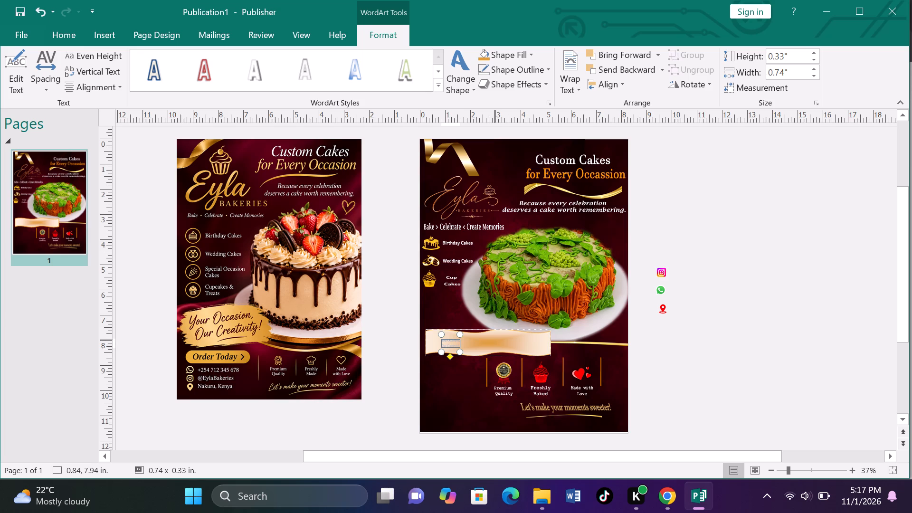
key("F9")
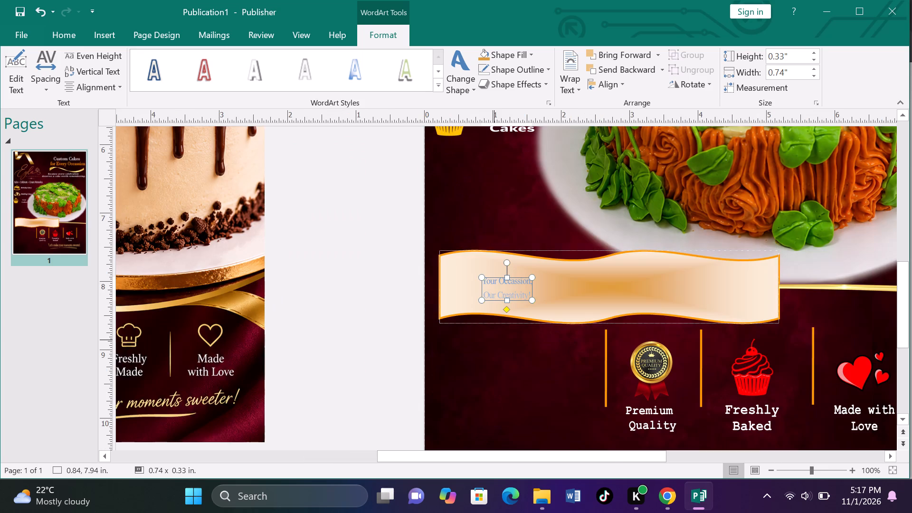
left_click(385, 285)
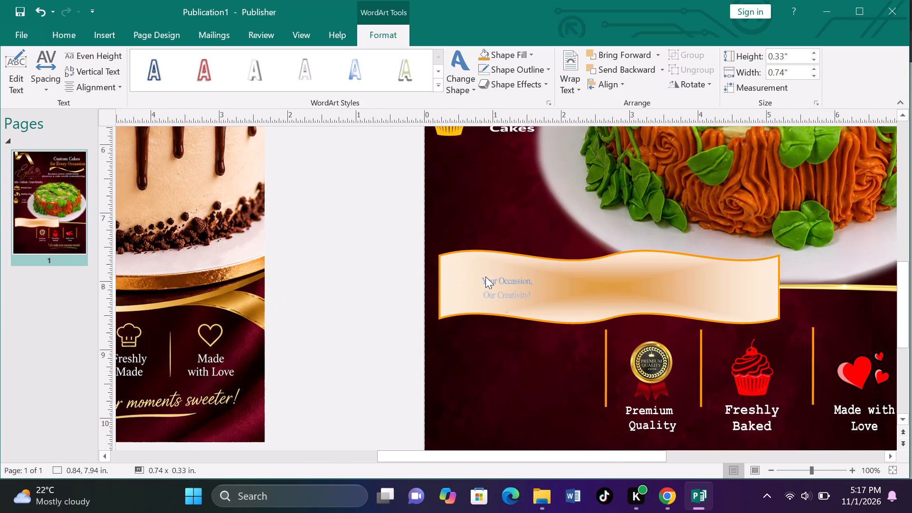
left_click_drag(500, 280, 485, 266)
Enlarge the WordArt across the wave banner to about 3.24 in wide and 0.70 in high.
left_click_drag(514, 285, 532, 285)
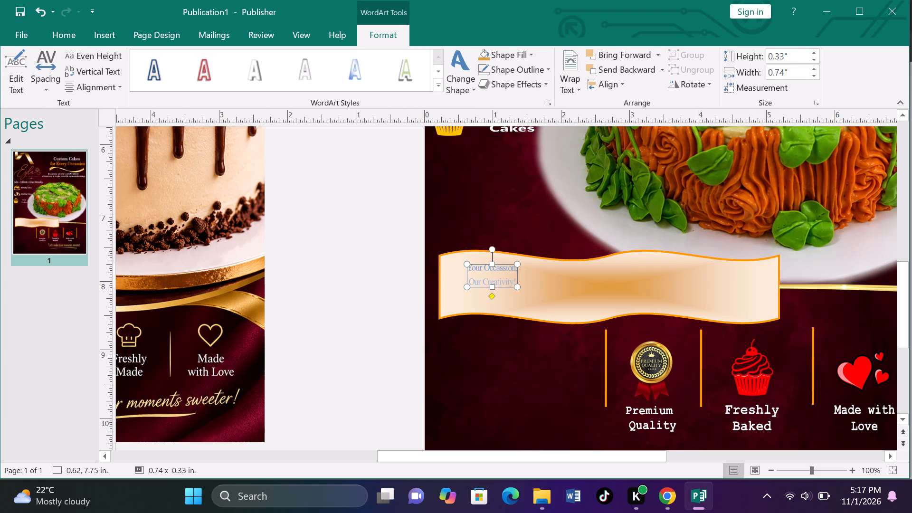
left_click_drag(532, 285, 727, 304)
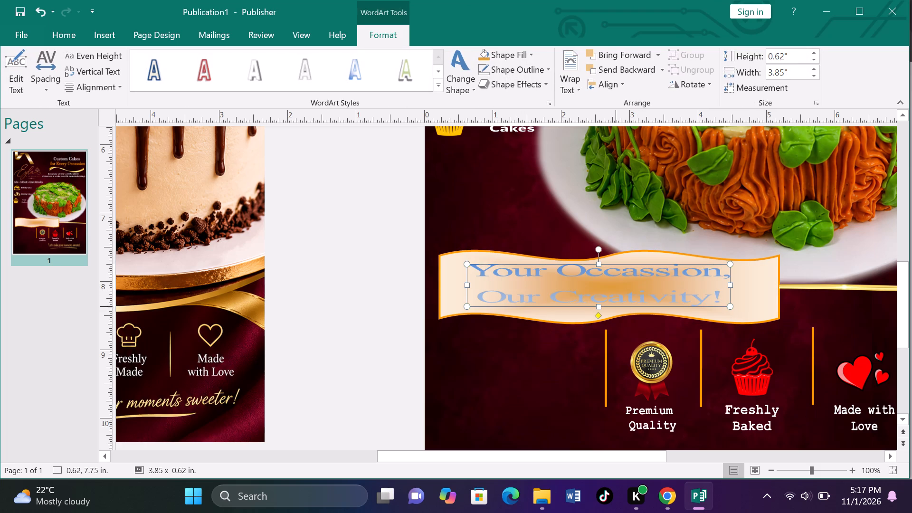
left_click_drag(468, 284, 484, 289)
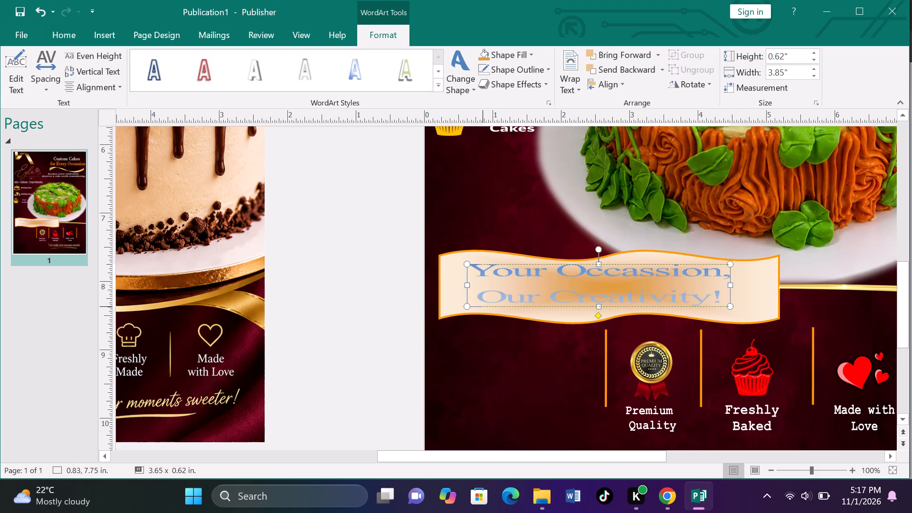
left_click_drag(484, 289, 499, 292)
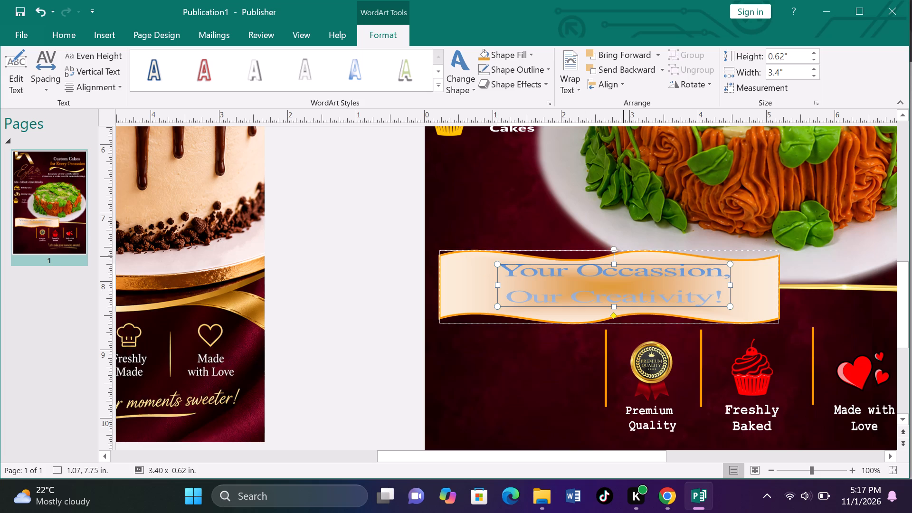
left_click_drag(614, 306, 614, 308)
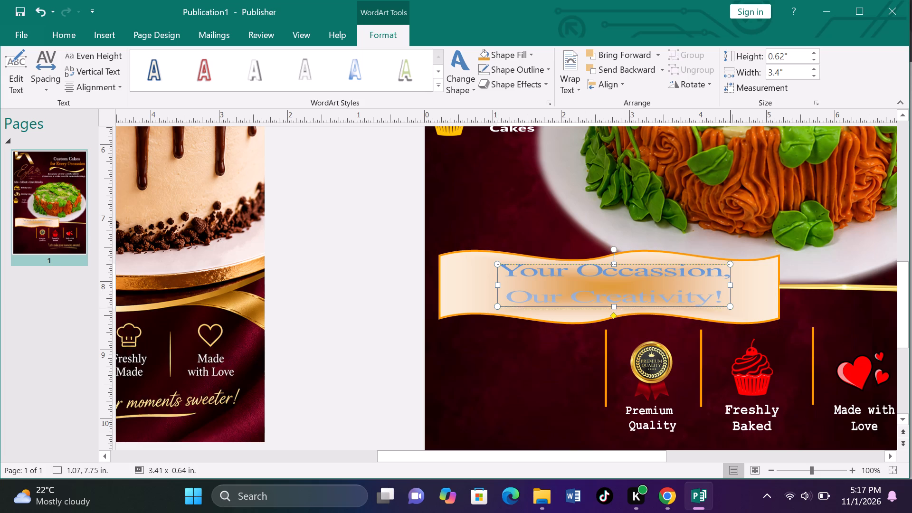
left_click_drag(614, 308, 614, 312)
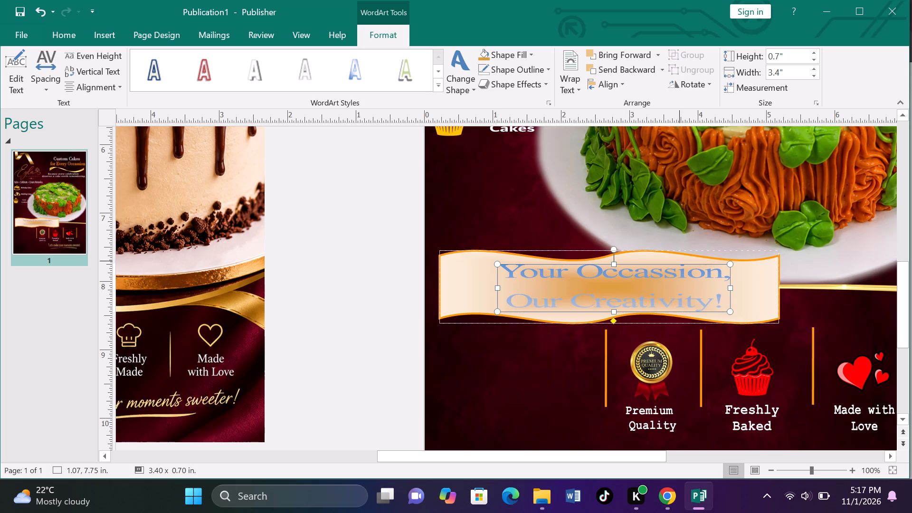
left_click_drag(729, 288, 725, 290)
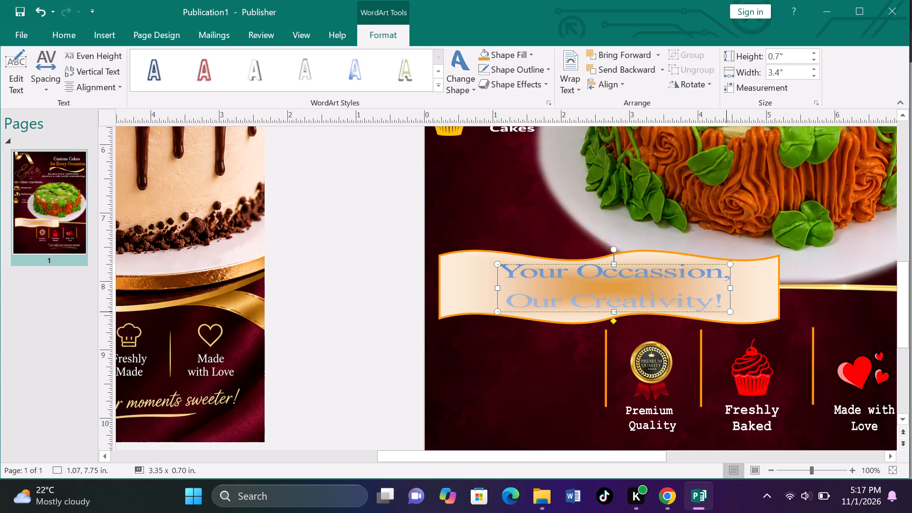
left_click_drag(725, 290, 718, 294)
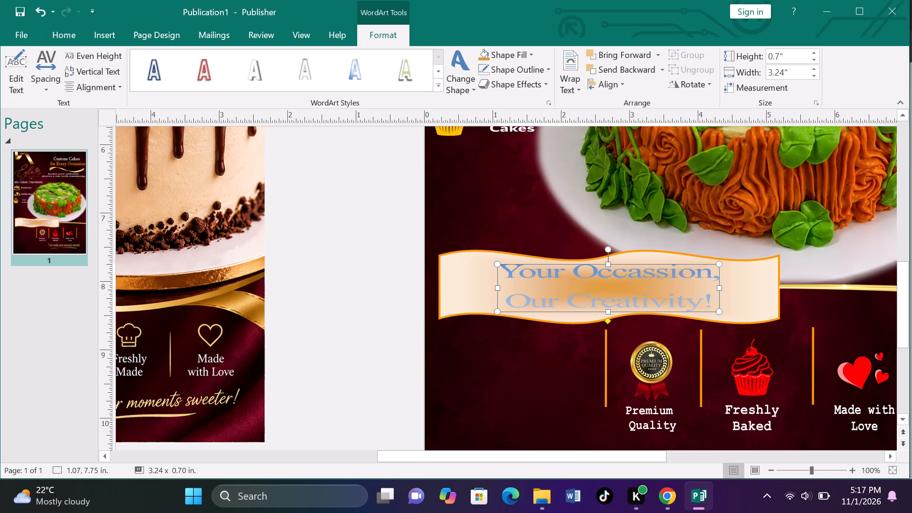
Fine-tune the WordArt's fit inside the wave banner to about 3.31 × 0.70 in at 1.01, 7.76 in.
left_click(606, 265)
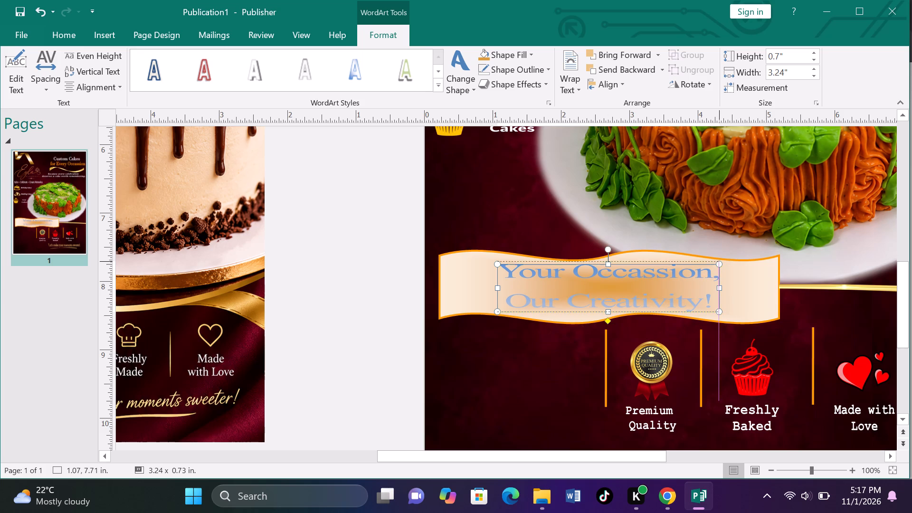
key("Down")
key("Down")
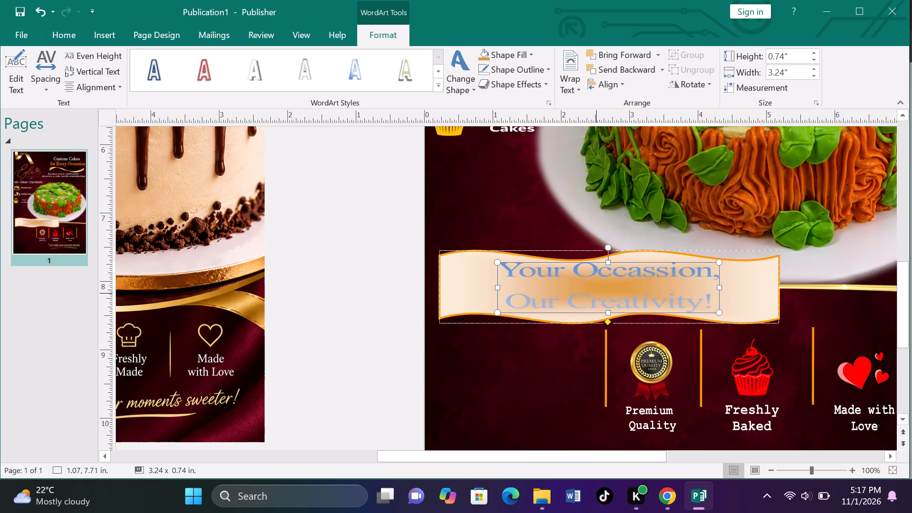
key("Down")
key("Up")
left_click_drag(498, 288, 494, 288)
left_click(607, 264)
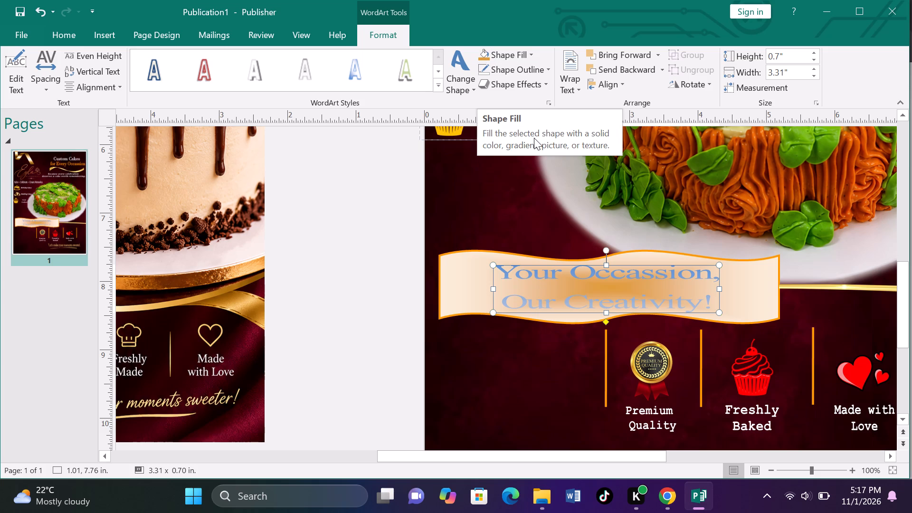
Fill the WordArt with the dark colour sampled from the "Your Occasion, Our Creativity!" lettering in the reference flyer.
key("F9")
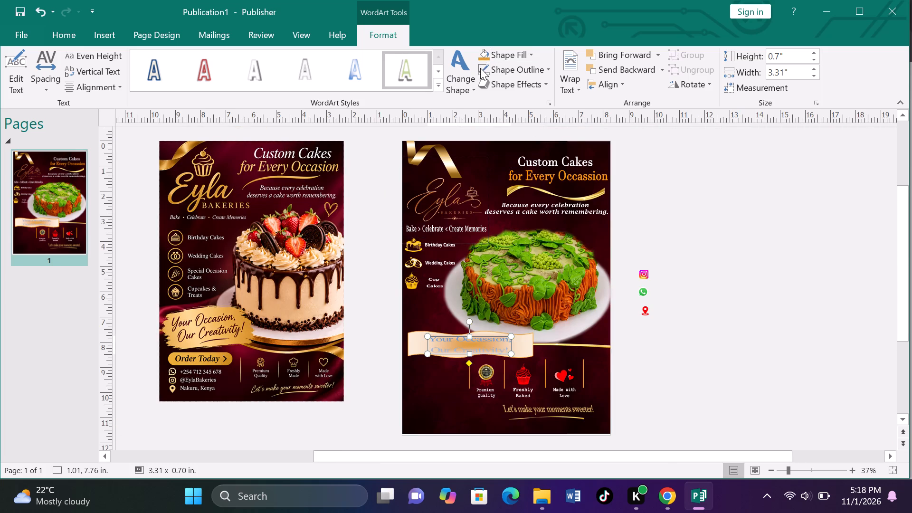
left_click(499, 54)
left_click(536, 249)
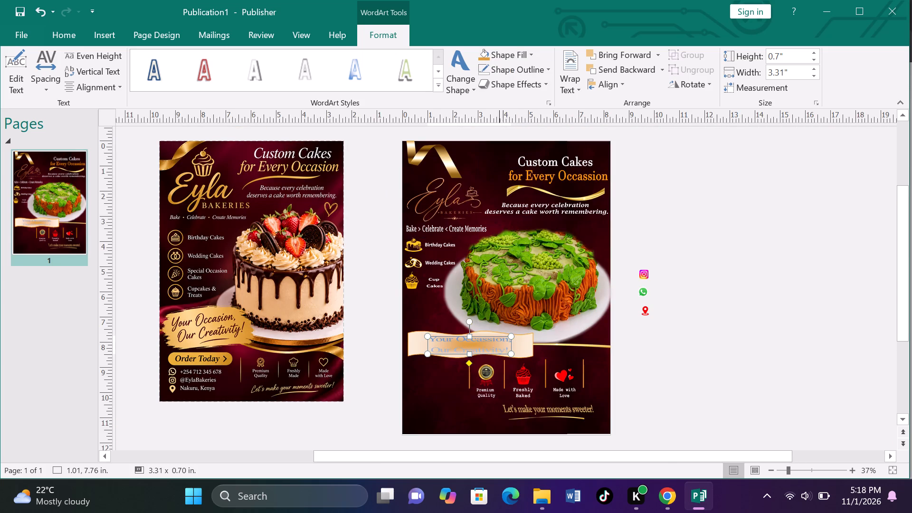
left_click(207, 333)
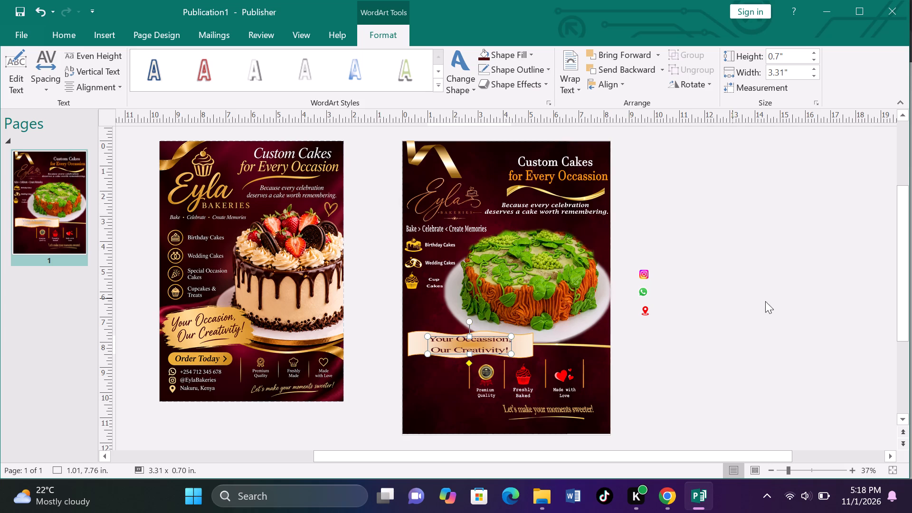
left_click(781, 299)
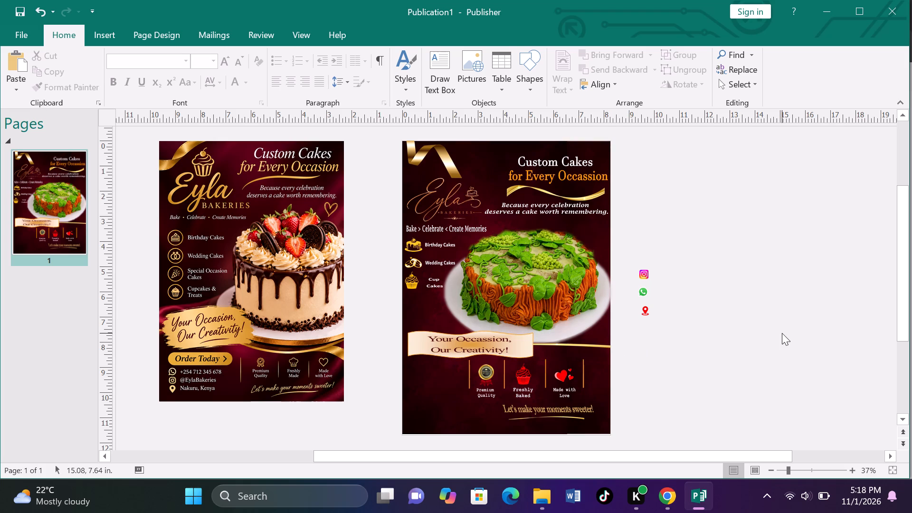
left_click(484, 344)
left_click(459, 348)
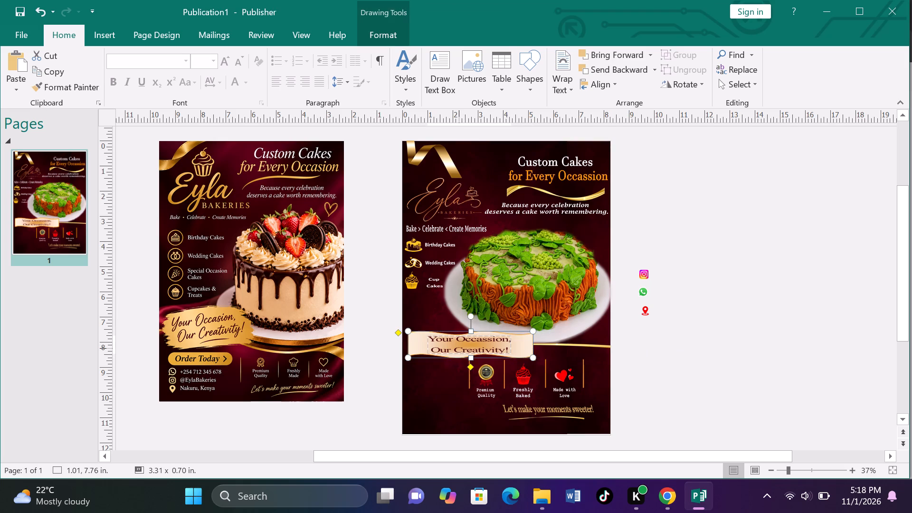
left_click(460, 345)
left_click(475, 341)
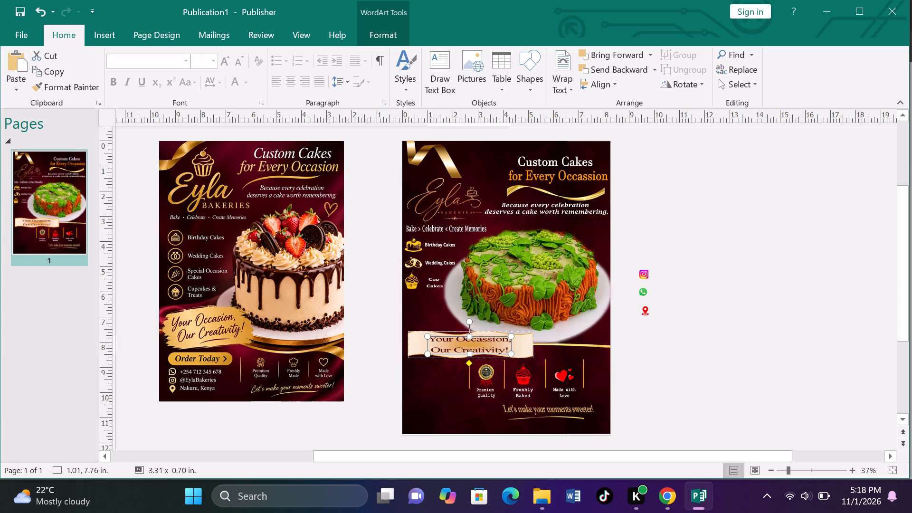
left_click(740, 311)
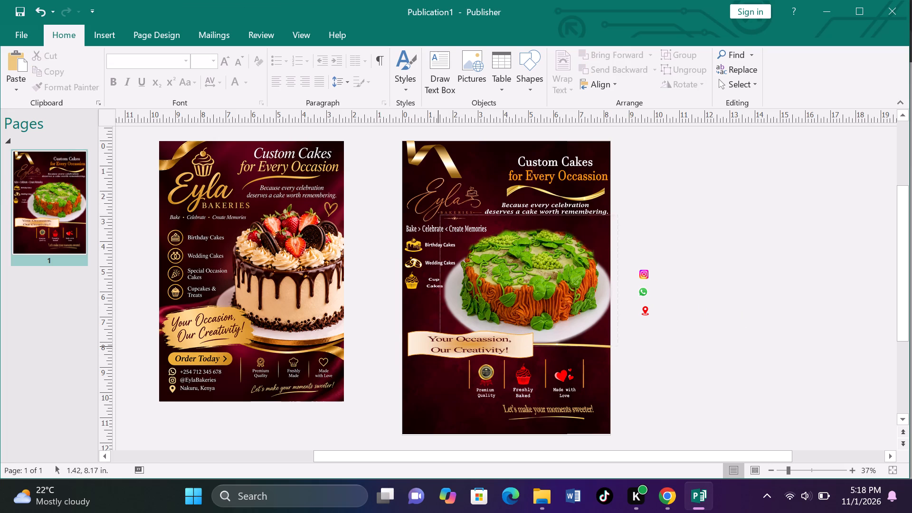
Narrow the wave banner from its left edge to about 4.69 in wide, so it starts at about 0.50 in.
left_click(410, 346)
left_click_drag(409, 356, 414, 356)
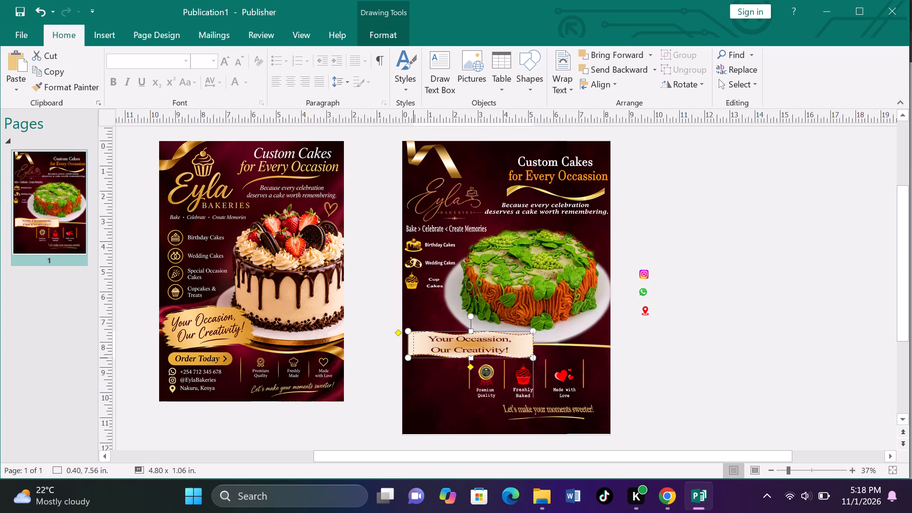
left_click_drag(414, 356, 416, 356)
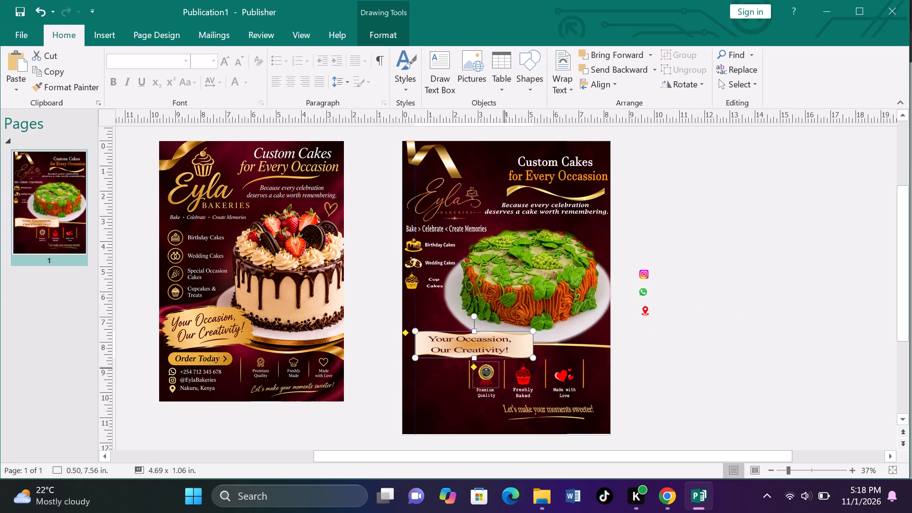
left_click(744, 333)
Nudge the WordArt slightly right to centre it in the narrowed wave banner, at about 1.10, 7.76 in.
left_click(487, 341)
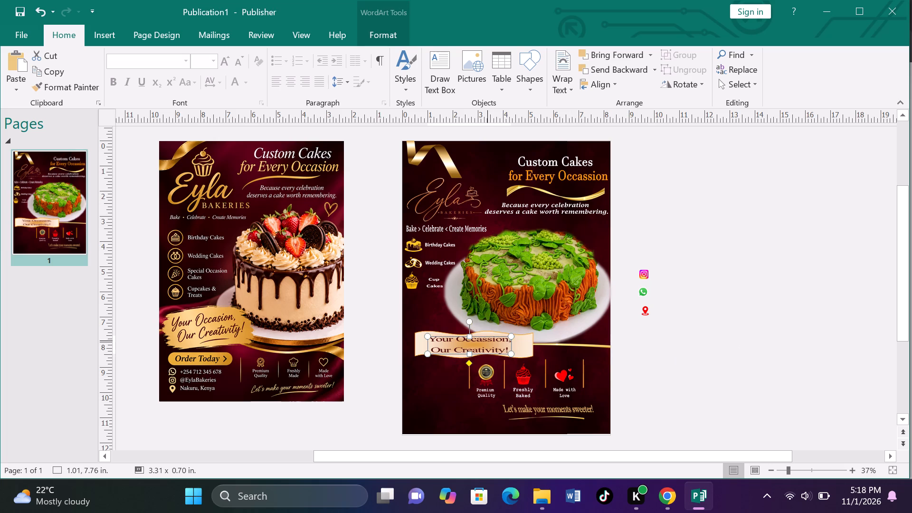
key("Right")
key("Right")
key("Right")
key("Right")
key("Right")
key("Right")
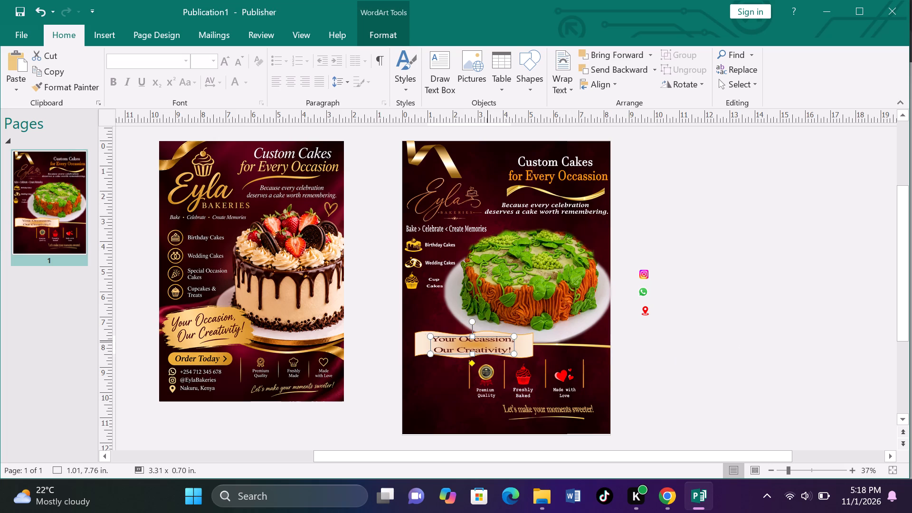
key("Up")
key("Left")
key("Down")
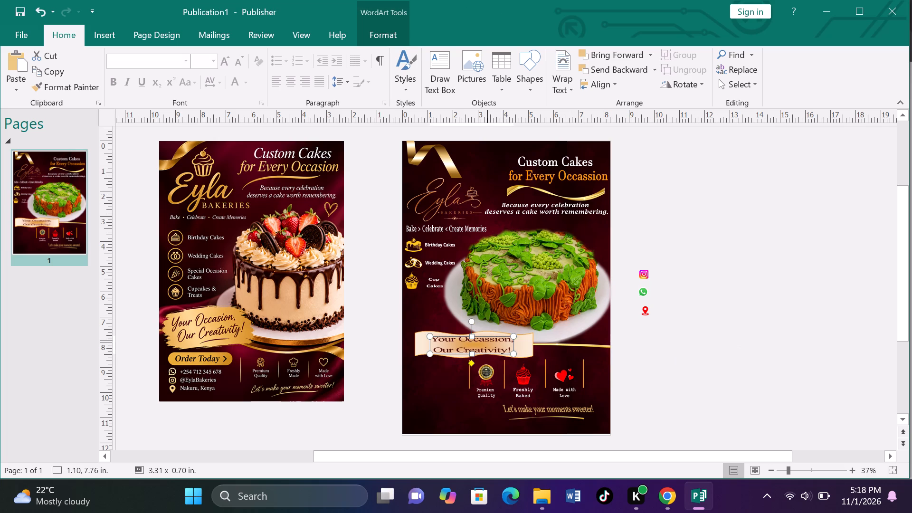
left_click(702, 342)
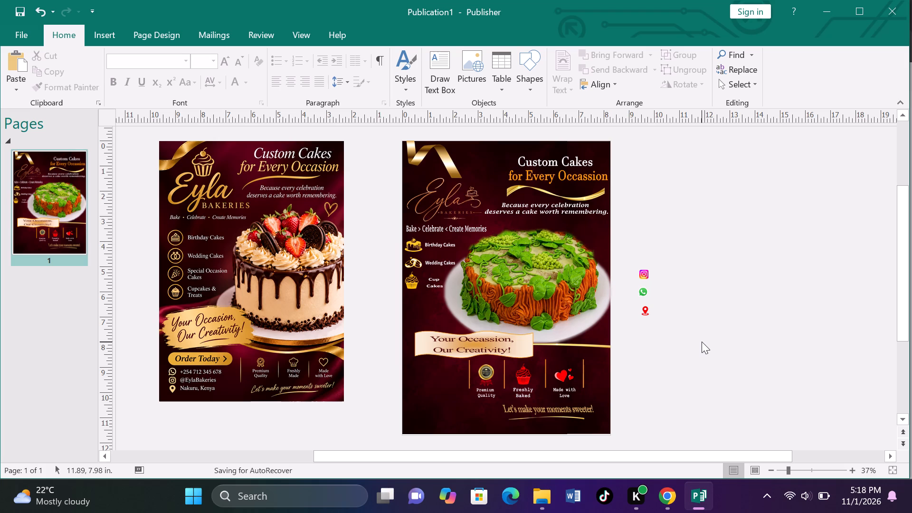
Draw a rounded rectangle about 2.08 × 0.60 in below the wave banner, starting at about 0.30, 9.00 in.
left_click(110, 40)
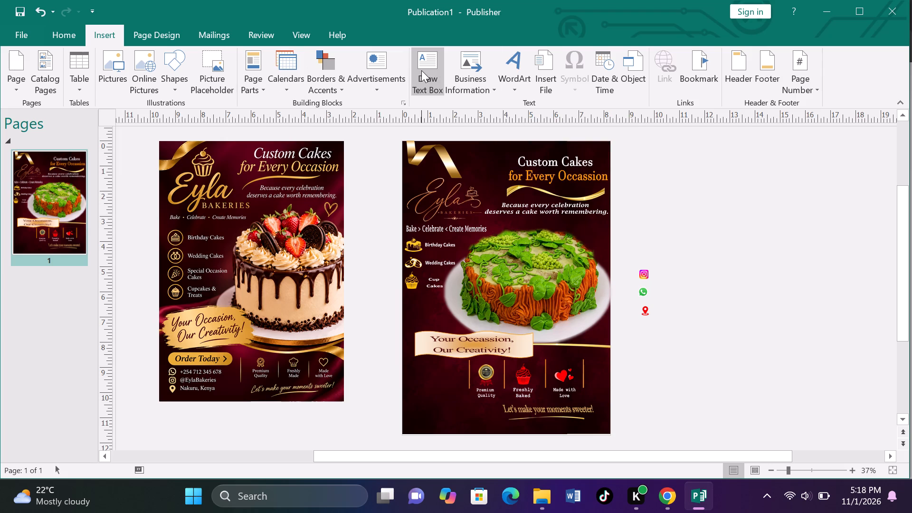
left_click(173, 43)
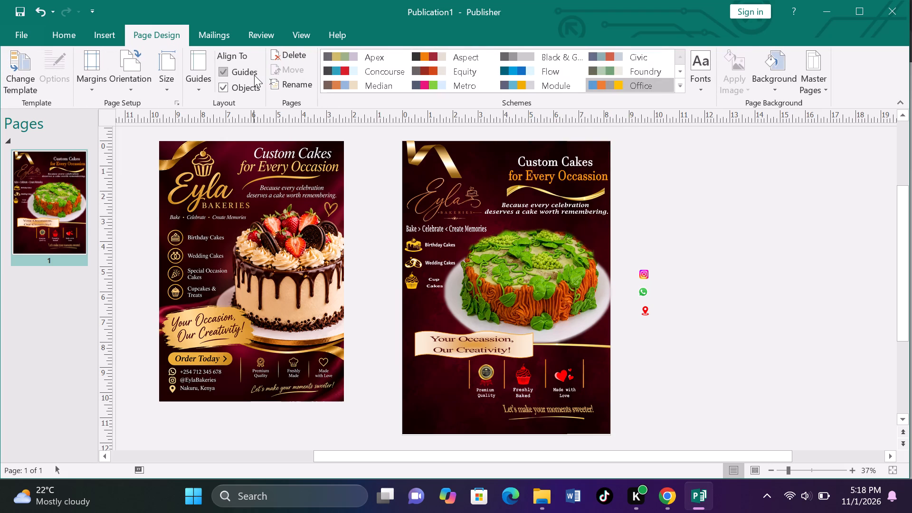
left_click(106, 35)
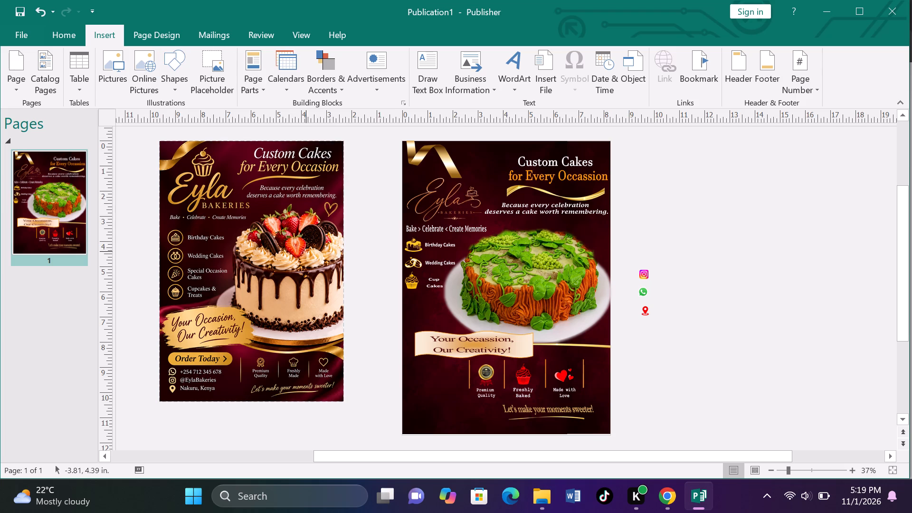
left_click(180, 85)
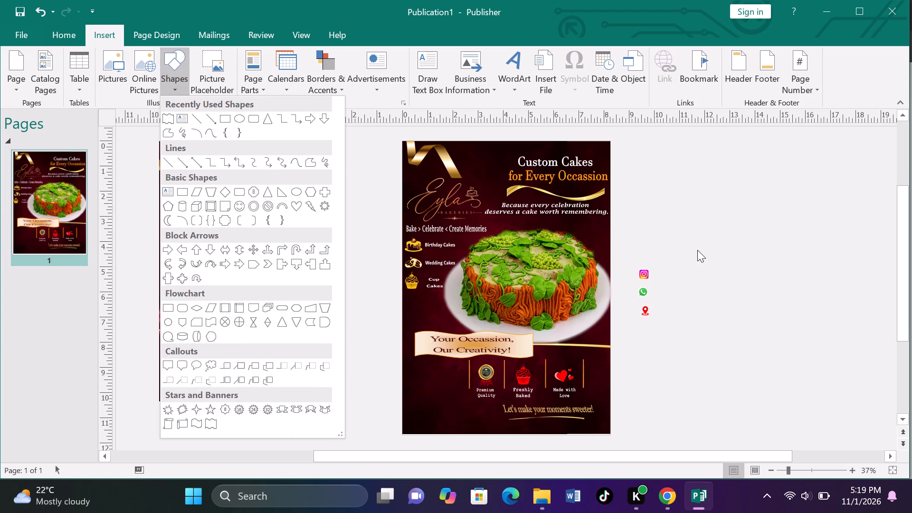
left_click(741, 250)
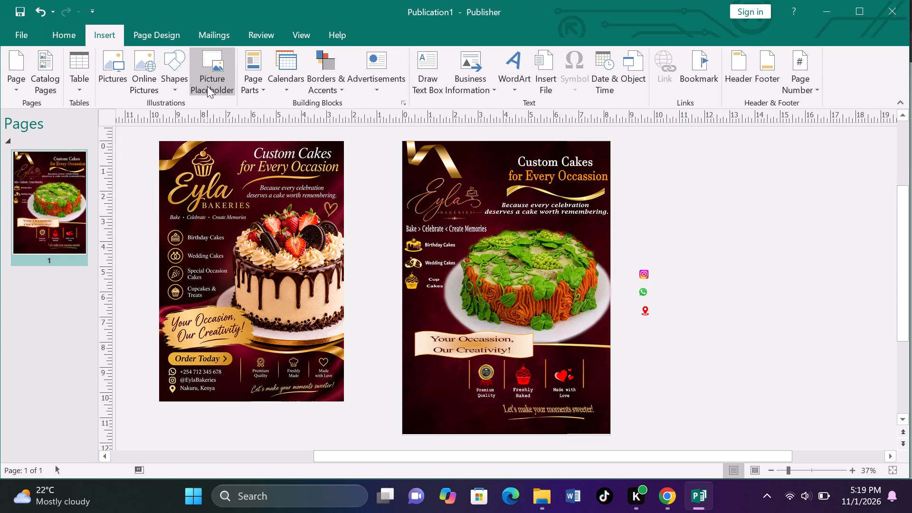
left_click(176, 85)
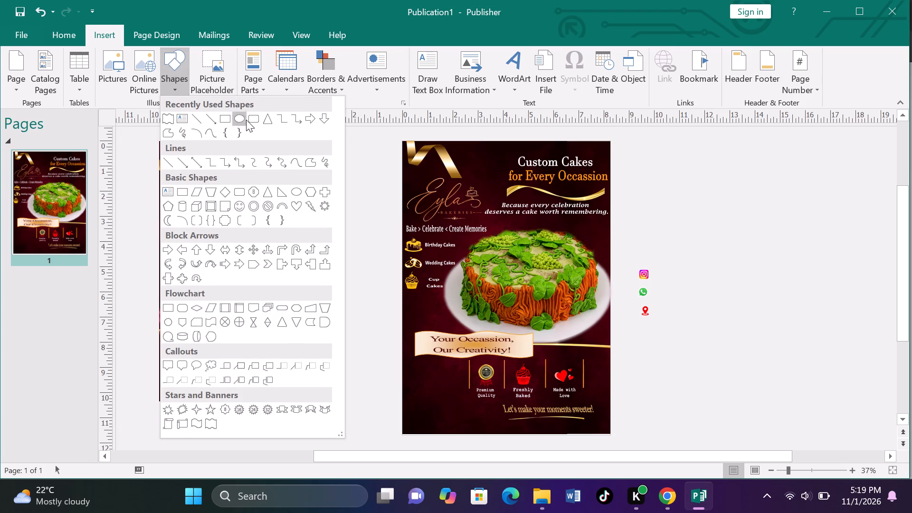
left_click(252, 121)
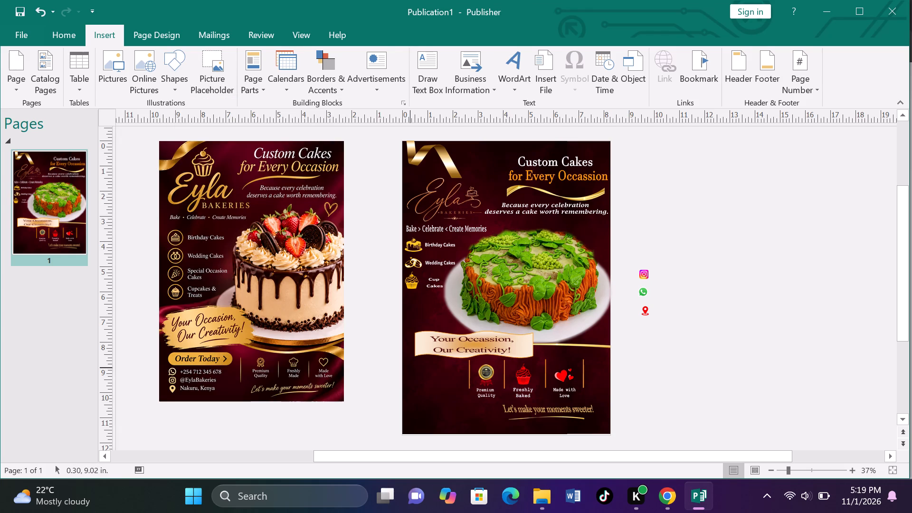
left_click_drag(410, 367, 461, 380)
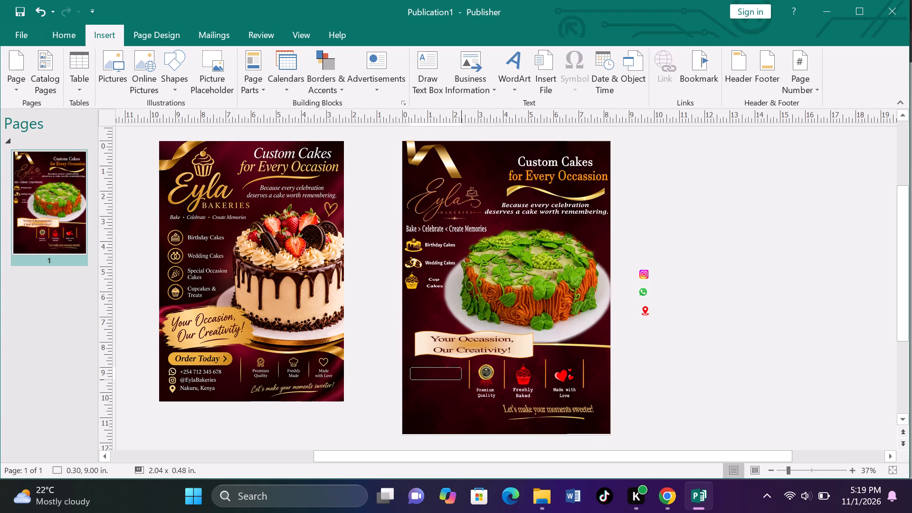
left_click_drag(461, 380, 462, 382)
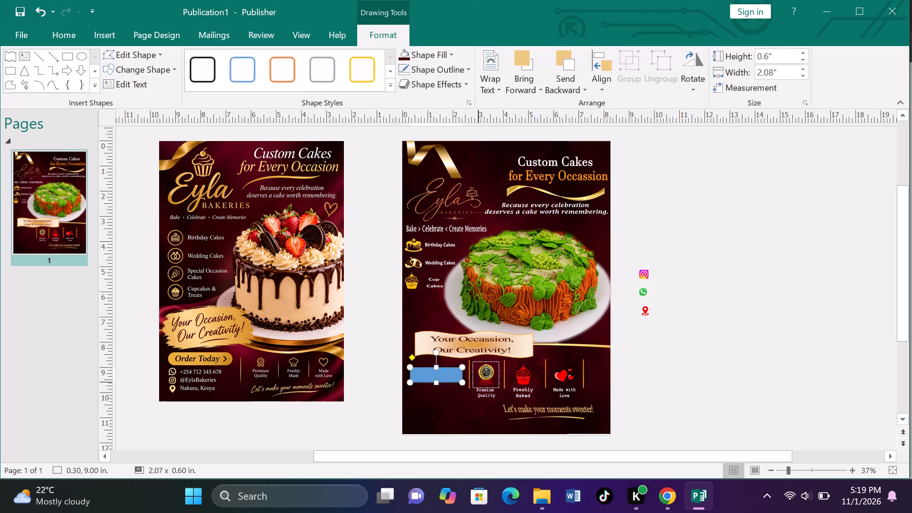
Nudge the rounded rectangle up and slightly left to about 0.26, 8.82 in, closer beneath the wave banner.
key("Up")
key("Up")
key("Up")
key("Down")
key("Left")
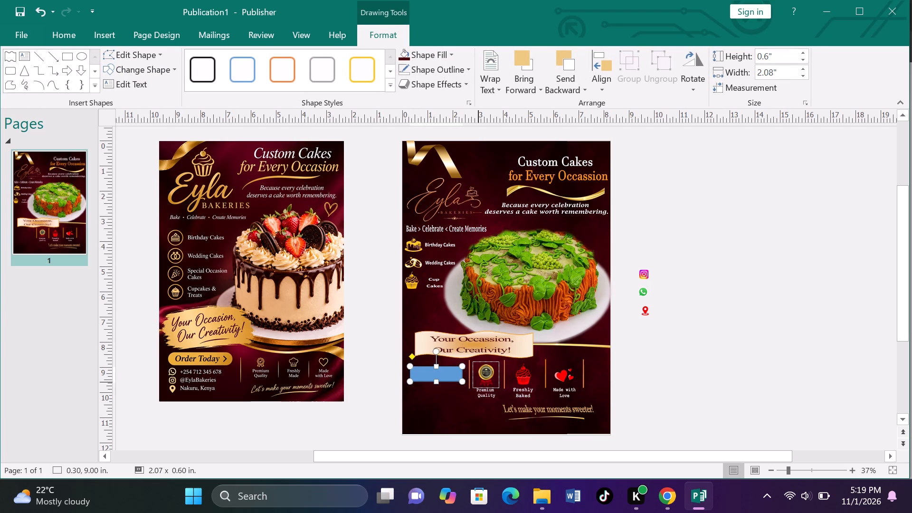
key("Left")
key("Up")
key("Up")
key("Up")
key("Up")
key("Up")
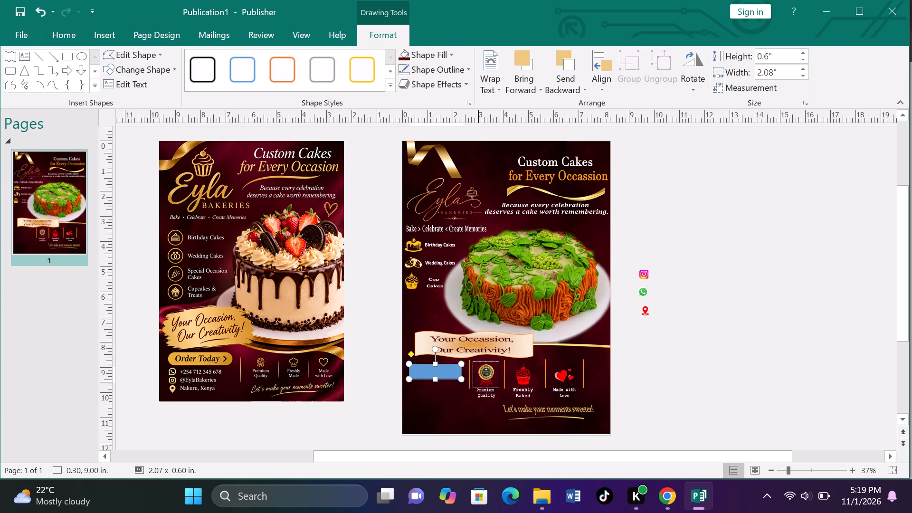
key("Up")
key("Up")
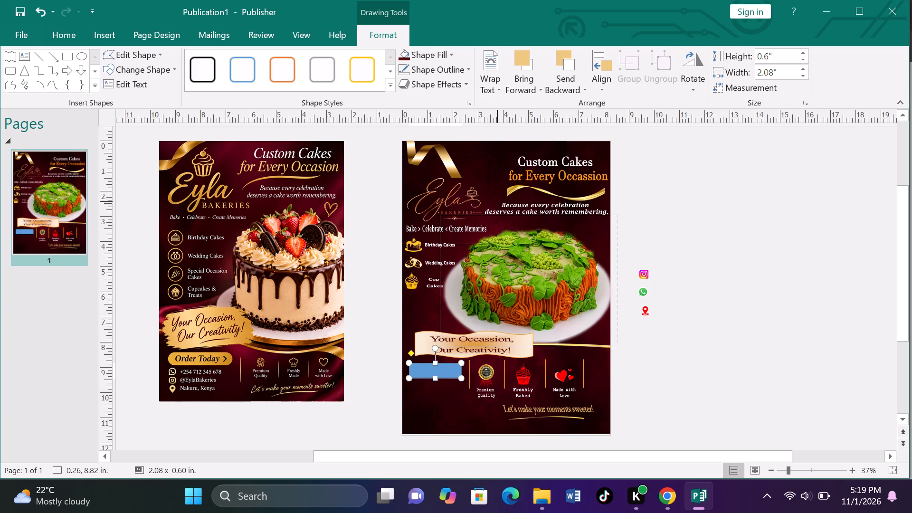
Fill the rounded rectangle with the recently used orange and remove its outline.
left_click(433, 54)
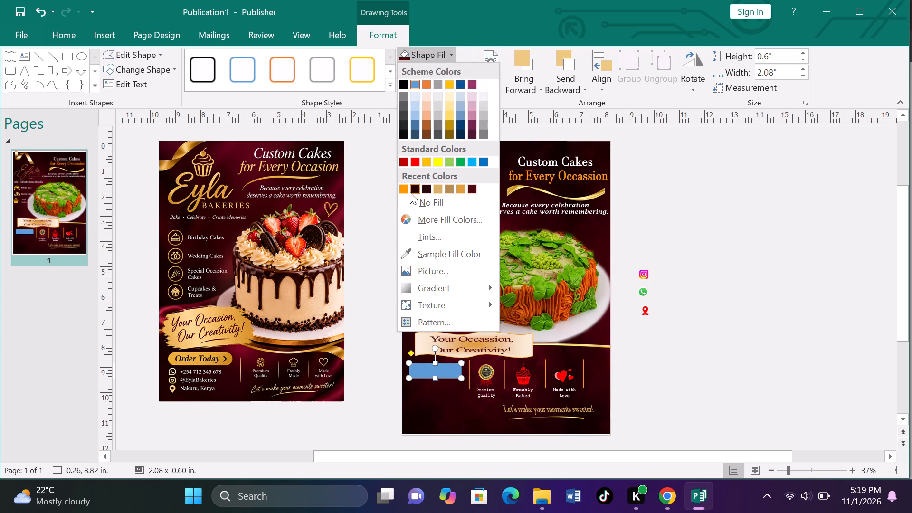
left_click(406, 190)
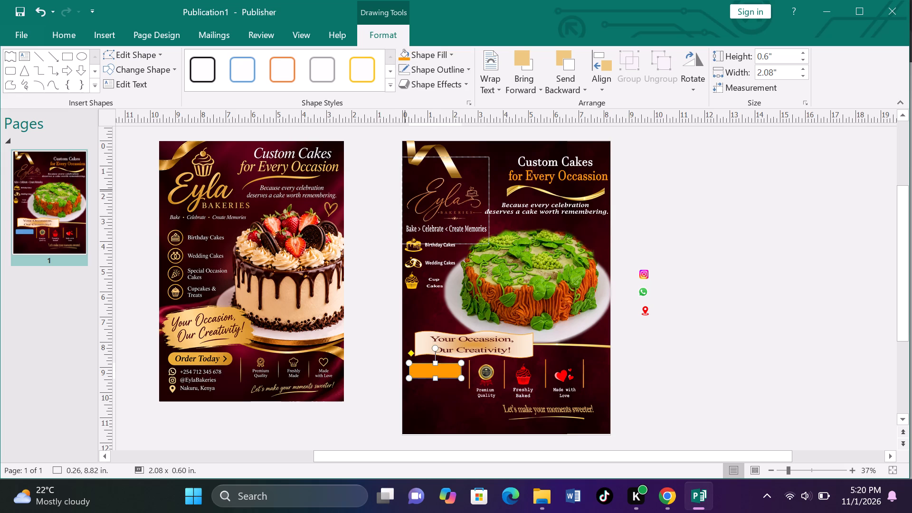
left_click(454, 68)
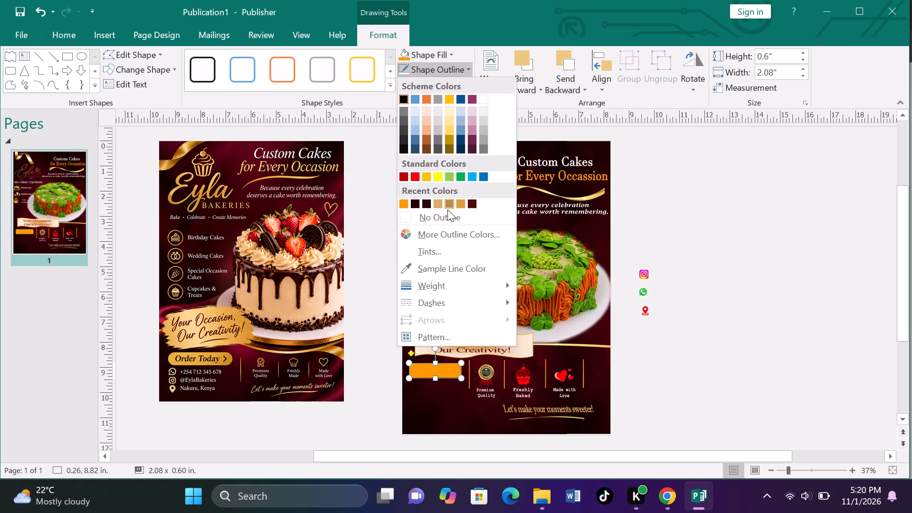
left_click(446, 222)
left_click(838, 333)
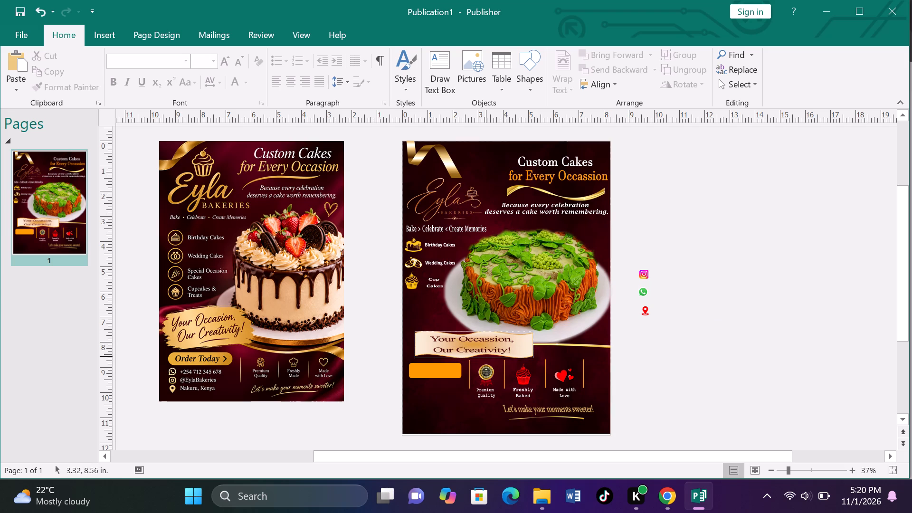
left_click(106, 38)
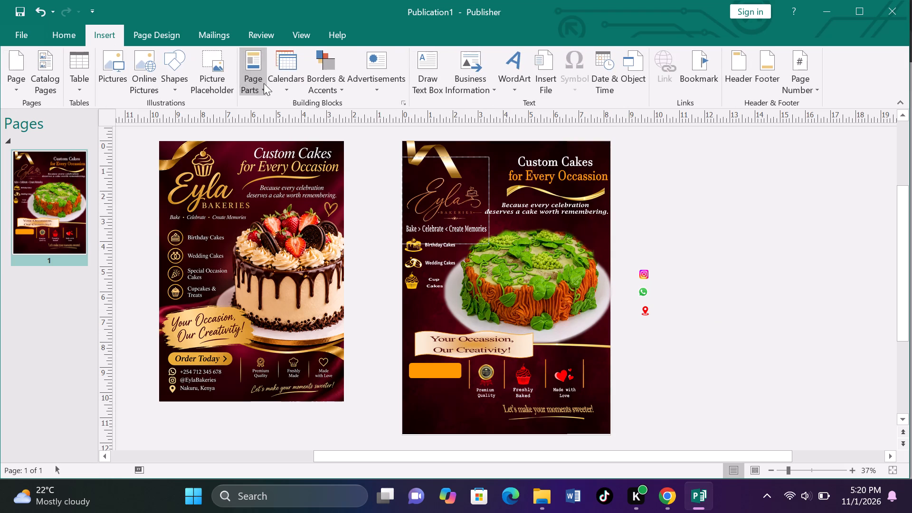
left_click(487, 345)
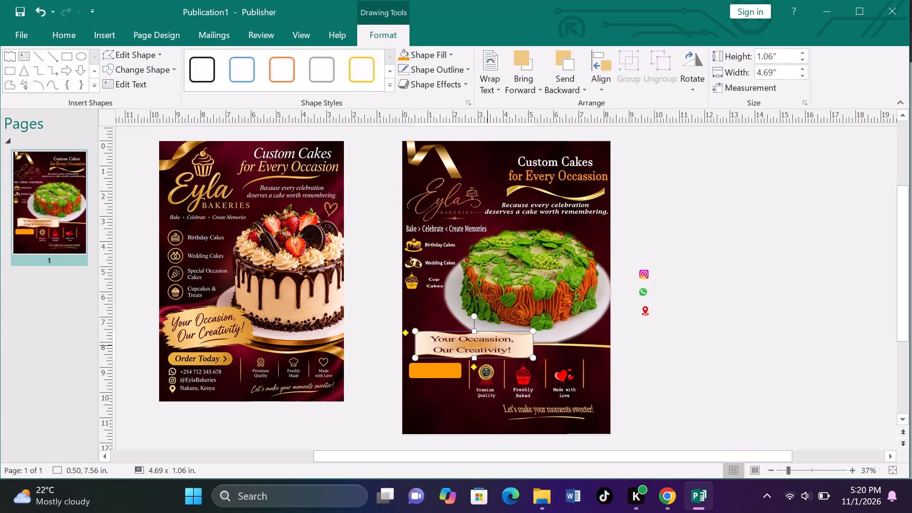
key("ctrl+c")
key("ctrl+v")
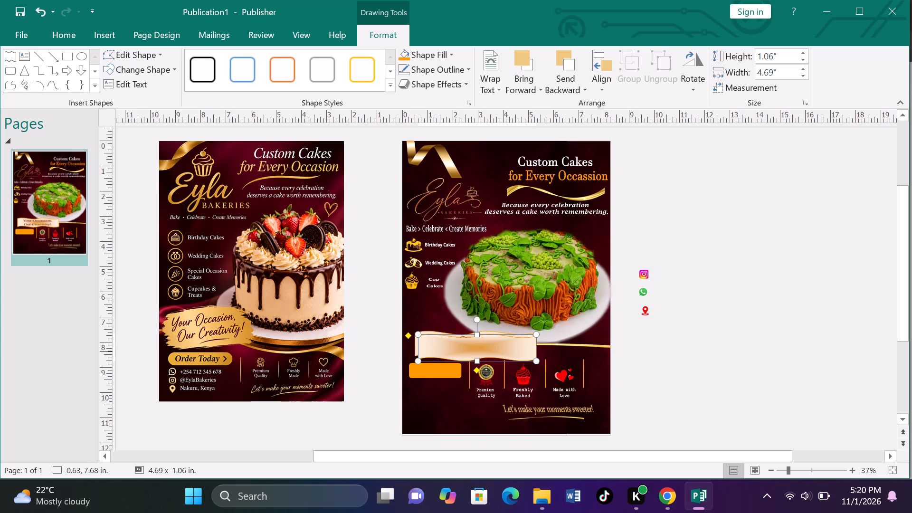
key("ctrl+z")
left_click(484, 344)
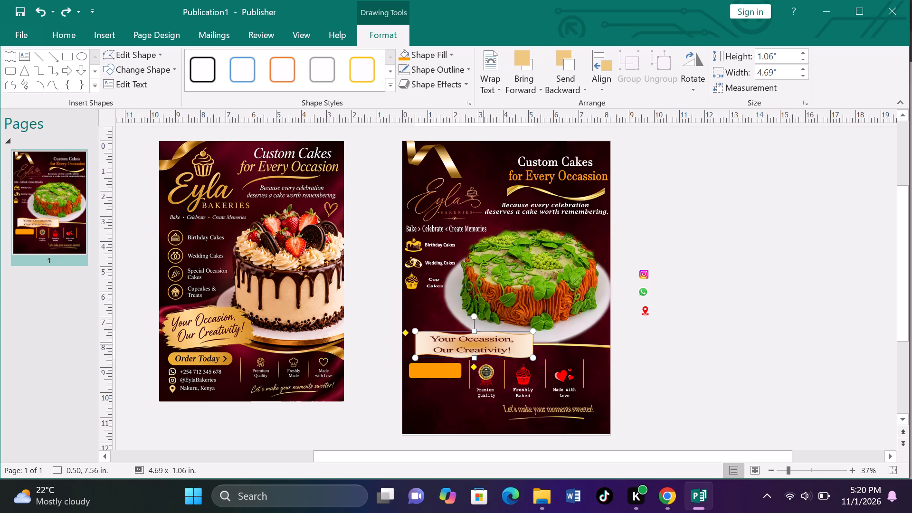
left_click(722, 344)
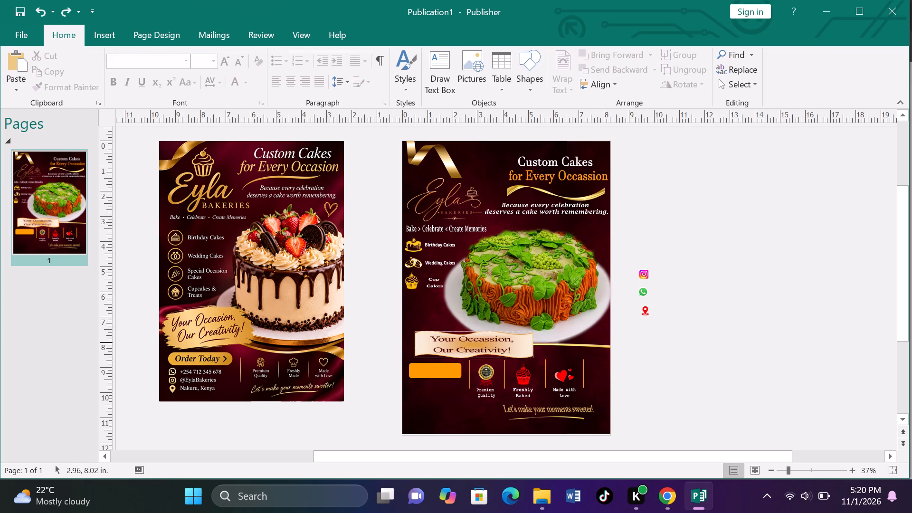
Duplicate the "Your Occassion, Our Creativity!" WordArt and move one of the two off the page to about 9.21, 7.10 in.
left_click(477, 342)
key("ctrl+c")
key("ctrl+v")
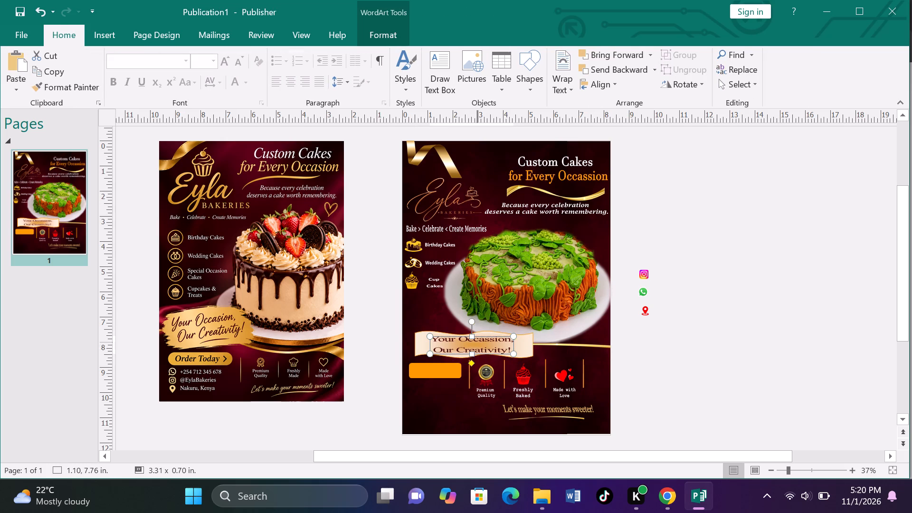
left_click_drag(479, 350, 476, 359)
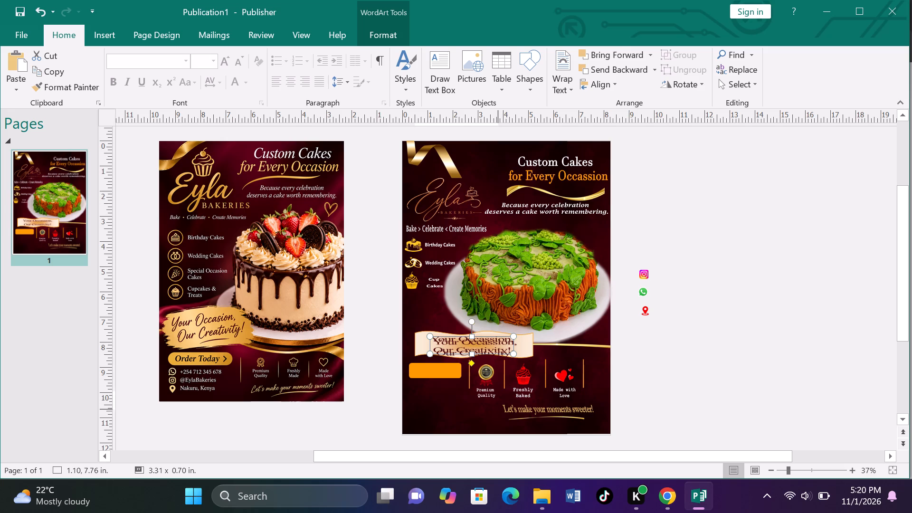
left_click_drag(476, 359, 683, 333)
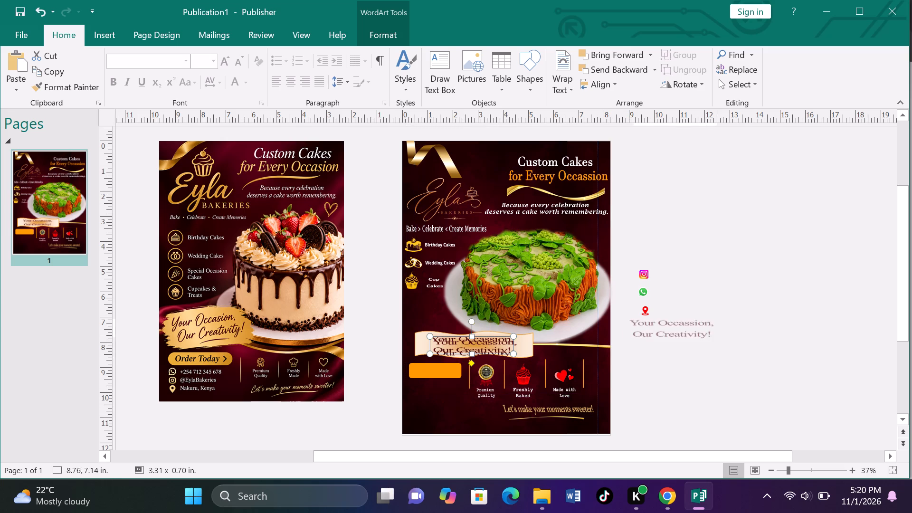
left_click_drag(683, 333, 684, 333)
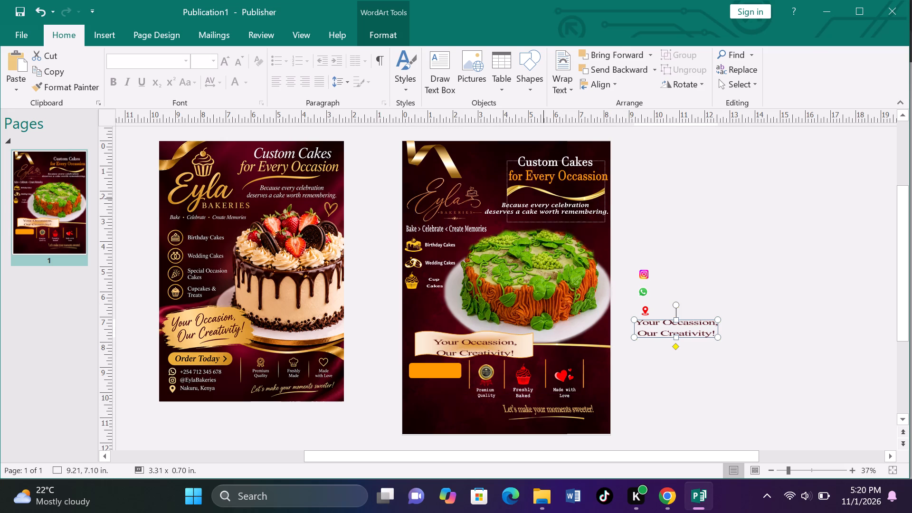
Change the off-page WordArt's text to "Order Today >".
left_click(399, 44)
left_click(27, 73)
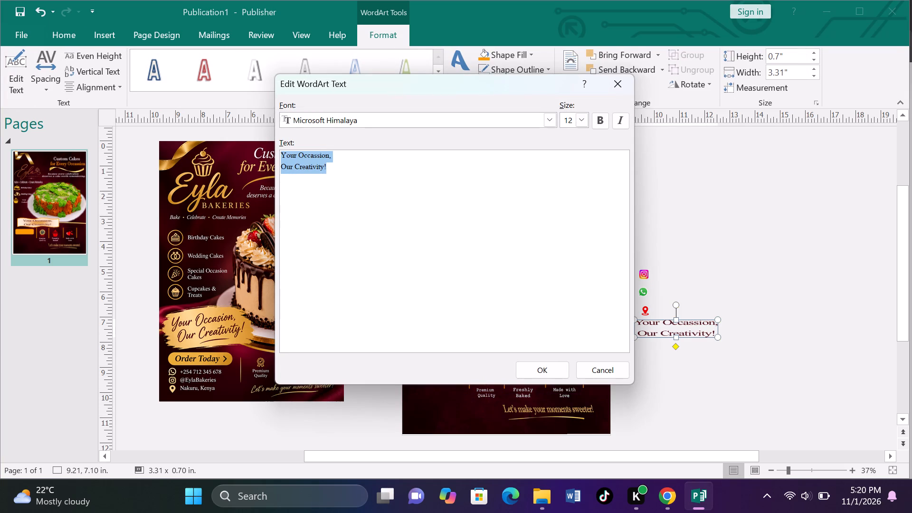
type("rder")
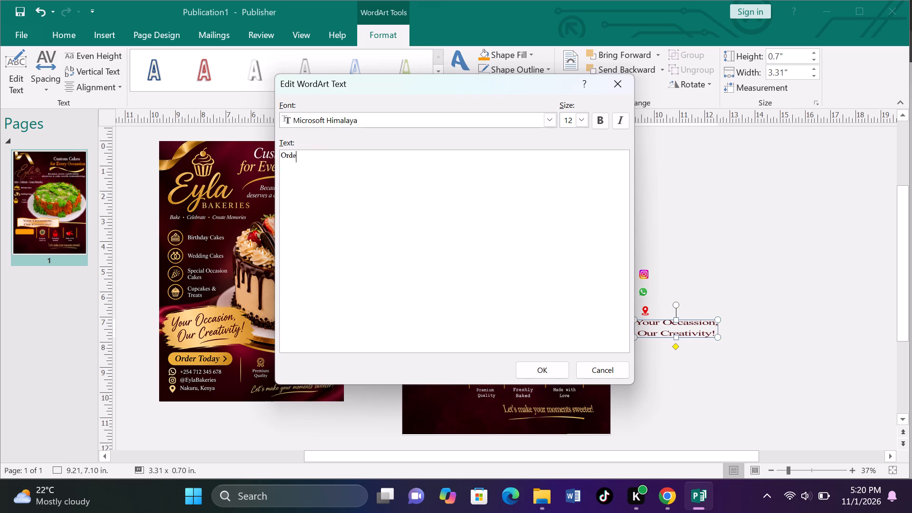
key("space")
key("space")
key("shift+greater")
left_click(548, 371)
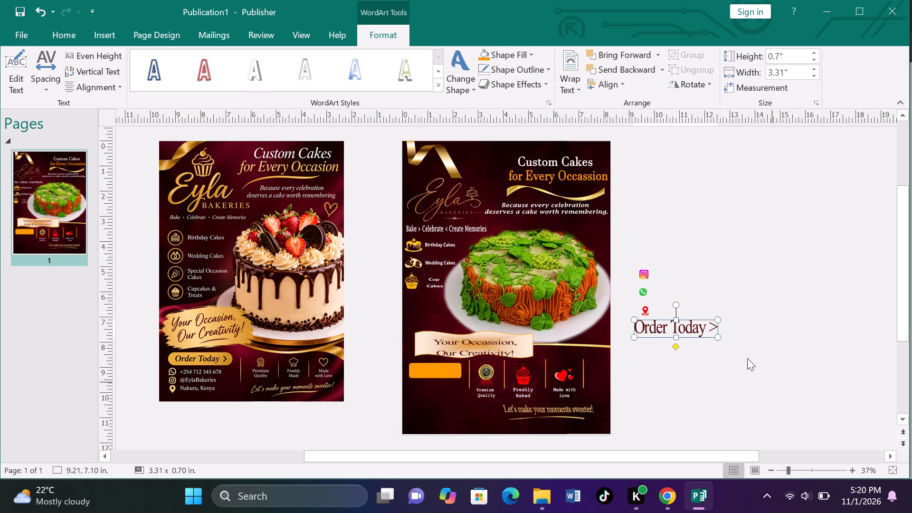
Shrink the "Order Today >" WordArt to about 2.33 × 0.59 in.
left_click_drag(716, 336, 695, 336)
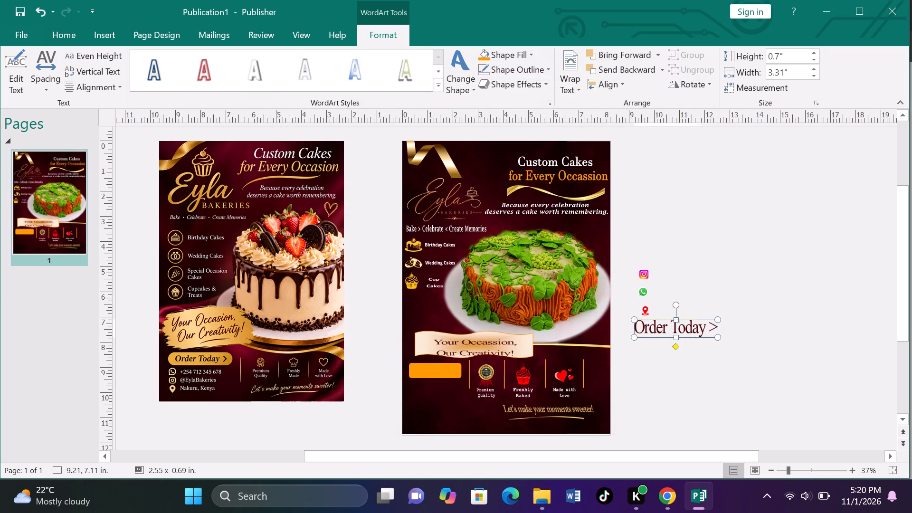
left_click_drag(695, 336, 690, 336)
left_click(694, 337)
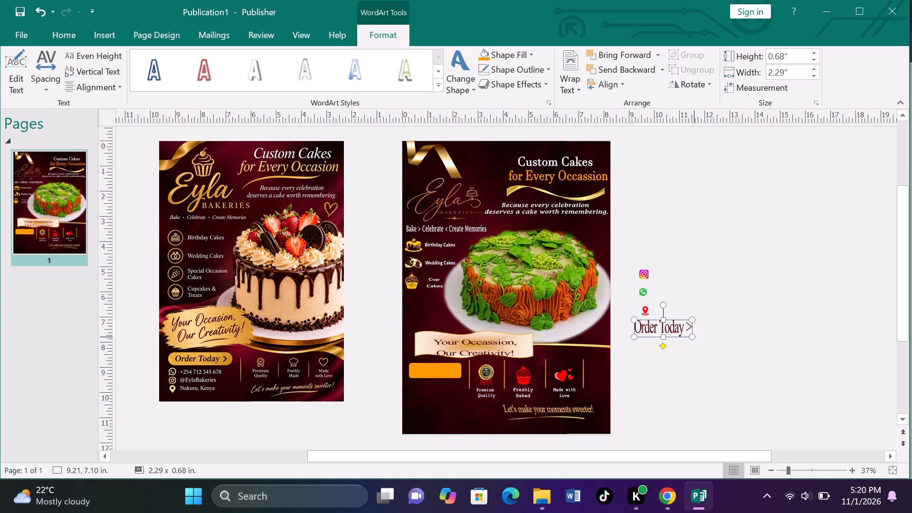
left_click(708, 364)
Move the "Order Today >" WordArt onto the orange rounded rectangle and shrink it to about 1.84 × 0.47 in.
left_click_drag(673, 322, 564, 362)
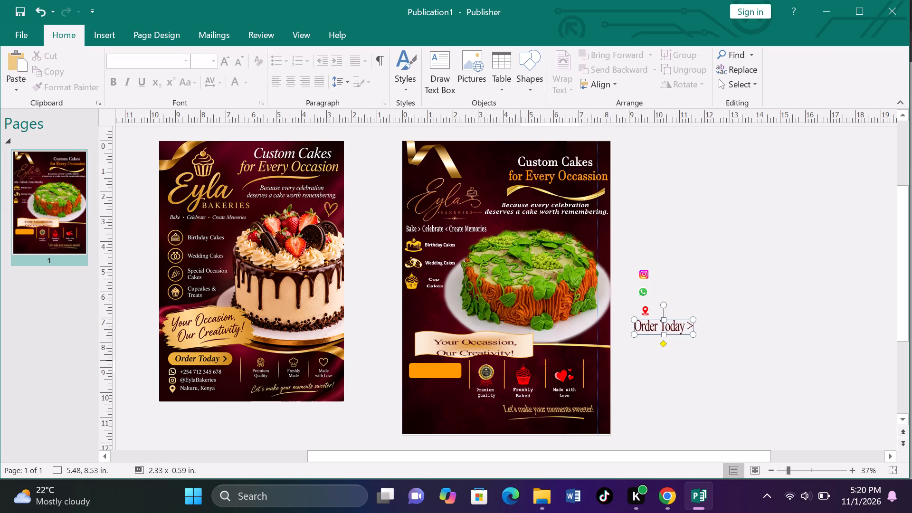
left_click_drag(564, 362, 475, 364)
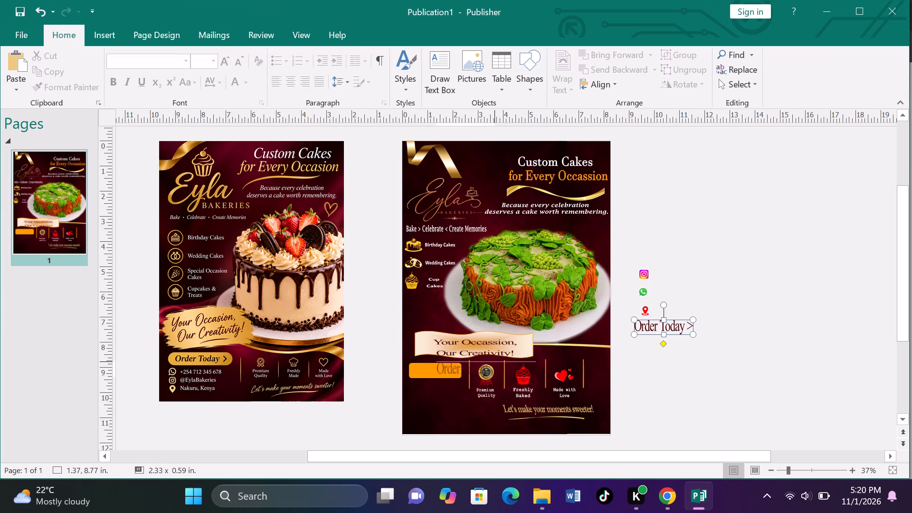
left_click_drag(475, 364, 458, 365)
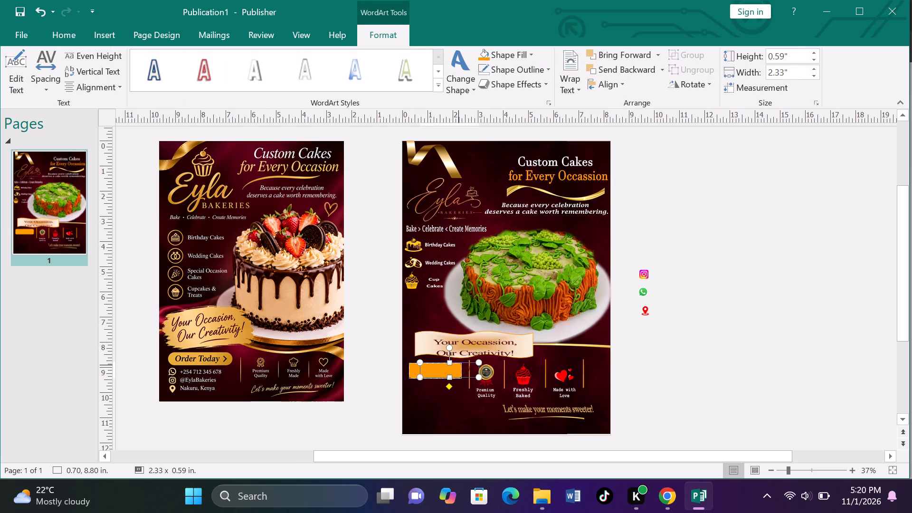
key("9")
key("F9")
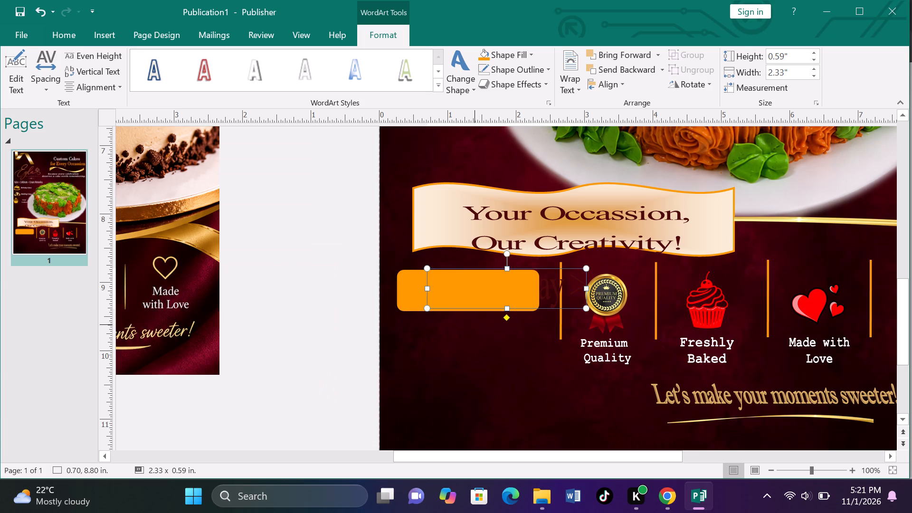
left_click_drag(559, 286, 548, 306)
left_click_drag(548, 306, 545, 319)
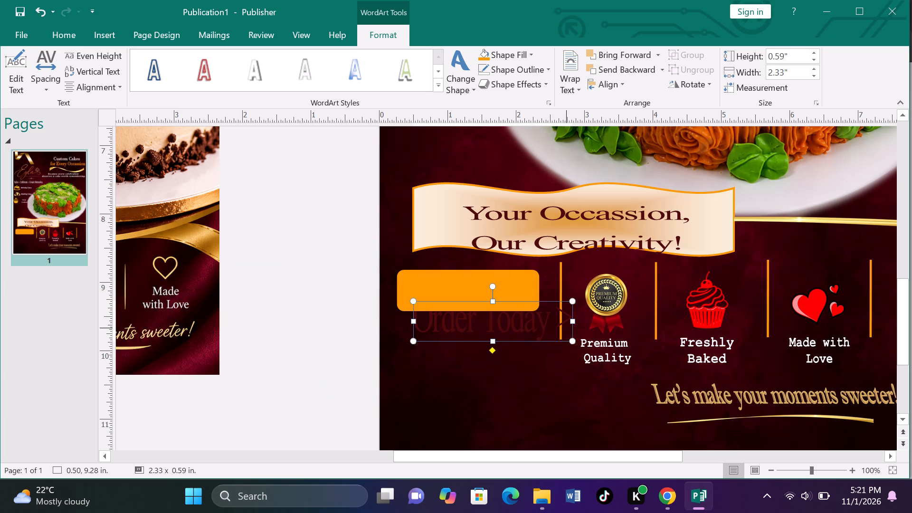
left_click_drag(574, 343, 554, 339)
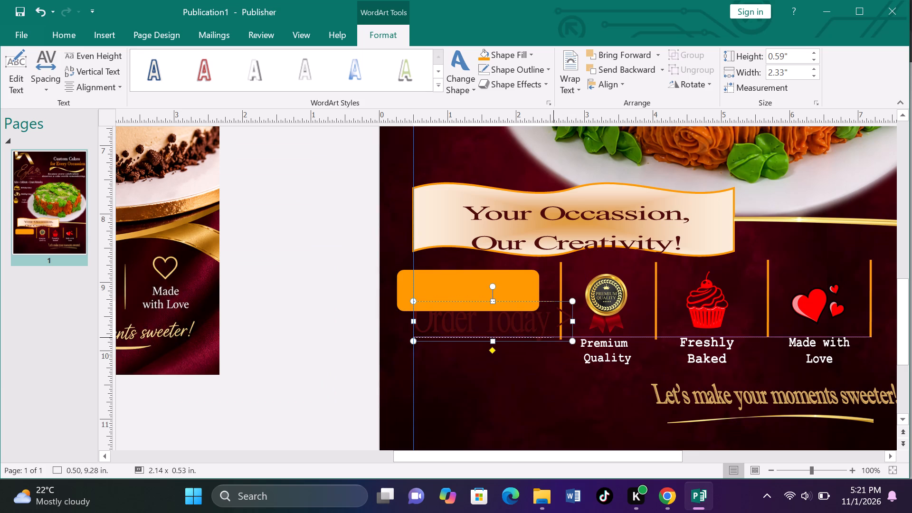
left_click_drag(554, 339, 541, 335)
left_click_drag(481, 318, 473, 301)
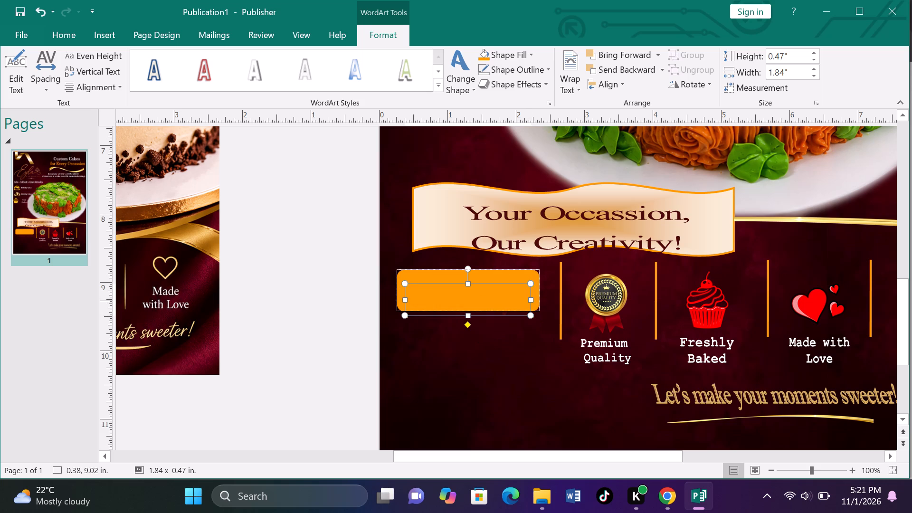
Bring the "Order Today >" WordArt forward in front of the orange rounded rectangle.
left_click(614, 50)
left_click(614, 55)
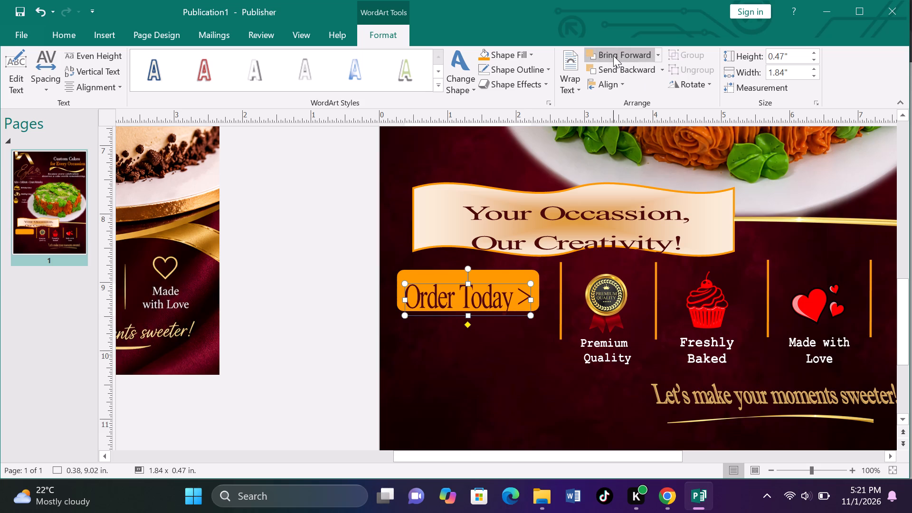
Nudge the "Order Today >" WordArt up within the orange rectangle to about 0.38, 8.93 in.
key("Up")
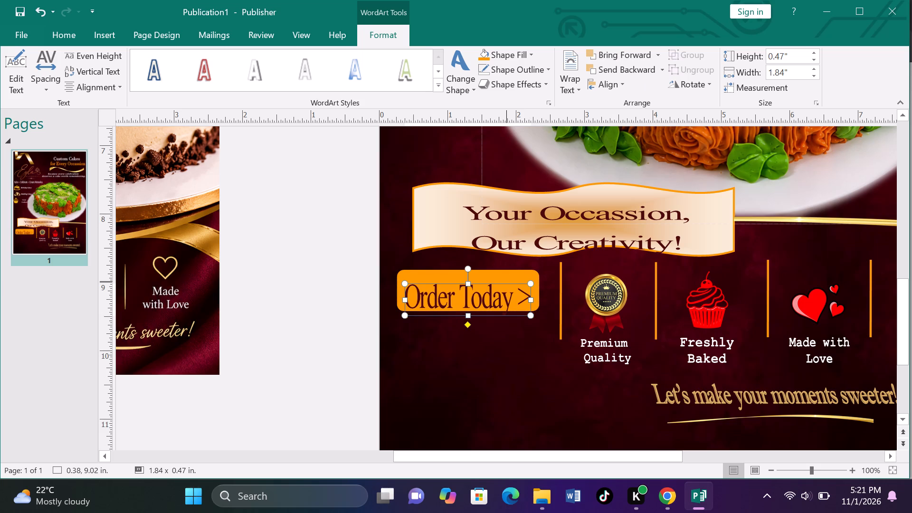
key("Up")
key("Up")
key("Up")
key("Up")
key("Up")
key("Up")
key("Up")
key("Up")
key("Up")
key("Down")
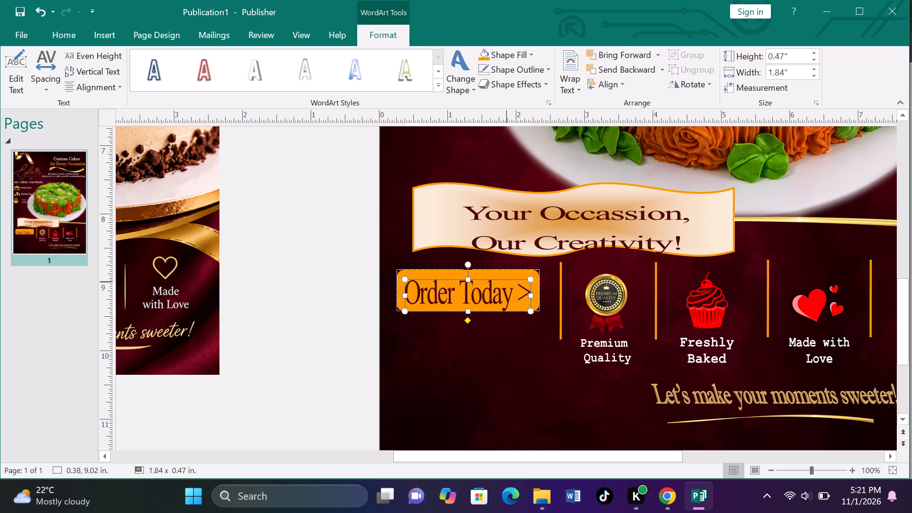
key("Up")
key("Up")
key("Up")
key("Up")
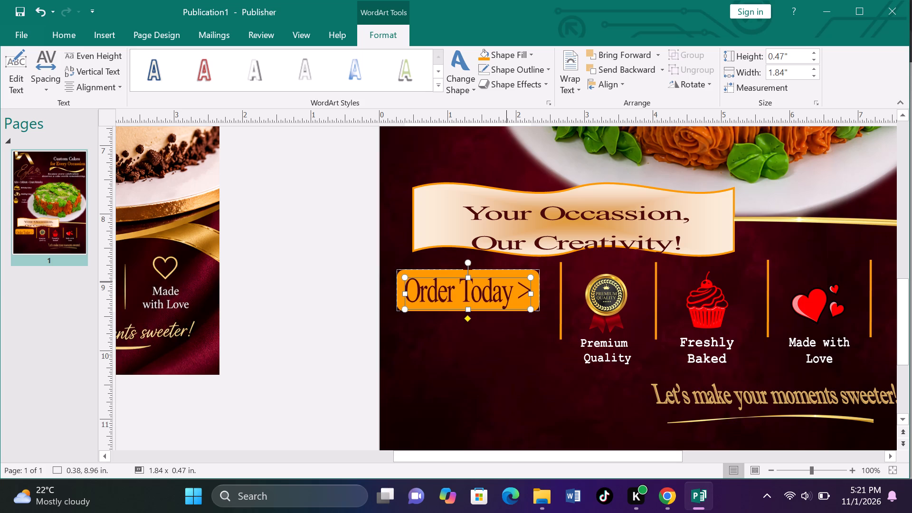
left_click(321, 307)
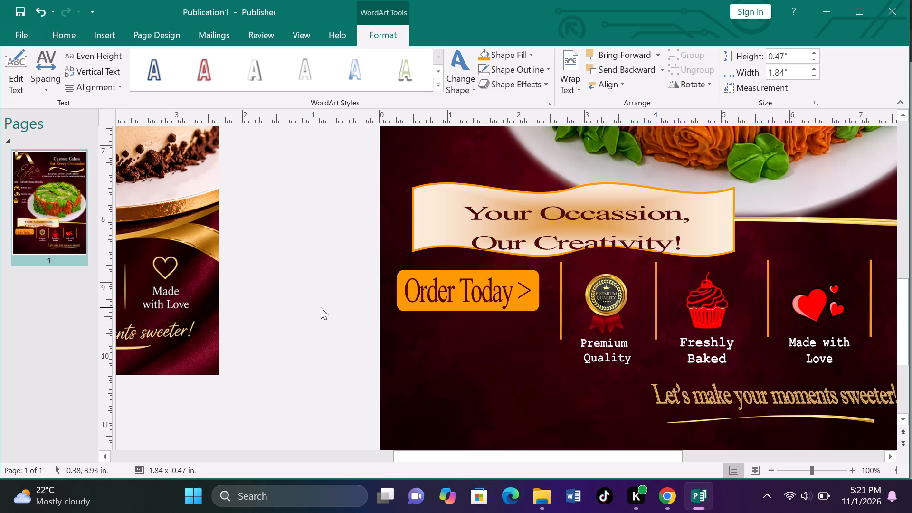
Reduce the "Order Today >" WordArt's height to about 0.43 in and nudge it up and left to about 0.34, 8.92 in.
left_click(495, 291)
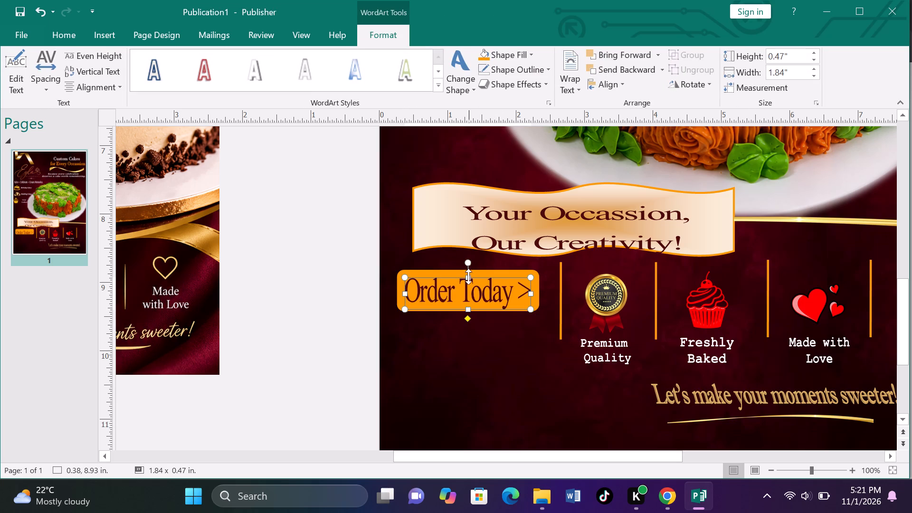
left_click(467, 275)
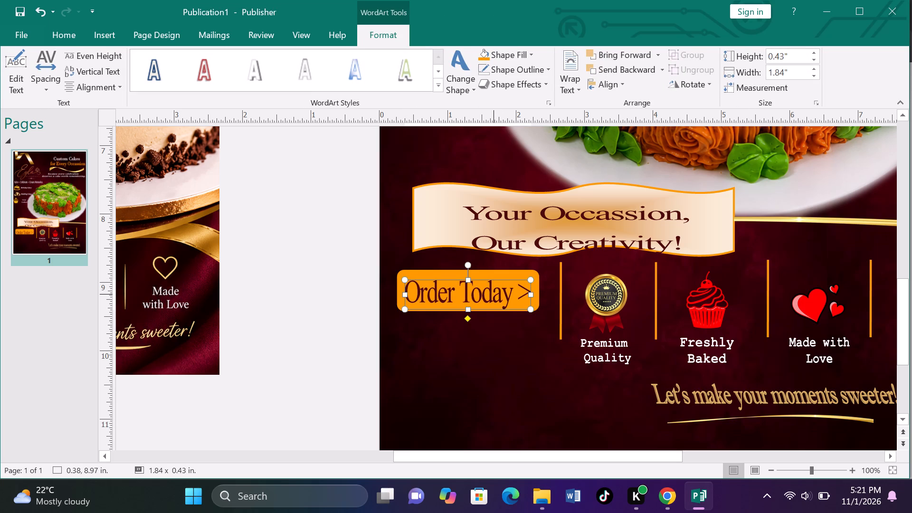
key("Up")
key("Up")
key("Up")
key("Up")
key("Up")
key("Up")
key("Up")
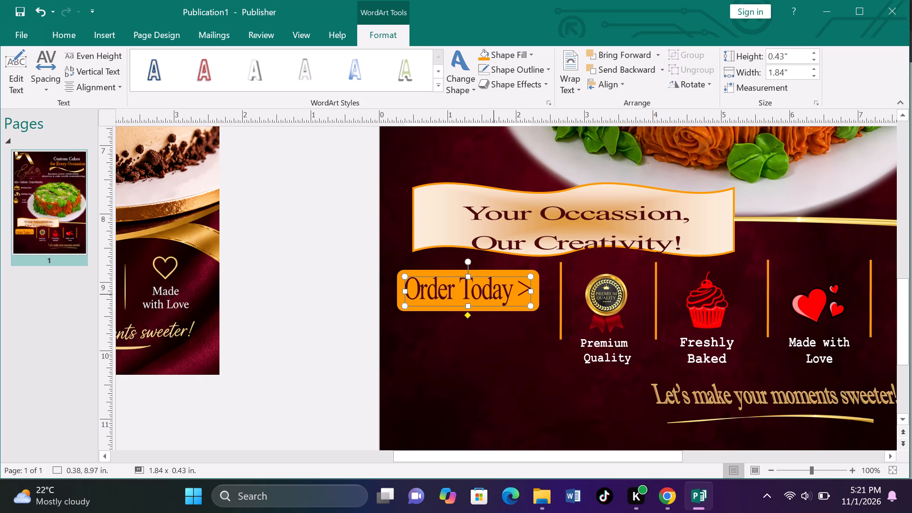
key("Left")
key("Left")
key("Left")
key("Left")
key("Left")
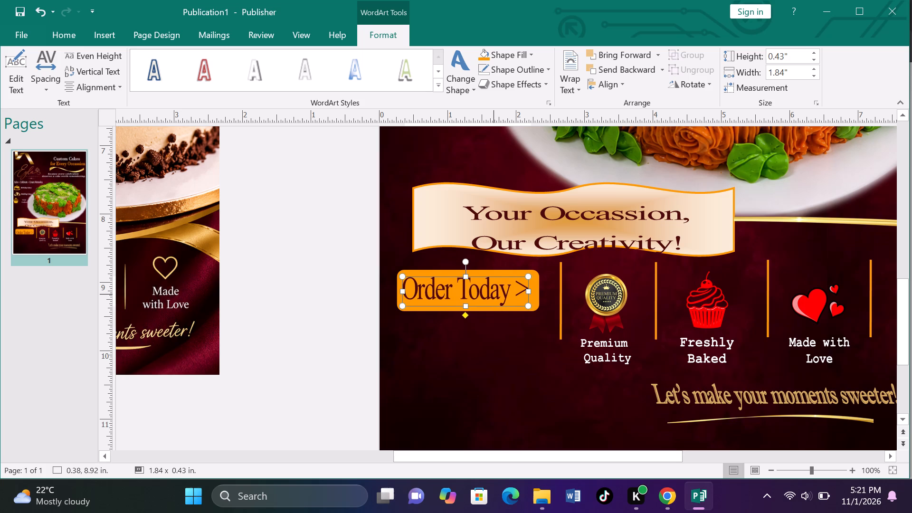
Widen the "Order Today >" WordArt to about 1.97 × 0.42 in and nudge it down to about 8.93 in.
left_click_drag(527, 306, 535, 305)
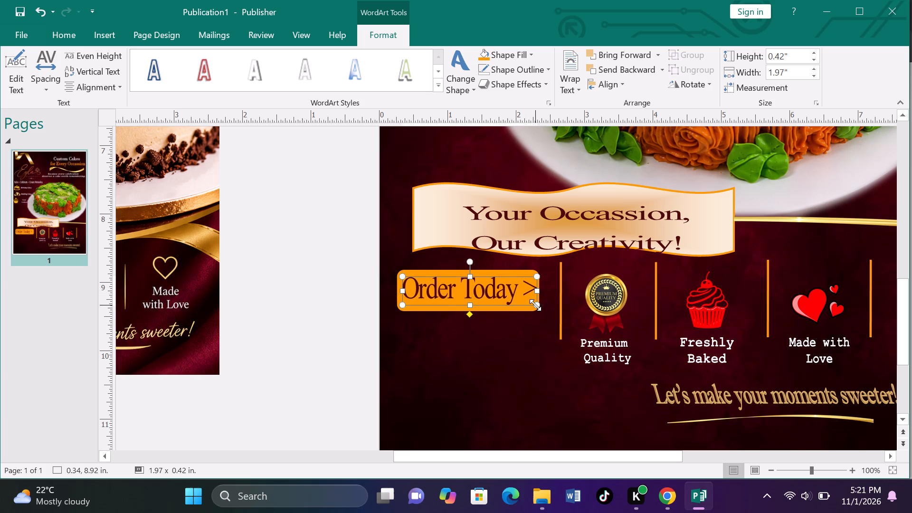
key("Down")
key("Down")
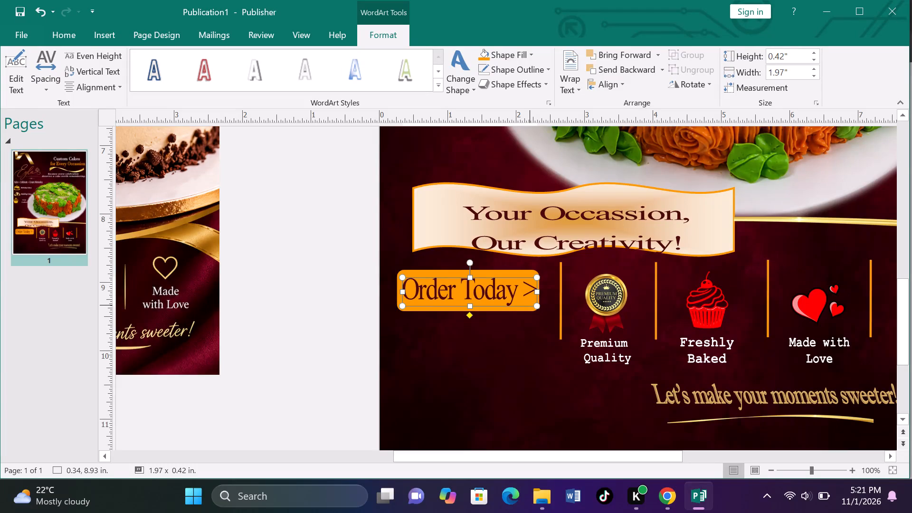
Set the "Order Today >" WordArt's character spacing to Normal.
left_click(53, 83)
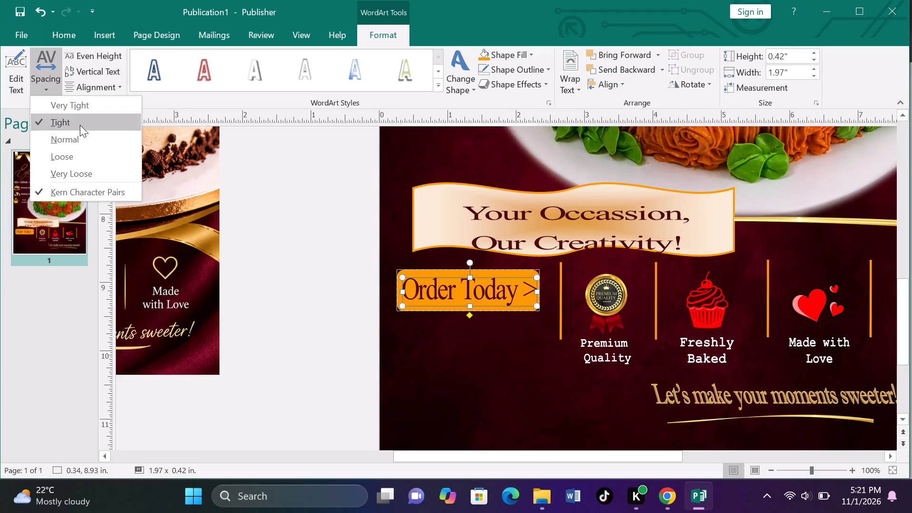
left_click(80, 137)
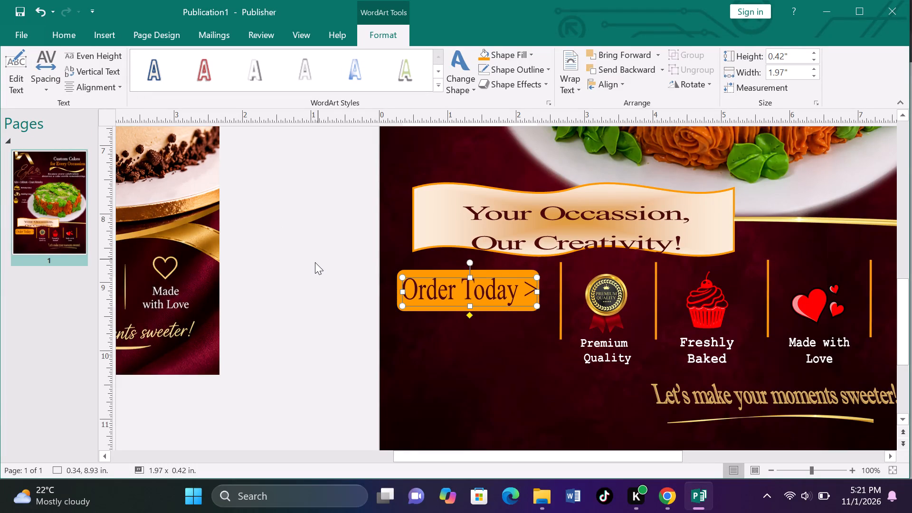
left_click(315, 262)
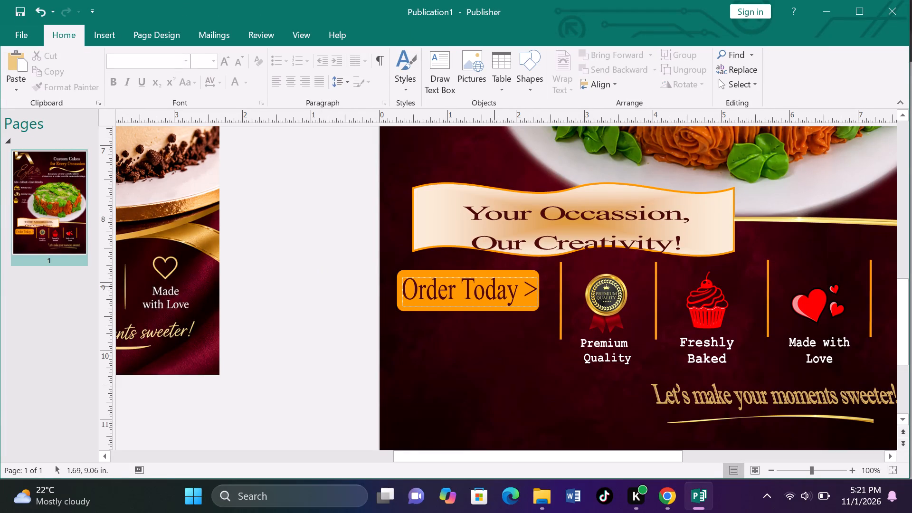
Nudge the "Order Today >" WordArt slightly left and down to about 0.32, 8.94 in.
left_click(494, 289)
key("Left")
key("Left")
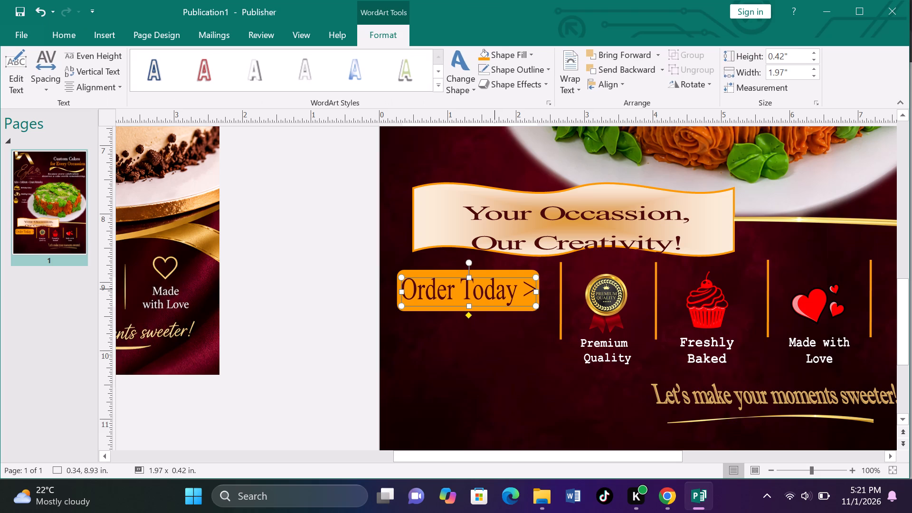
key("Left")
key("Down")
key("Right")
key("Left")
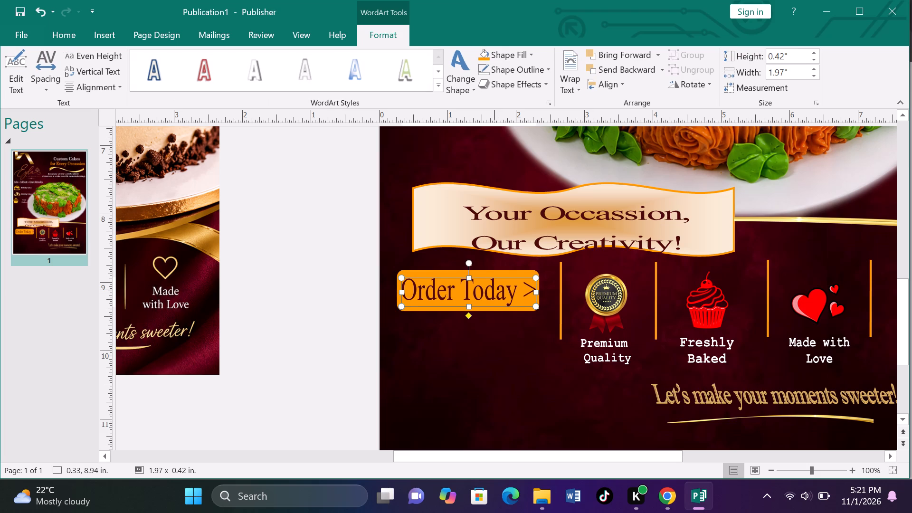
left_click(343, 289)
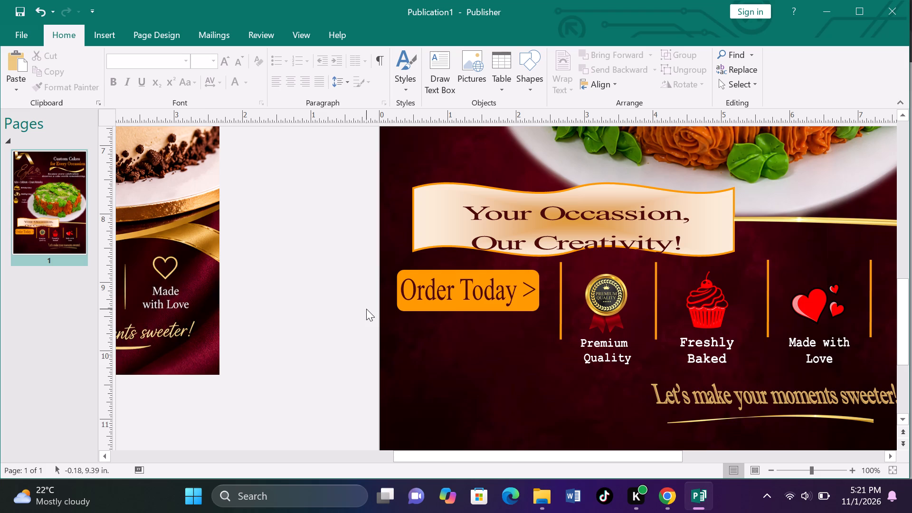
Narrow the "Order Today >" WordArt to about 1.91 in wide, keeping its 0.42 in height.
key("F9")
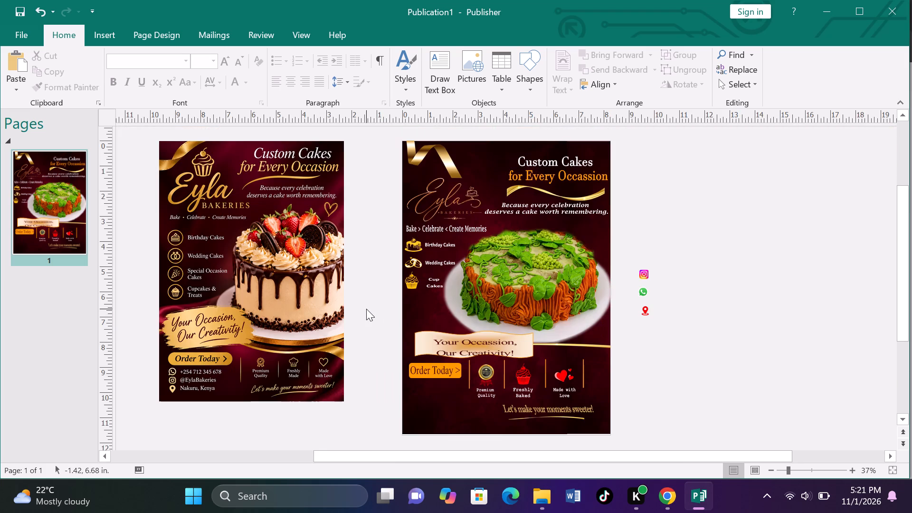
left_click(443, 369)
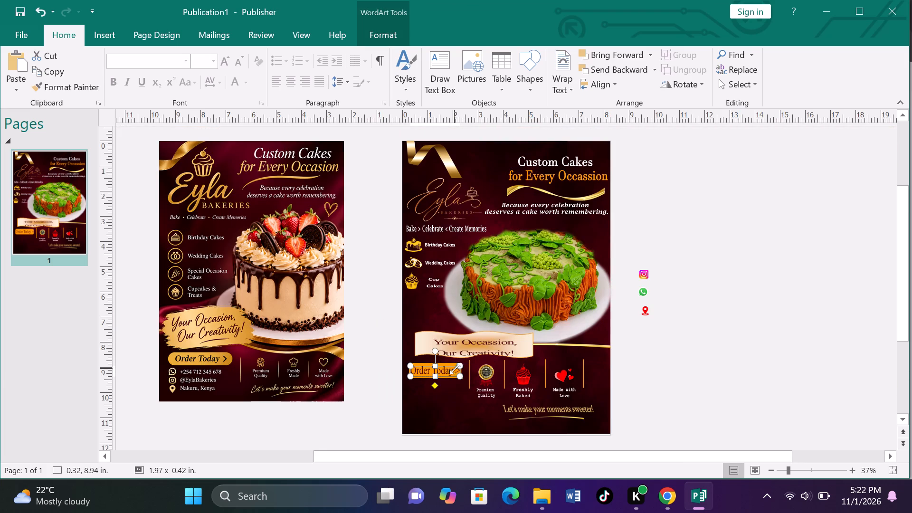
left_click(458, 367)
left_click(699, 354)
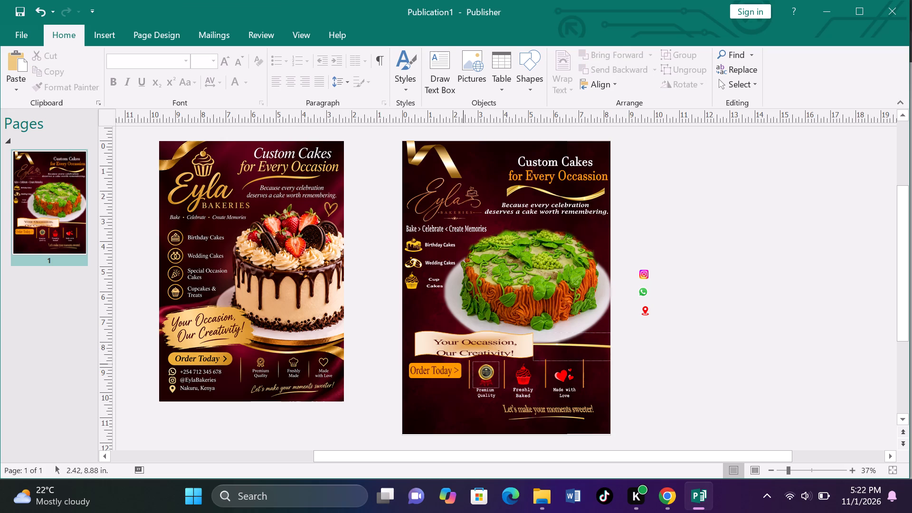
Increase the corner rounding of the orange rectangle behind "Order Today >" until its ends form a pill shape.
left_click(453, 364)
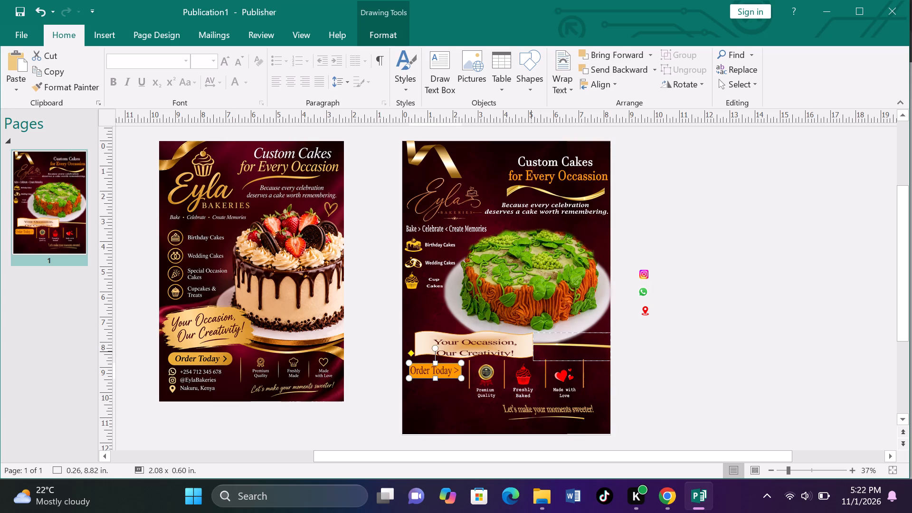
key("F9")
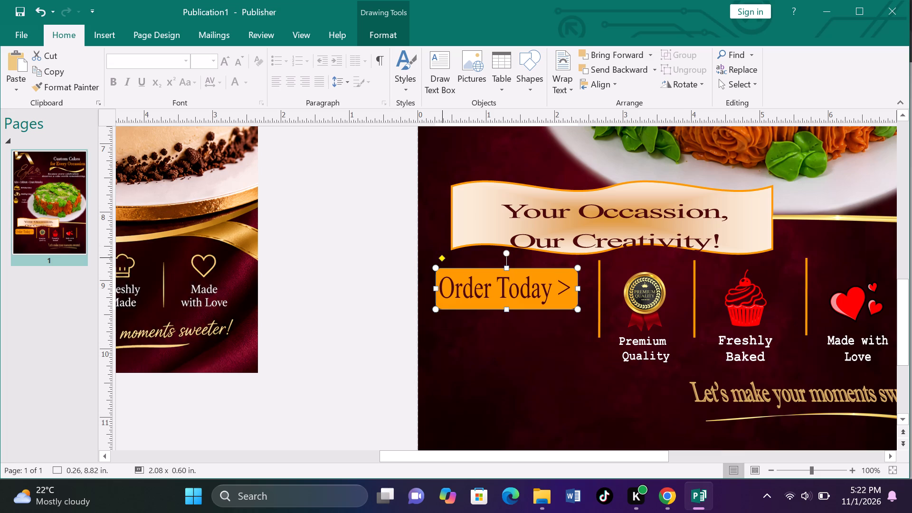
left_click_drag(442, 257, 439, 260)
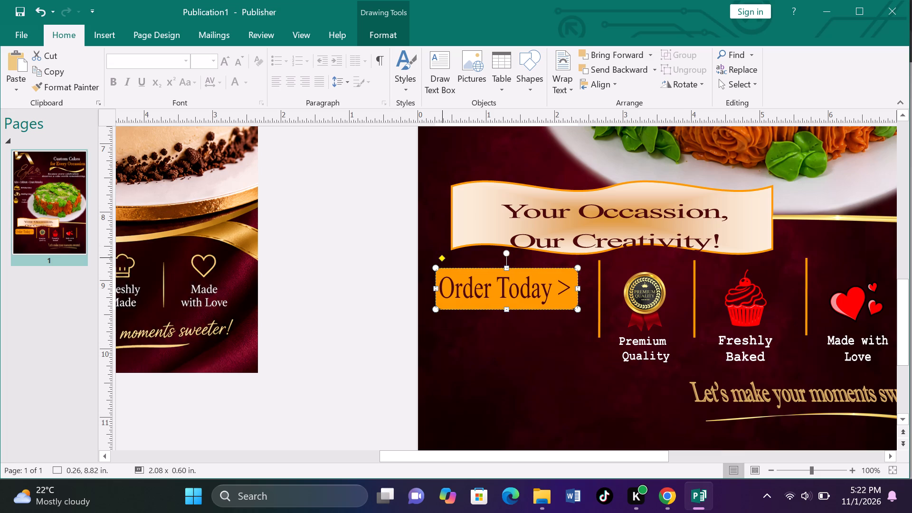
left_click_drag(439, 260, 449, 259)
left_click_drag(449, 259, 455, 257)
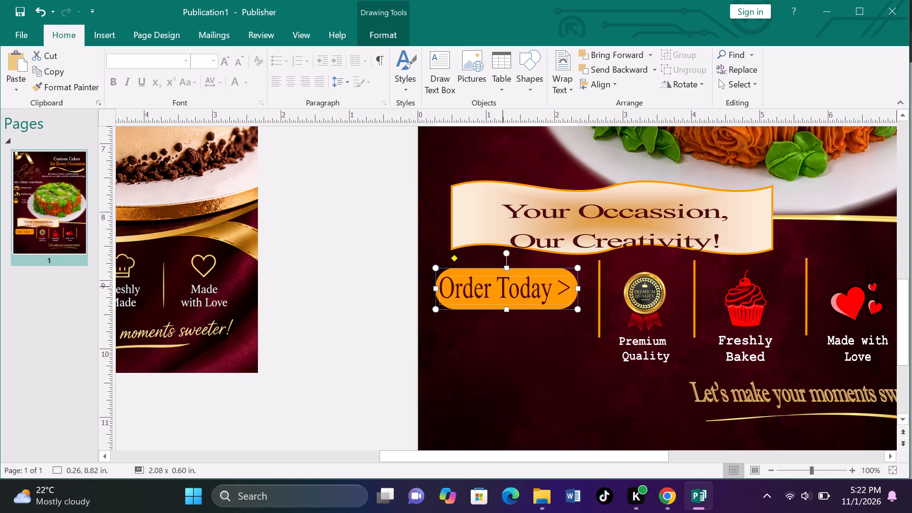
Nudge the "Order Today >" WordArt slightly right so it sits better centred in the orange pill shape.
left_click(495, 292)
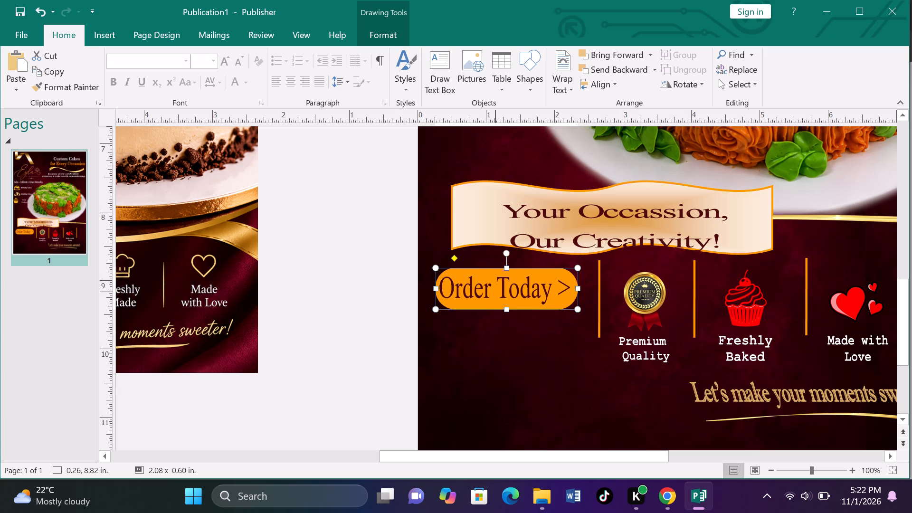
left_click(354, 304)
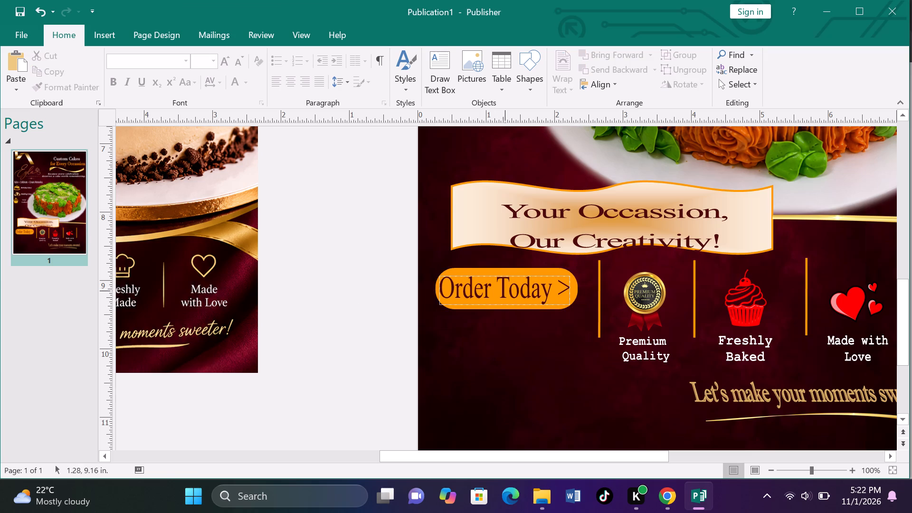
left_click(507, 290)
left_click(339, 304)
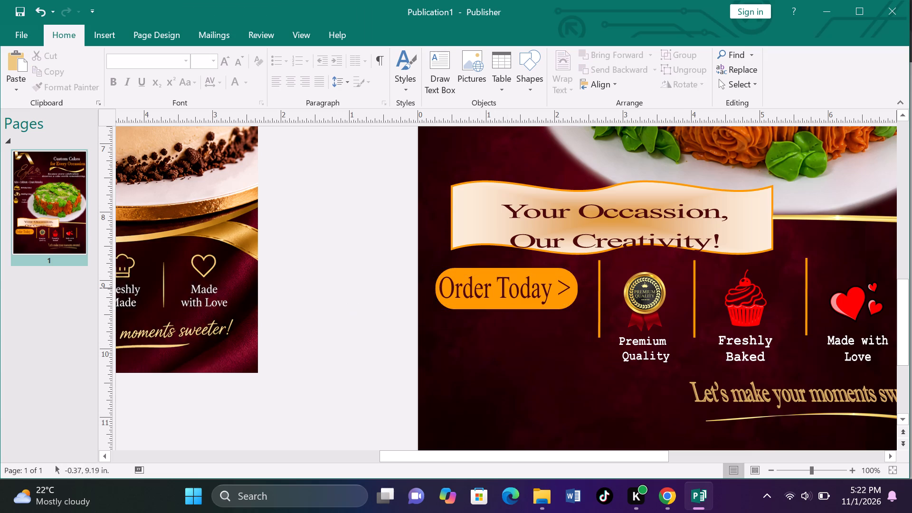
left_click(509, 288)
key("Right")
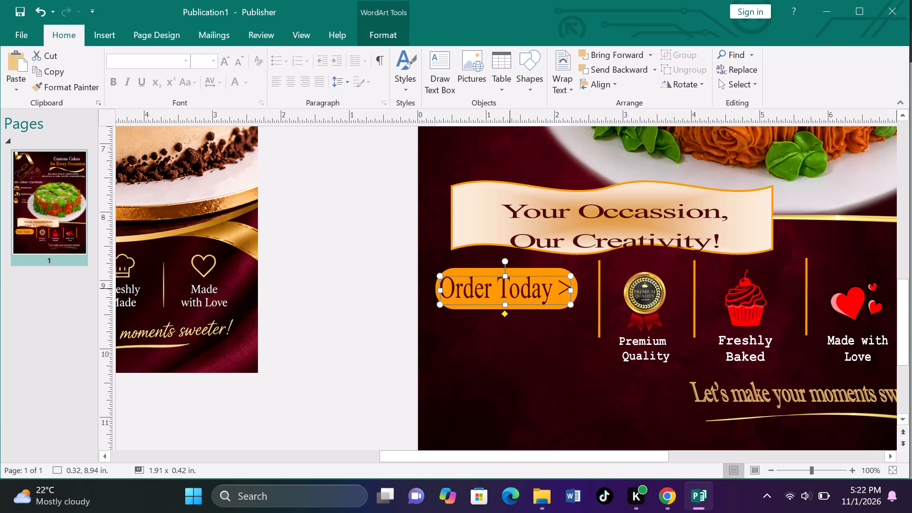
key("Right")
key("Right")
left_click(376, 291)
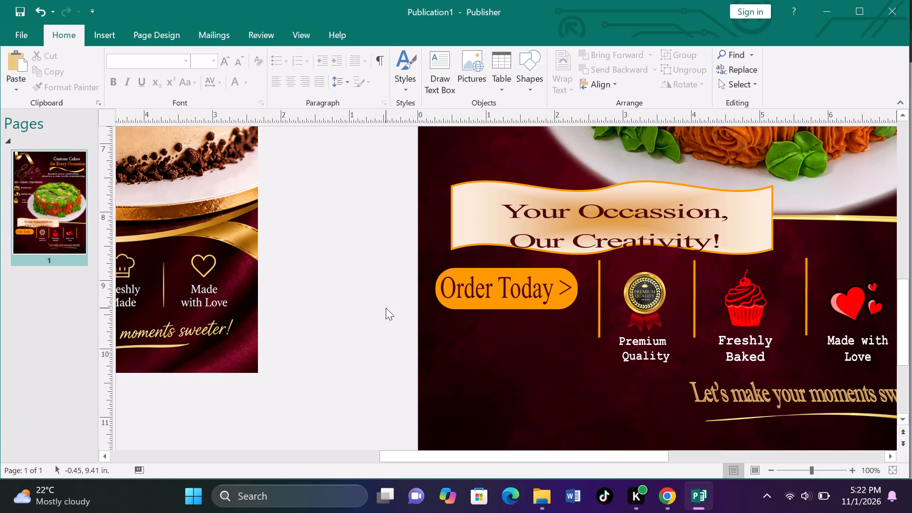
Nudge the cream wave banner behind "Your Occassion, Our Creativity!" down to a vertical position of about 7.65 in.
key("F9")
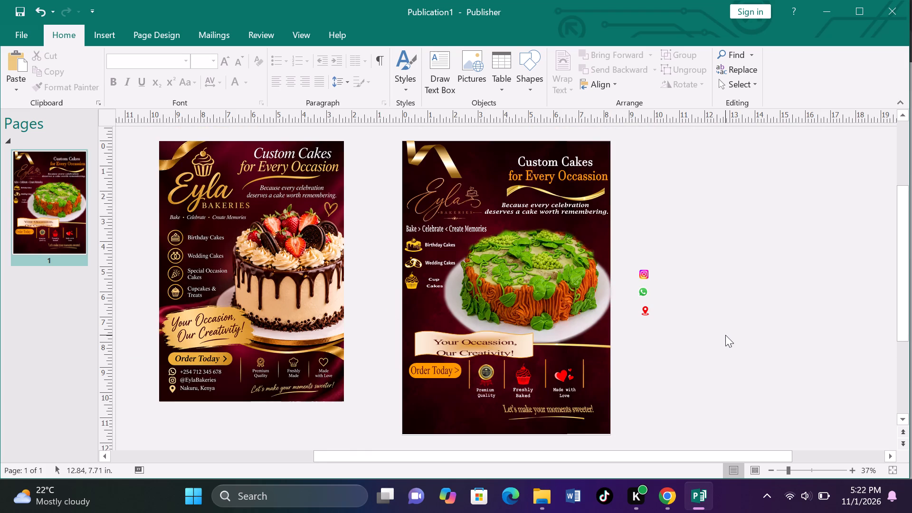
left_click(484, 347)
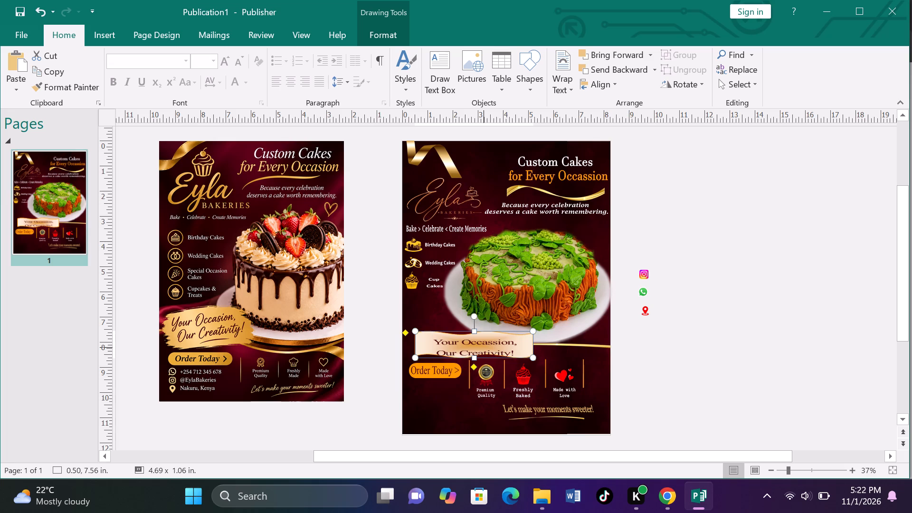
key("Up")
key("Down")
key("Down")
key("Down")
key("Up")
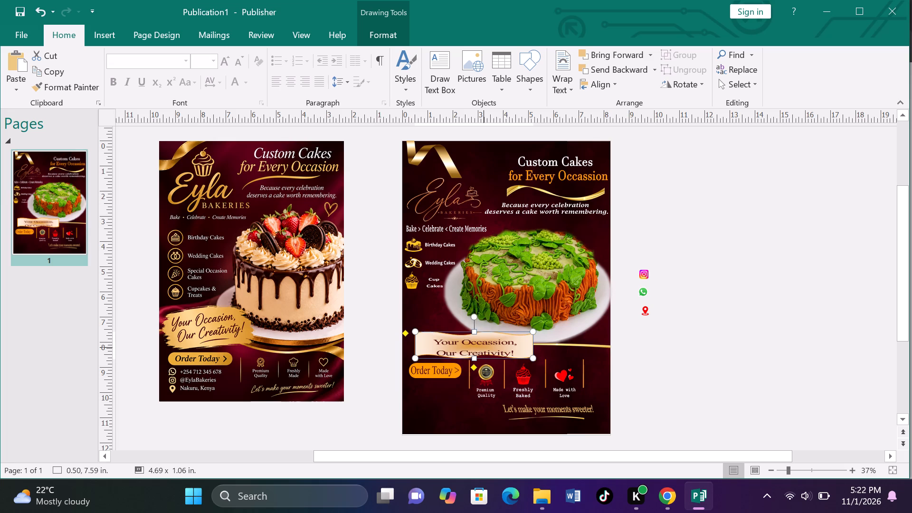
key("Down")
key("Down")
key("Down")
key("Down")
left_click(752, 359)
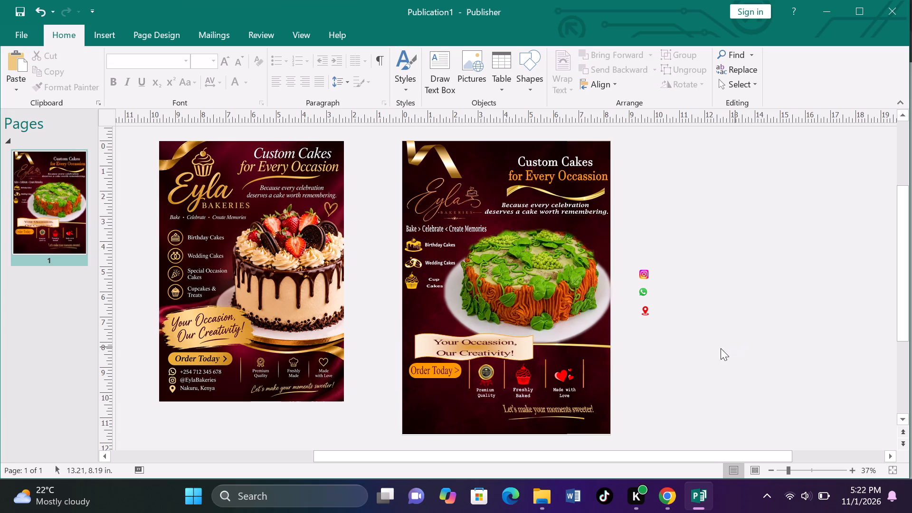
Nudge the cream wave banner back up to a vertical position of about 7.6 in.
left_click(526, 340)
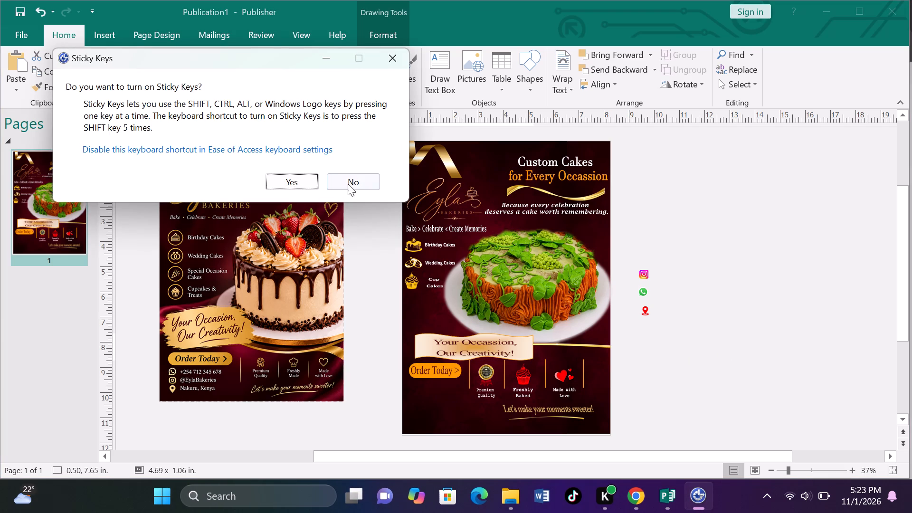
left_click(491, 348)
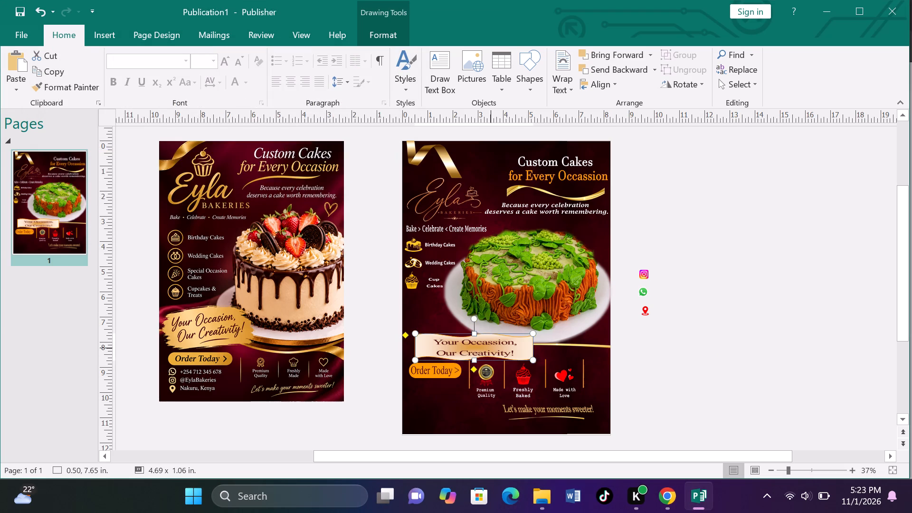
left_click(710, 349)
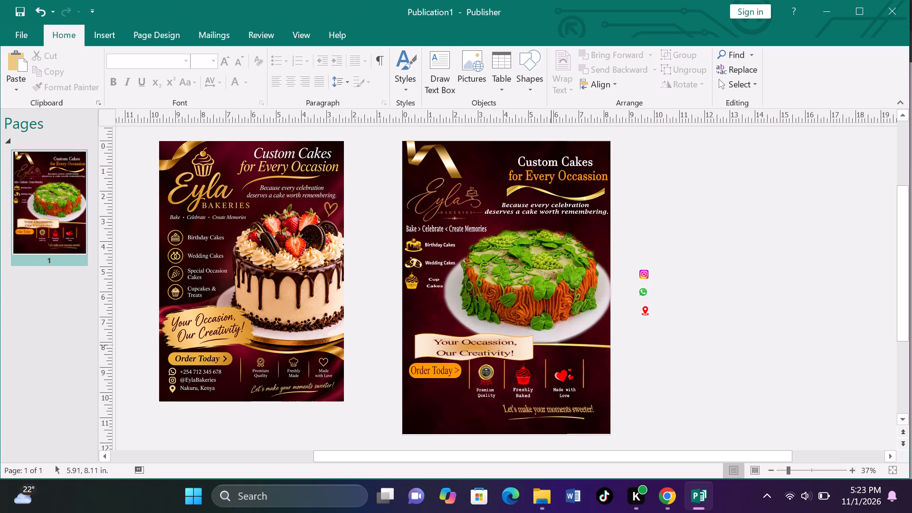
left_click(479, 347)
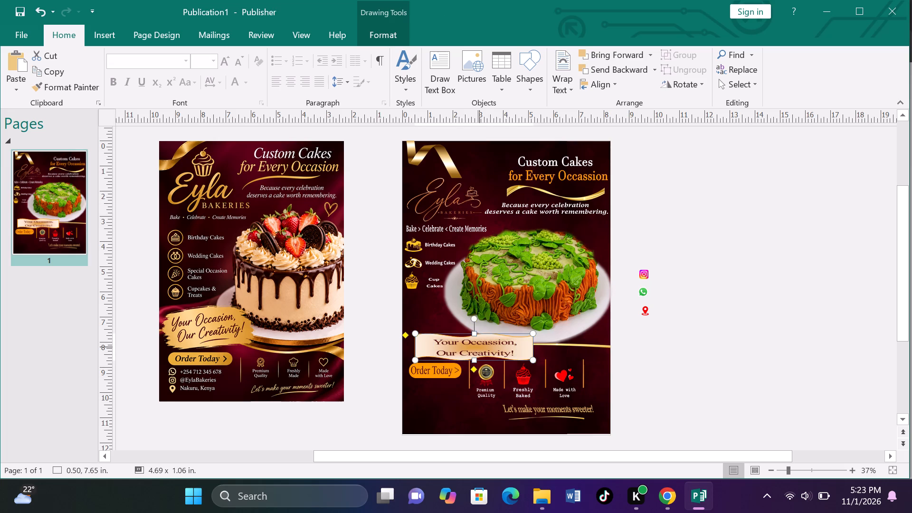
key("Up")
key("Up")
key("Up")
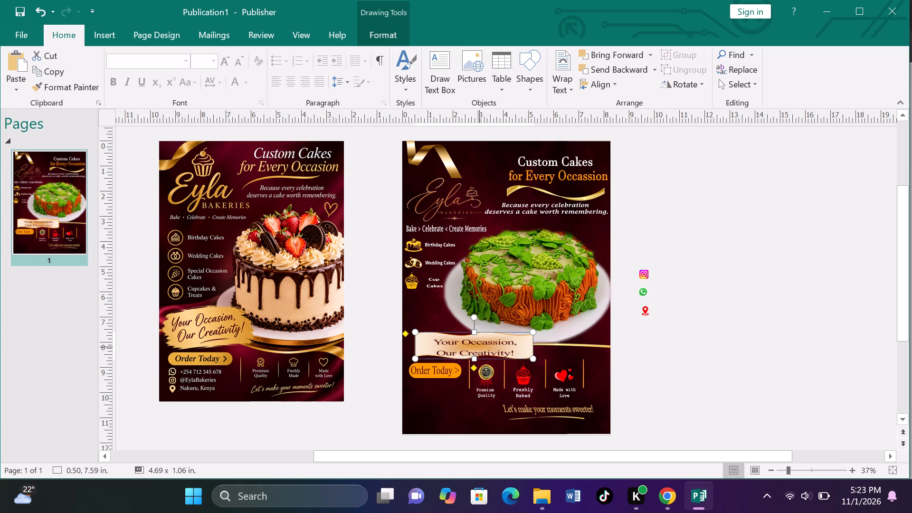
key("Up")
left_click(782, 323)
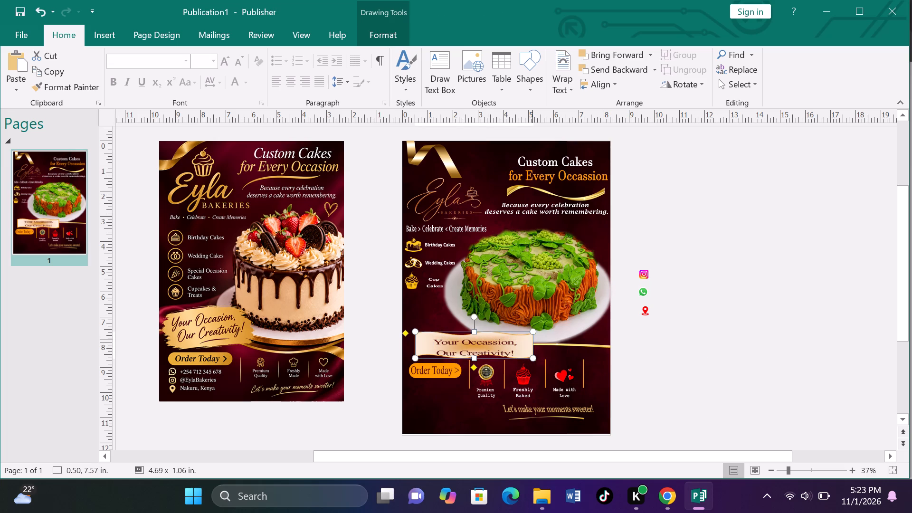
Nudge the "Your Occassion, Our Creativity!" WordArt up and left inside the wave banner to about 1.11, 7.75 in.
left_click(490, 346)
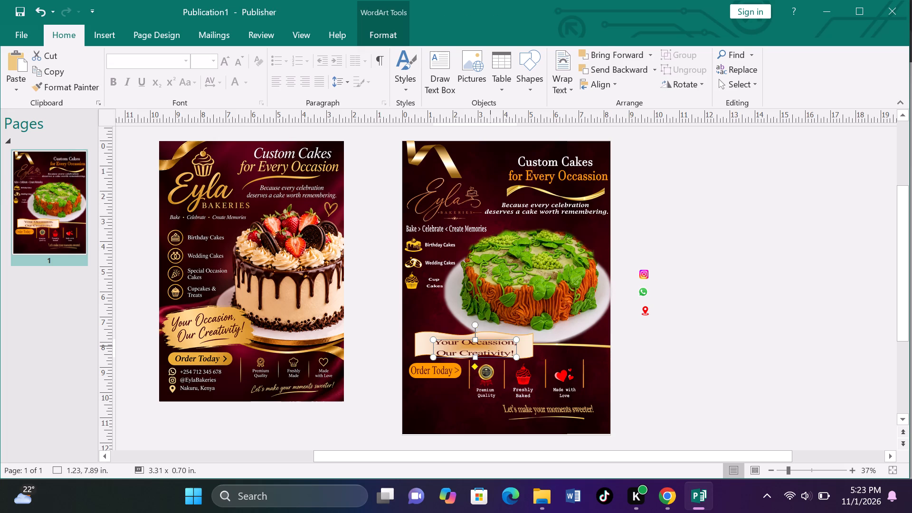
key("Up")
key("Up")
key("Up")
key("Up")
key("Up")
key("Left")
key("Left")
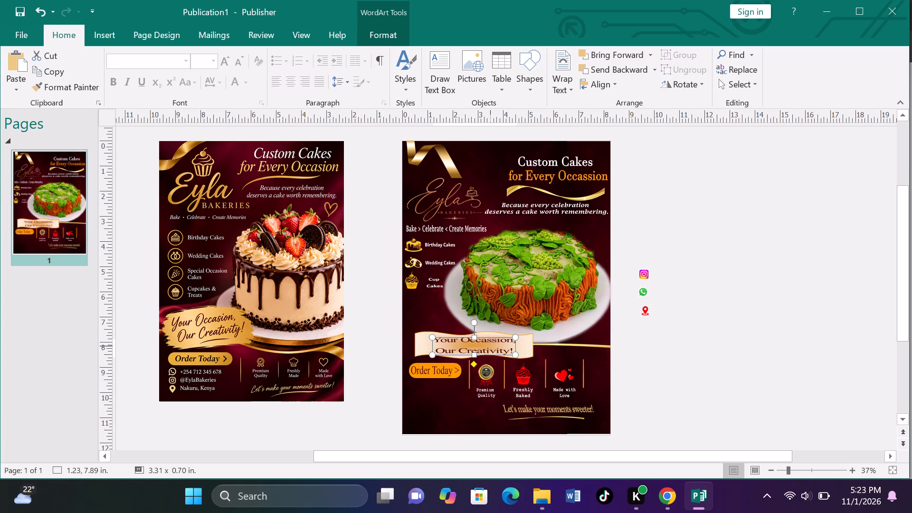
key("Left")
key("Left")
key("Left")
key("Right")
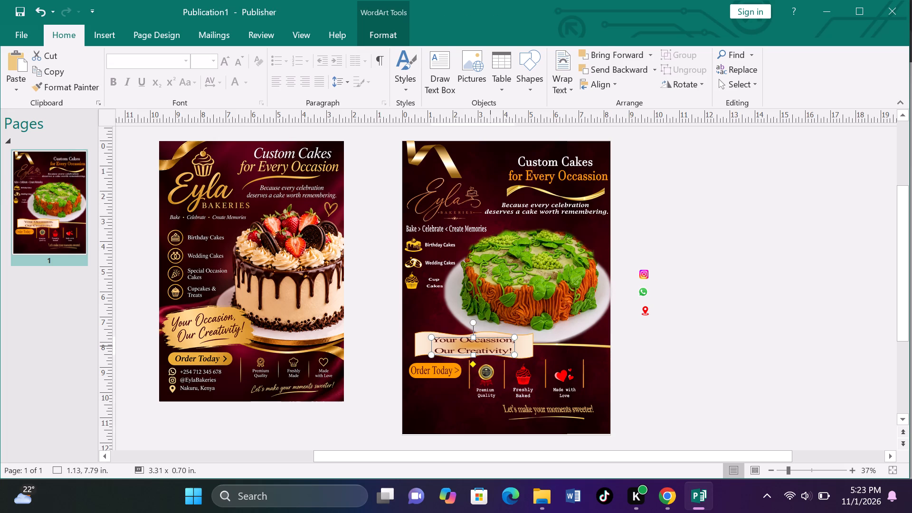
key("Up")
key("Up")
key("Down")
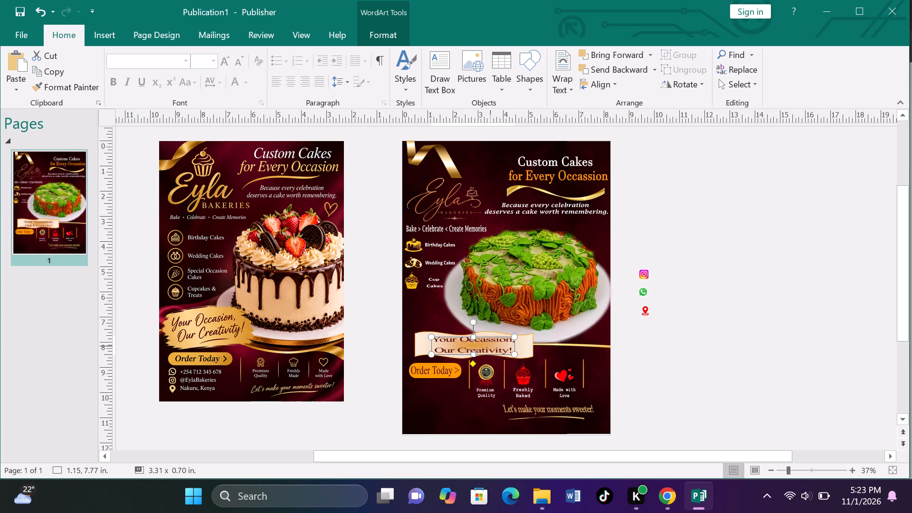
key("Left")
key("Left")
key("Up")
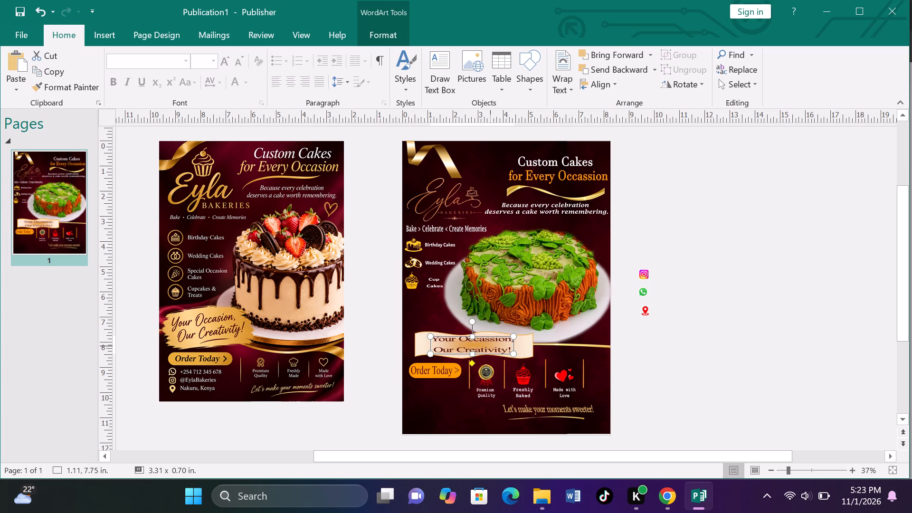
left_click(737, 355)
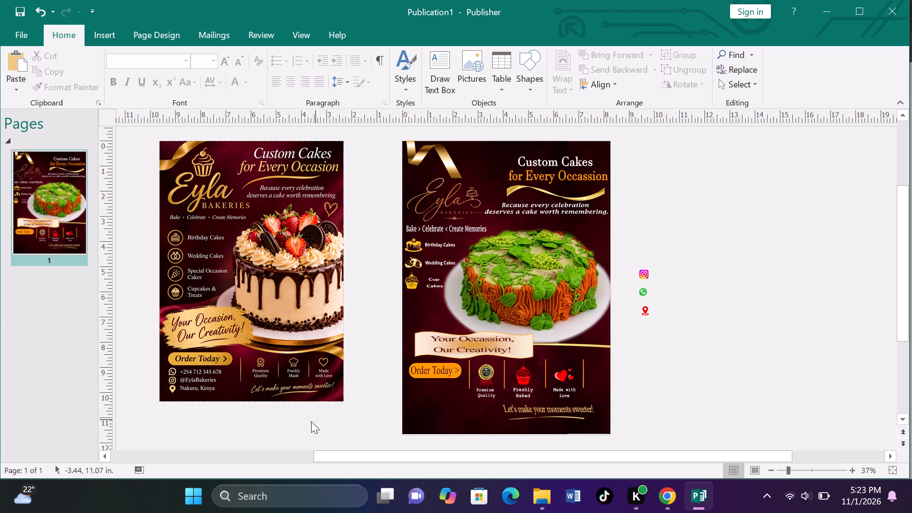
Recolor the red cupcake icon above "Freshly Baked" with the darker golden-yellow variation.
left_click(525, 377)
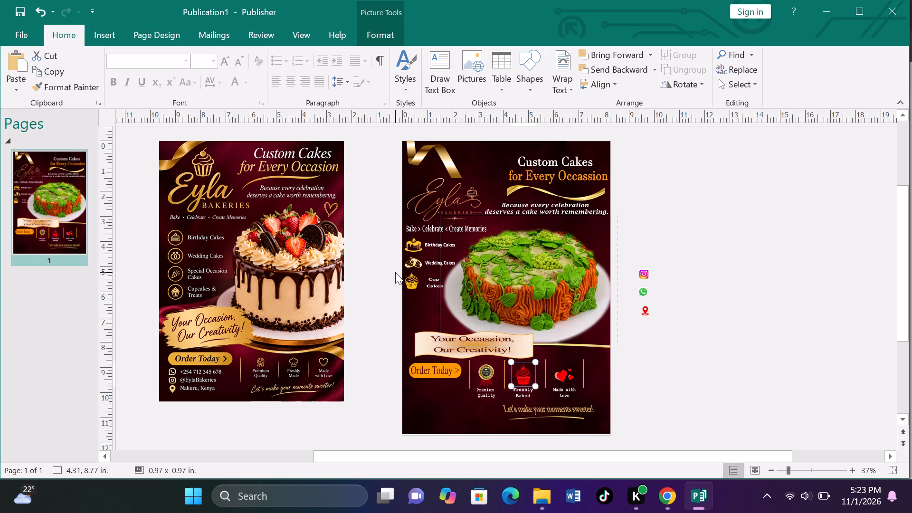
left_click(374, 28)
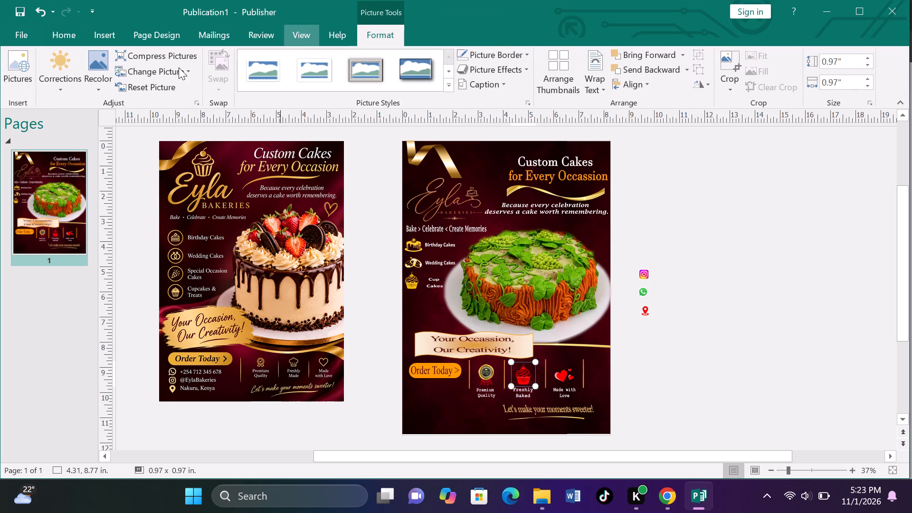
left_click(68, 76)
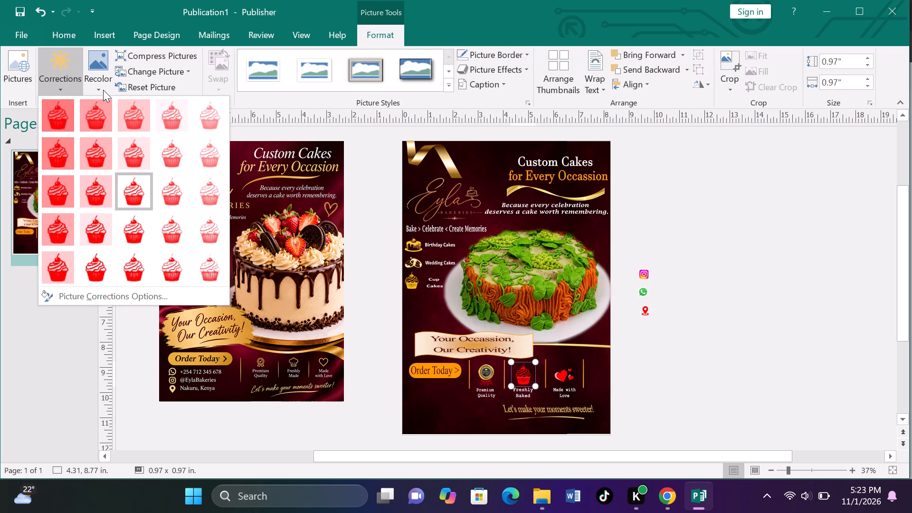
triple_click(96, 81)
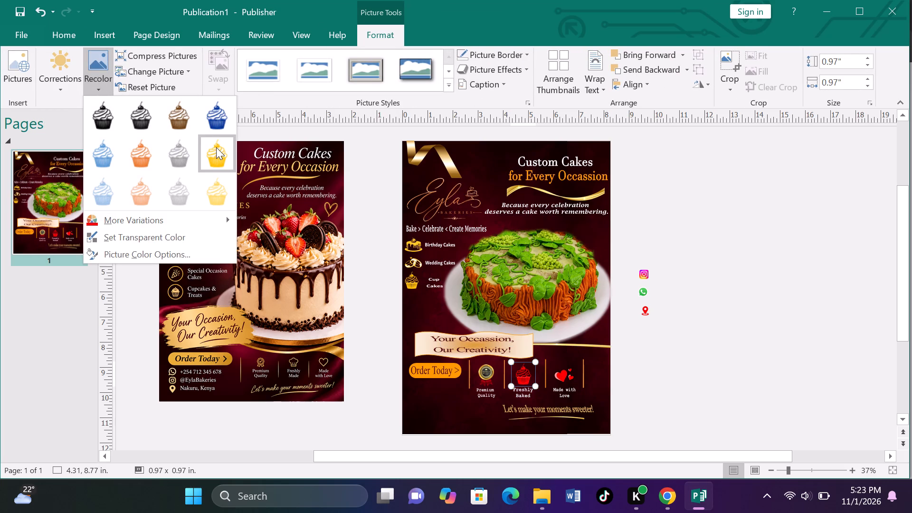
left_click(216, 147)
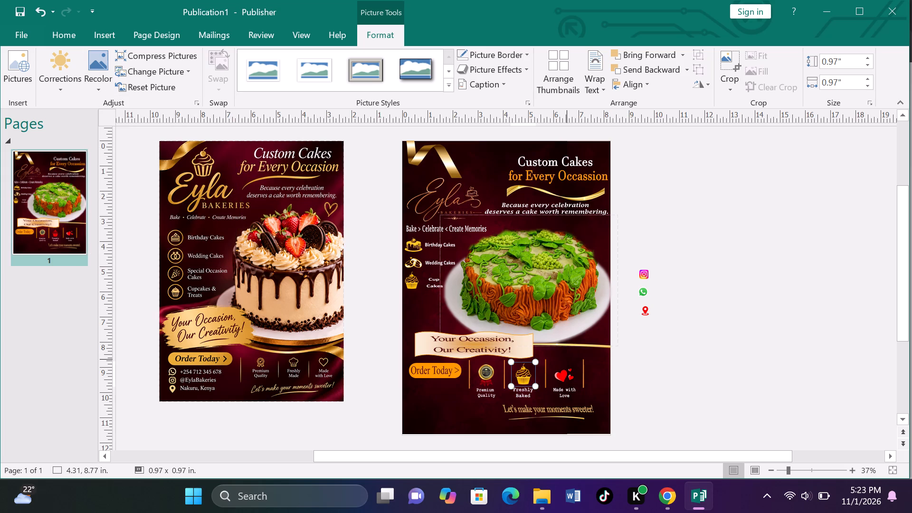
Recolor the red hearts icon above "Made with Love" with the same darker golden-yellow variation.
left_click(566, 374)
left_click(570, 373)
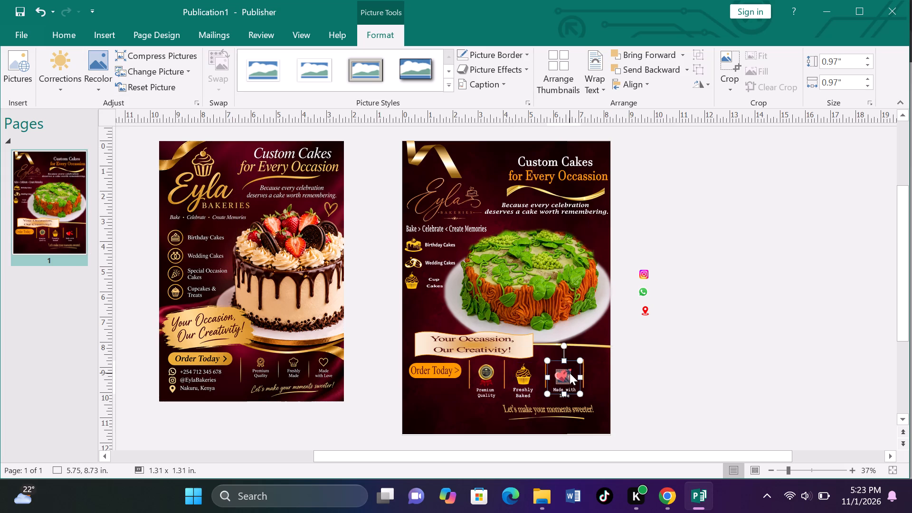
left_click(98, 73)
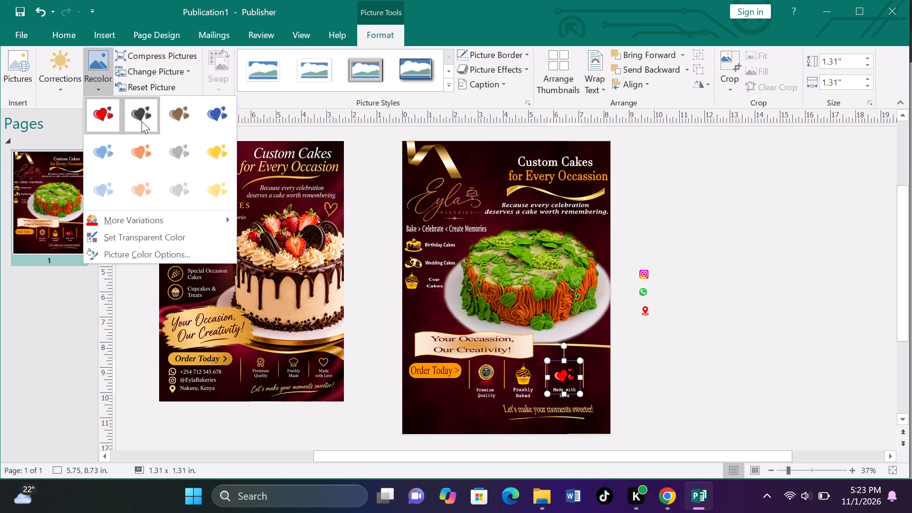
left_click(219, 159)
left_click(742, 330)
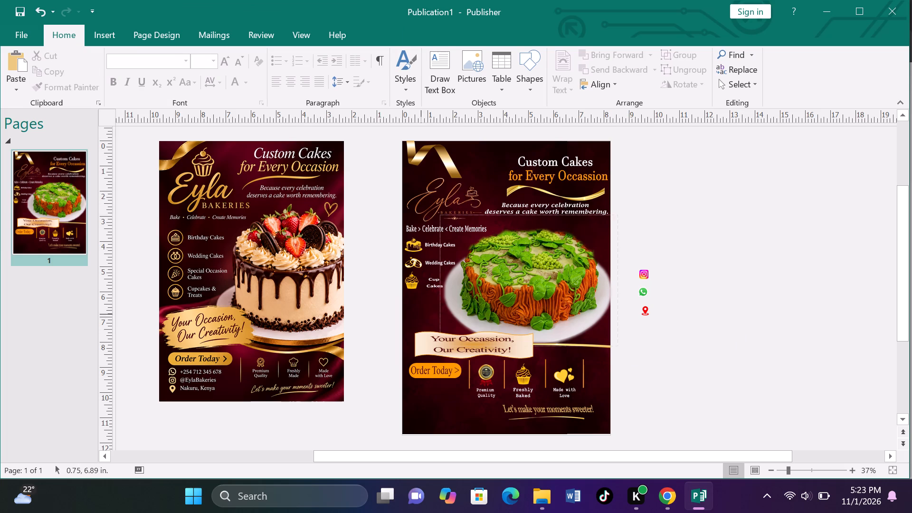
Recolor the "Let's make your moments sweeter!" WordArt with a fill color sampled from the cream wave banner.
left_click(565, 413)
left_click(722, 304)
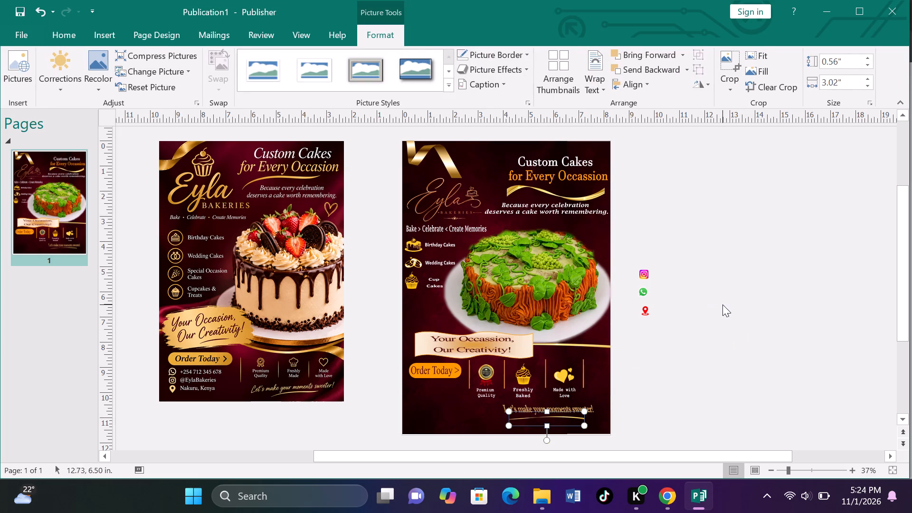
left_click(579, 408)
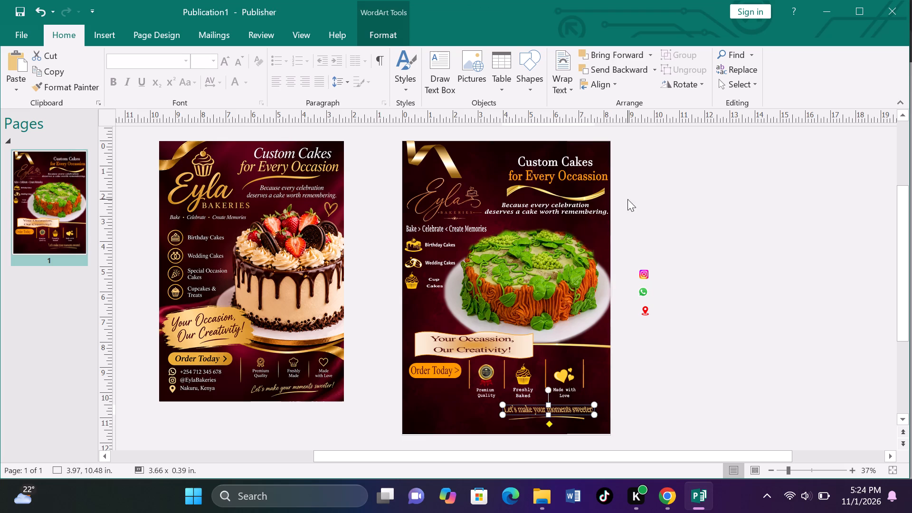
left_click(392, 28)
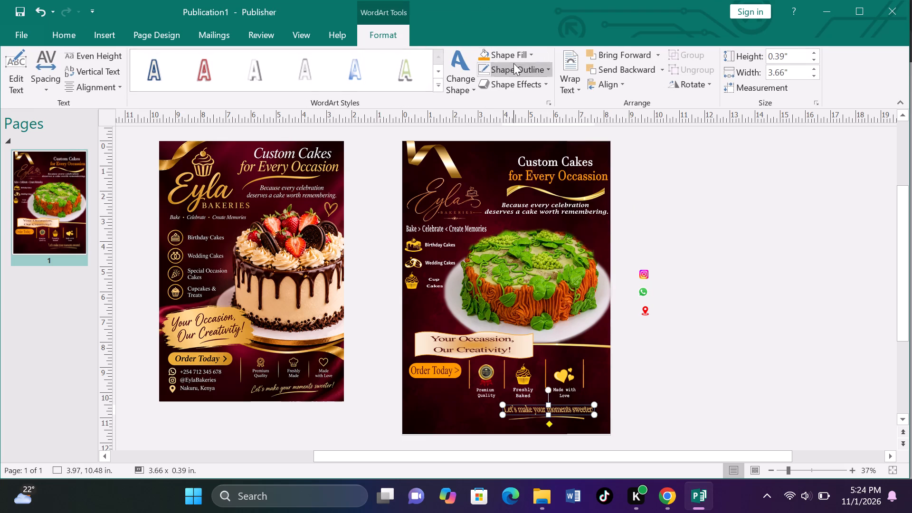
left_click(513, 63)
left_click(518, 55)
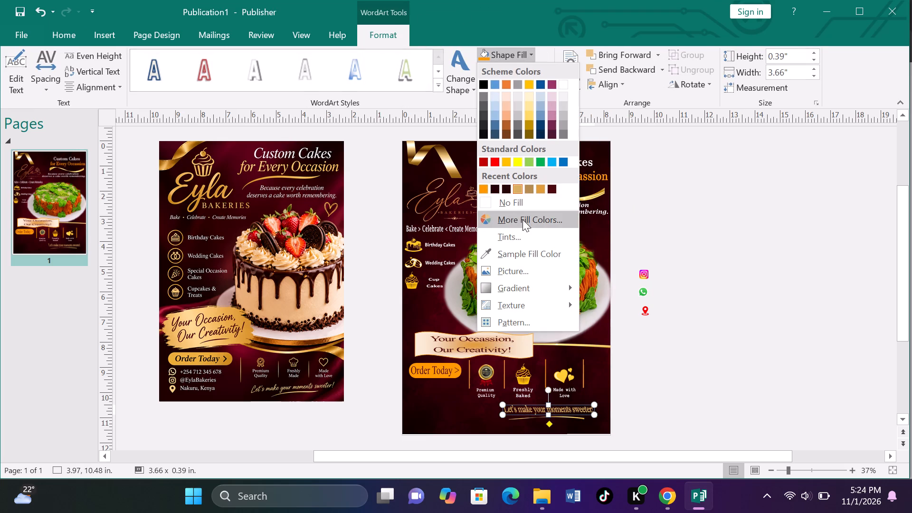
left_click(539, 253)
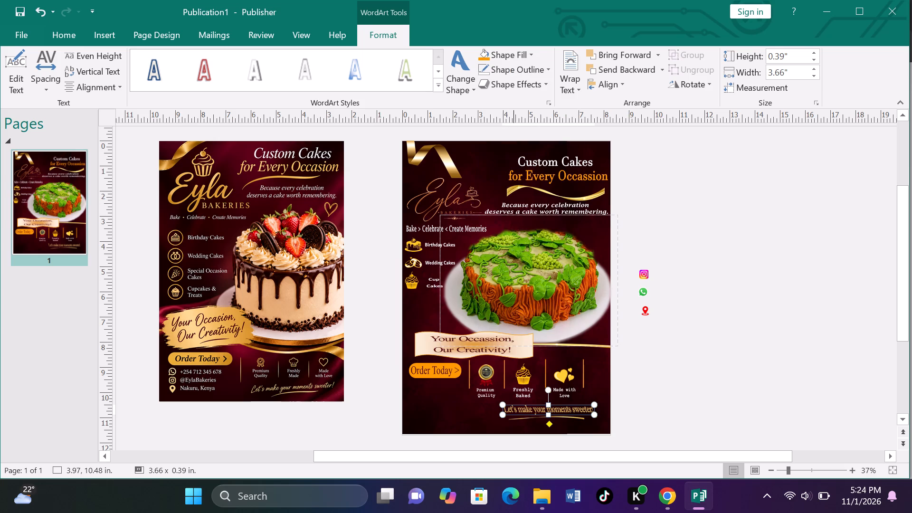
left_click(521, 341)
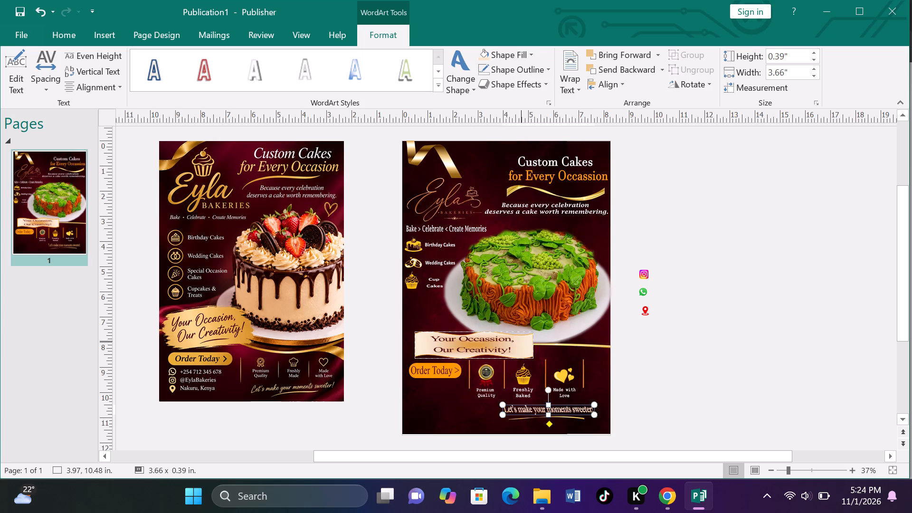
left_click(759, 371)
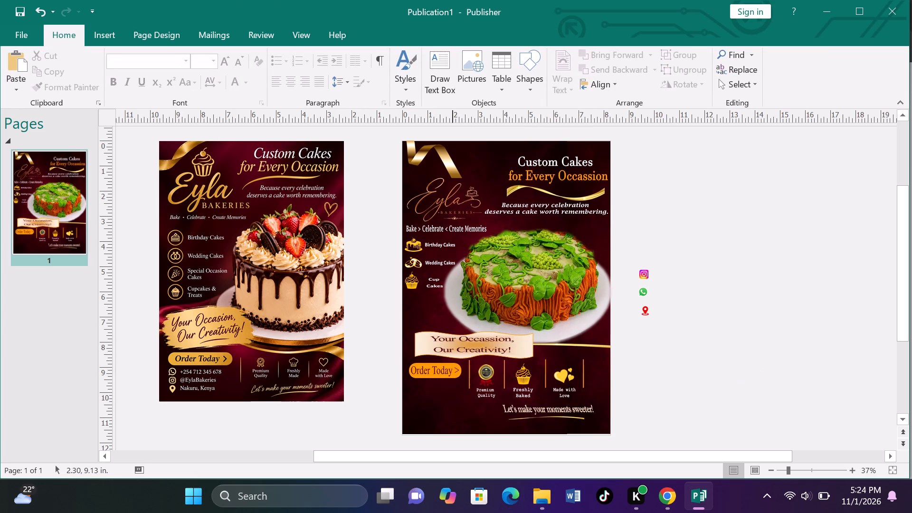
Apply a brightness and contrast correction to the badge icon above "Premium Quality".
left_click(490, 374)
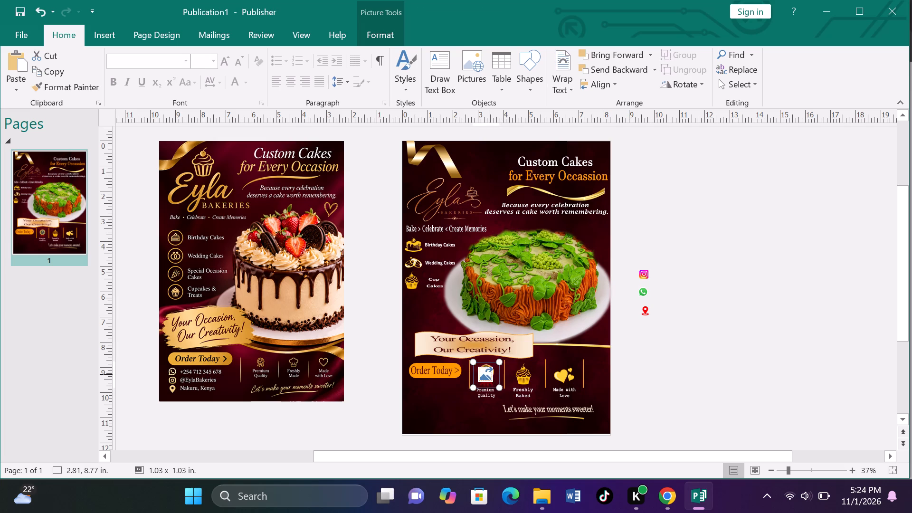
left_click(386, 33)
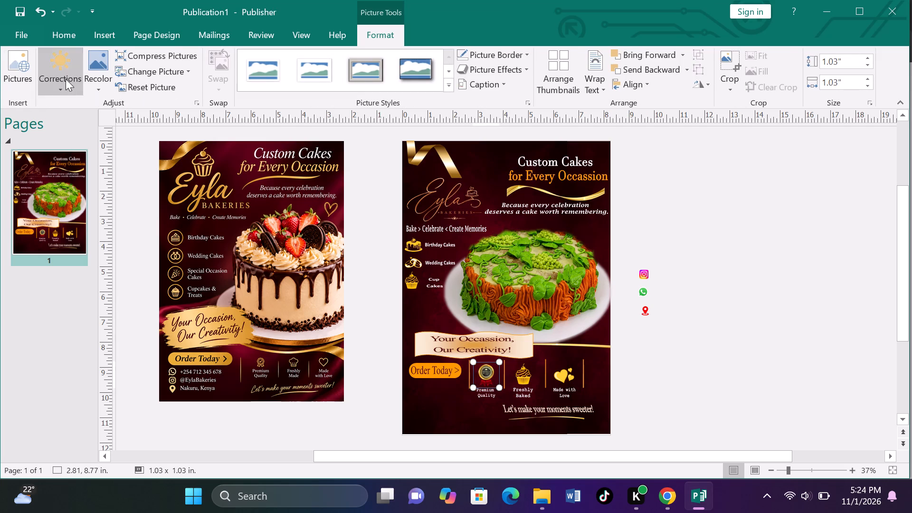
left_click(66, 79)
left_click(137, 229)
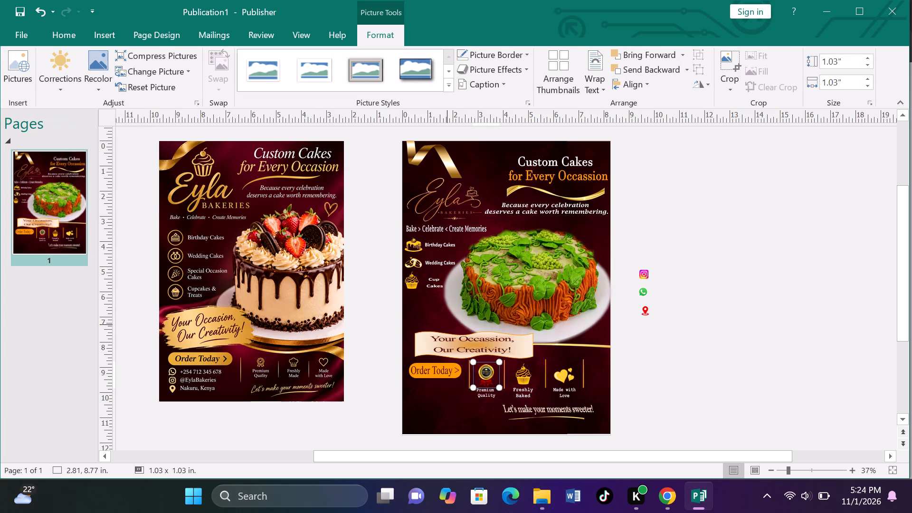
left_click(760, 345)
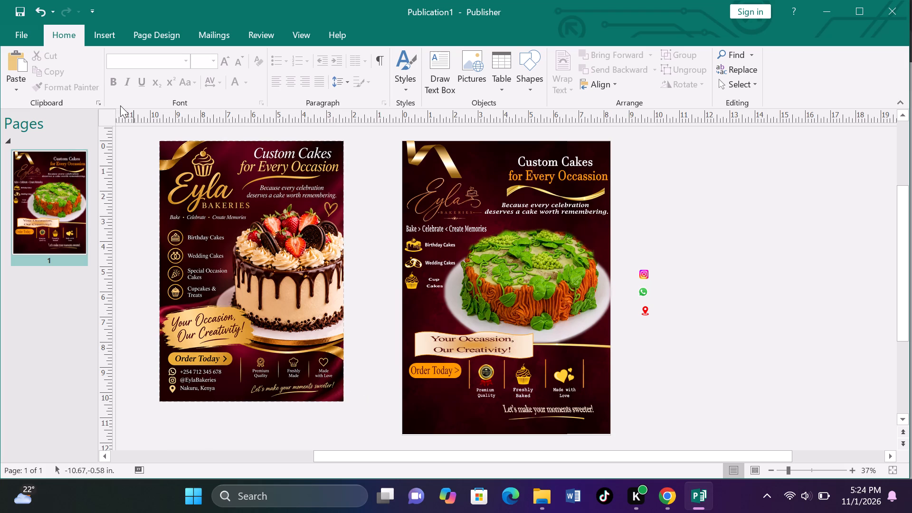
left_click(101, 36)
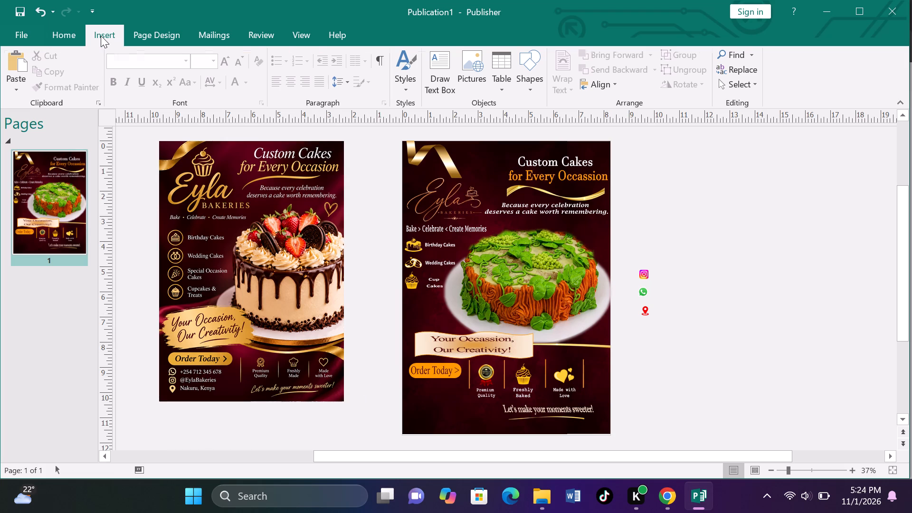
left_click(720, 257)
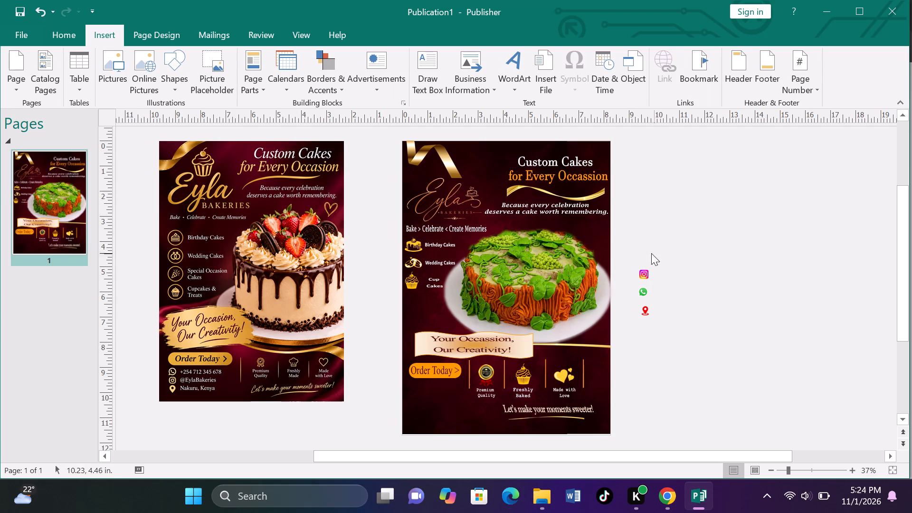
Move the WhatsApp icon onto the poster below the "Order Today" banner, near its left edge, at about 0.17, 9.59 in.
left_click_drag(642, 294, 427, 394)
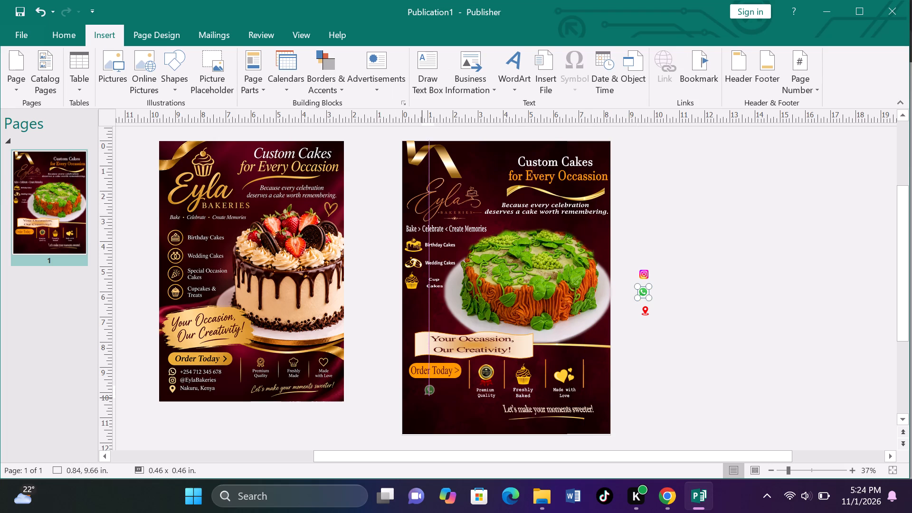
left_click_drag(427, 394, 416, 394)
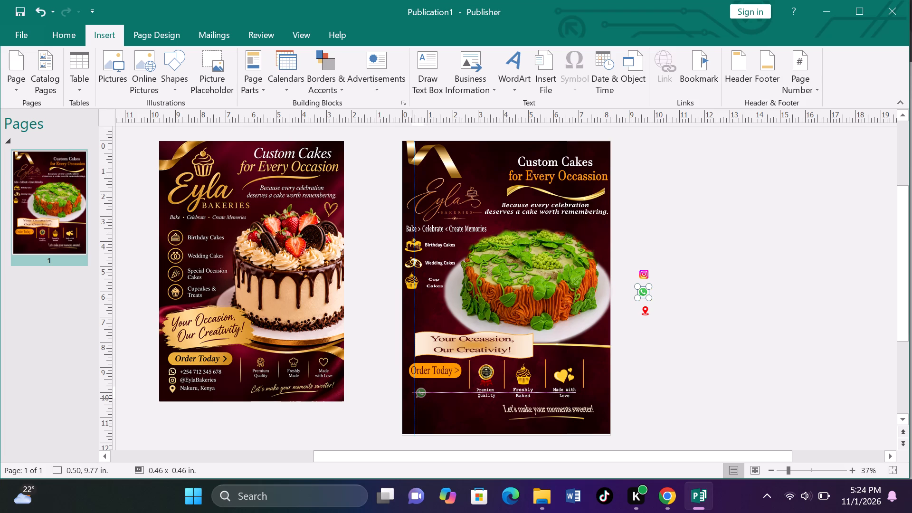
left_click_drag(416, 394, 414, 394)
key("Up")
key("Up")
key("Up")
key("Up")
key("Up")
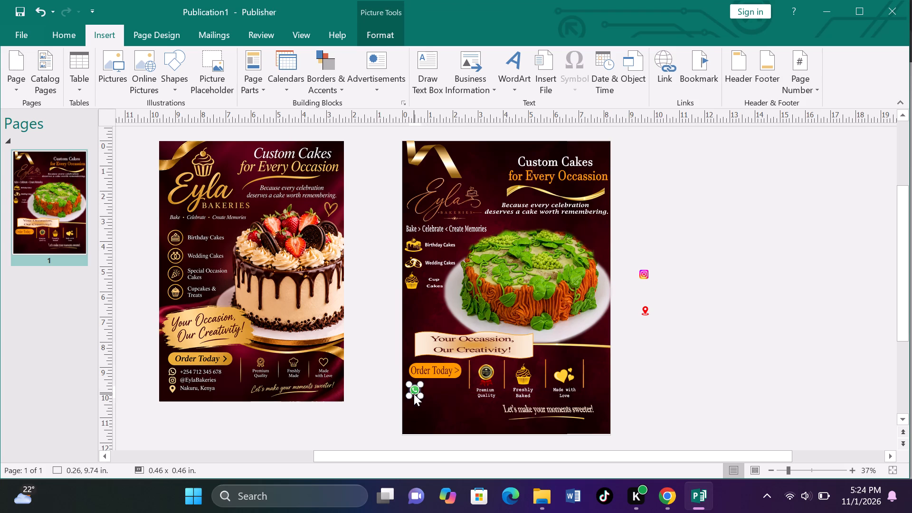
key("Up")
key("Up")
key("Left")
key("Left")
key("Left")
key("Left")
key("Left")
key("Down")
key("Up")
key("Up")
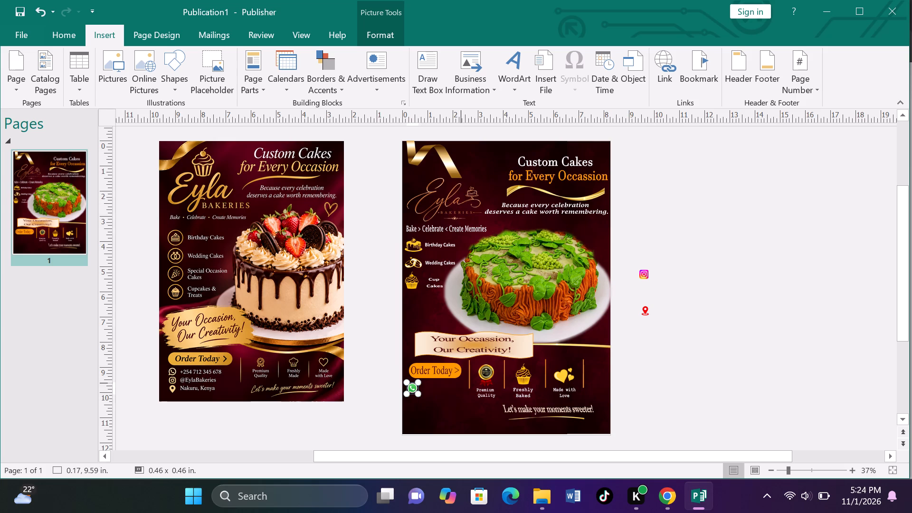
left_click(699, 356)
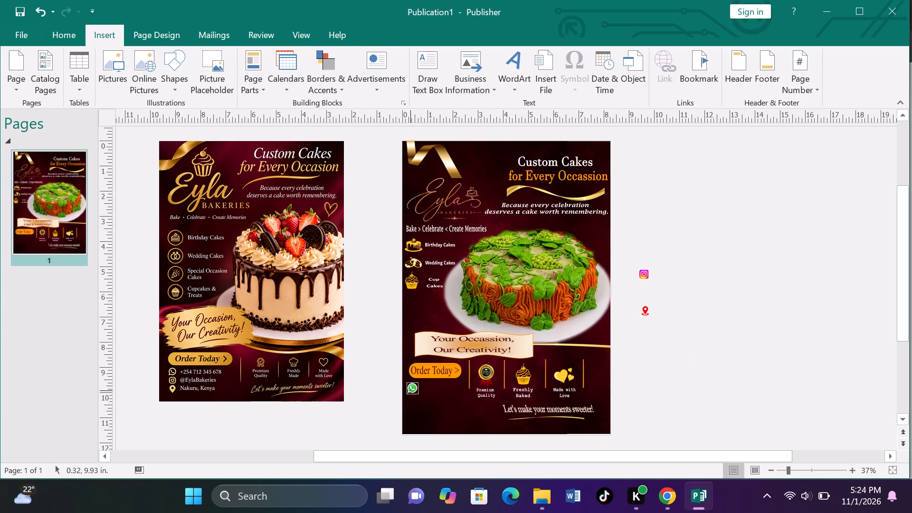
left_click(410, 390)
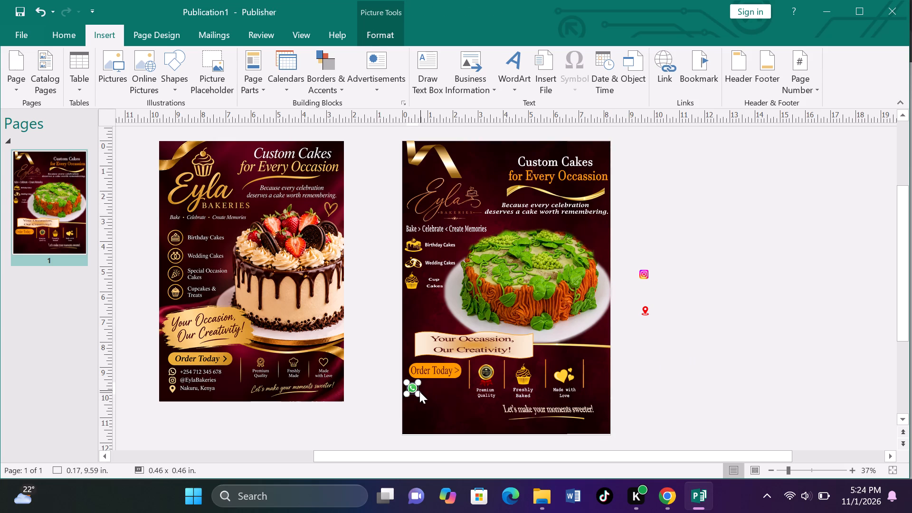
left_click(775, 337)
left_click(412, 389)
left_click(706, 272)
Move the Instagram icon onto the poster directly beneath the WhatsApp icon, at about 0.22, 10.15 in.
left_click_drag(644, 276, 443, 395)
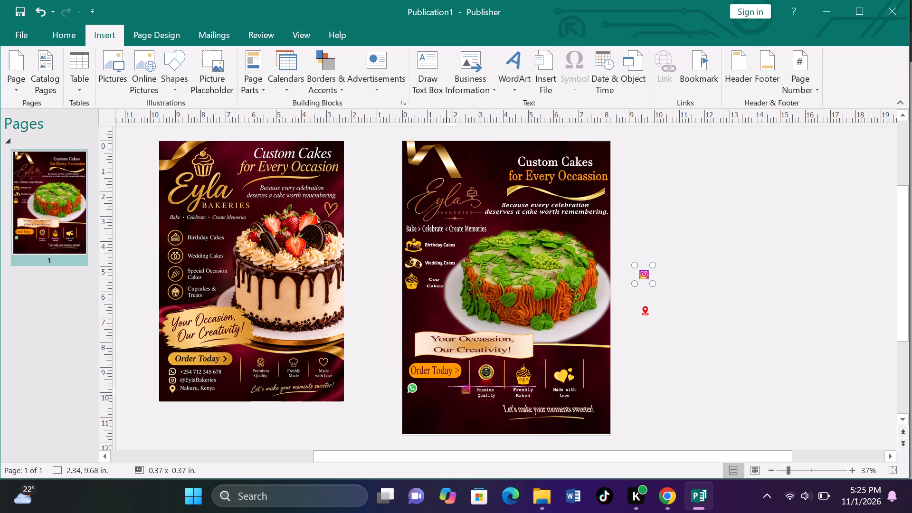
left_click_drag(443, 395, 415, 402)
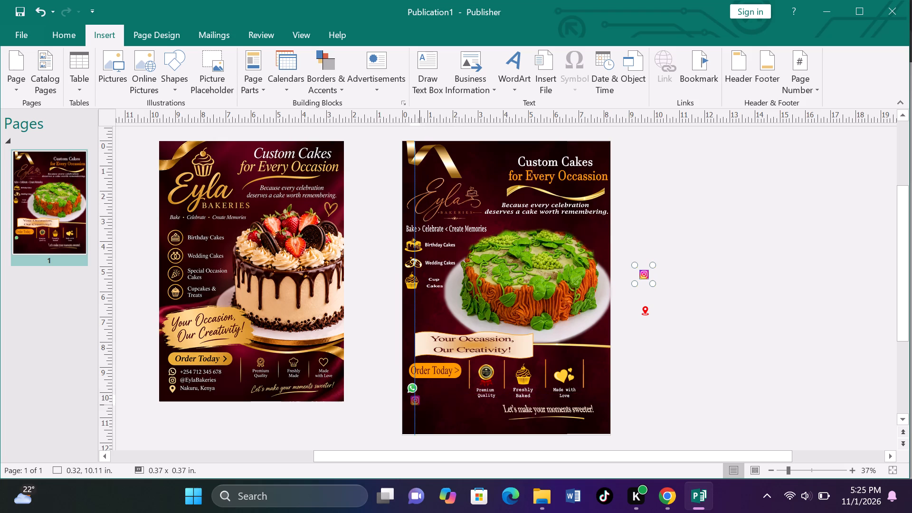
left_click_drag(415, 402, 415, 402)
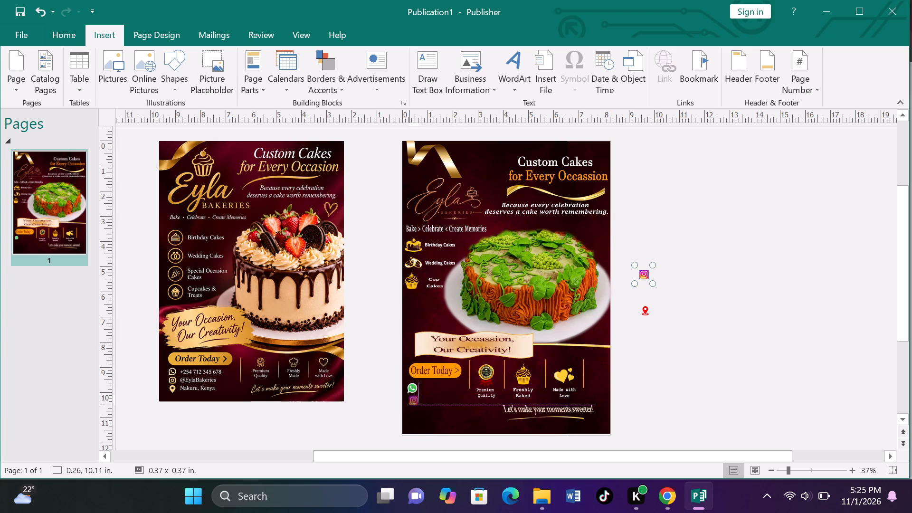
left_click_drag(415, 402, 412, 403)
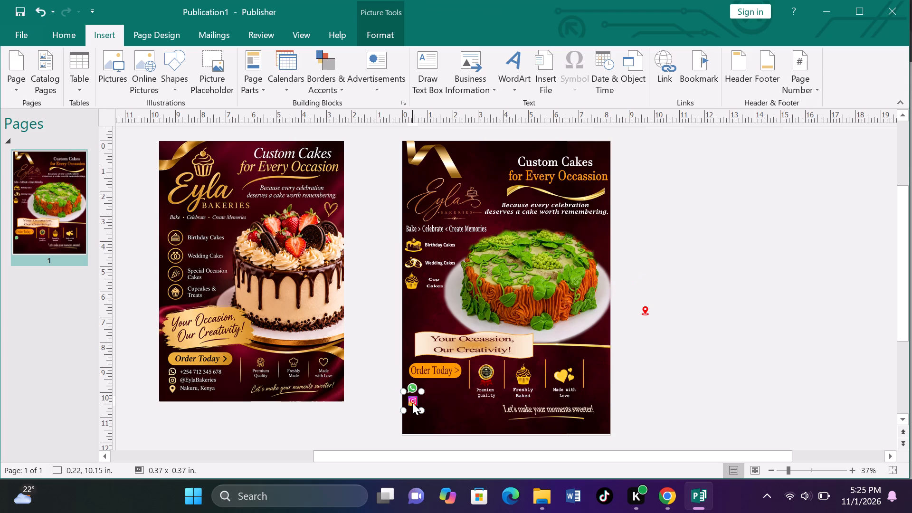
Nudge the Instagram icon slightly down beneath the WhatsApp icon, at about 0.22, 10.15 in.
key("Down")
key("Up")
key("Down")
left_click(786, 288)
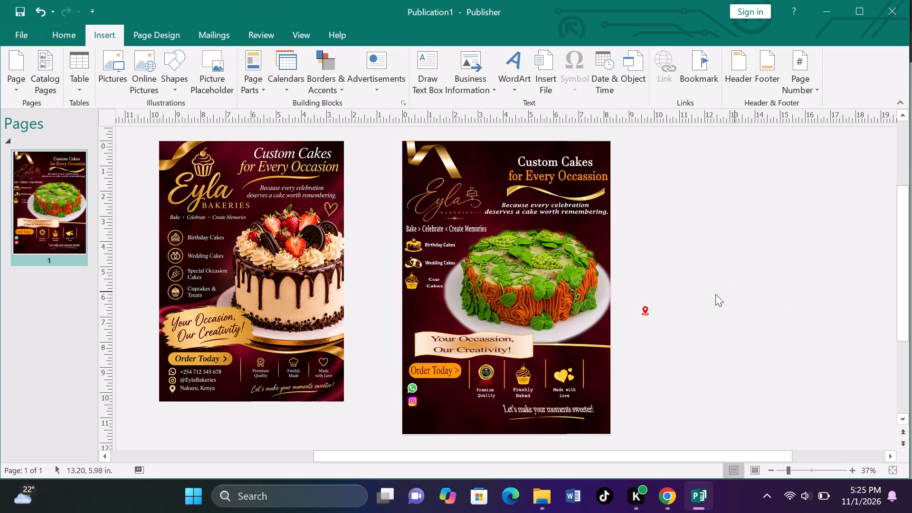
Move the red location pin icon from the blank area beside the page onto the flyer.
left_click_drag(646, 313, 569, 376)
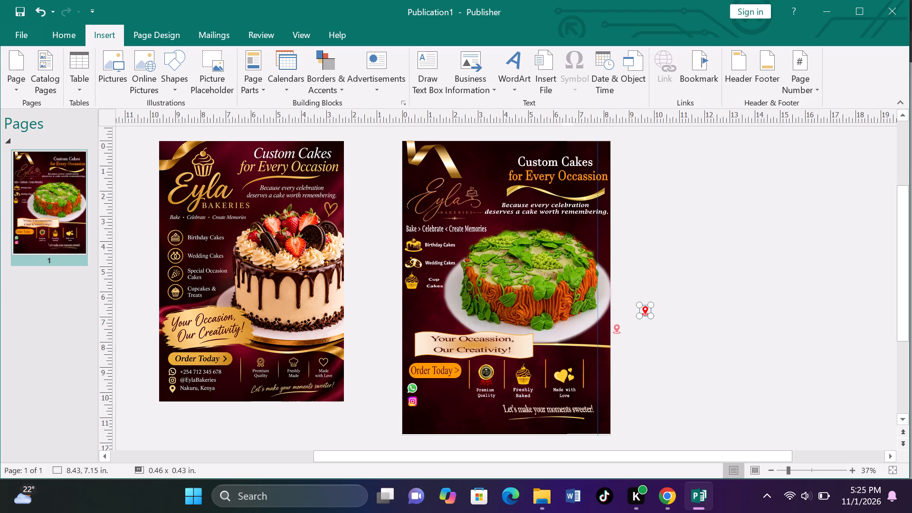
Place the red location pin icon directly beneath the Instagram icon, at about 0.18, 10.65 in.
left_click_drag(569, 376, 480, 411)
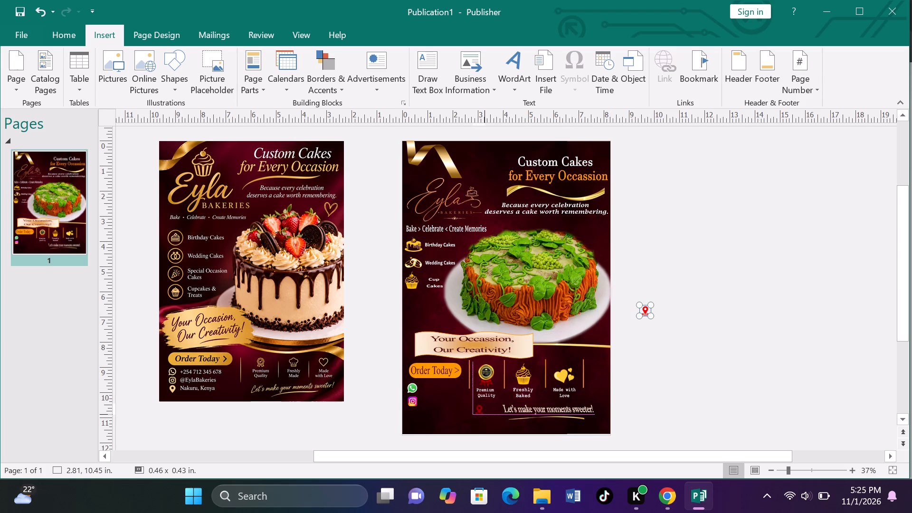
left_click_drag(480, 411, 424, 419)
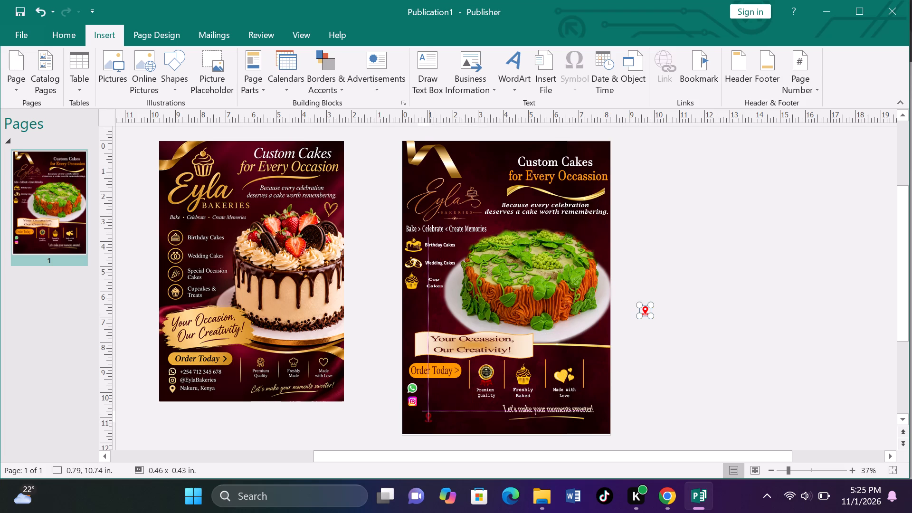
left_click_drag(424, 419, 417, 419)
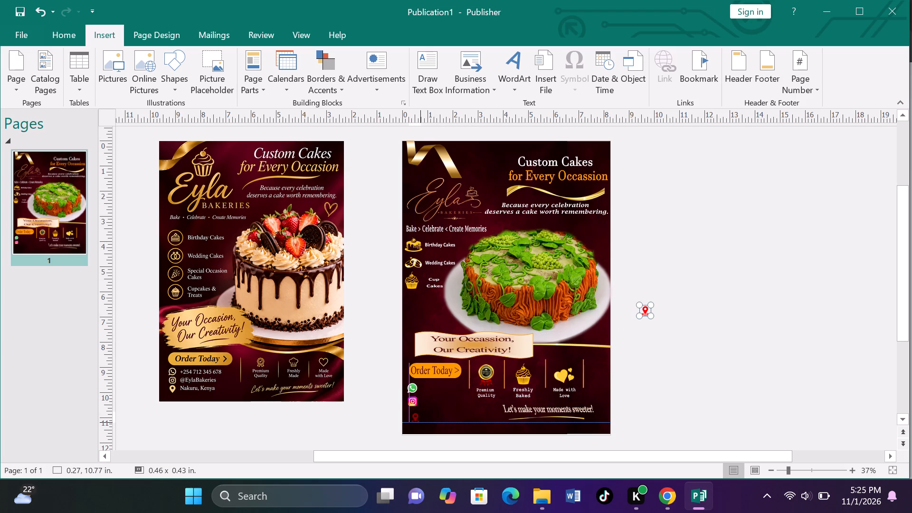
left_click_drag(417, 419, 416, 418)
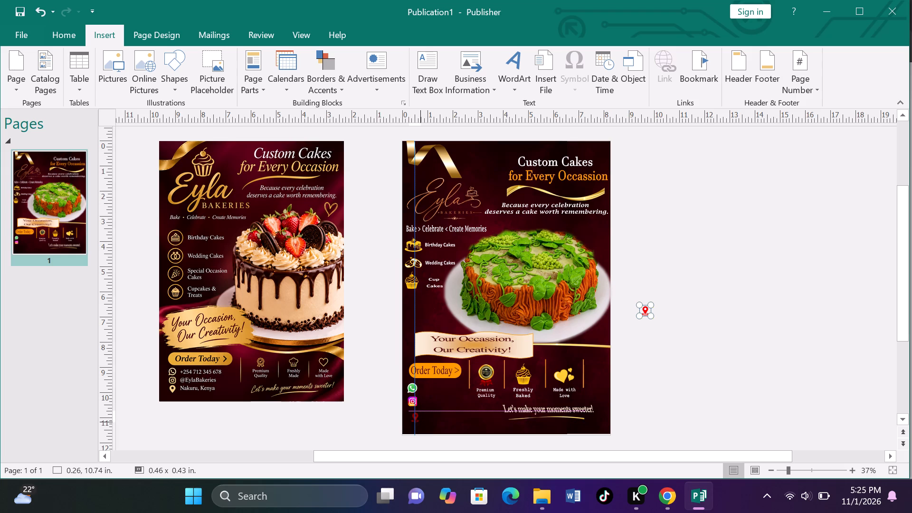
left_click_drag(416, 418, 415, 414)
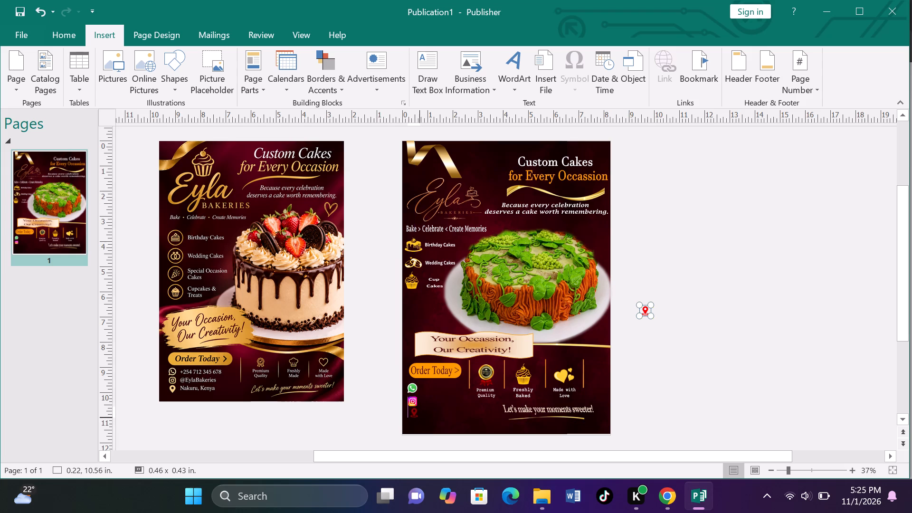
left_click_drag(415, 414, 415, 418)
left_click_drag(415, 418, 415, 416)
key("Left")
key("Left")
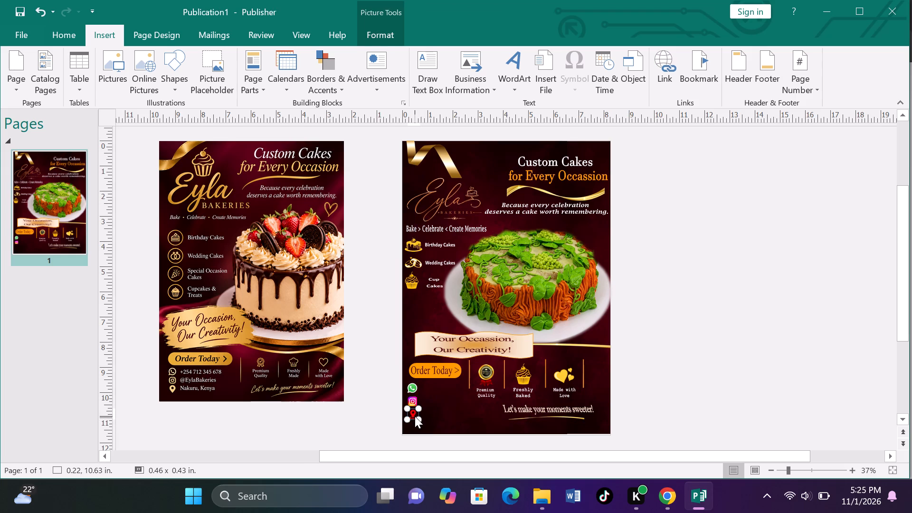
key("Down")
key("Down")
key("Up")
left_click(777, 265)
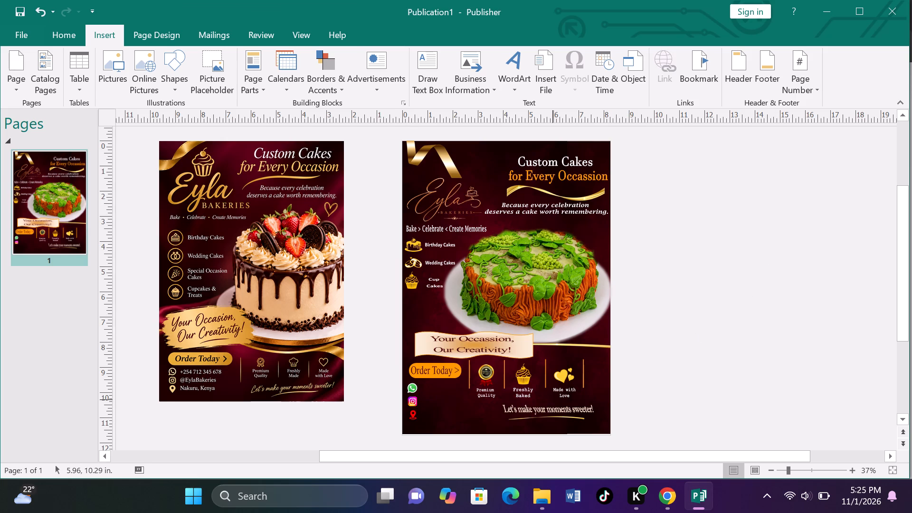
Enlarge the location pin icon to about 0.55 x 0.52 in and nudge it to about 0.13, 10.63 in.
left_click(415, 419)
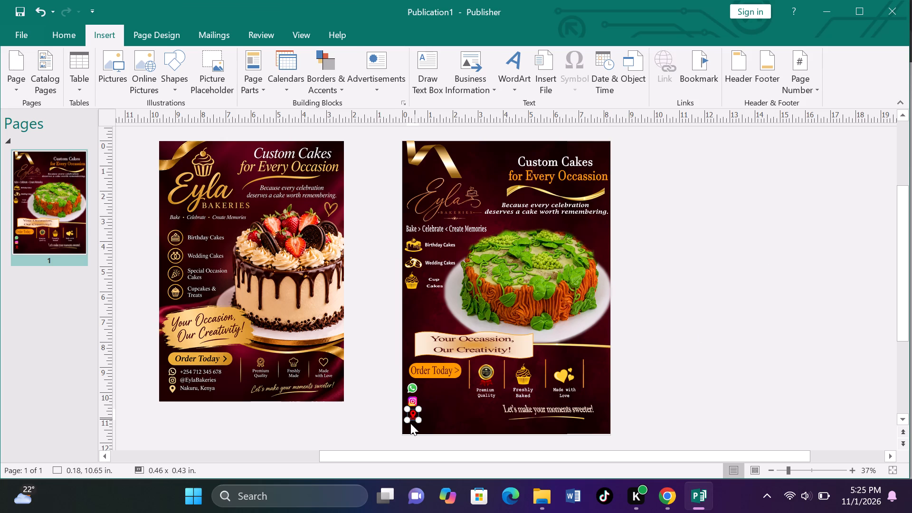
left_click(406, 423)
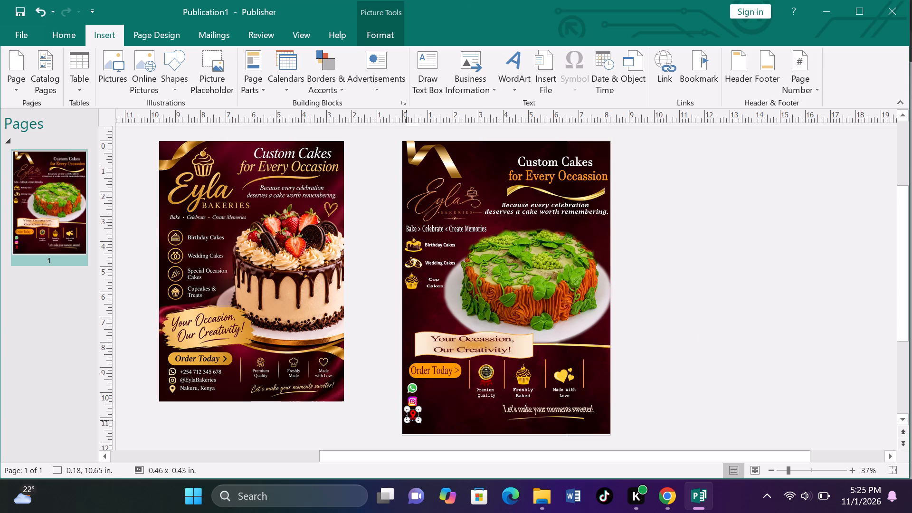
left_click(372, 427)
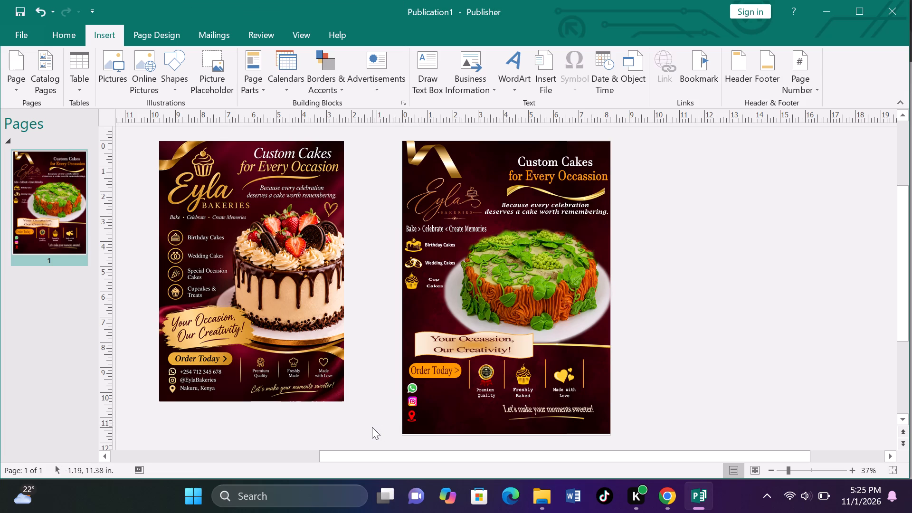
left_click(413, 423)
key("Right")
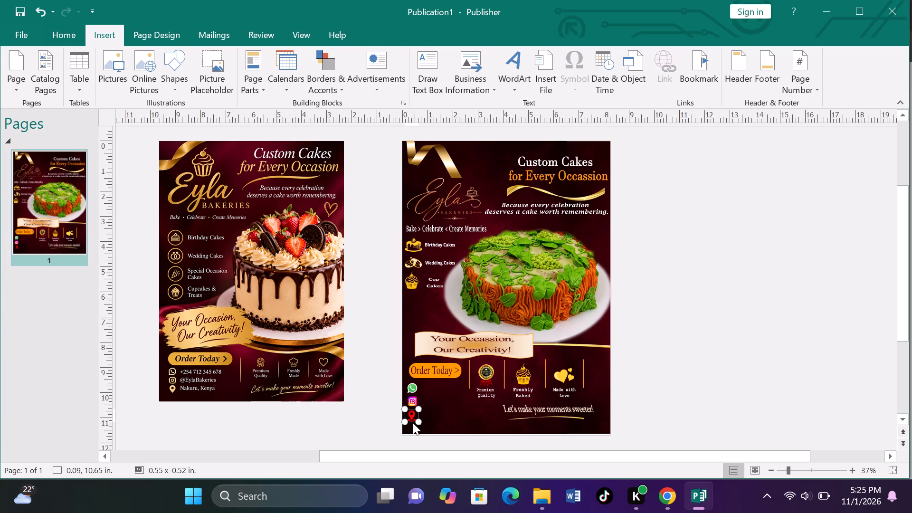
key("Up")
key("Right")
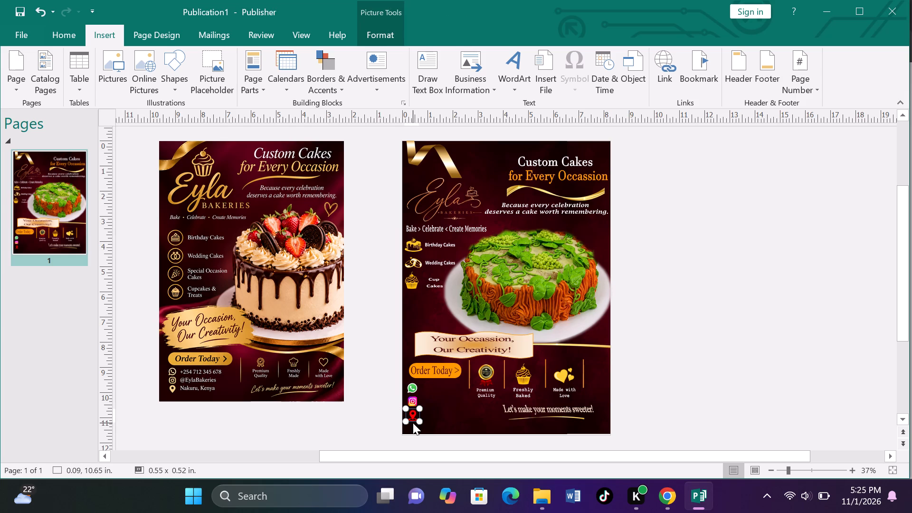
key("Left")
key("Right")
key("Down")
key("Up")
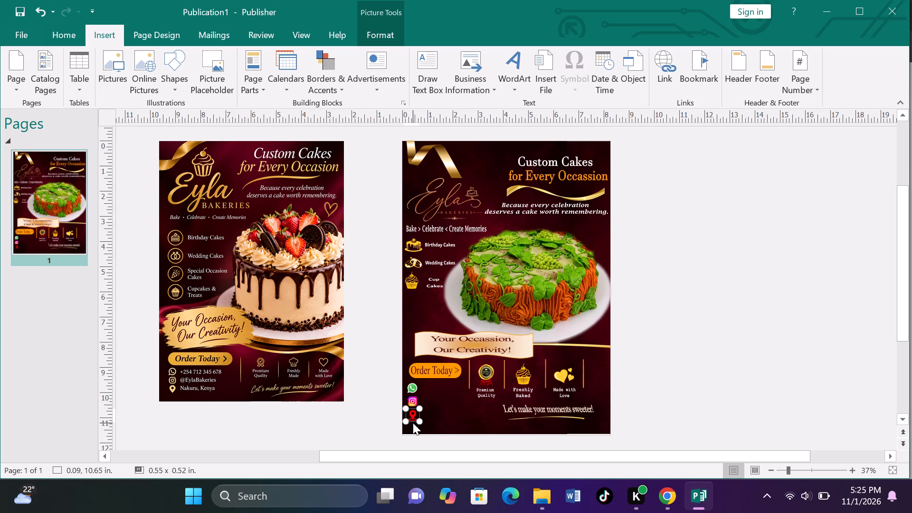
left_click(706, 341)
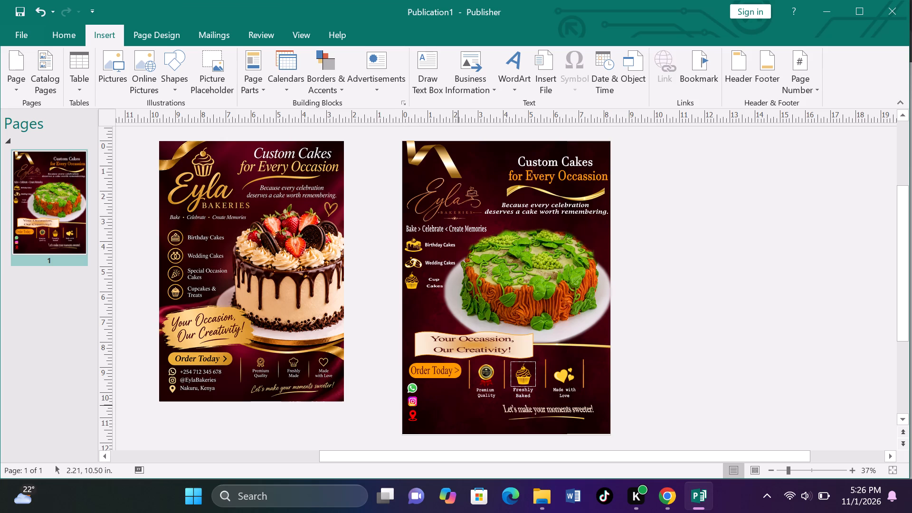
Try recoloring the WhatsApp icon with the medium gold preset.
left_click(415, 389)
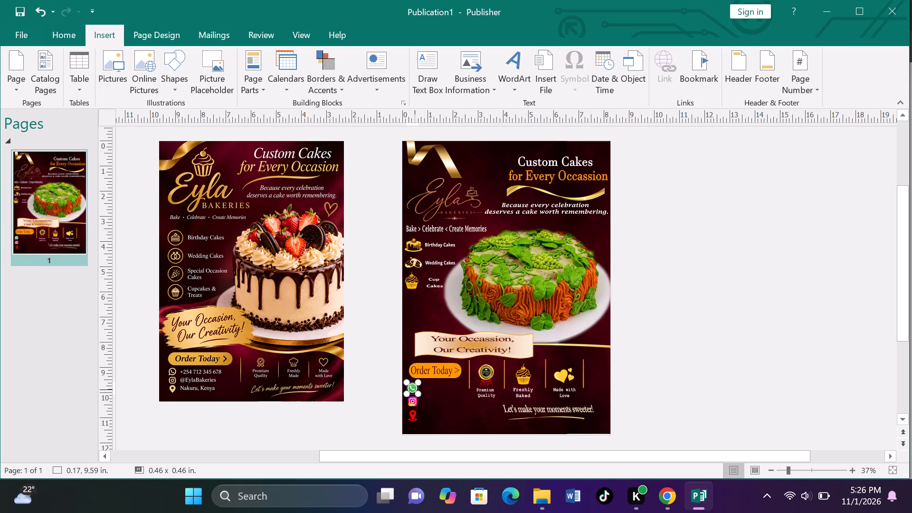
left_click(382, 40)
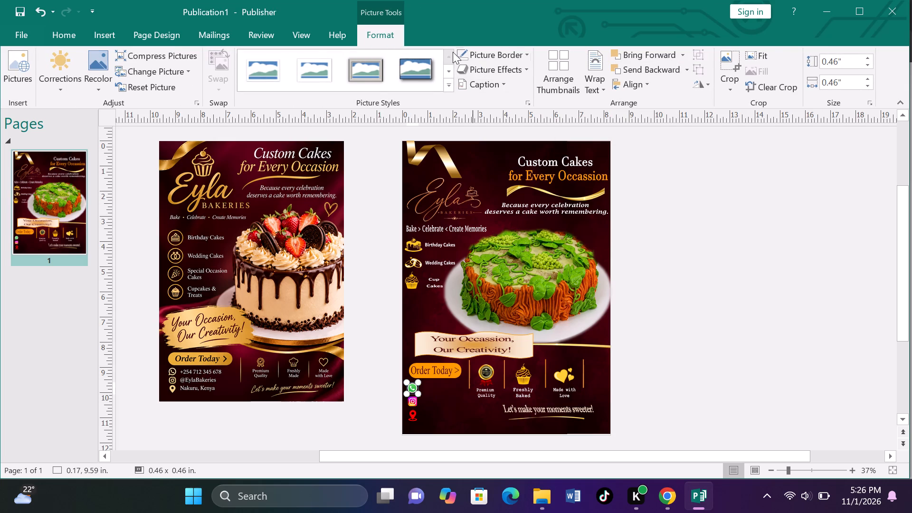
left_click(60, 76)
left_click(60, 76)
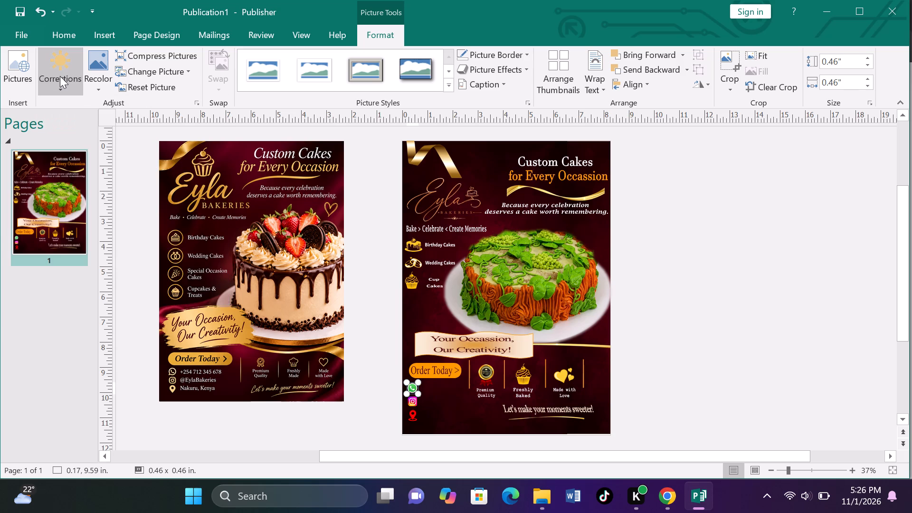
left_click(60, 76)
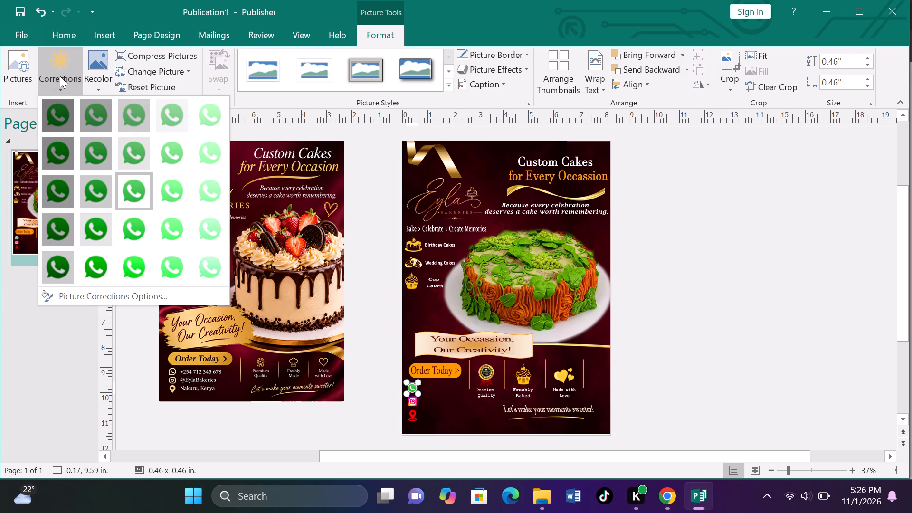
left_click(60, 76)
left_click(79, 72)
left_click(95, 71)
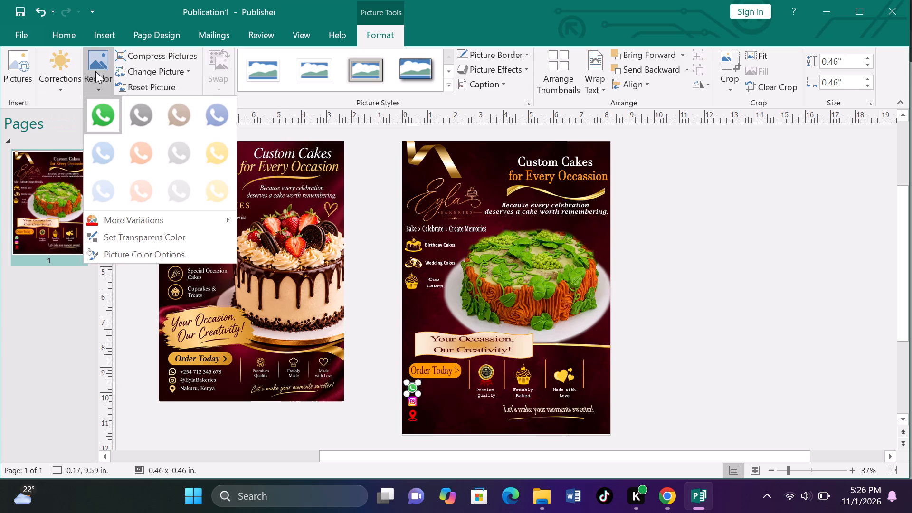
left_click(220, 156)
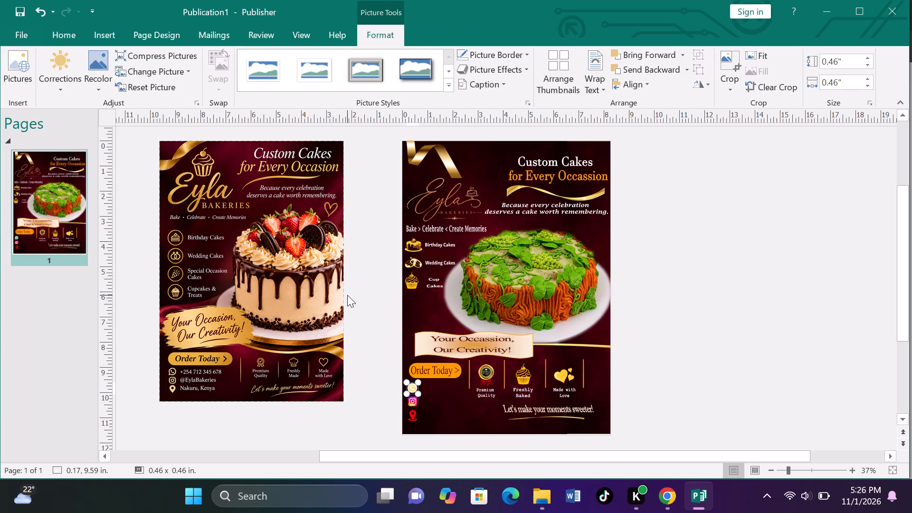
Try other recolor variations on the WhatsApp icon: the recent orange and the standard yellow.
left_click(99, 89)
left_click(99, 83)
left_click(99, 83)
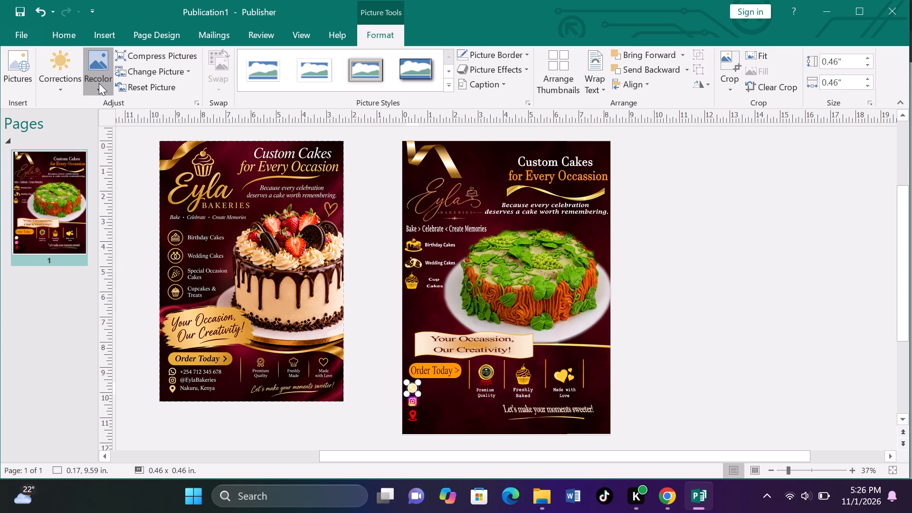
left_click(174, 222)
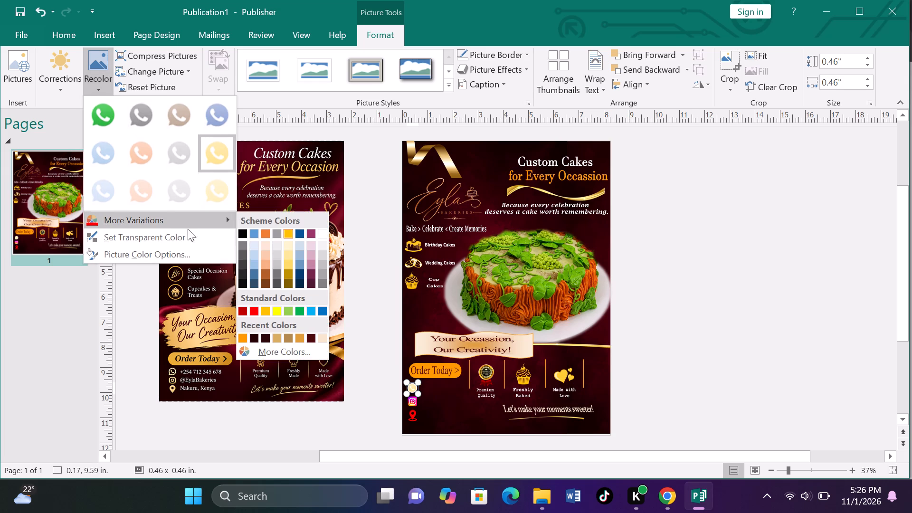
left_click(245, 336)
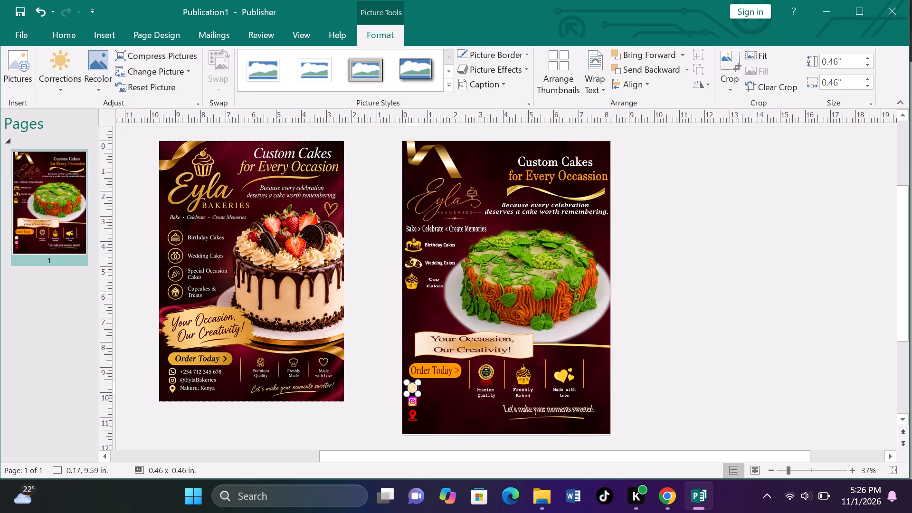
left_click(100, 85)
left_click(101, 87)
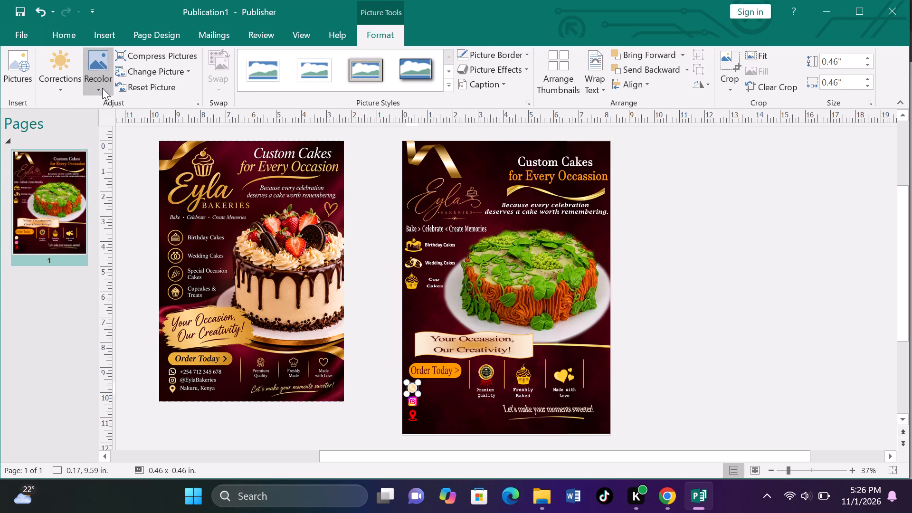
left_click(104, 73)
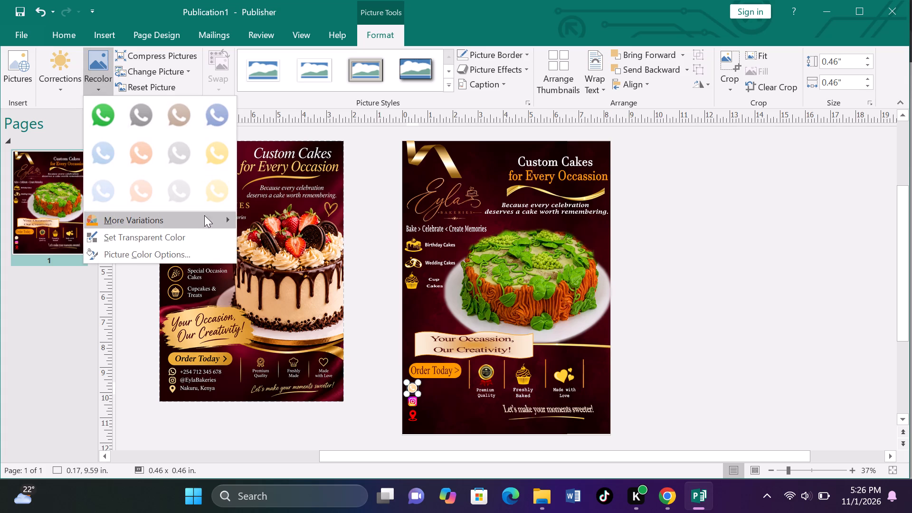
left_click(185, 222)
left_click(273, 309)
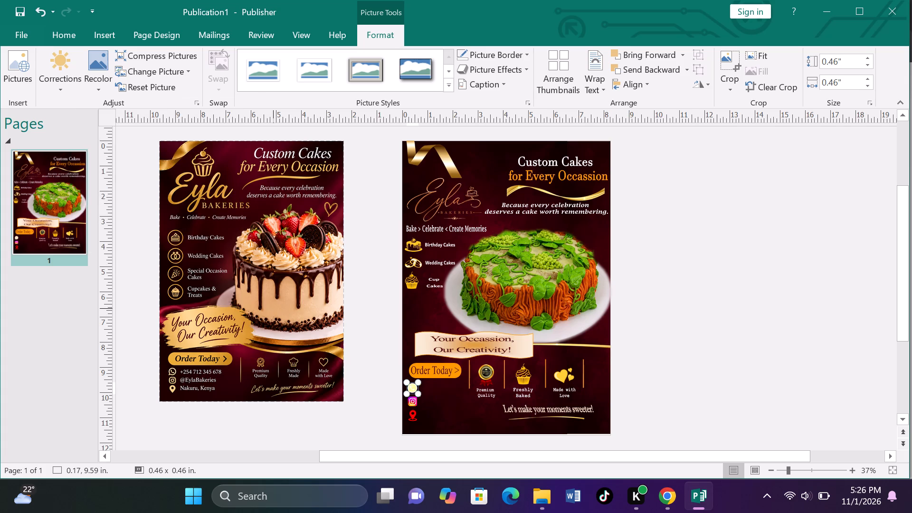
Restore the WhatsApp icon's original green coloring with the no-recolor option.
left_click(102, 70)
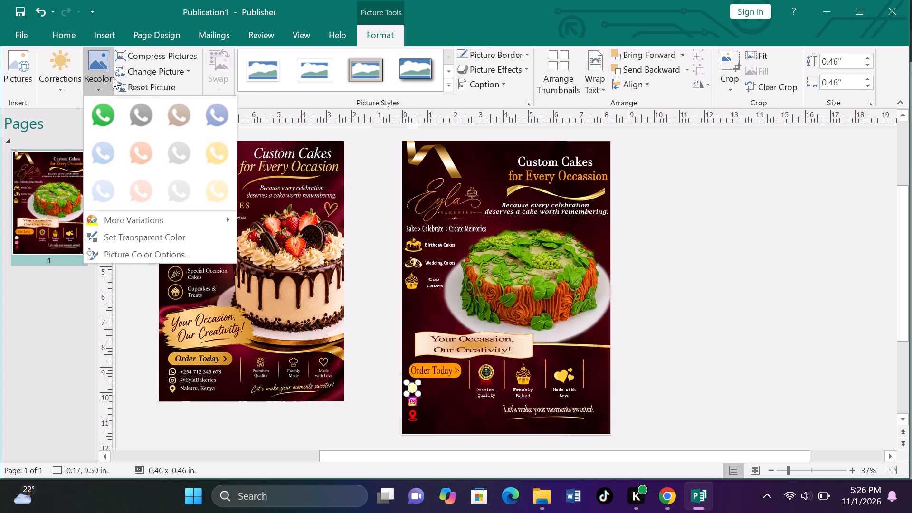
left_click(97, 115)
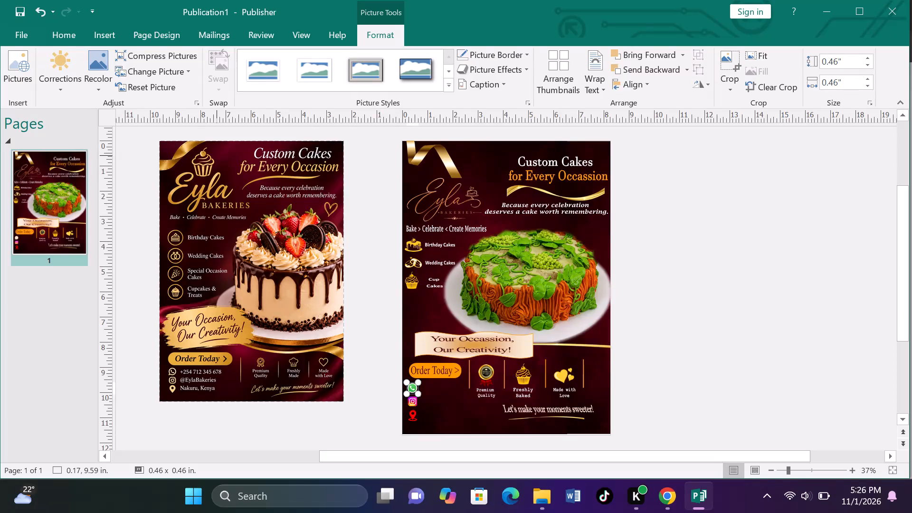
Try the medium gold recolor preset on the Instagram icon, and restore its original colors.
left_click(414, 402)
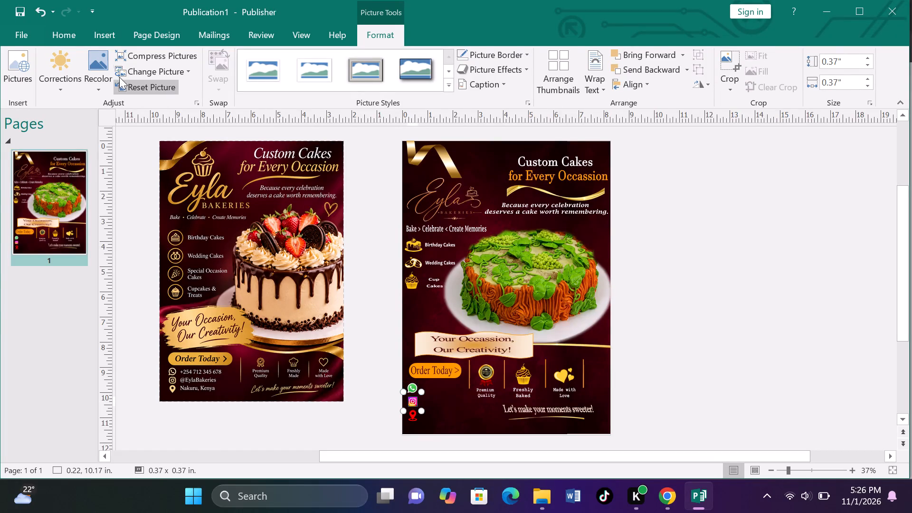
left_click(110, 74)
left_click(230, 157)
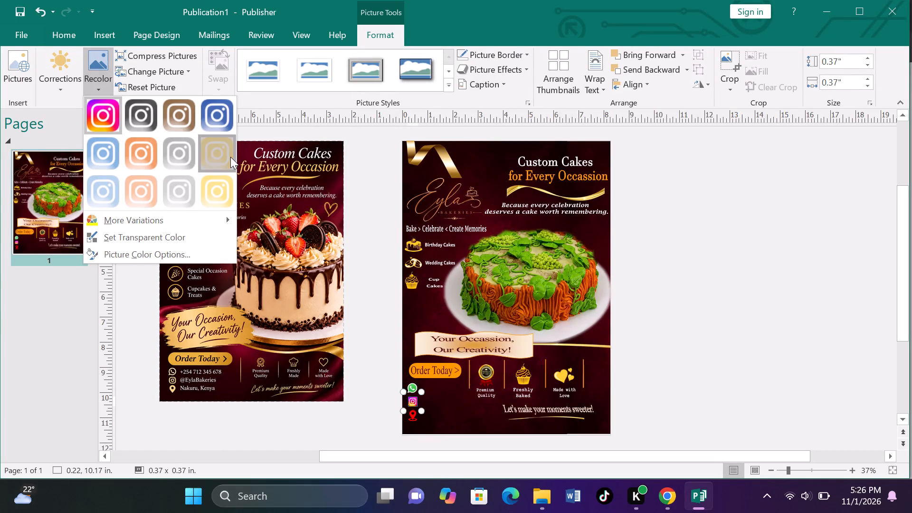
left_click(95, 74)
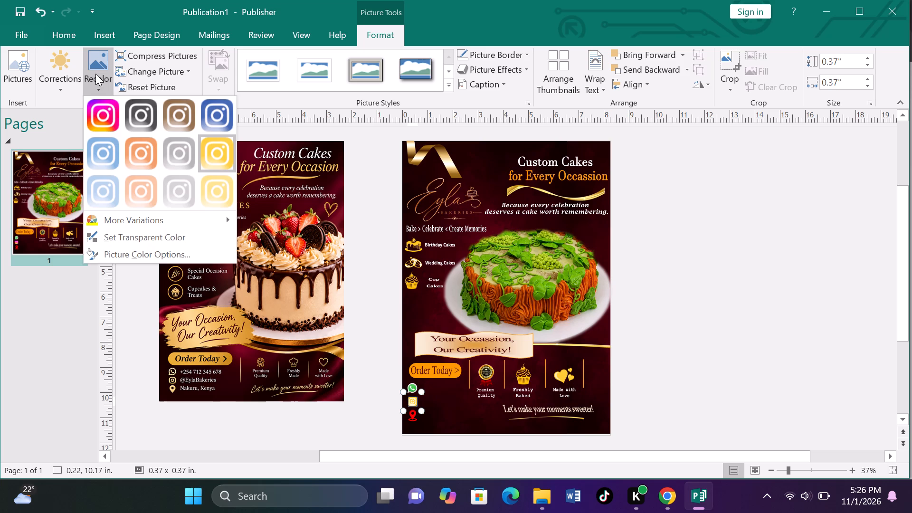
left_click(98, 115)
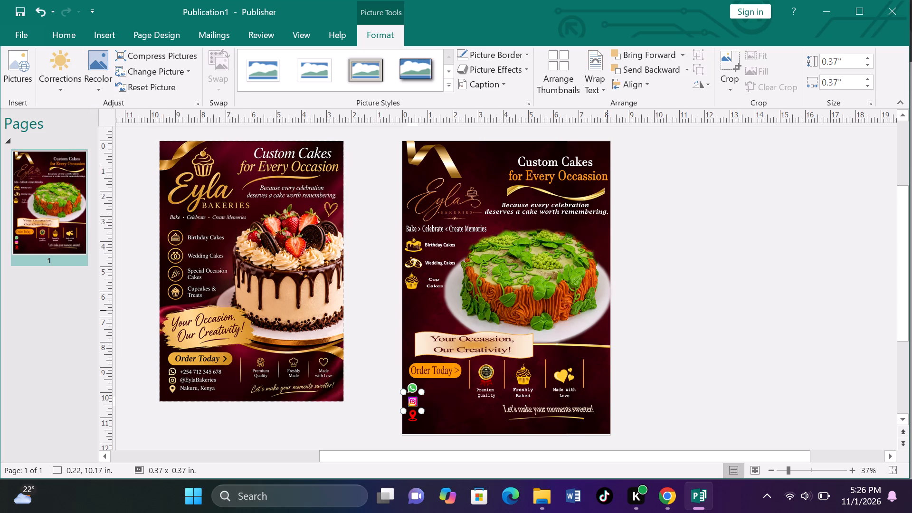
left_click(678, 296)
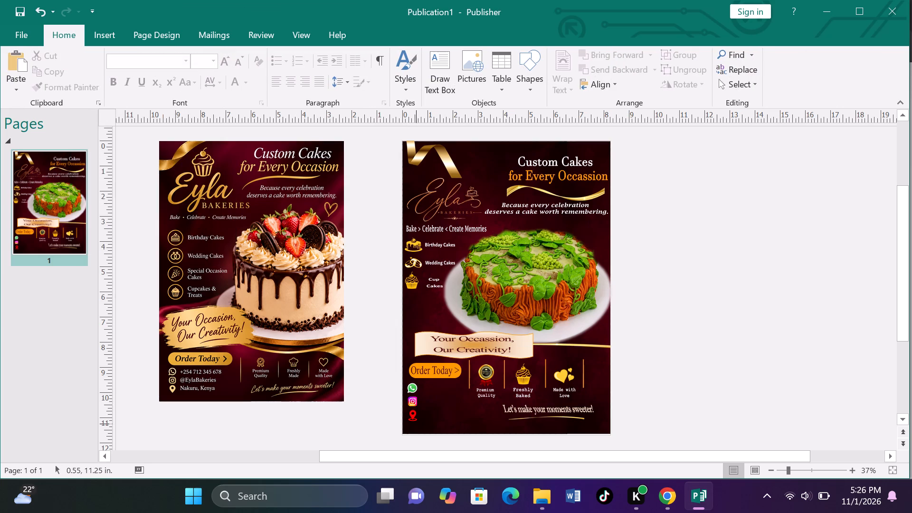
Recolor the location pin icon beneath the Instagram icon with the medium gold preset.
left_click(413, 420)
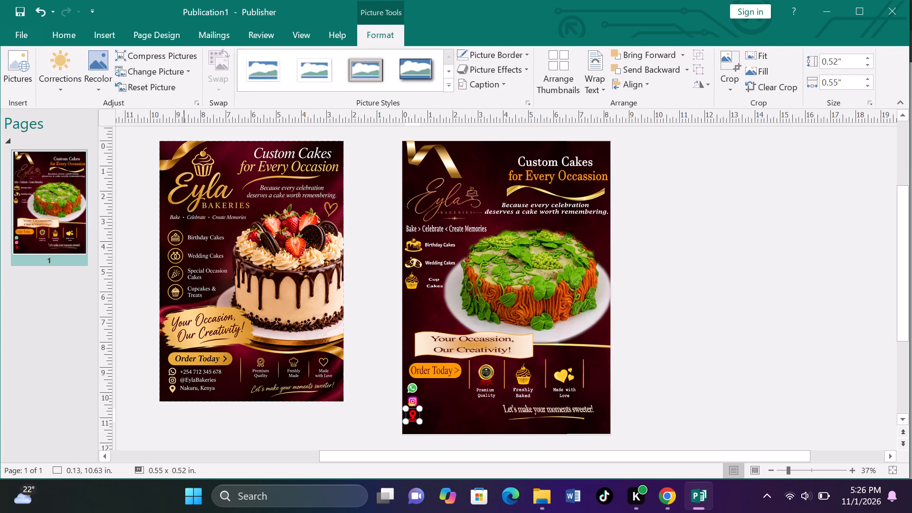
left_click(112, 87)
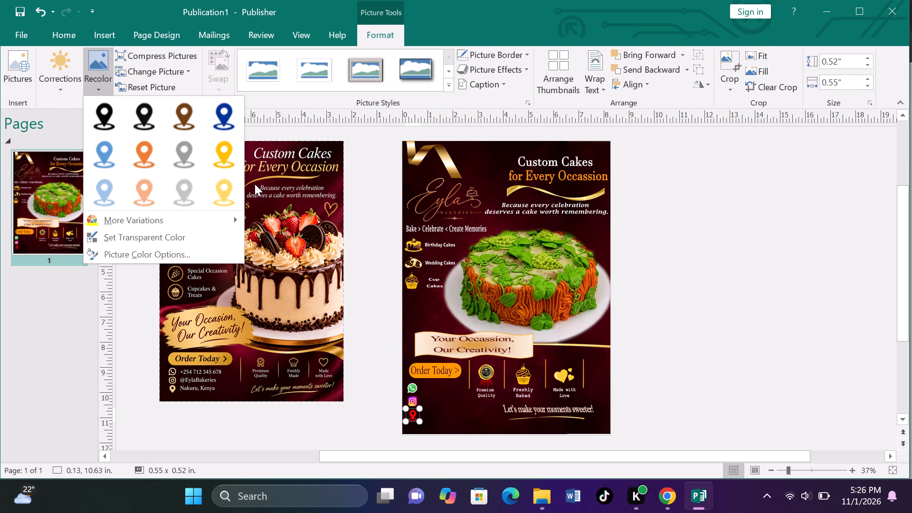
left_click(218, 157)
left_click(715, 225)
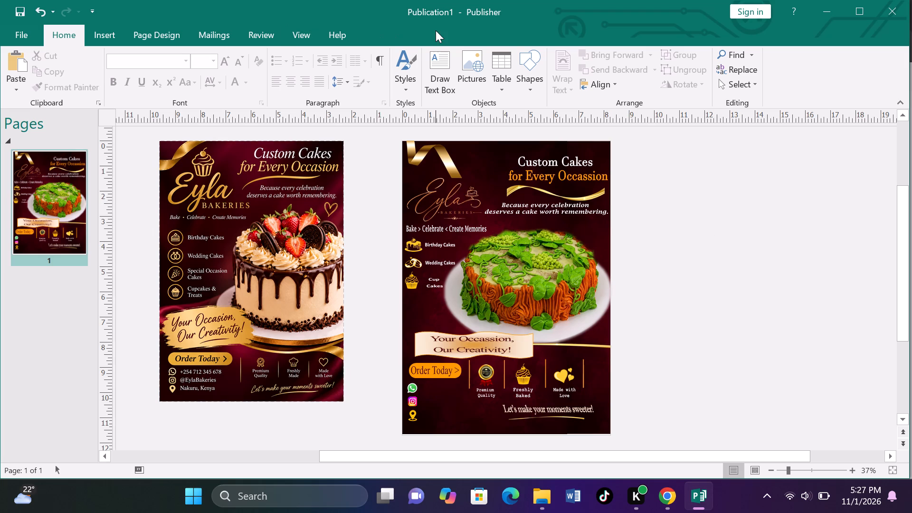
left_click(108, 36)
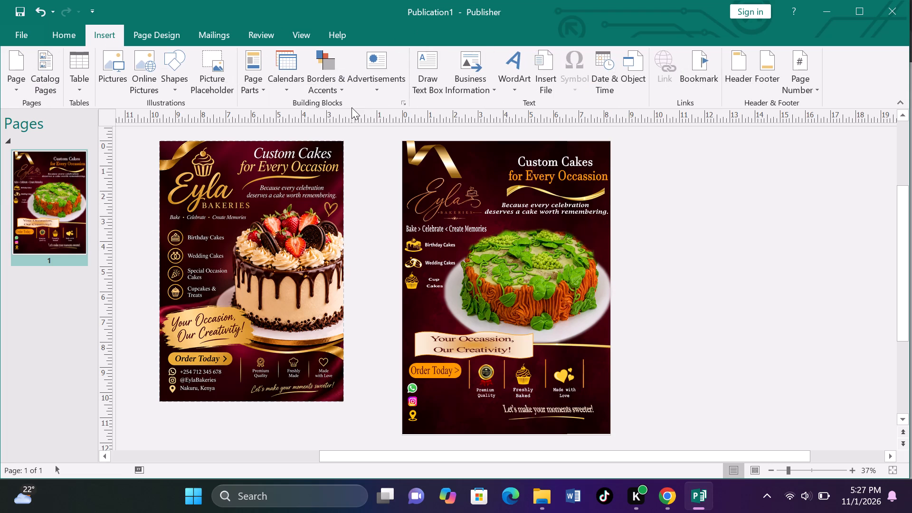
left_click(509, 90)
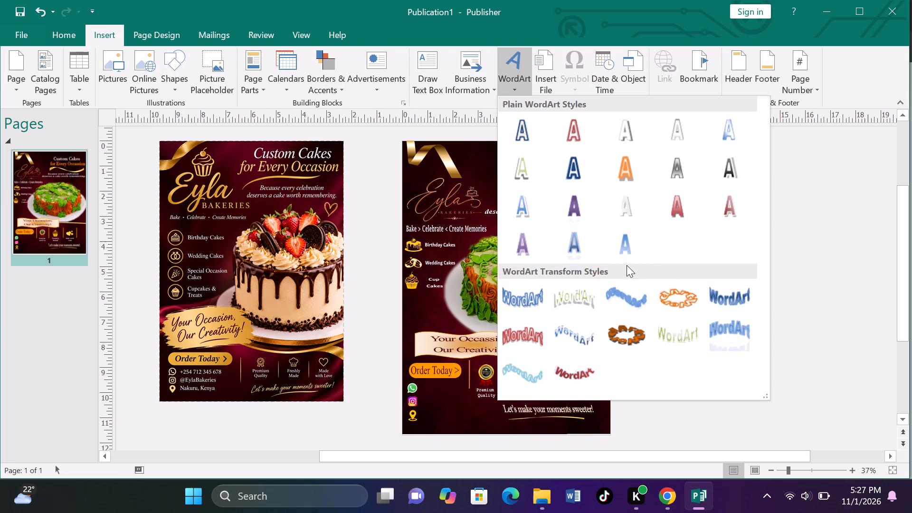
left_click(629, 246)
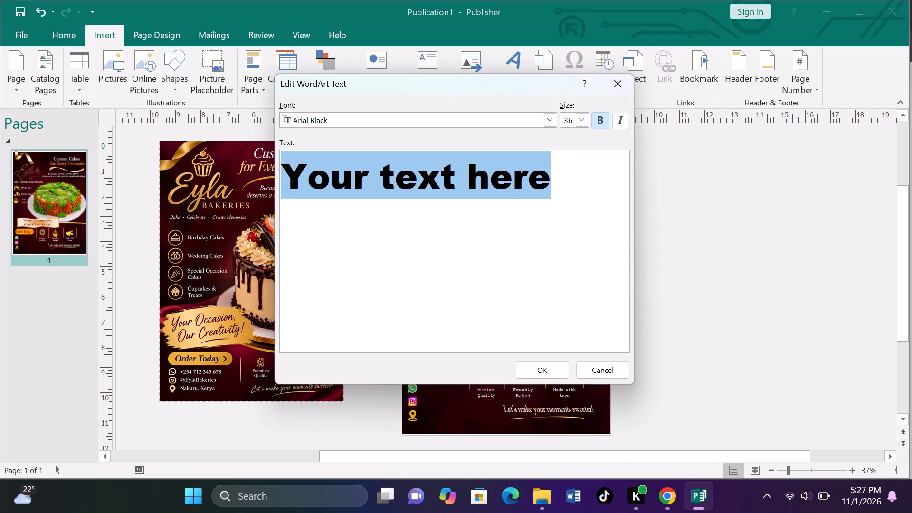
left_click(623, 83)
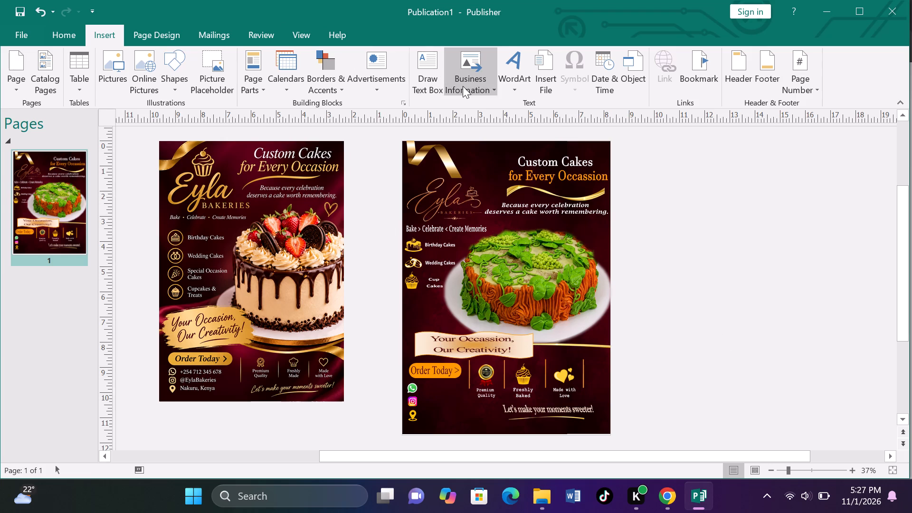
Insert a WordArt in the solid blue plain style and enter the business phone number, starting with the +254 country code, as its text.
left_click(517, 65)
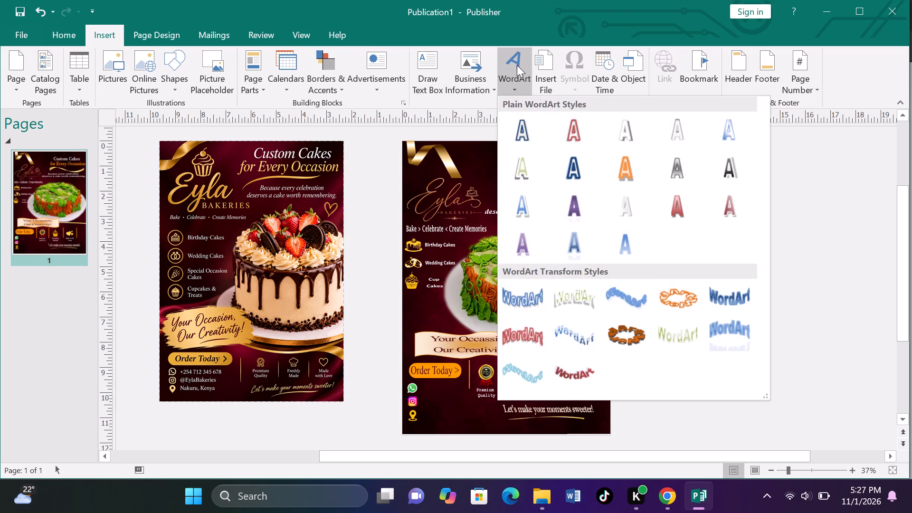
left_click(636, 259)
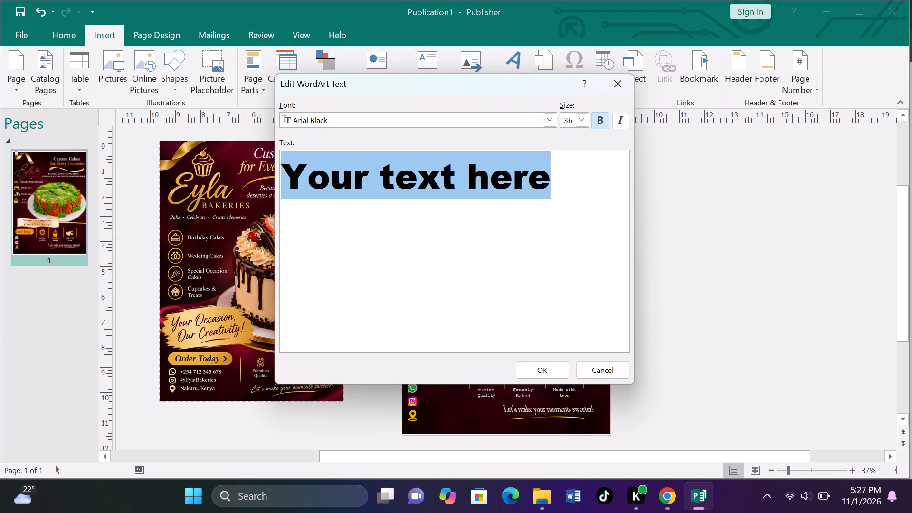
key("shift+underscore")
key("shift+BackSpace")
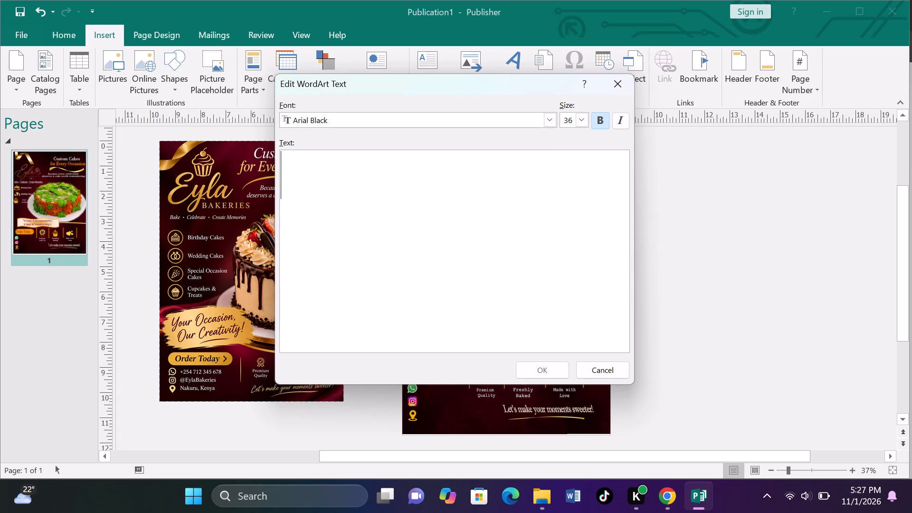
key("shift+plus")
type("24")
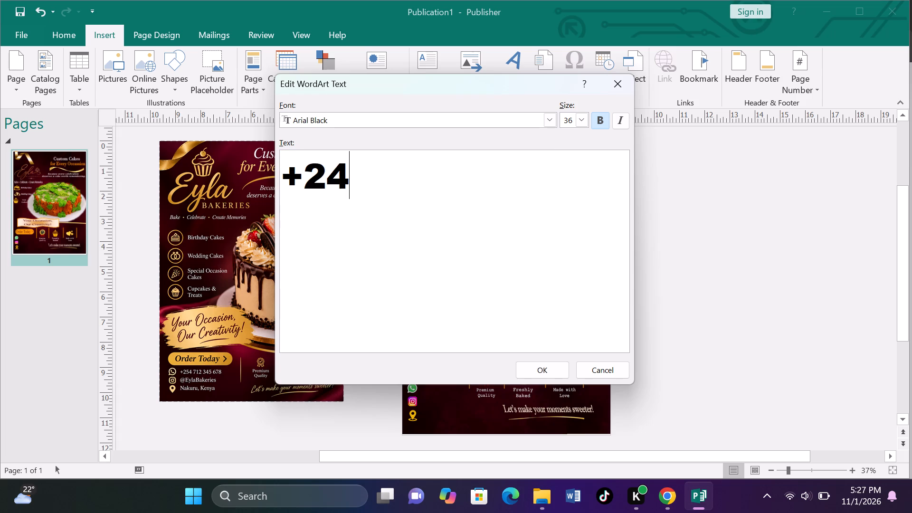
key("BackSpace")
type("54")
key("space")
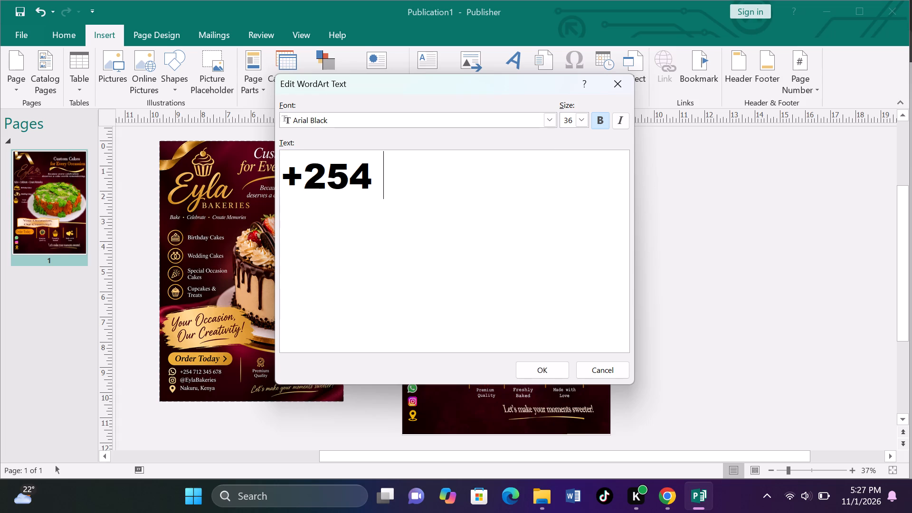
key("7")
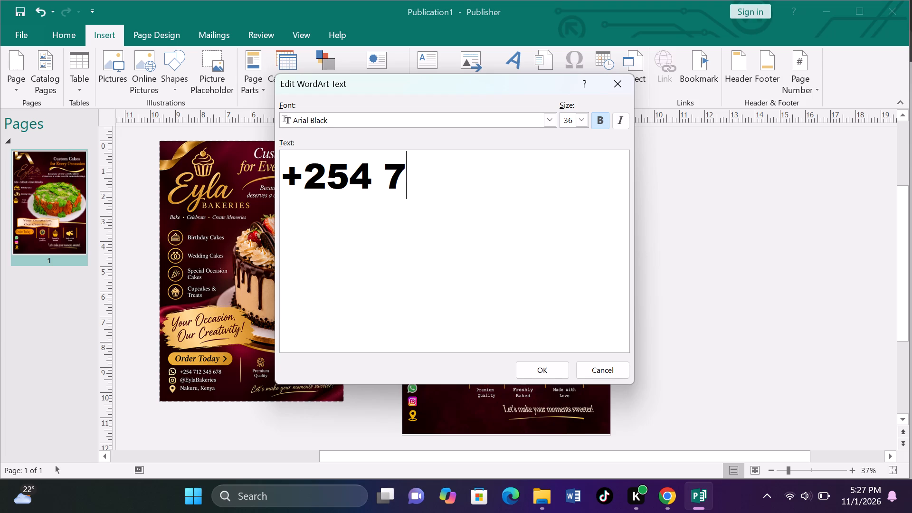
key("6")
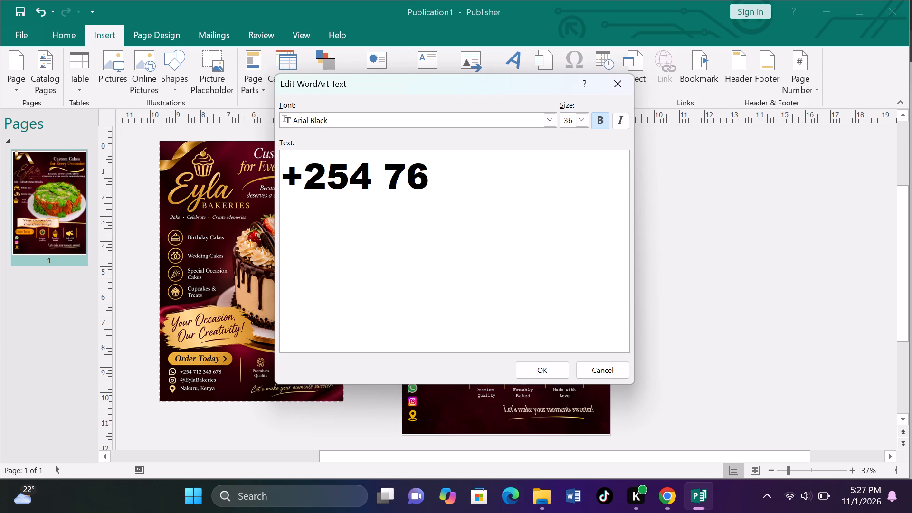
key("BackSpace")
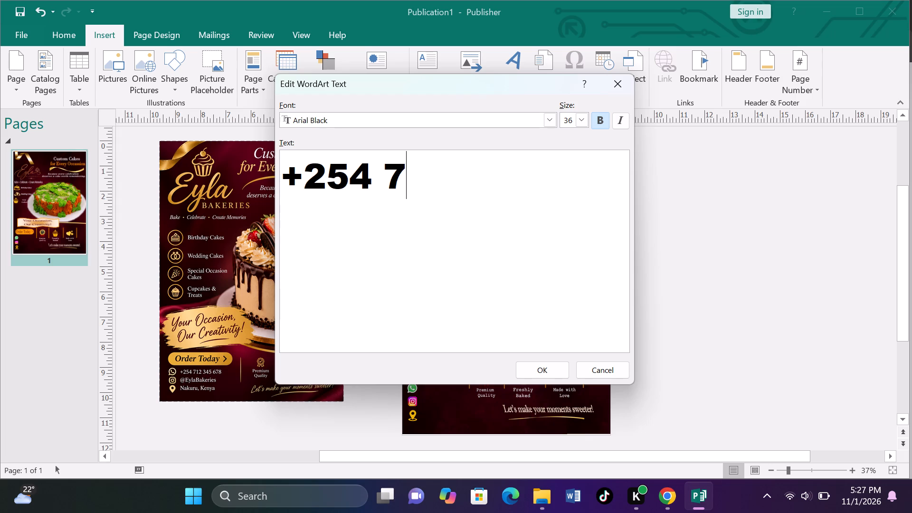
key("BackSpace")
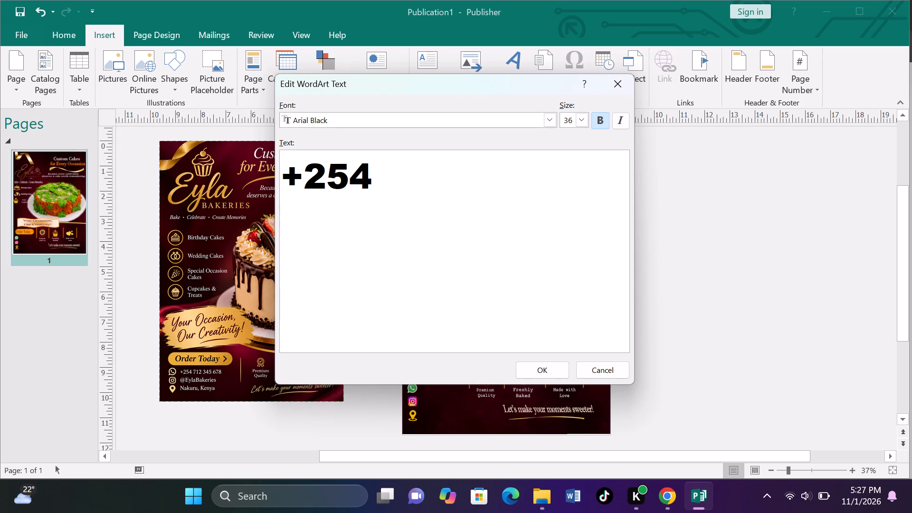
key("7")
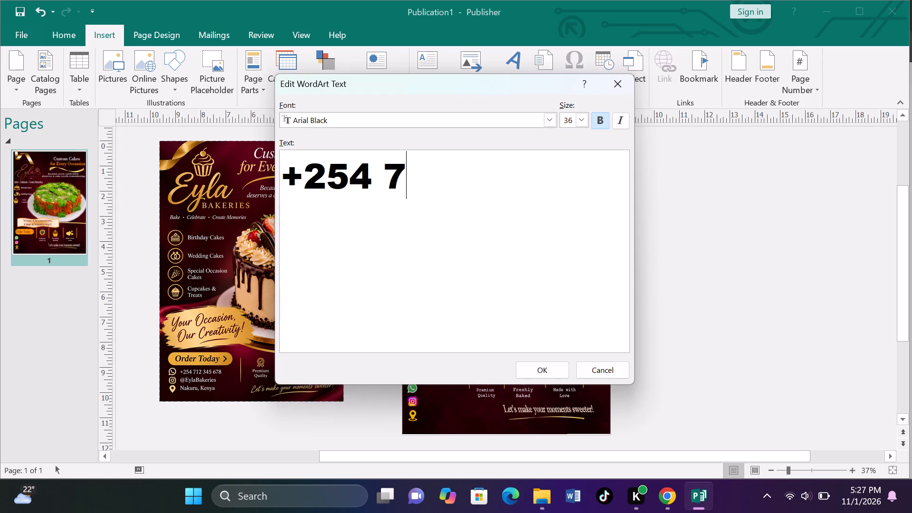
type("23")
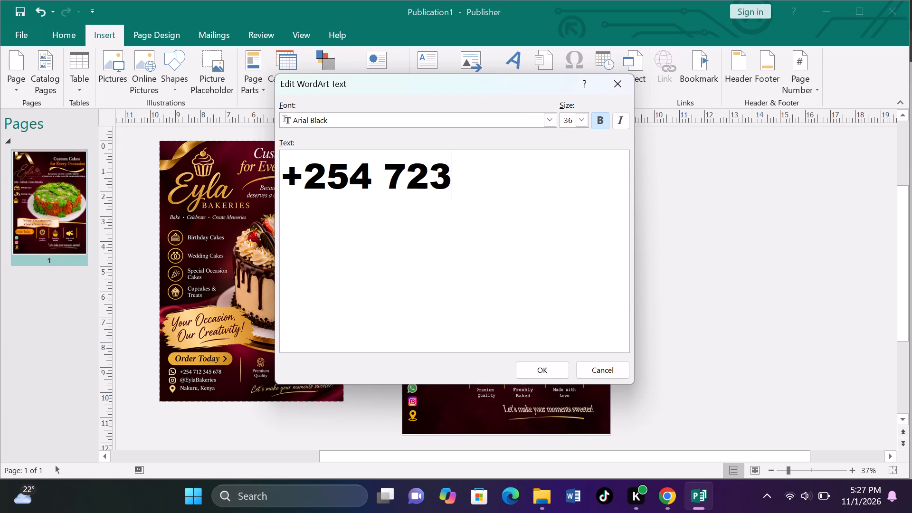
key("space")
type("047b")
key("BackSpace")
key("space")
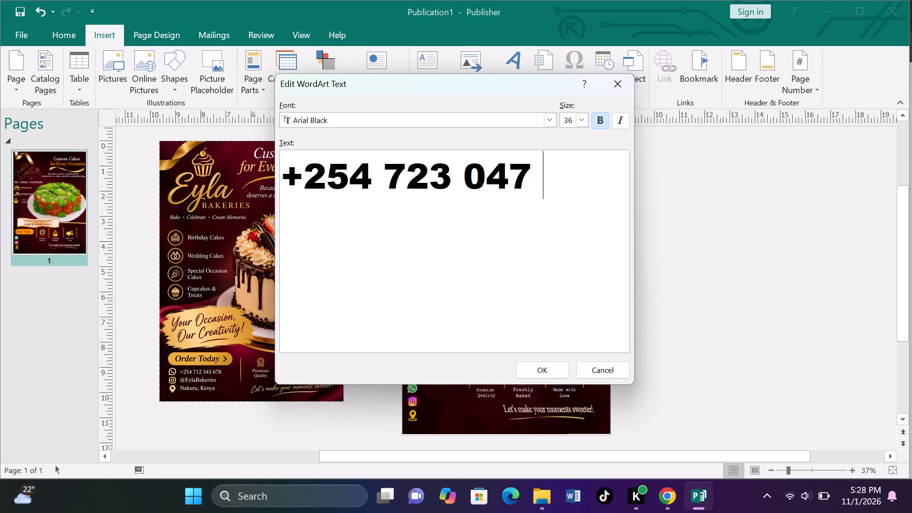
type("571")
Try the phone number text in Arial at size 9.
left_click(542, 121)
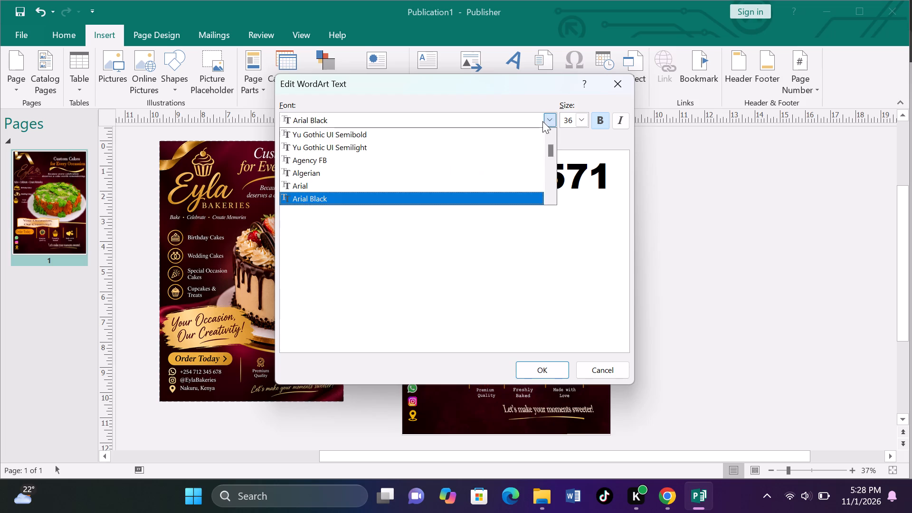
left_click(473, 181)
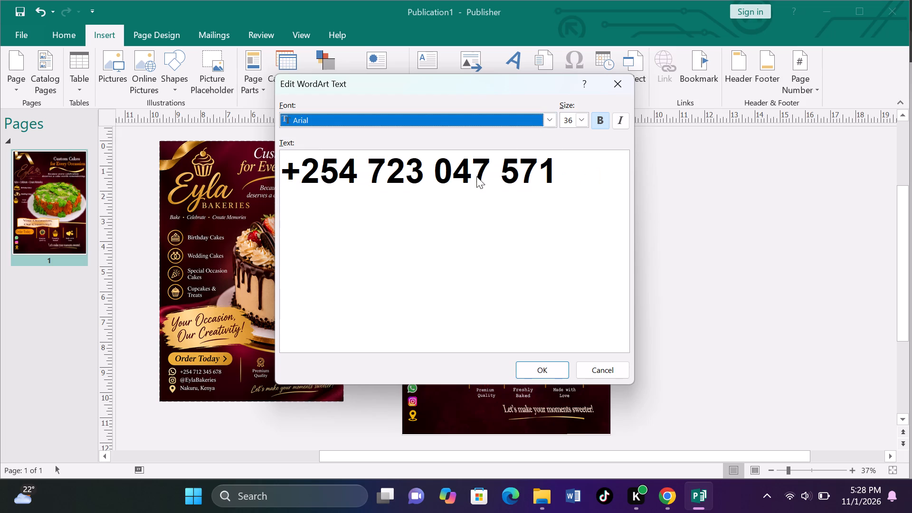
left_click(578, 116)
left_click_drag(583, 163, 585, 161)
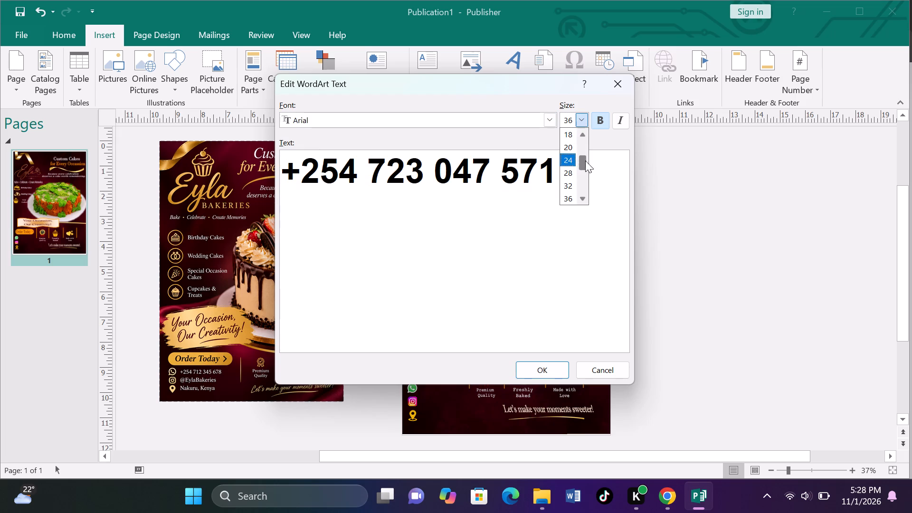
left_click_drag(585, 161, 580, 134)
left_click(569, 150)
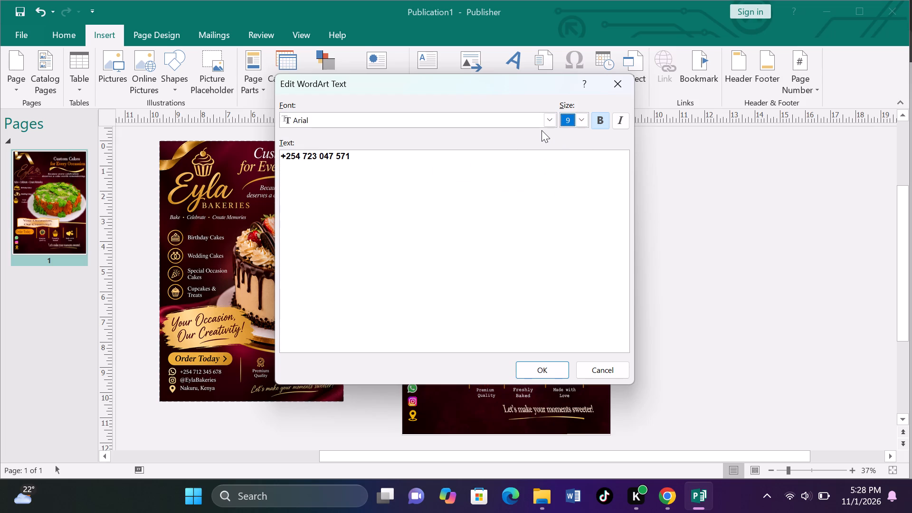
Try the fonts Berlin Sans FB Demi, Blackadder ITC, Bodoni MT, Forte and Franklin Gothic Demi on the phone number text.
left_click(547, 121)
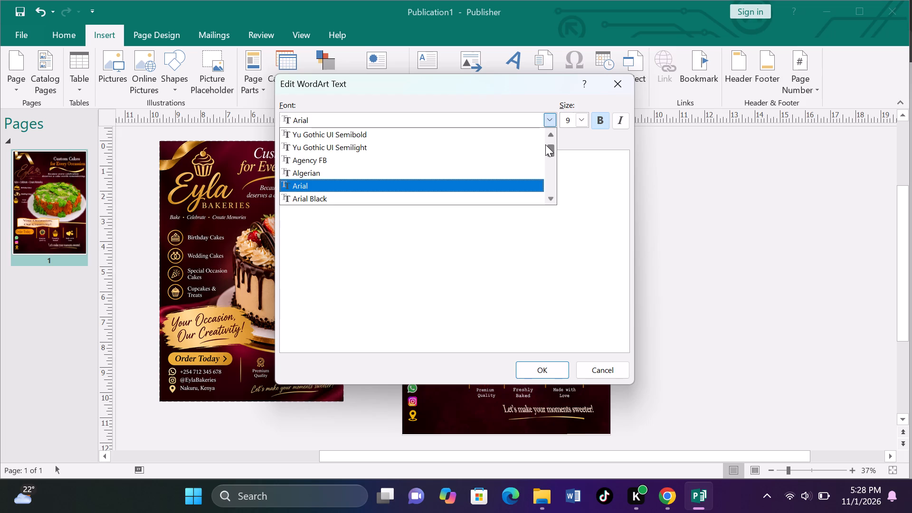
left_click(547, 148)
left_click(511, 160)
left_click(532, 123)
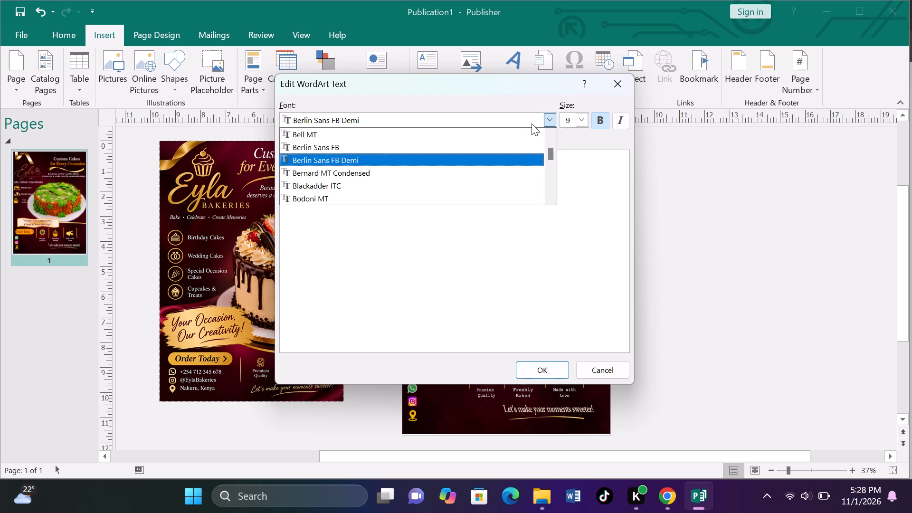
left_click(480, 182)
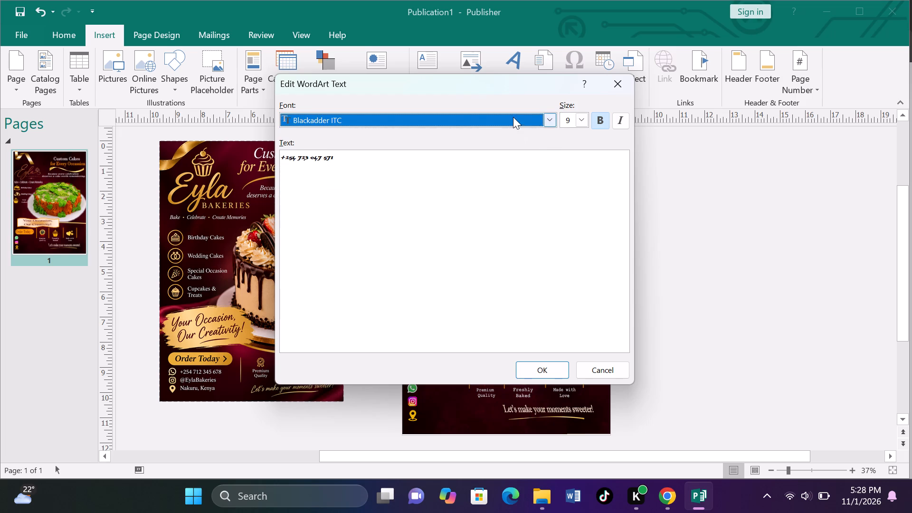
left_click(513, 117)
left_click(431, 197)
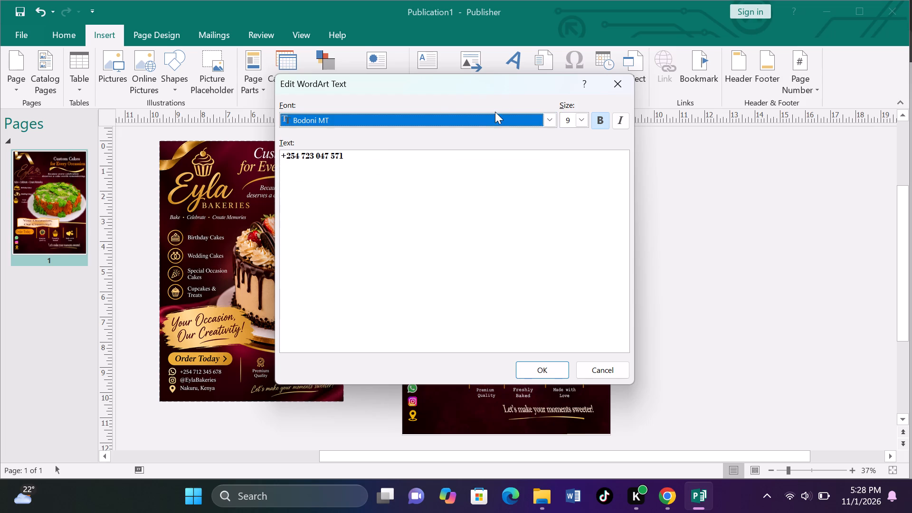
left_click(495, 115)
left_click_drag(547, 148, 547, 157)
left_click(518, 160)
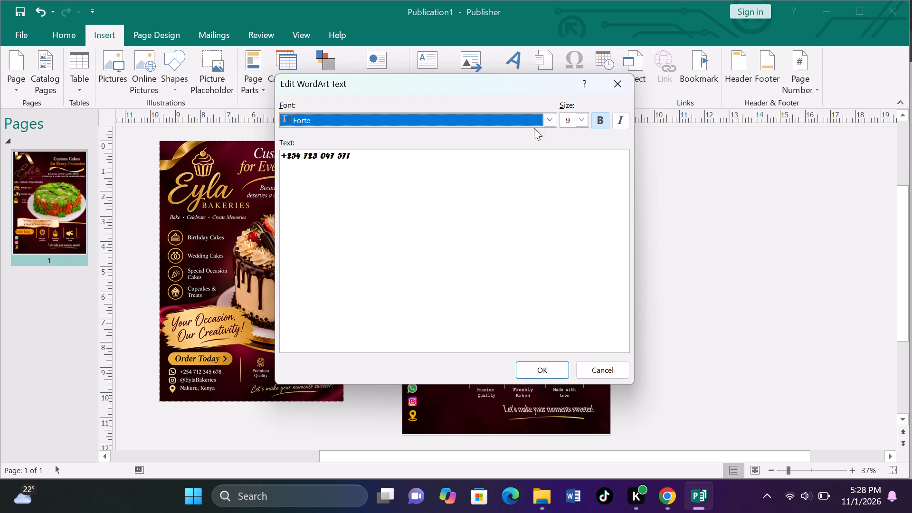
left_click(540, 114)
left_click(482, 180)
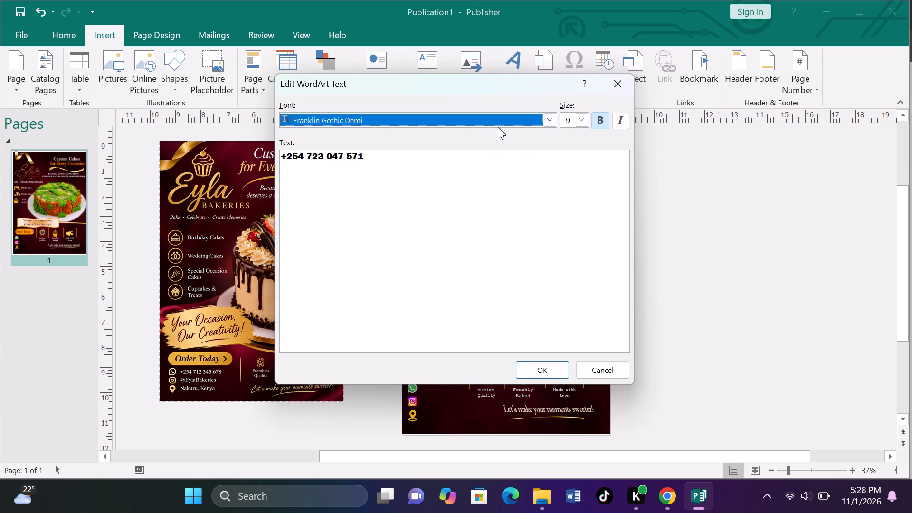
Format the phone number in Leelawadee UI, non-bold, size 8, and place the WordArt on the page.
left_click(498, 127)
left_click_drag(548, 164, 549, 170)
left_click(481, 172)
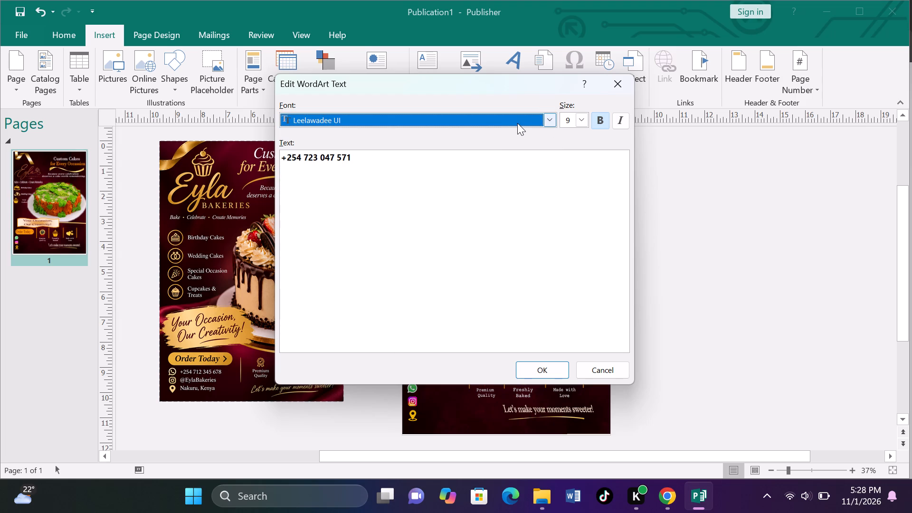
left_click(600, 123)
left_click(572, 118)
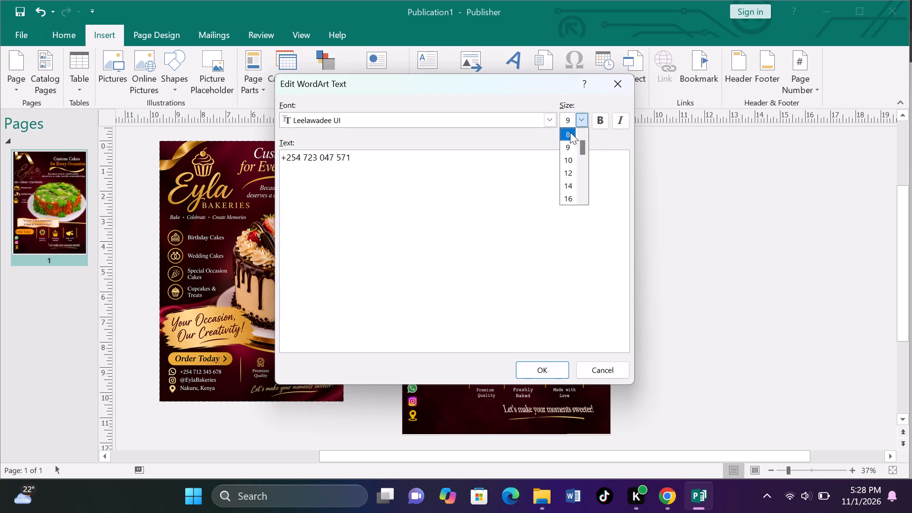
left_click(570, 133)
left_click(550, 372)
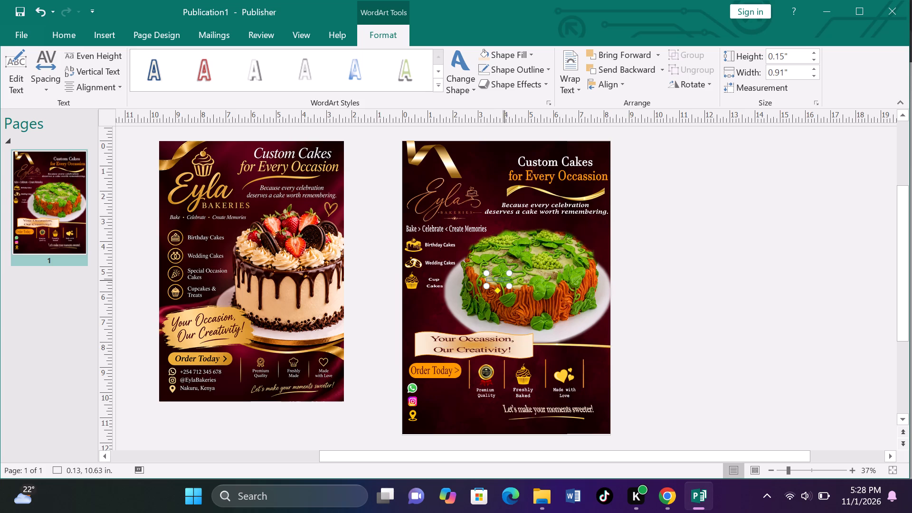
Move the phone number WordArt from the cake to beside the WhatsApp icon, at about 0.79, 9.75 in.
left_click_drag(500, 278, 487, 342)
left_click_drag(487, 342, 435, 391)
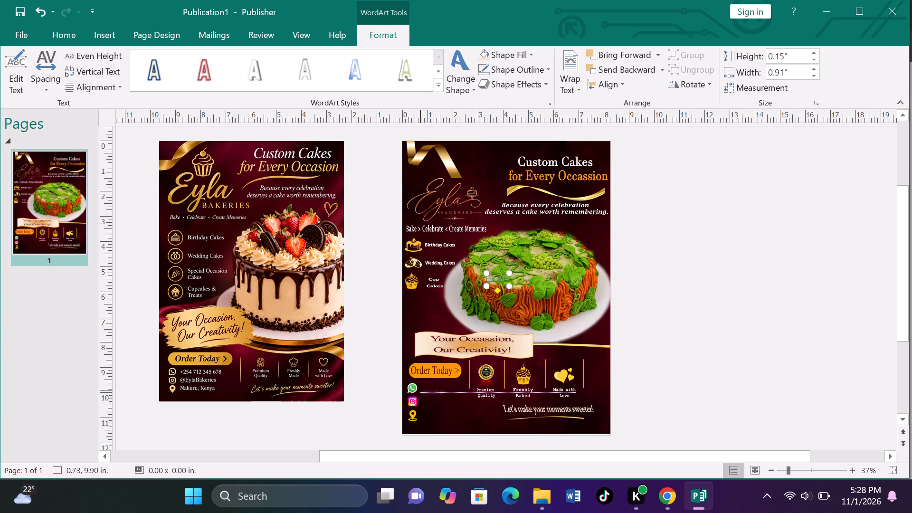
left_click_drag(435, 391, 437, 390)
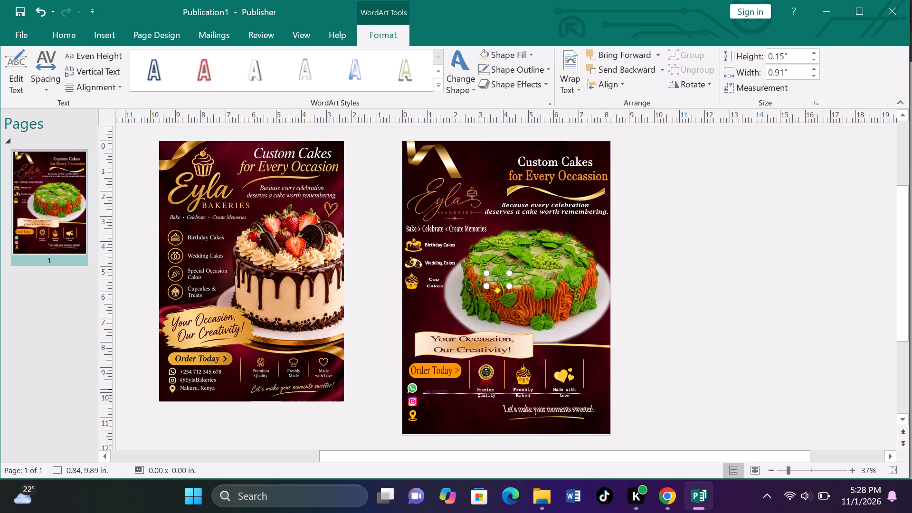
left_click_drag(437, 390, 436, 389)
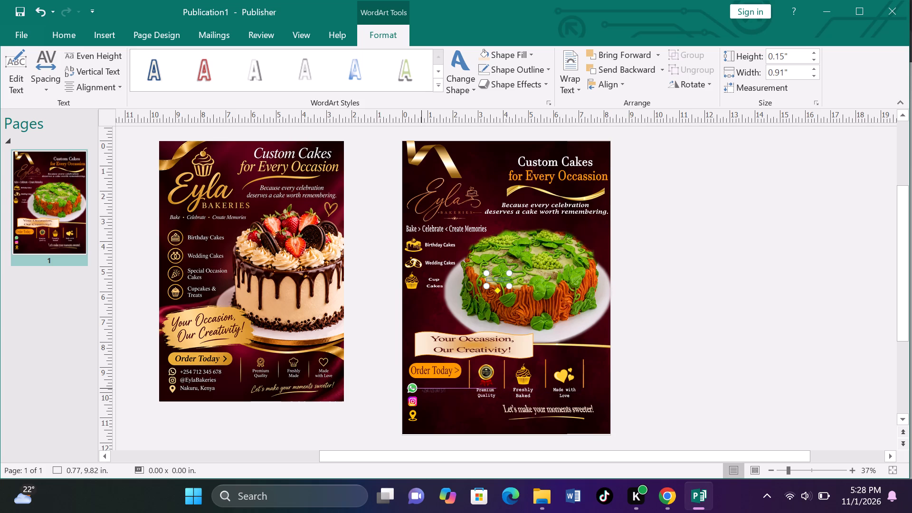
left_click_drag(436, 389, 437, 387)
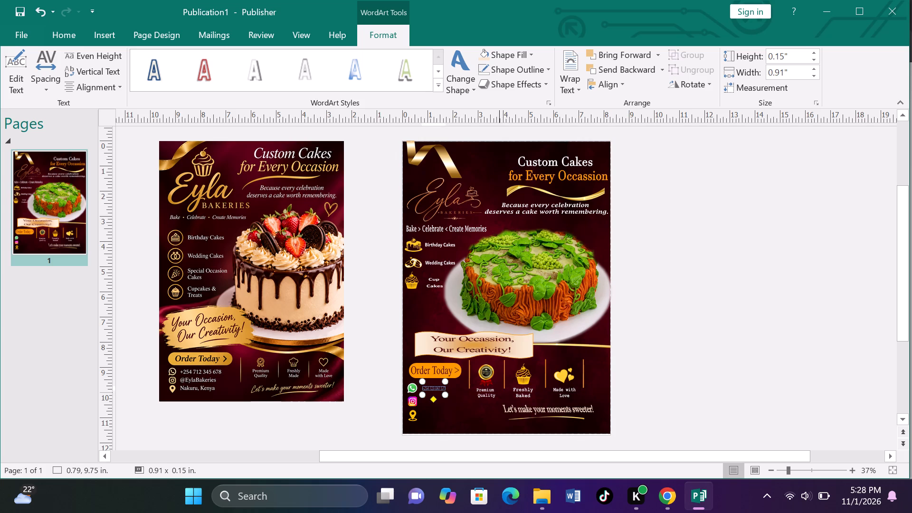
Enlarge the phone number WordArt beside the WhatsApp icon to about 1.33 x 0.19 in.
key("F9")
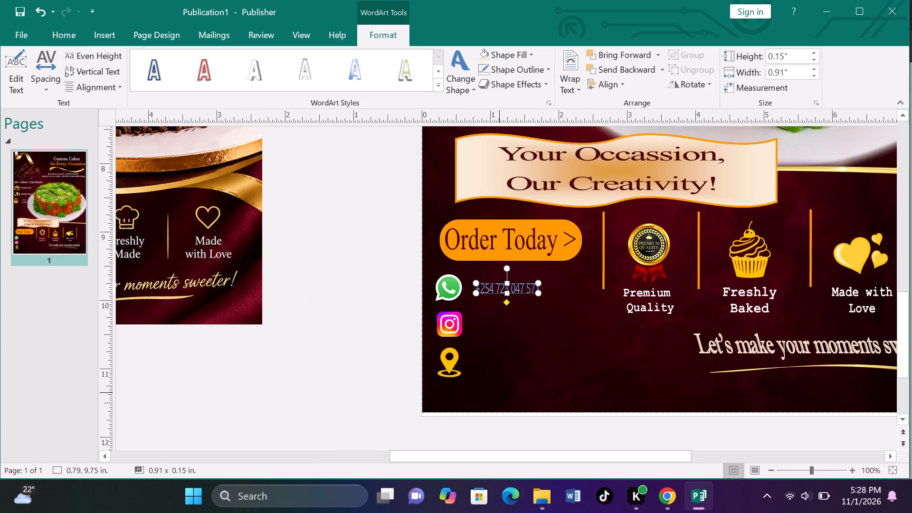
left_click_drag(536, 292, 544, 293)
left_click_drag(544, 293, 565, 295)
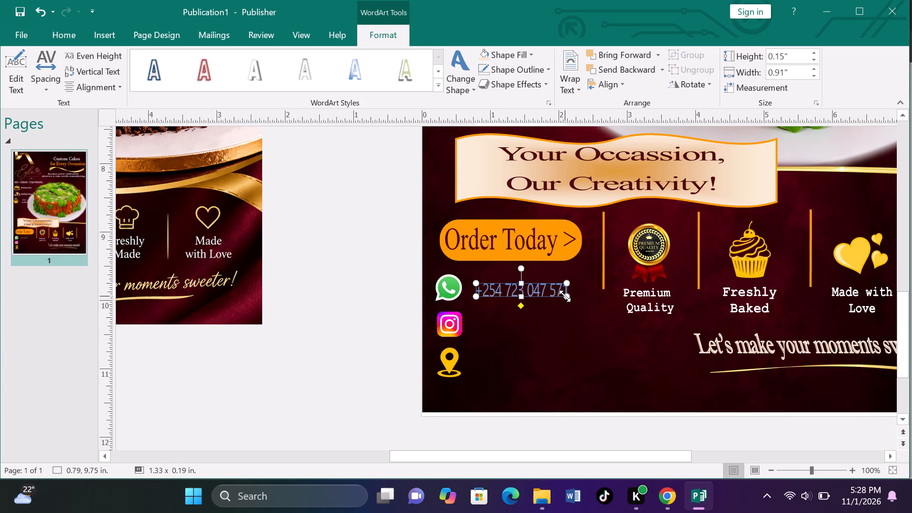
Raise the computer's sound volume slightly.
left_click(811, 512)
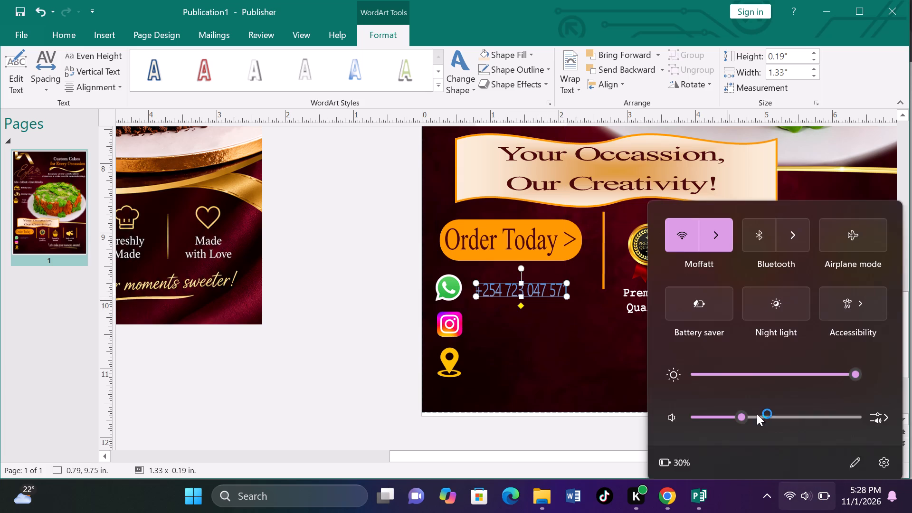
left_click_drag(737, 400, 750, 399)
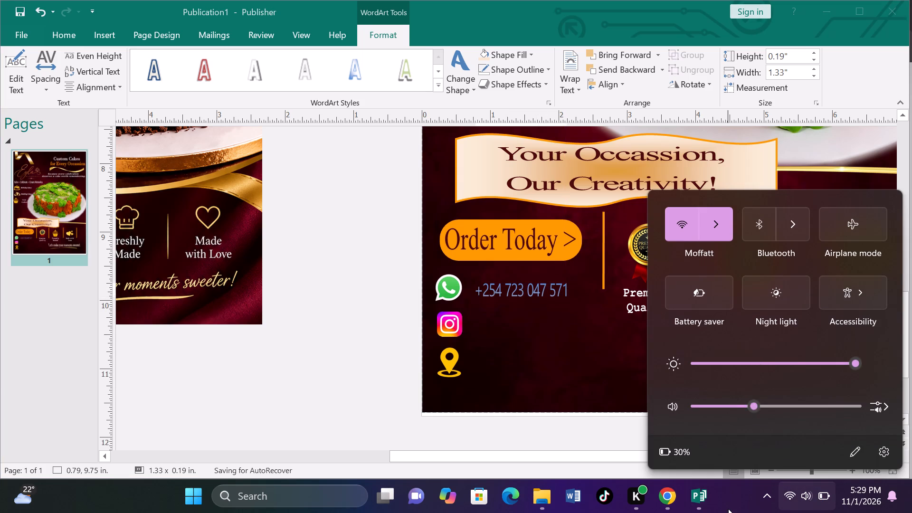
Nudge the phone number WordArt beside the WhatsApp icon to about 0.75, 9.71 in.
left_click(728, 509)
left_click(532, 288)
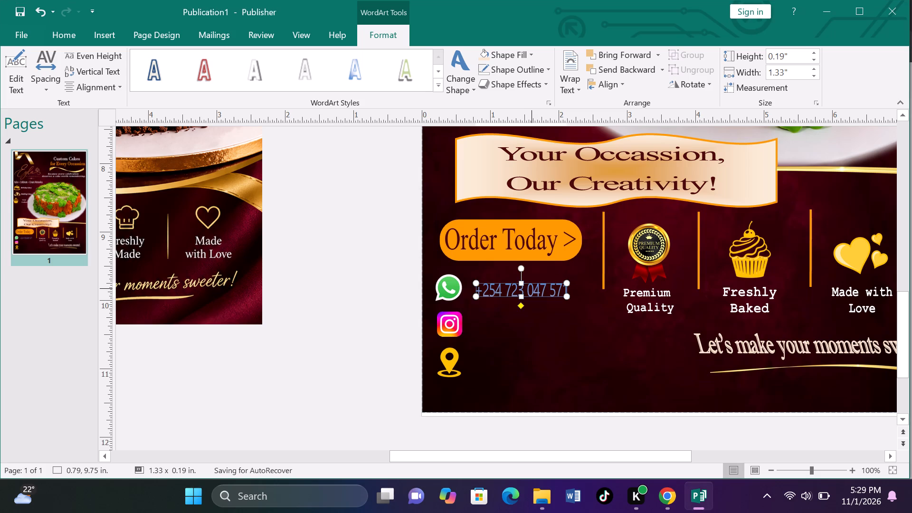
key("Up")
key("Up")
key("Up")
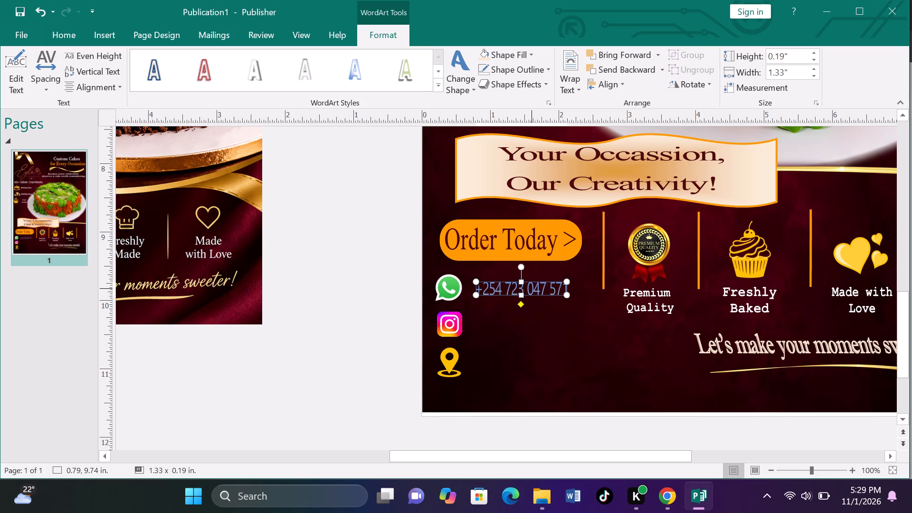
key("Up")
key("Left")
key("Left")
key("Left")
key("Left")
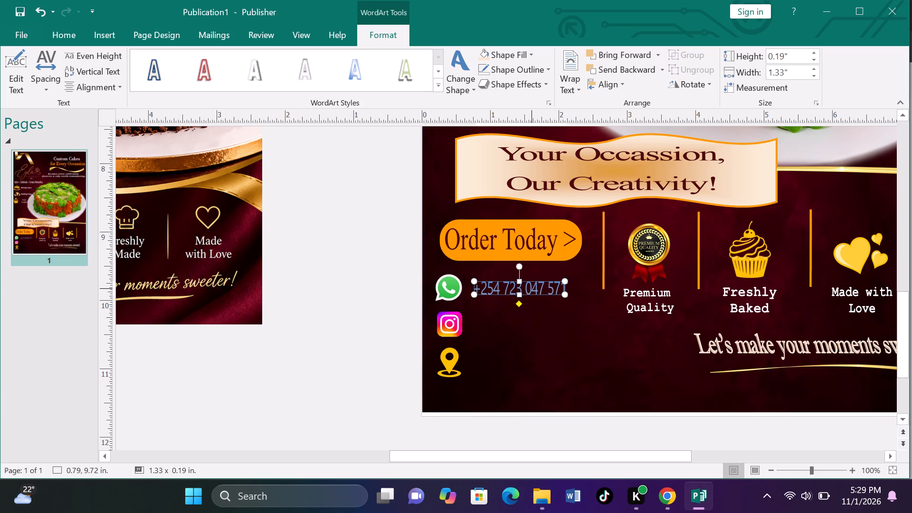
key("Left")
key("Up")
key("Down")
key("Up")
key("Up")
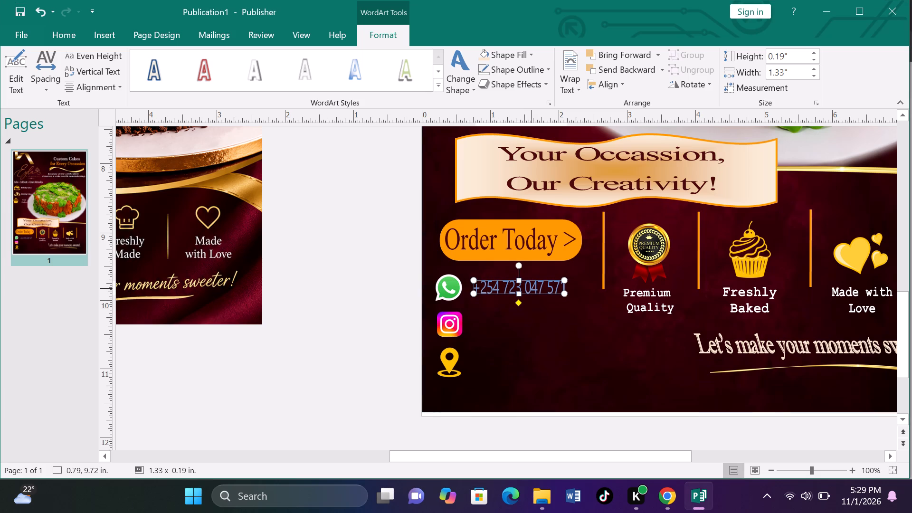
Adjust the character spacing of the phone number WordArt.
left_click(43, 64)
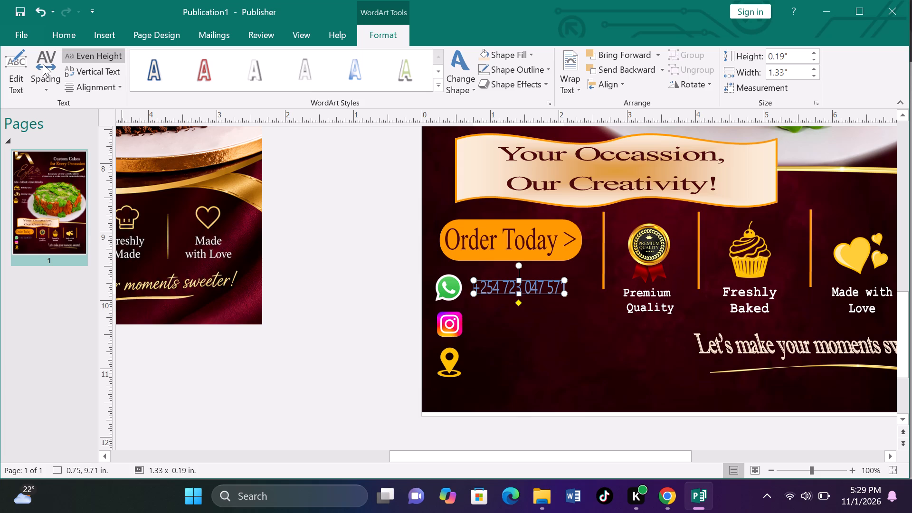
left_click(96, 141)
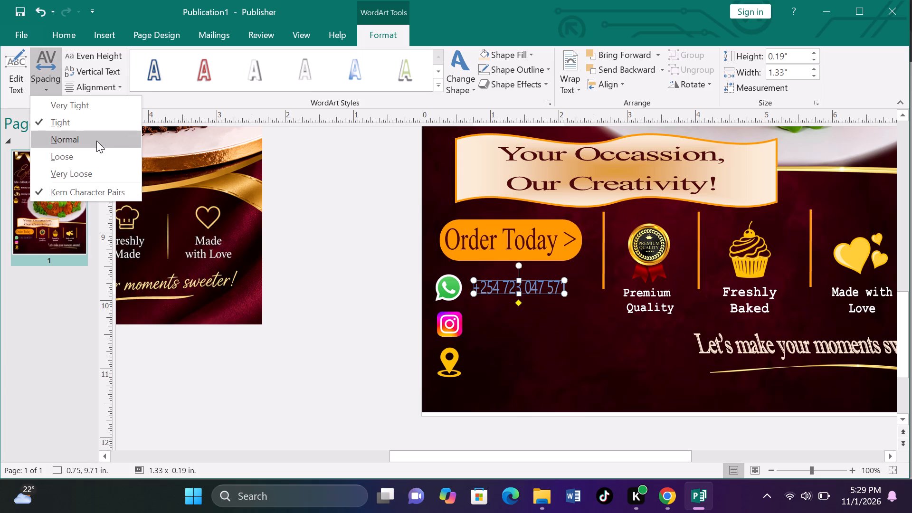
Open the fill colour choices for the phone number WordArt.
left_click(513, 57)
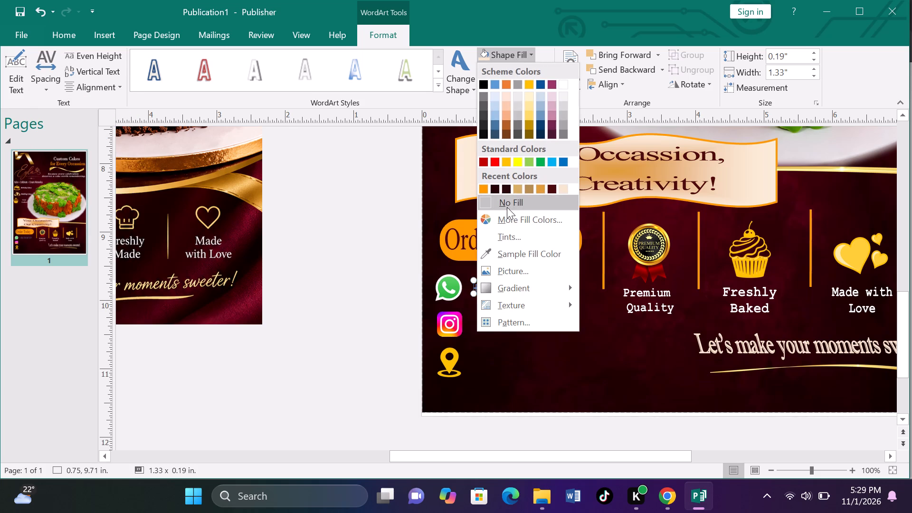
Fill the phone number WordArt beside the WhatsApp icon with white.
left_click(566, 84)
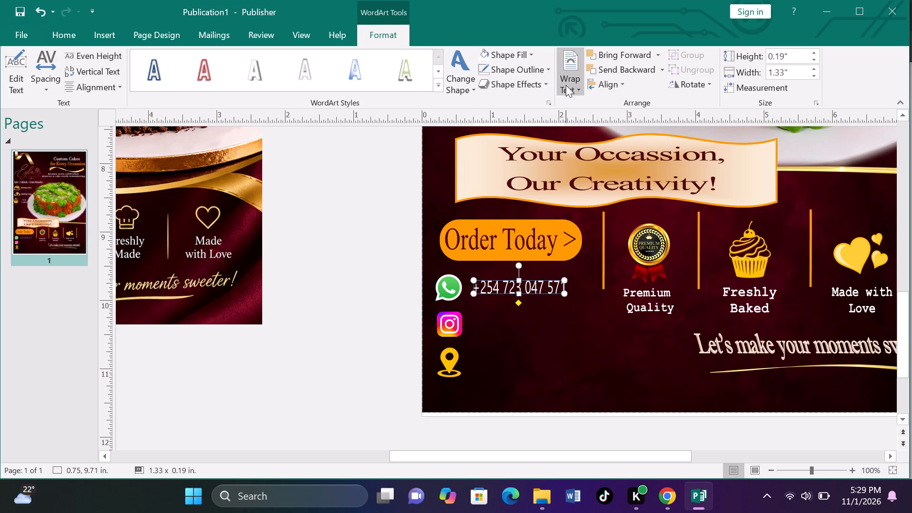
left_click(386, 237)
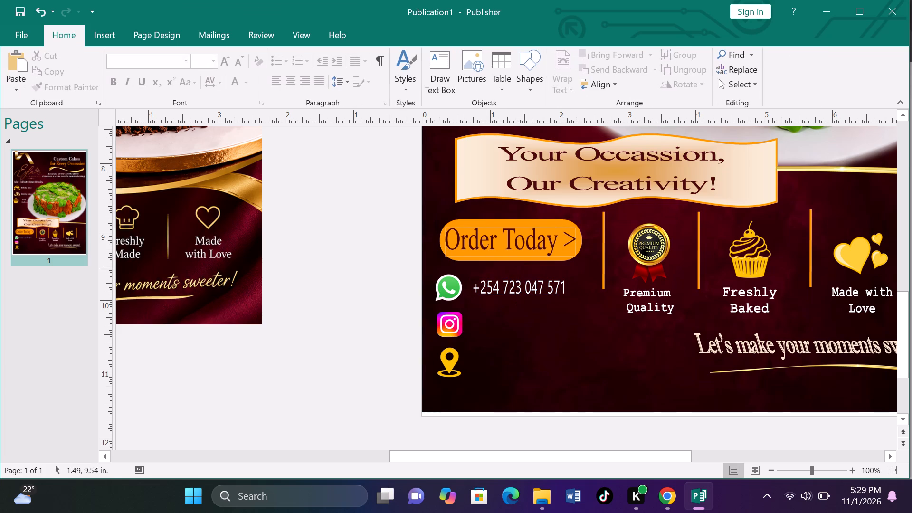
Enlarge the phone number WordArt beside the WhatsApp icon to about 1.50 x 0.22 in.
left_click(536, 290)
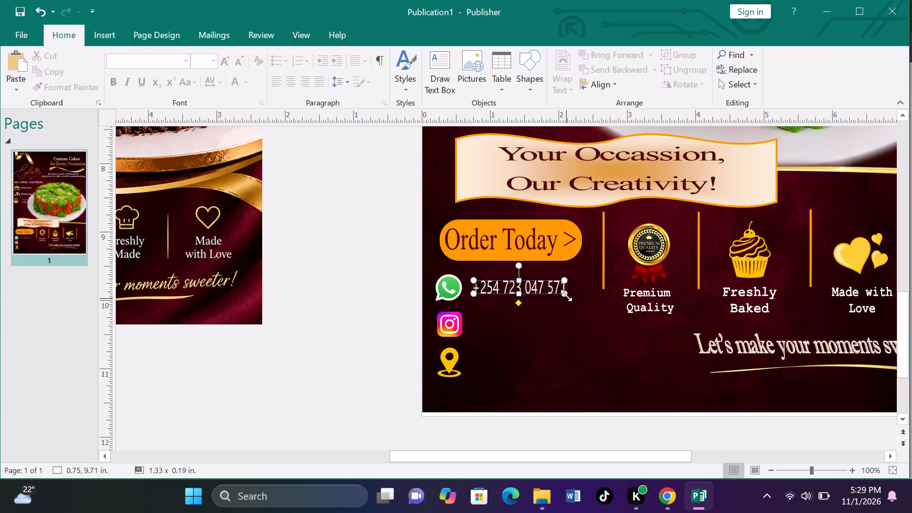
left_click_drag(566, 294, 567, 294)
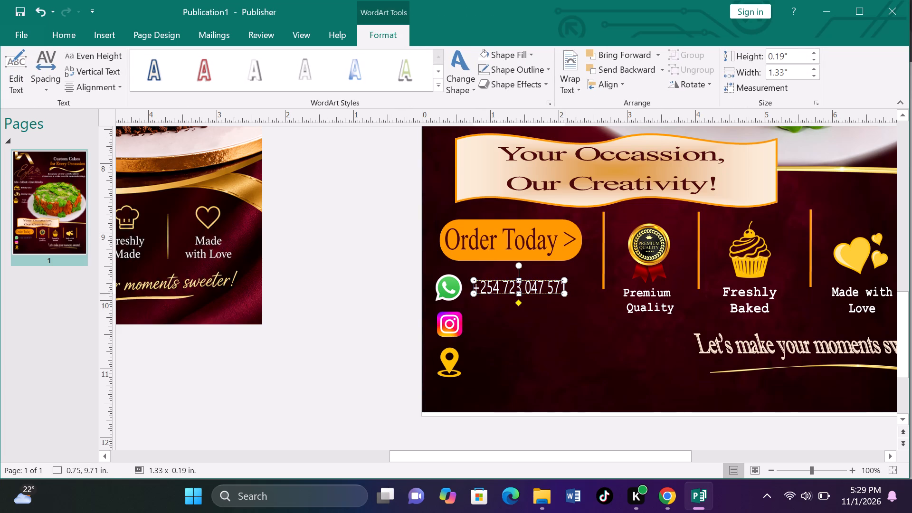
left_click_drag(567, 294, 578, 296)
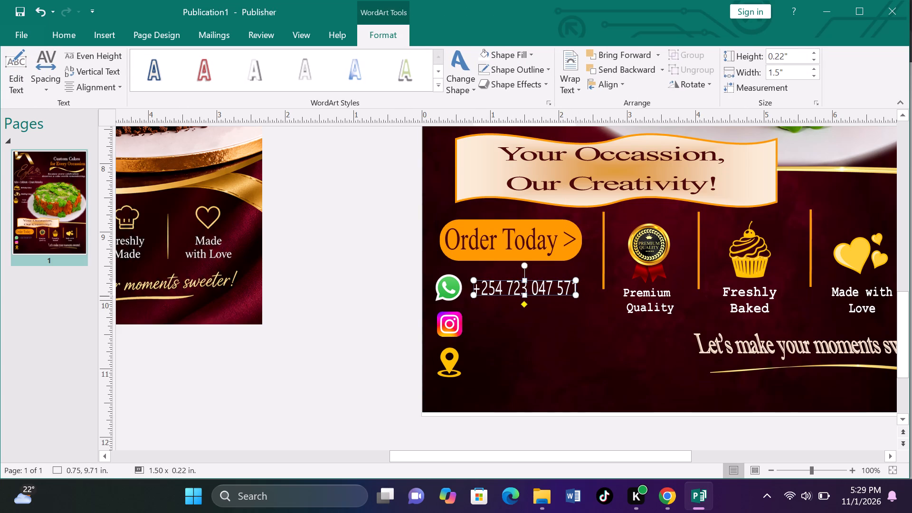
left_click(371, 291)
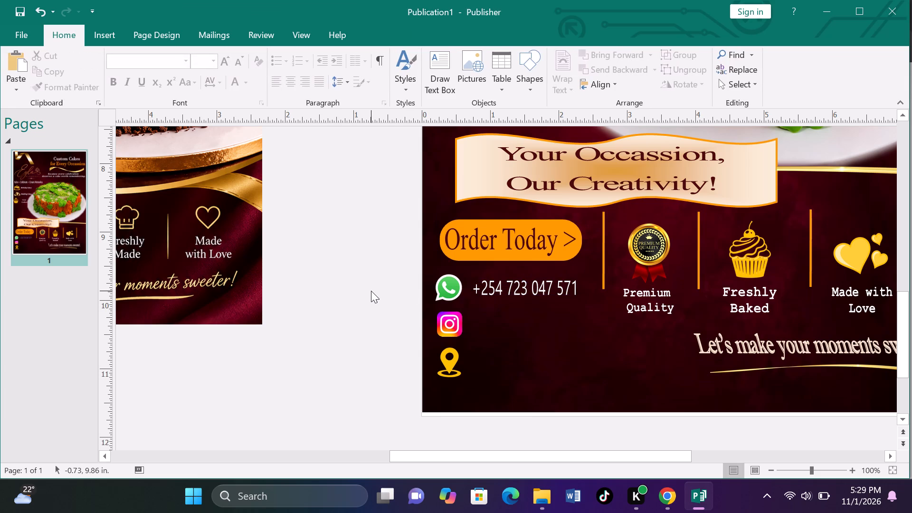
Nudge the phone number WordArt slightly up and closer to the WhatsApp icon, to about 0.73, 9.70 in.
left_click(529, 286)
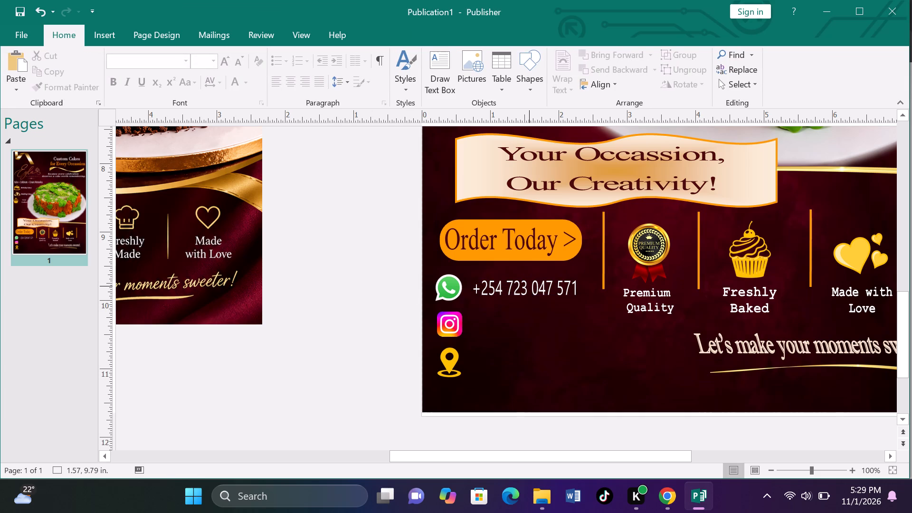
left_click(544, 289)
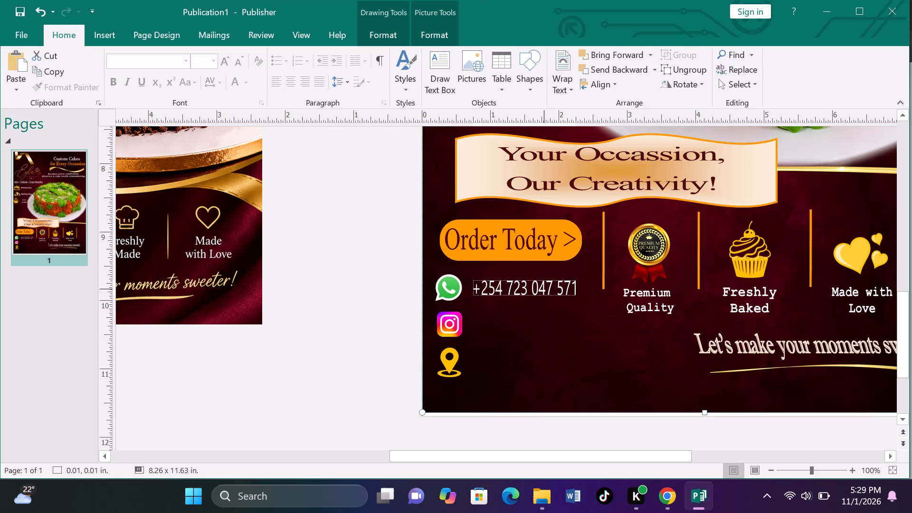
key("Down")
key("Up")
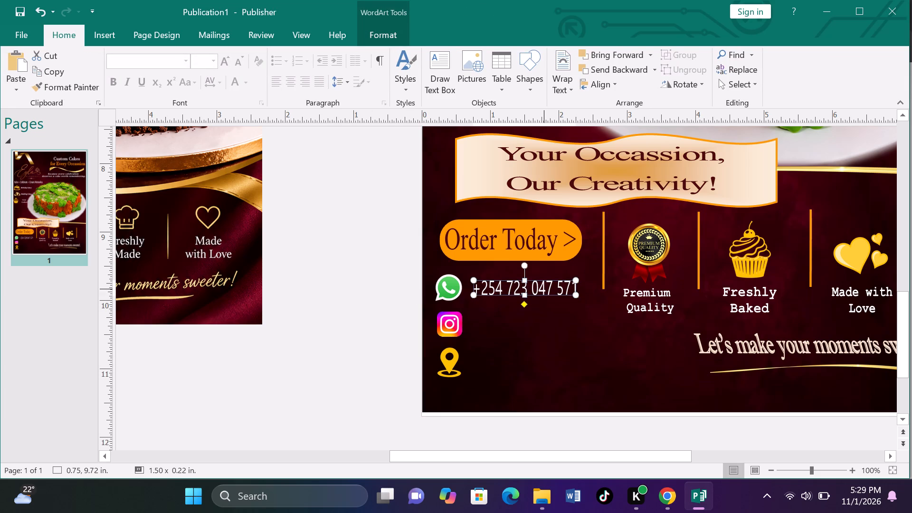
key("Up")
key("Left")
key("Left")
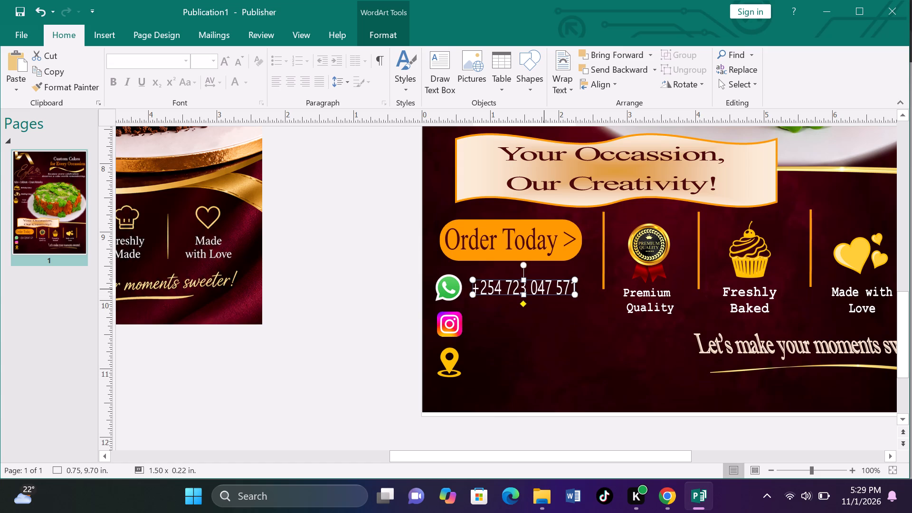
key("Up")
key("Left")
key("Up")
key("Down")
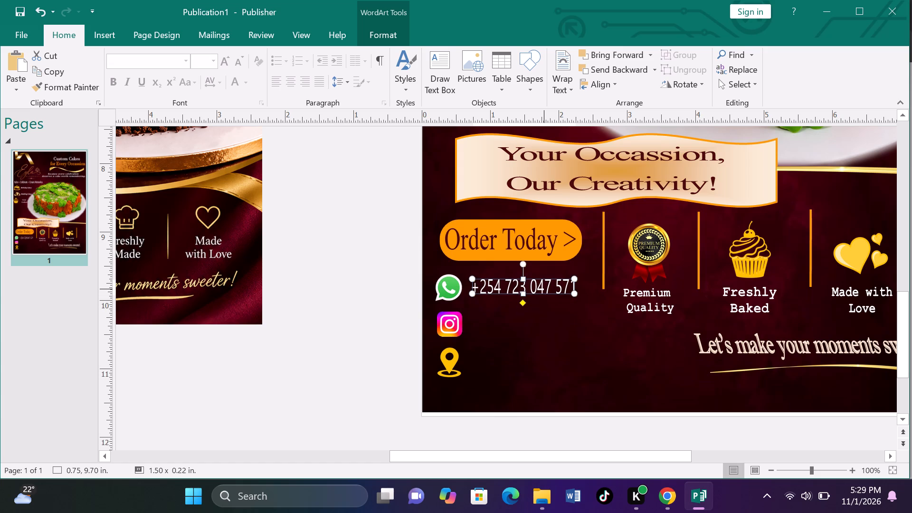
left_click(376, 290)
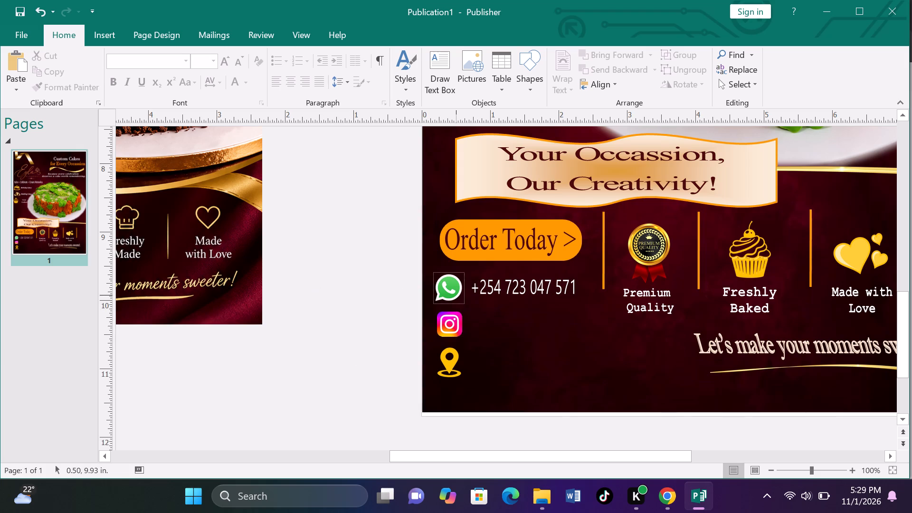
Duplicate the phone number WordArt and place the copy beside the Instagram icon at about 0.73, 10.22 in.
left_click(515, 289)
key("ctrl+c")
key("ctrl+v")
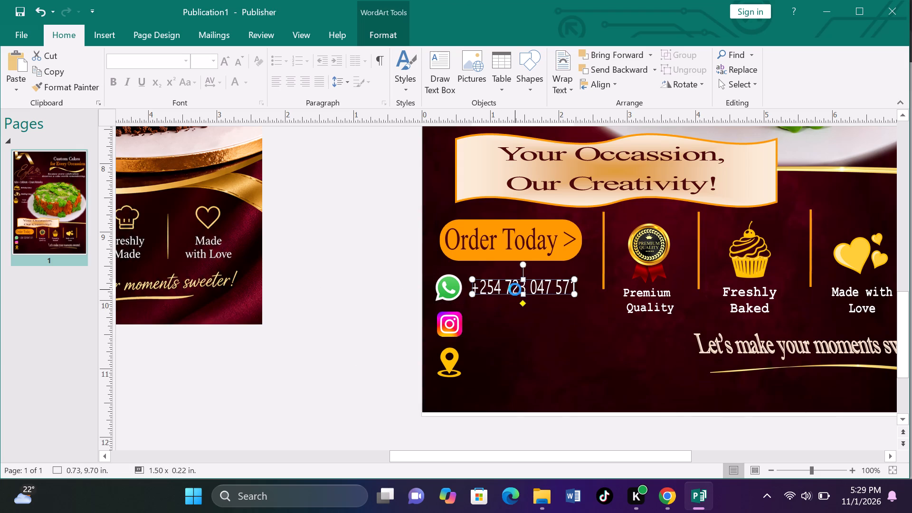
left_click_drag(510, 294, 501, 323)
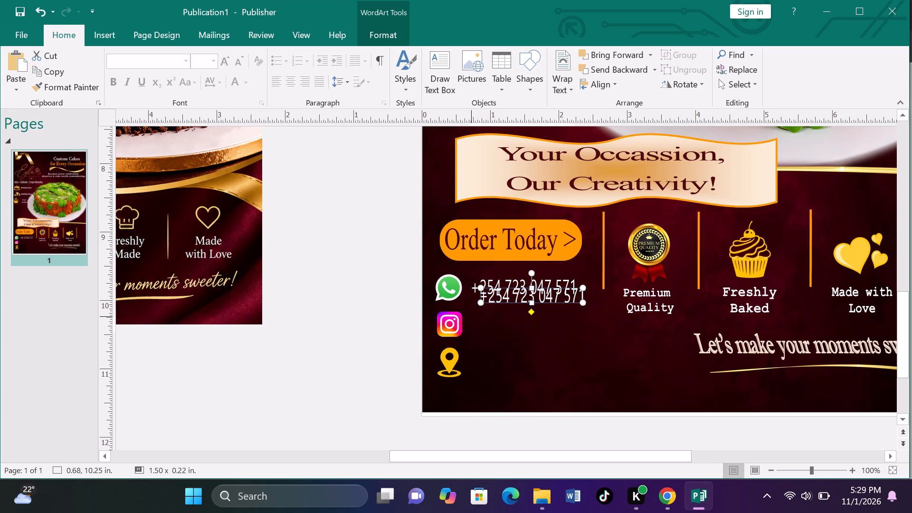
left_click_drag(501, 323, 501, 320)
key("Down")
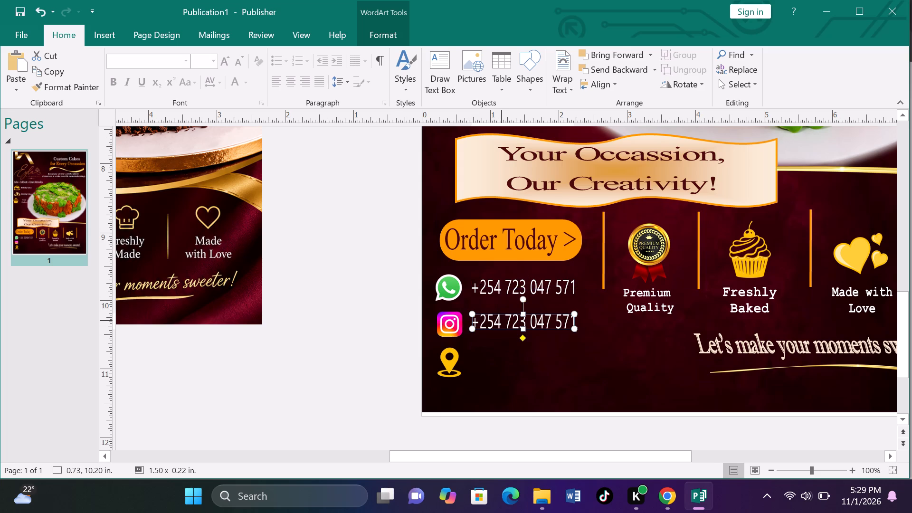
key("Down")
key("Down")
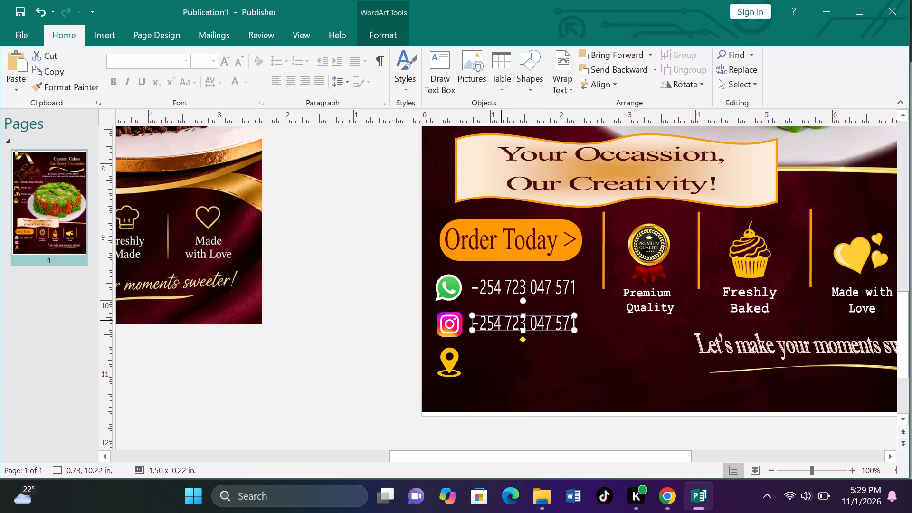
Align the copied WordArt beside the Instagram icon with the phone number above, at about 0.73, 10.26 in.
left_click(514, 321)
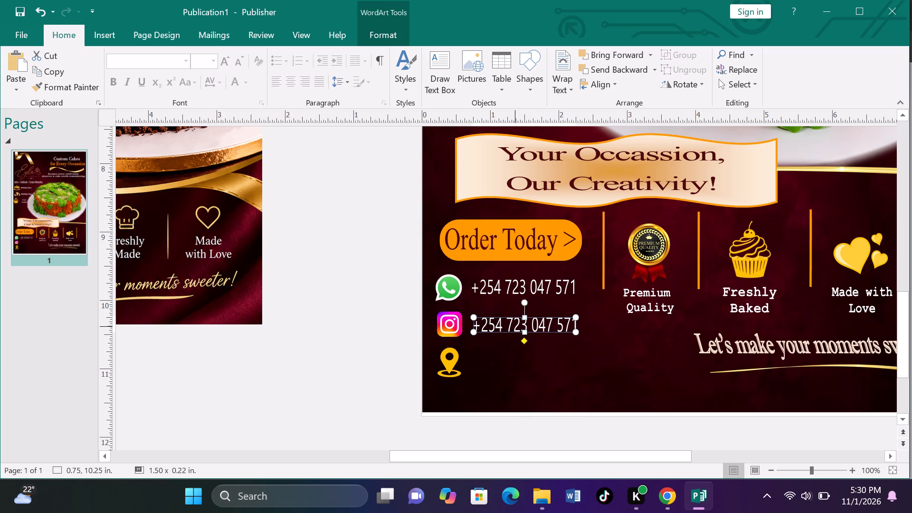
left_click_drag(518, 325, 526, 324)
left_click_drag(526, 324, 518, 322)
left_click_drag(518, 322, 524, 322)
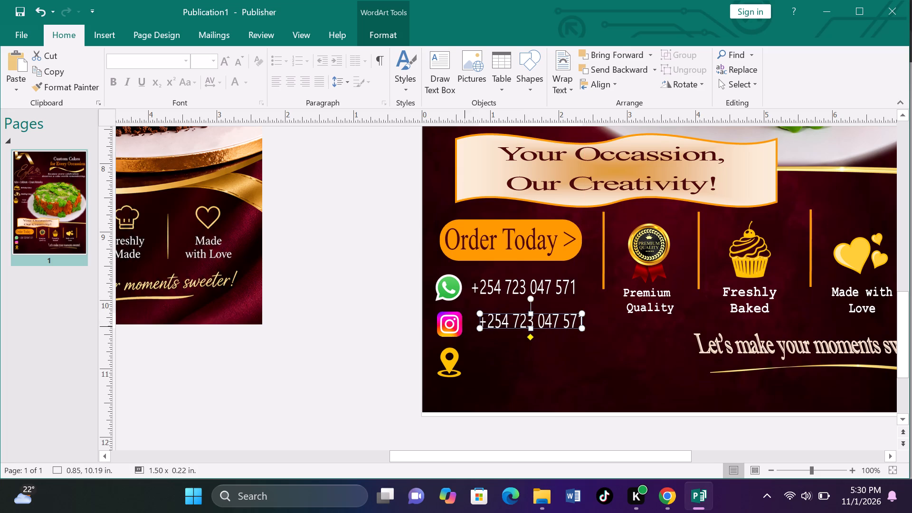
left_click(371, 321)
left_click_drag(524, 324, 518, 329)
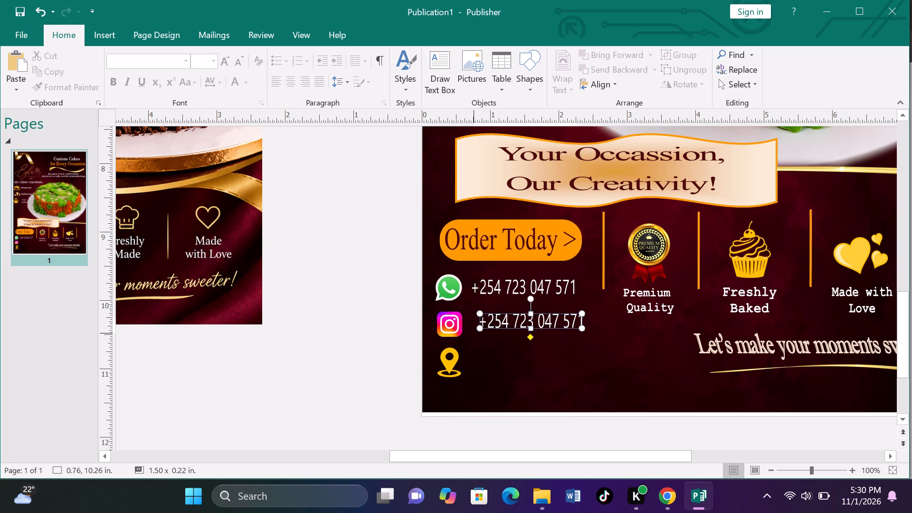
left_click_drag(518, 329, 516, 329)
left_click(516, 329)
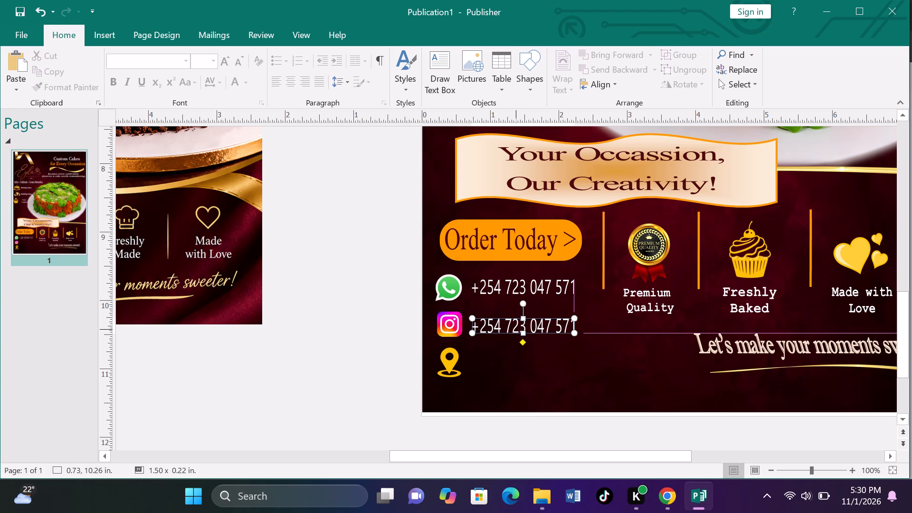
left_click(324, 329)
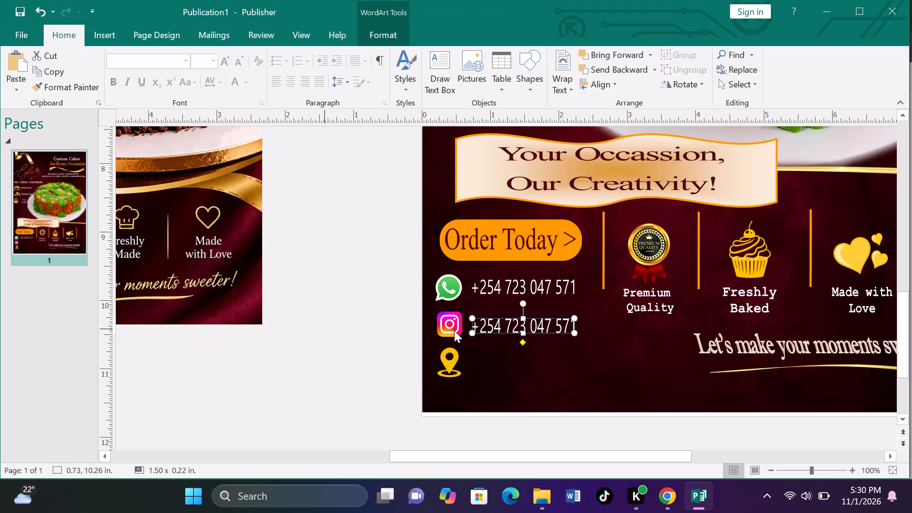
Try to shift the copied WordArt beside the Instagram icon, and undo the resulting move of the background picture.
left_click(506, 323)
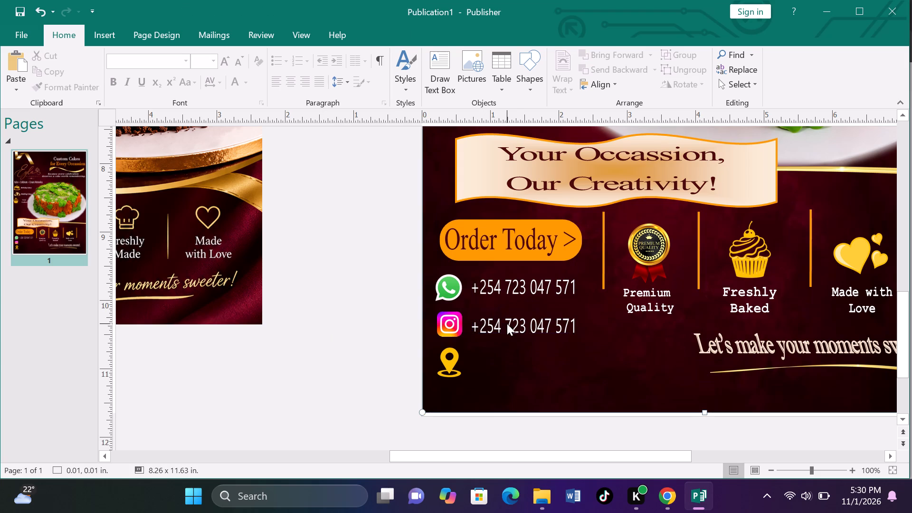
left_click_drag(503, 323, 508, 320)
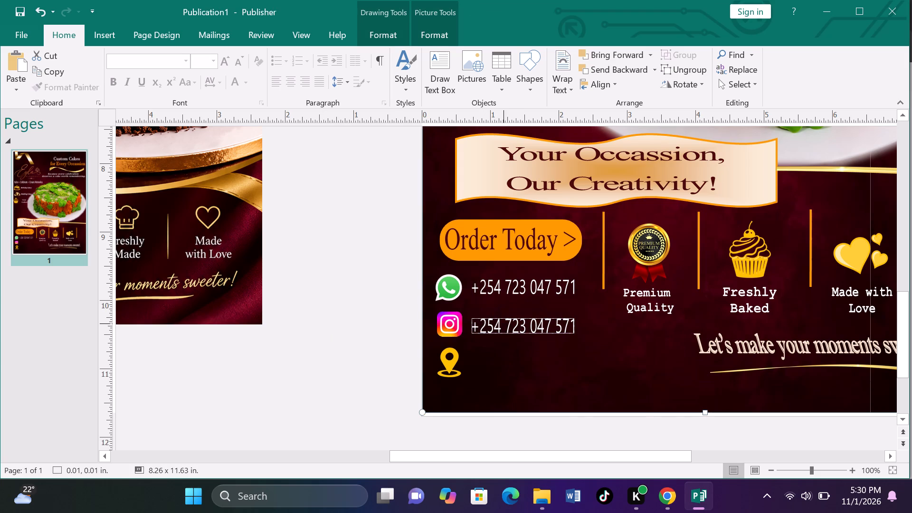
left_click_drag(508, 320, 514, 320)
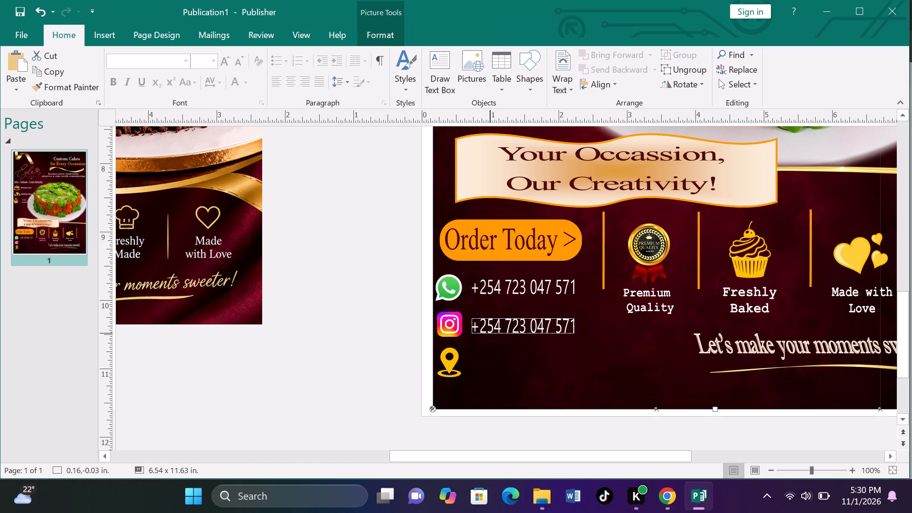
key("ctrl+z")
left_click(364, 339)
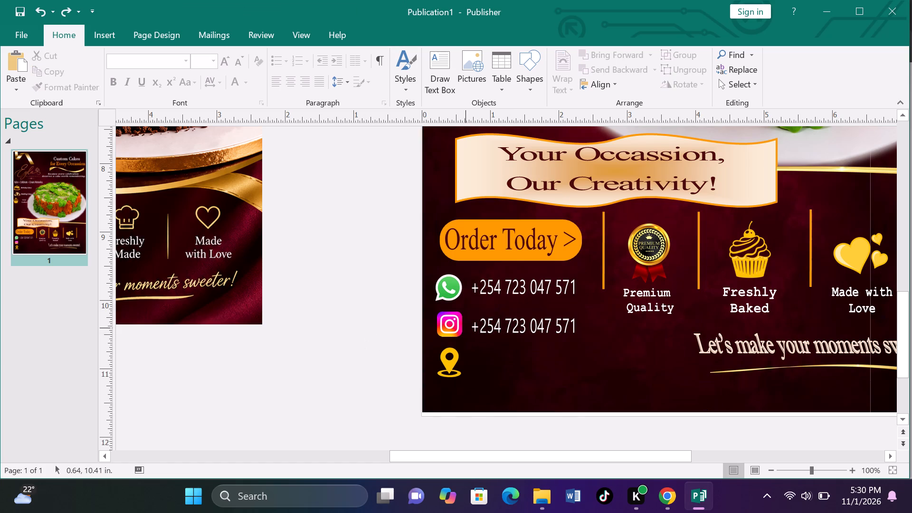
Nudge the copied WordArt beside the Instagram icon to about 0.76, 10.25 in.
left_click(516, 326)
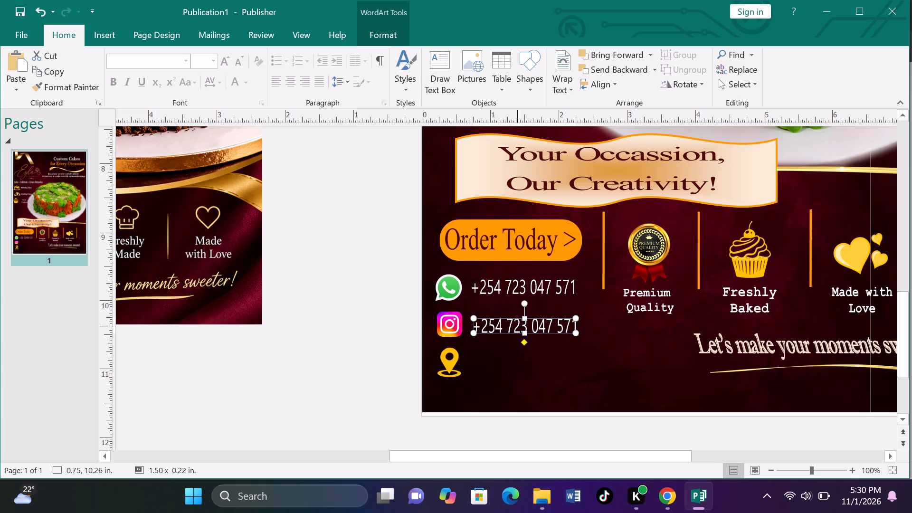
key("Up")
key("Up")
key("Right")
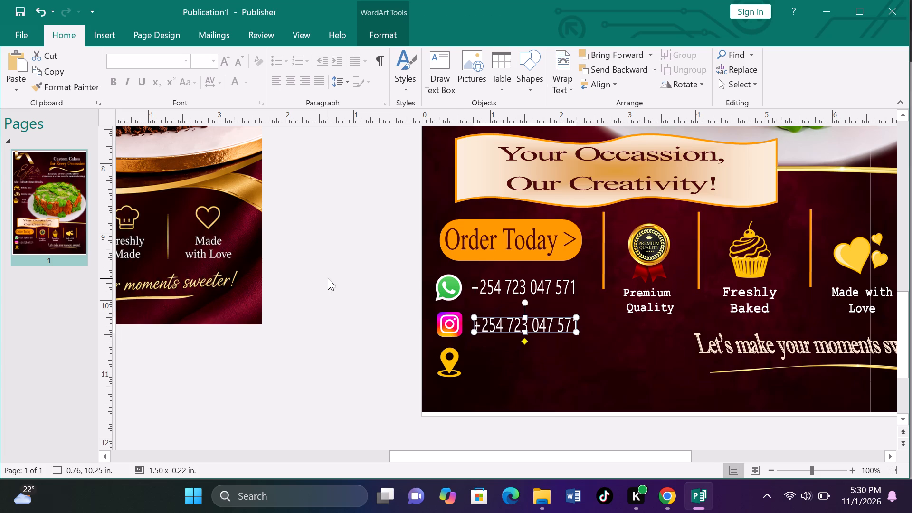
key("F9")
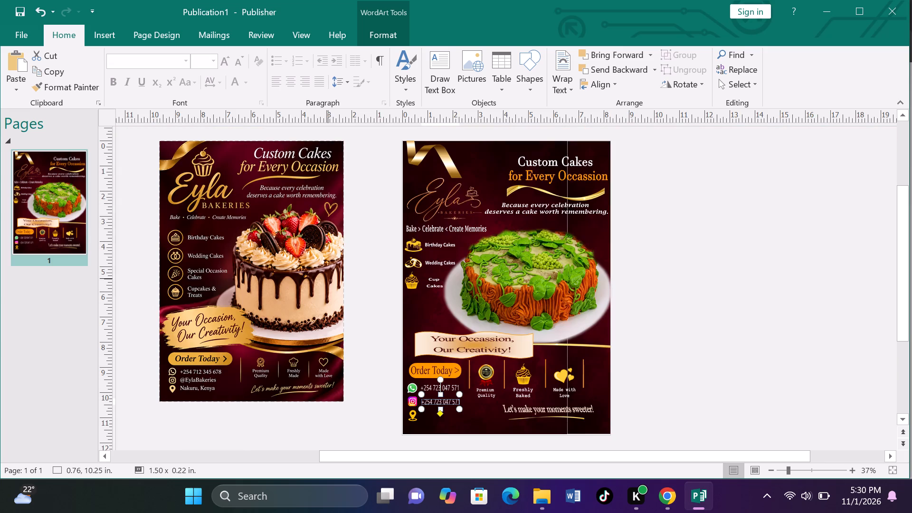
left_click(741, 375)
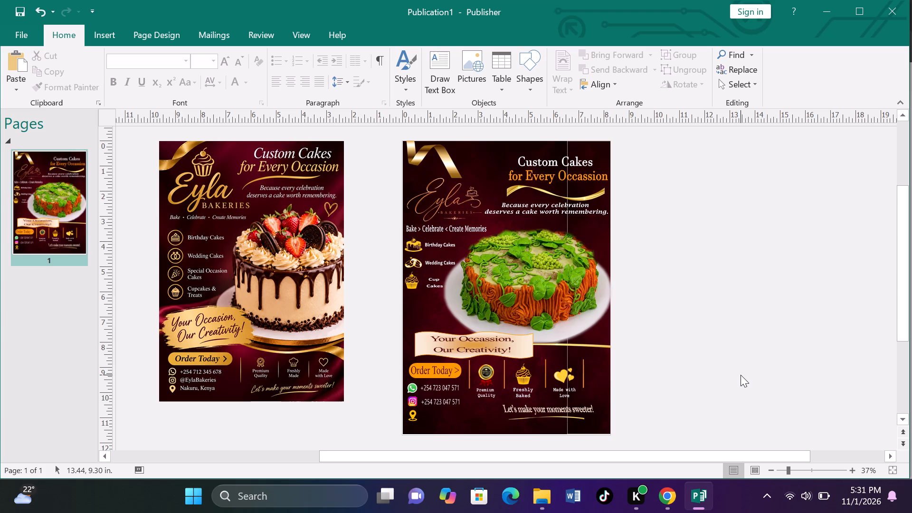
Reload the Photoroom background remover page in Chrome and return to Publisher.
left_click(835, 8)
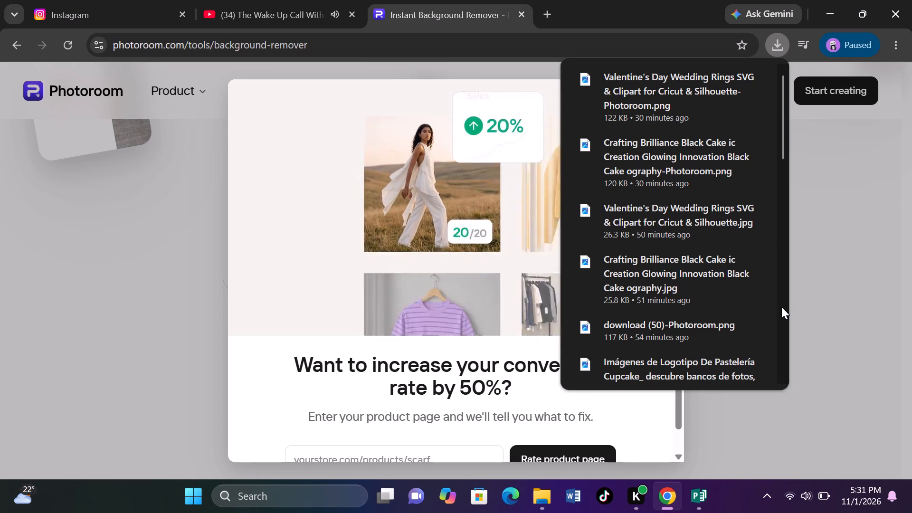
left_click(857, 268)
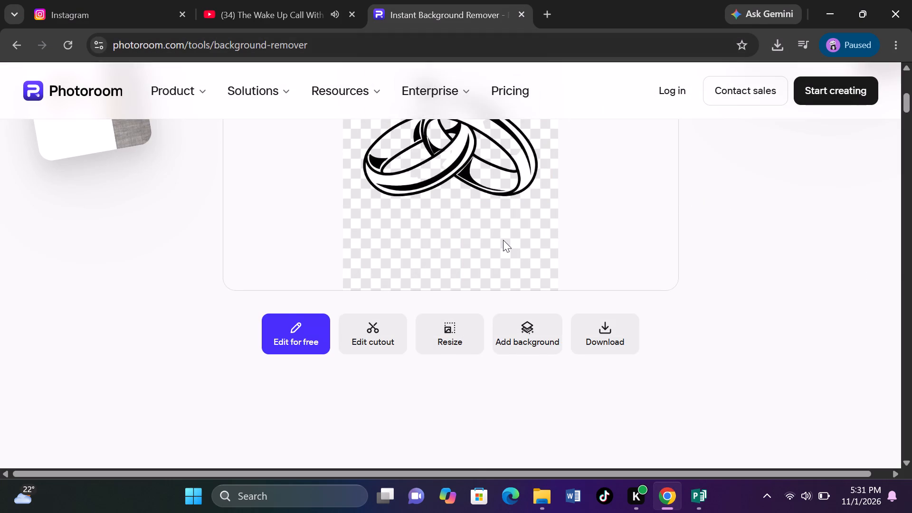
scroll(503, 240, "up", 2)
left_click(69, 54)
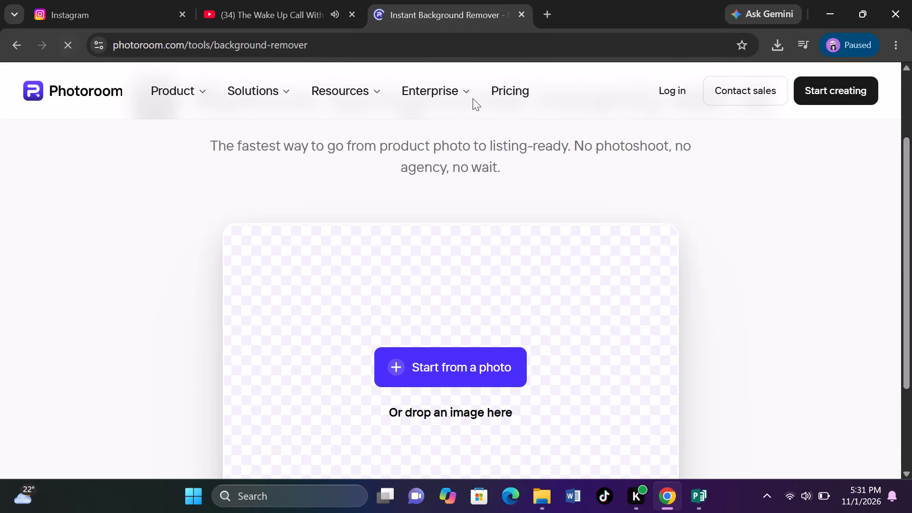
left_click(697, 499)
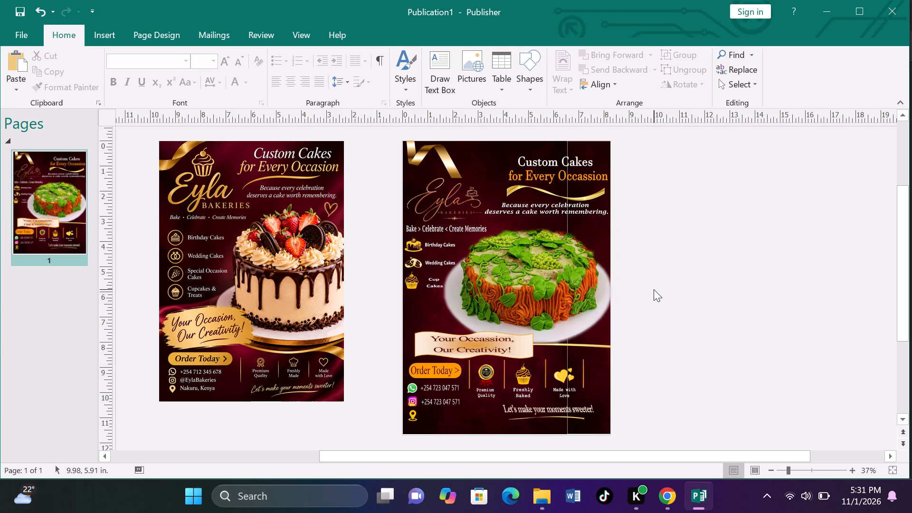
Open the text of the phone number WordArt copy beside the Instagram icon for editing.
key("F9")
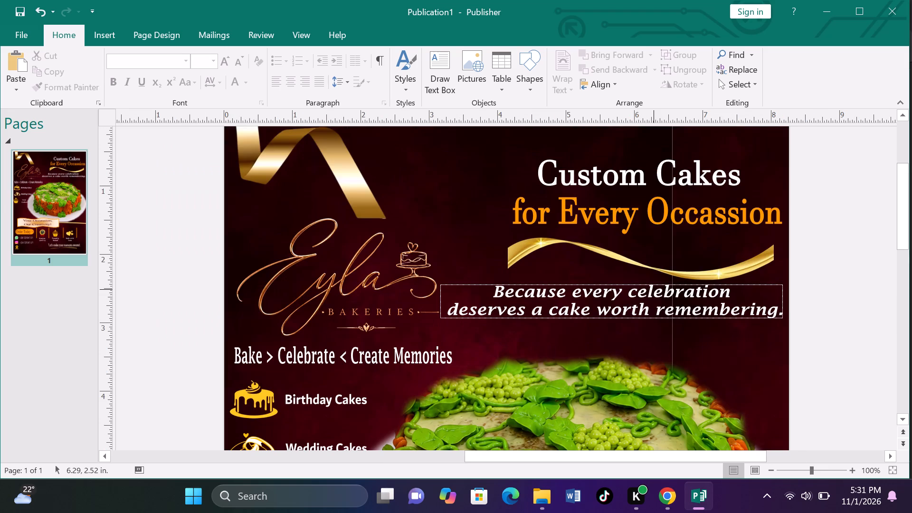
scroll(847, 291, "down", 6)
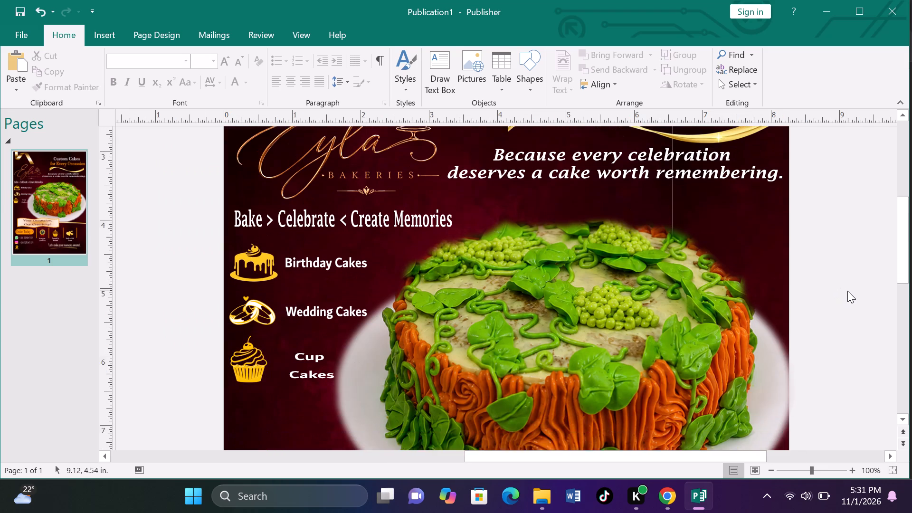
scroll(847, 291, "down", 10)
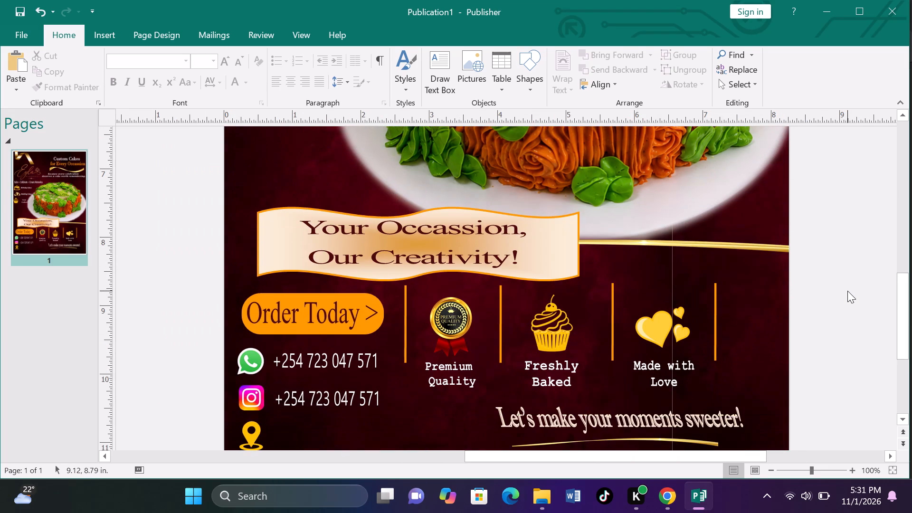
scroll(847, 291, "down", 3)
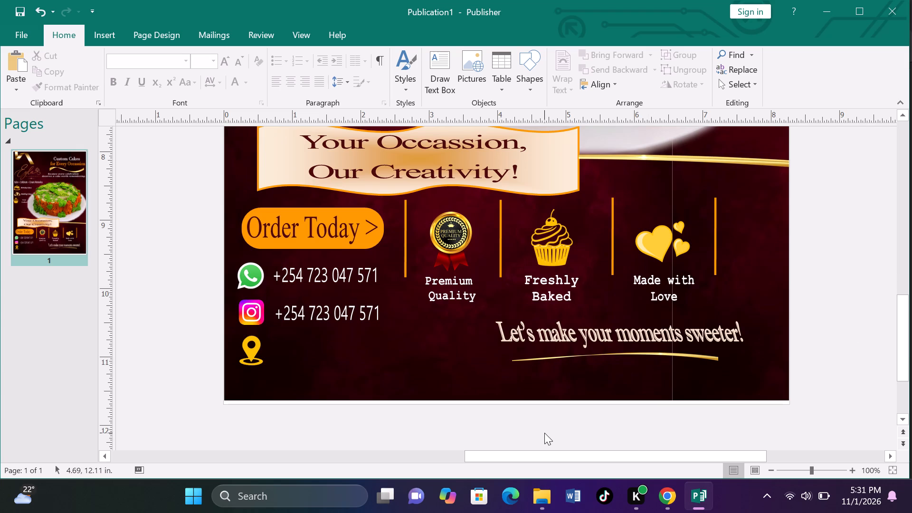
scroll(544, 433, "right", 1)
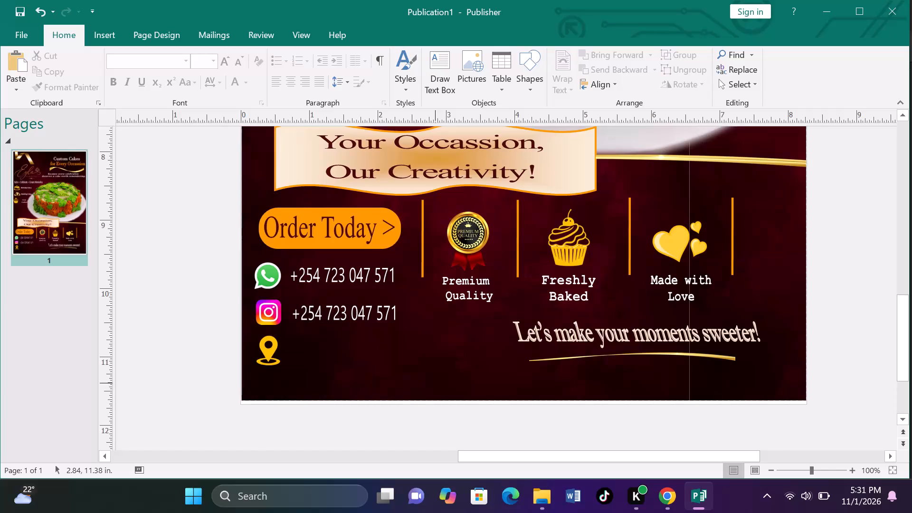
left_click(769, 287)
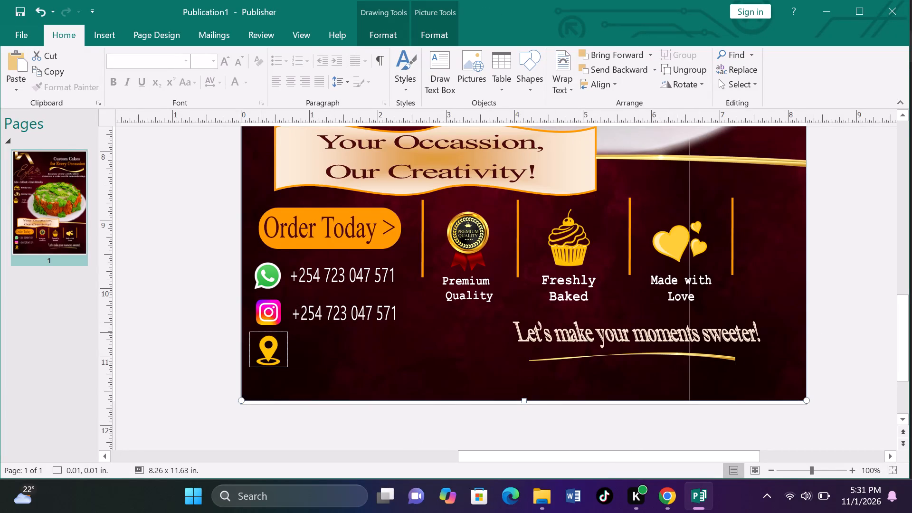
key("F9")
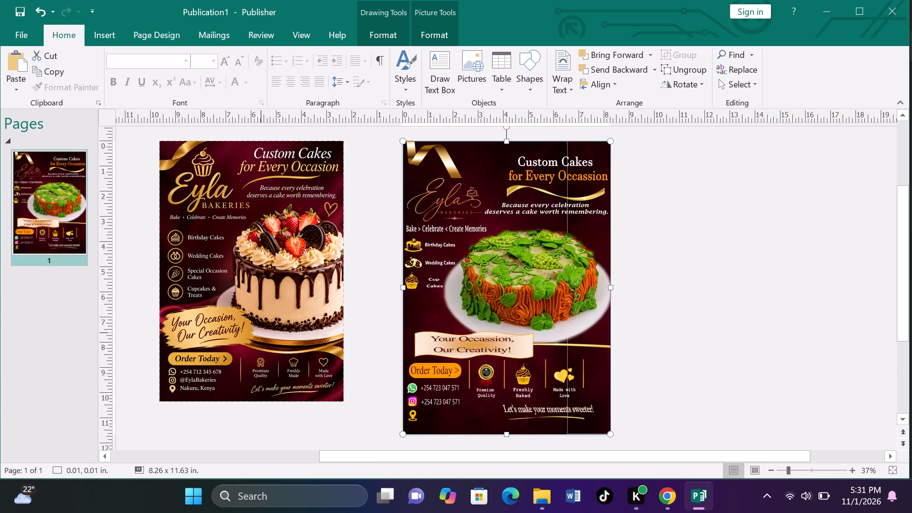
key("F9")
scroll(261, 332, "down", 6)
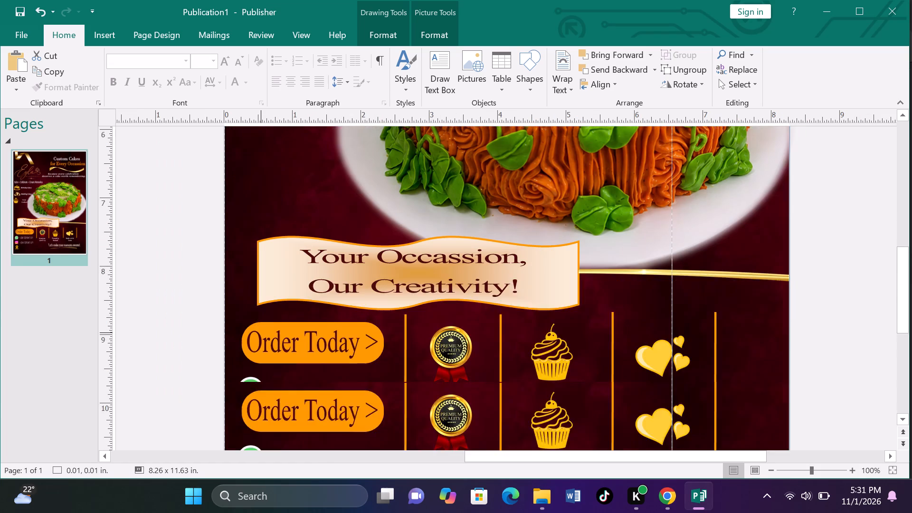
scroll(261, 332, "down", 8)
scroll(261, 332, "up", 5)
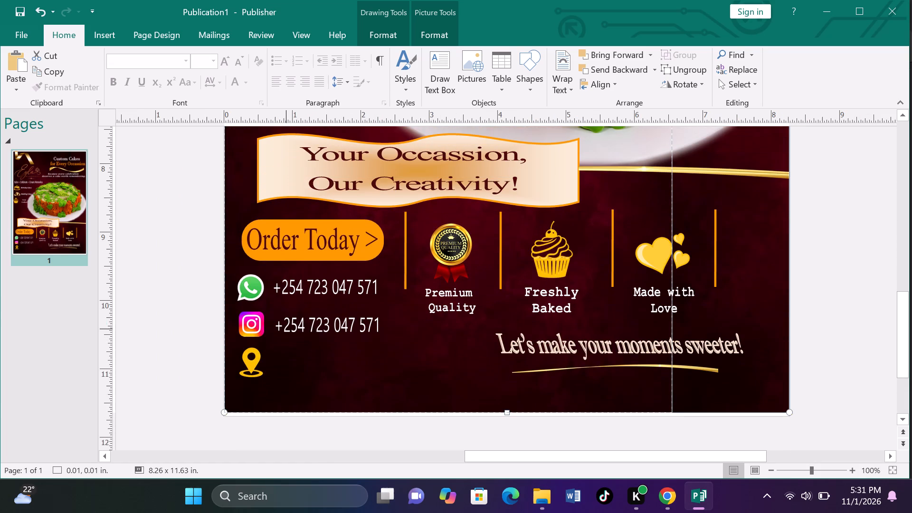
left_click(302, 326)
left_click(399, 32)
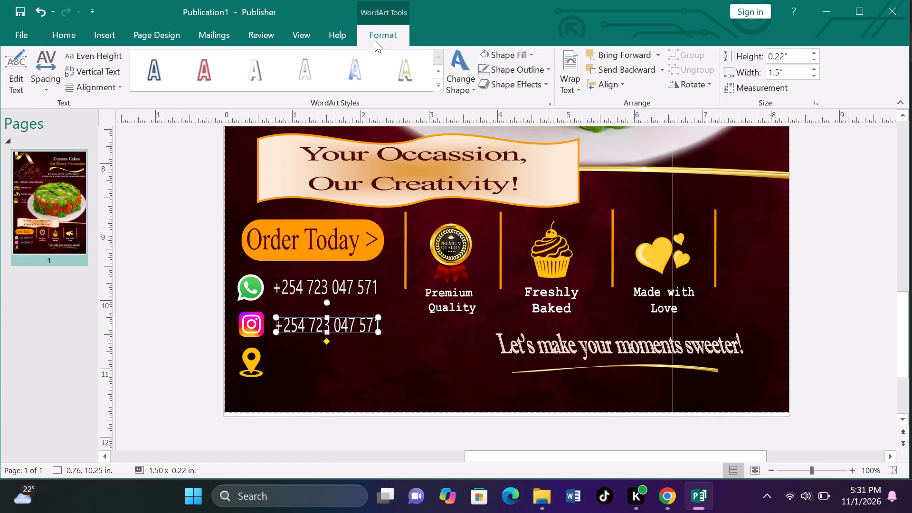
left_click(16, 87)
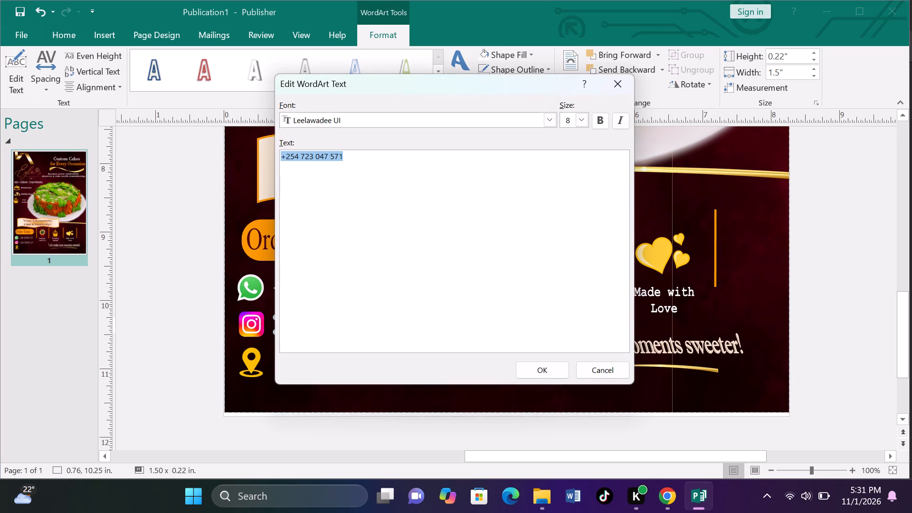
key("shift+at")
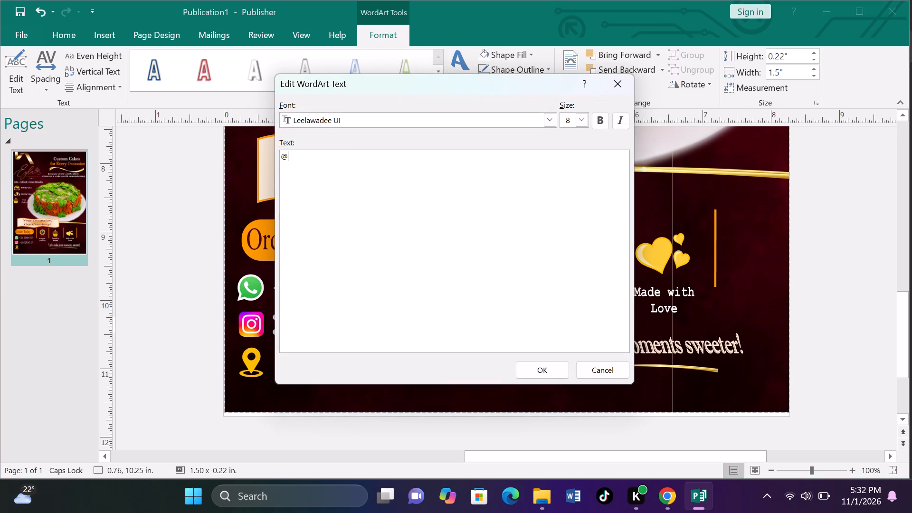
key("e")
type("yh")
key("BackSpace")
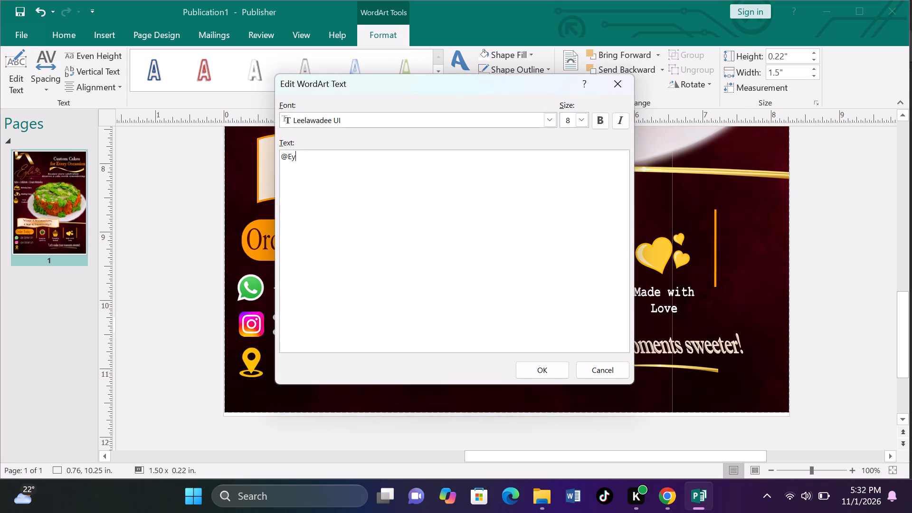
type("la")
left_click(550, 366)
left_click(357, 448)
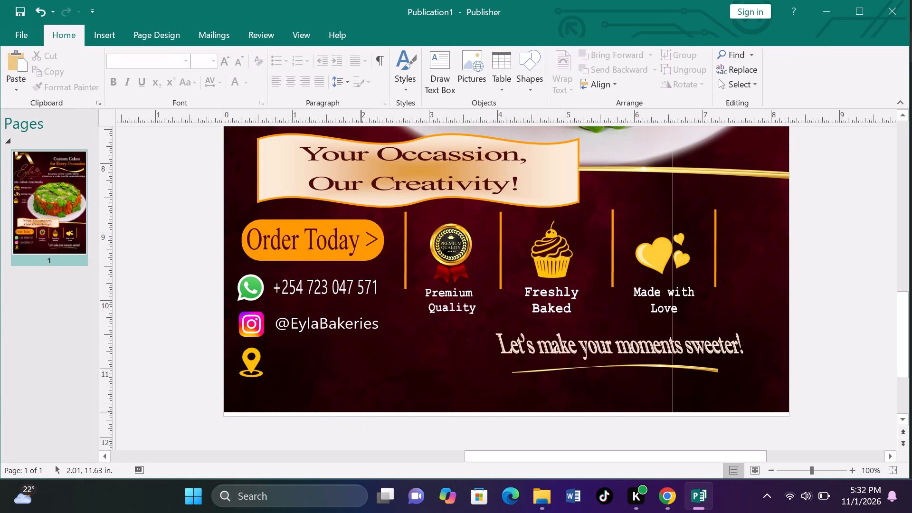
left_click(328, 323)
left_click_drag(377, 332, 378, 333)
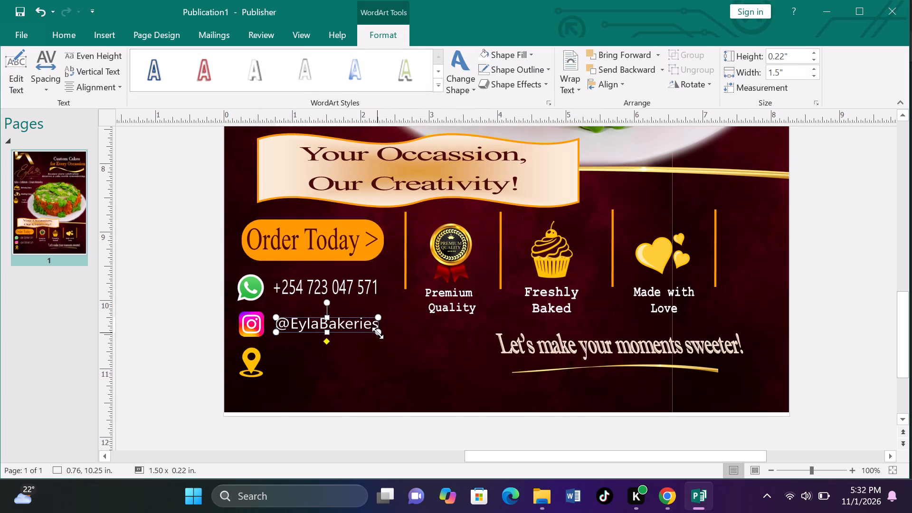
left_click_drag(378, 333, 385, 336)
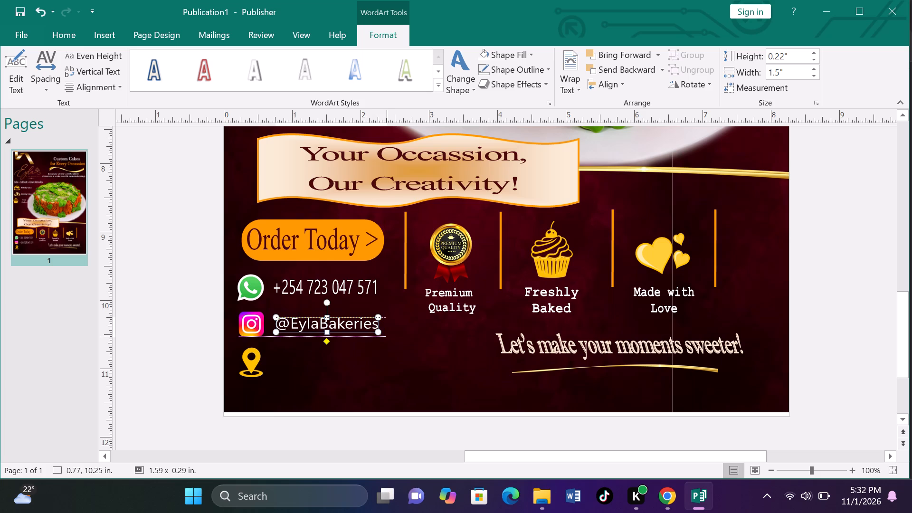
left_click_drag(385, 336, 385, 336)
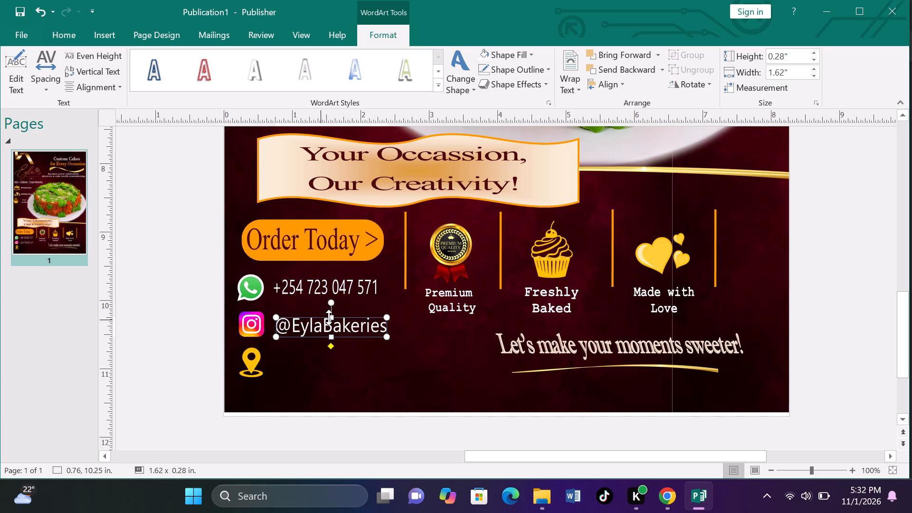
left_click(330, 317)
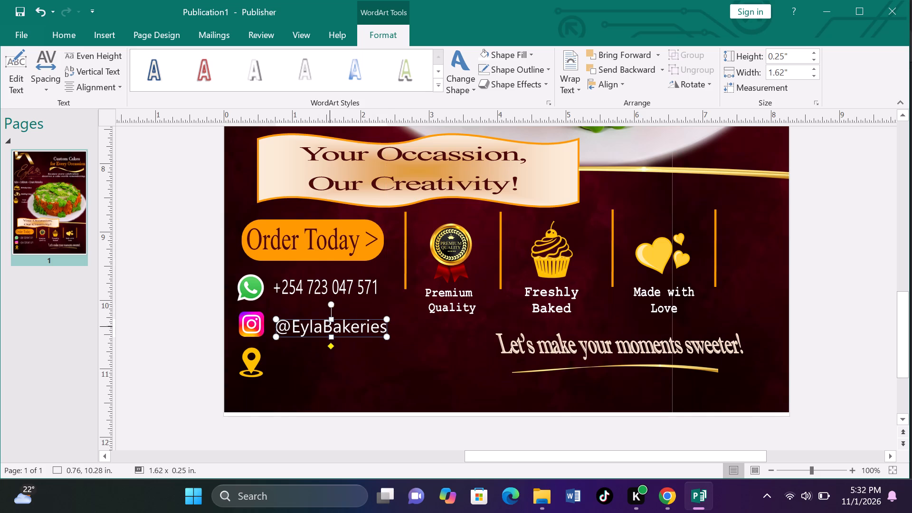
key("Up")
key("Up")
key("Up")
key("Up")
key("Up")
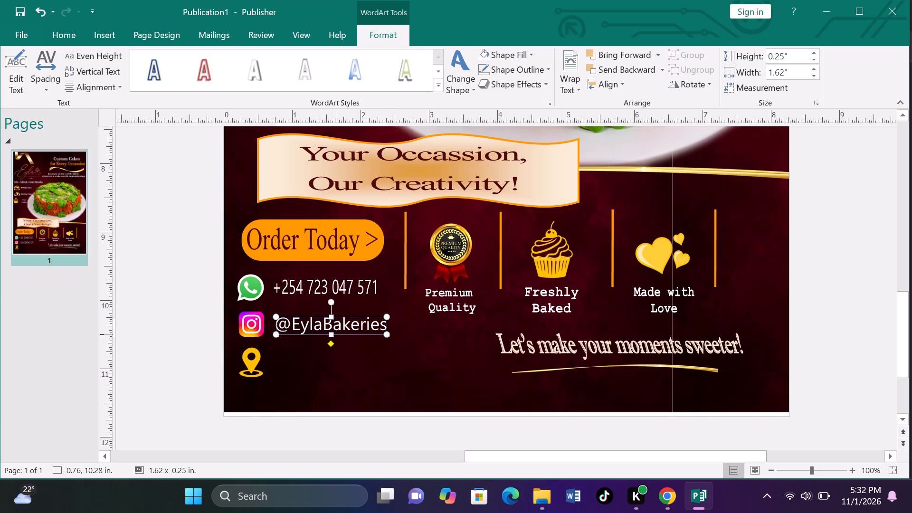
left_click(185, 333)
left_click(335, 324)
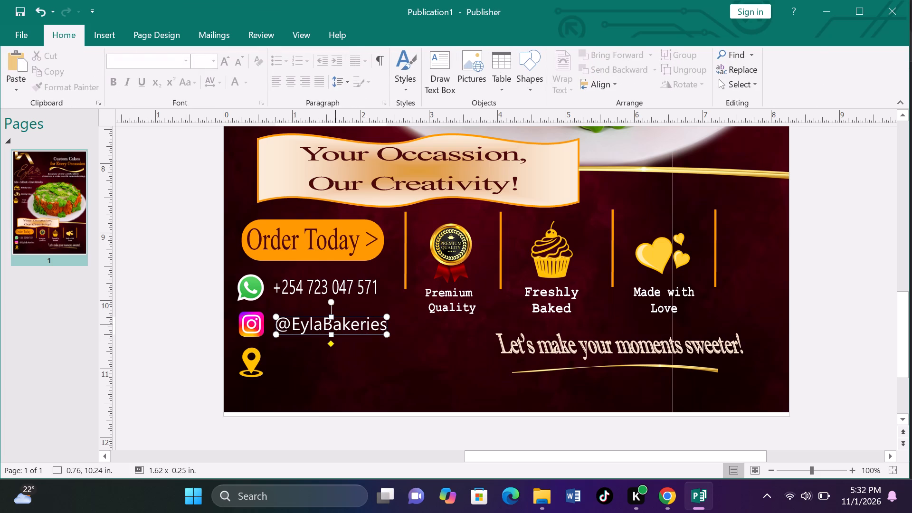
left_click(380, 36)
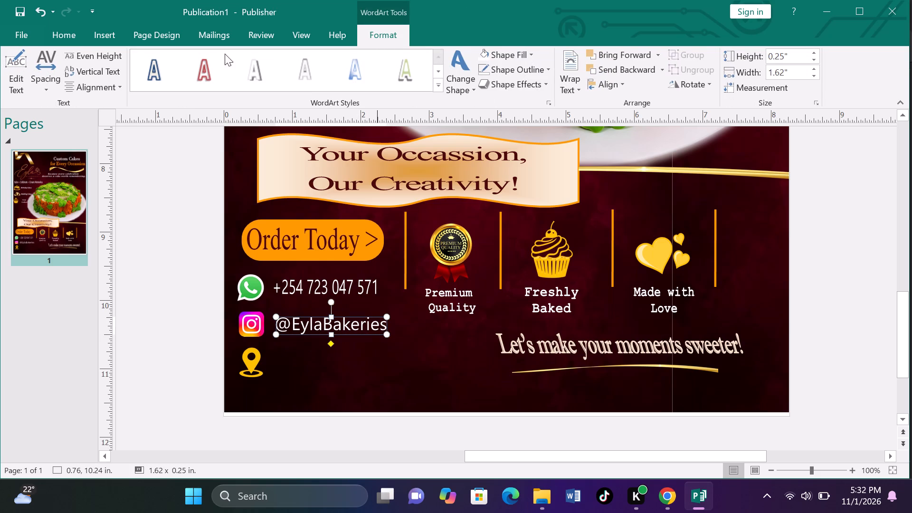
left_click(39, 82)
left_click(91, 142)
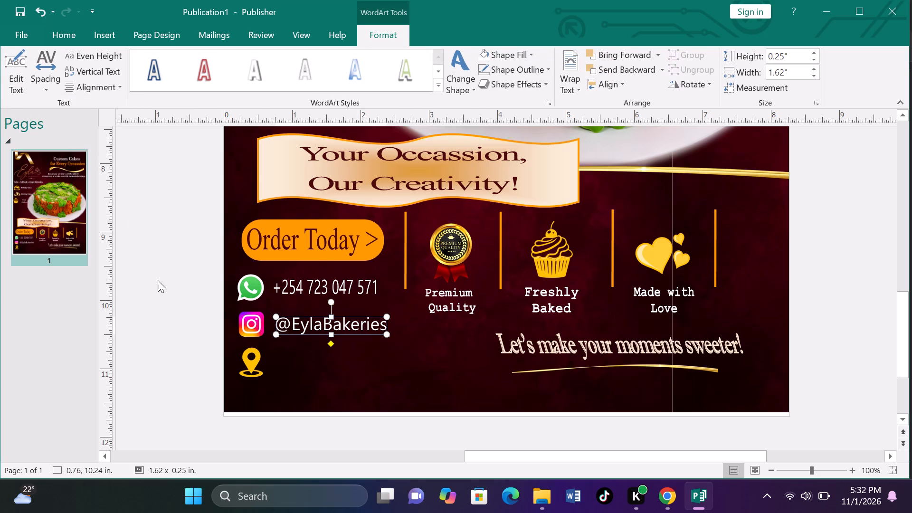
left_click(158, 280)
Widen the phone number WordArt beside the WhatsApp icon to about 1.7 in, keeping its height.
left_click(328, 323)
left_click(361, 286)
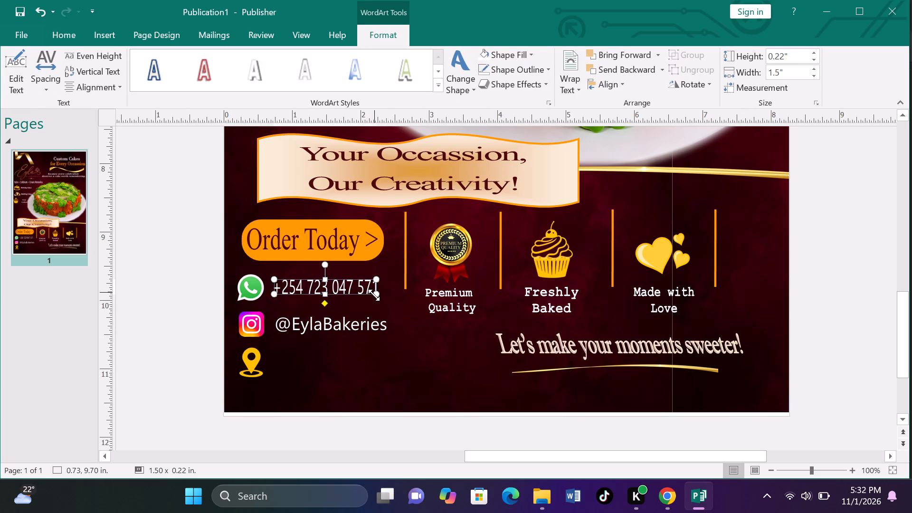
left_click_drag(374, 294, 382, 294)
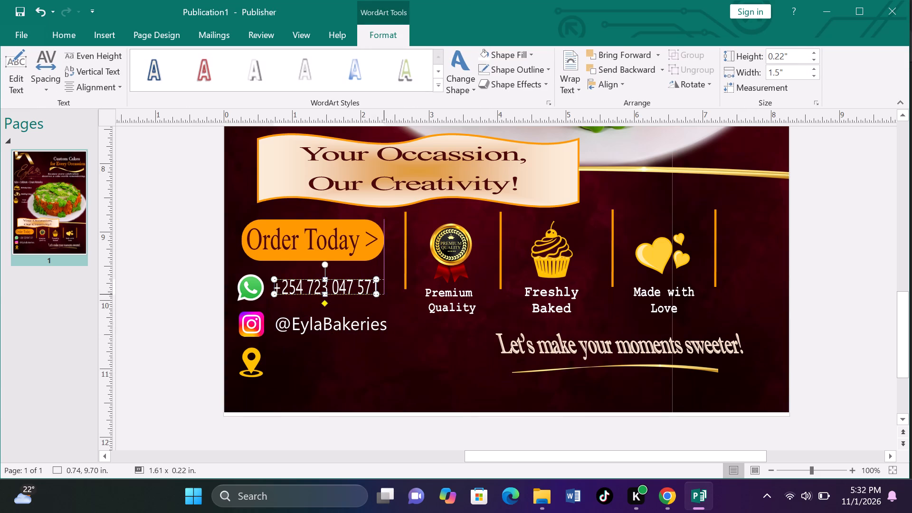
left_click_drag(382, 294, 385, 294)
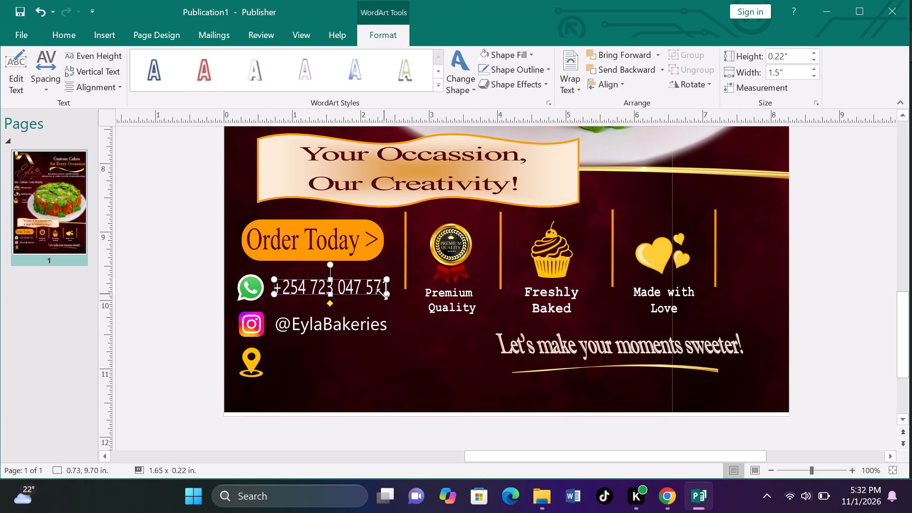
left_click(184, 345)
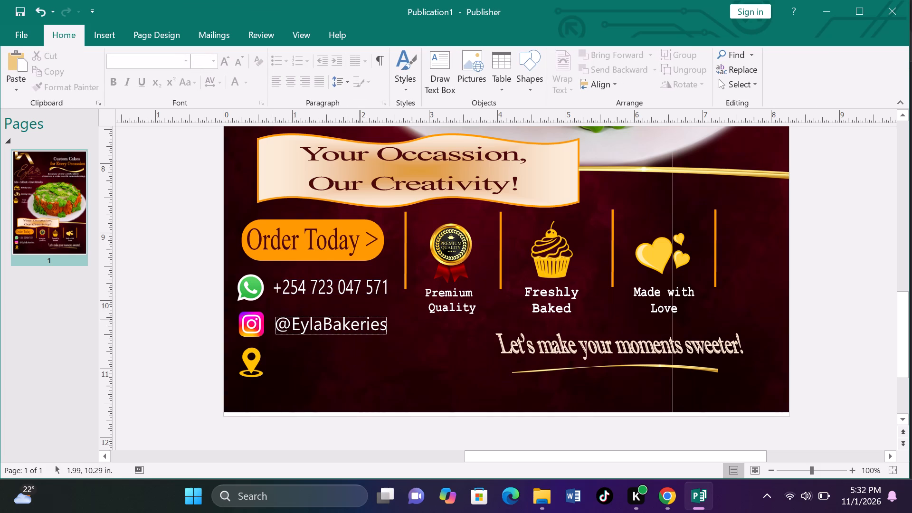
left_click(370, 325)
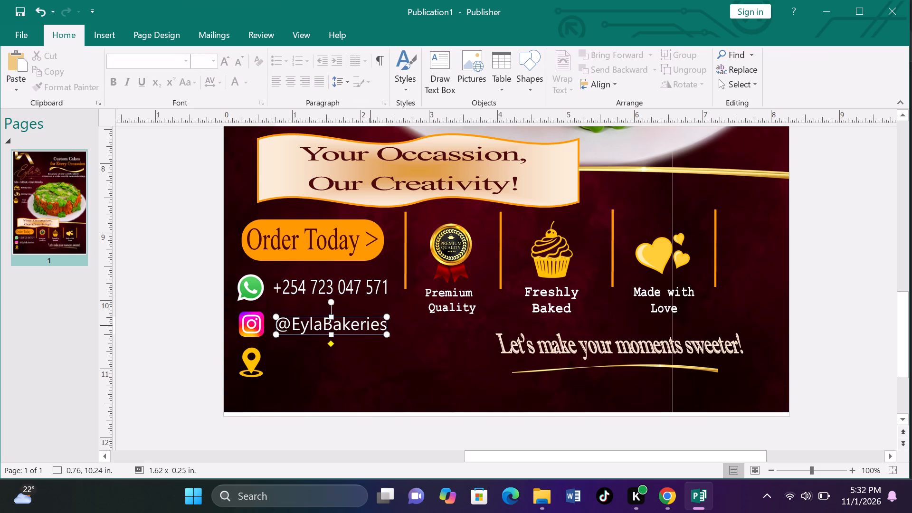
left_click(183, 379)
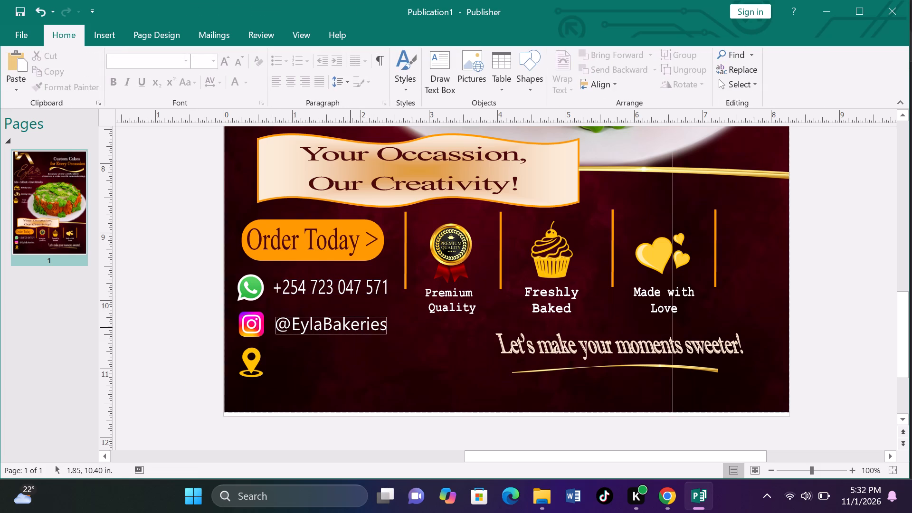
left_click(338, 327)
key("ctrl+c")
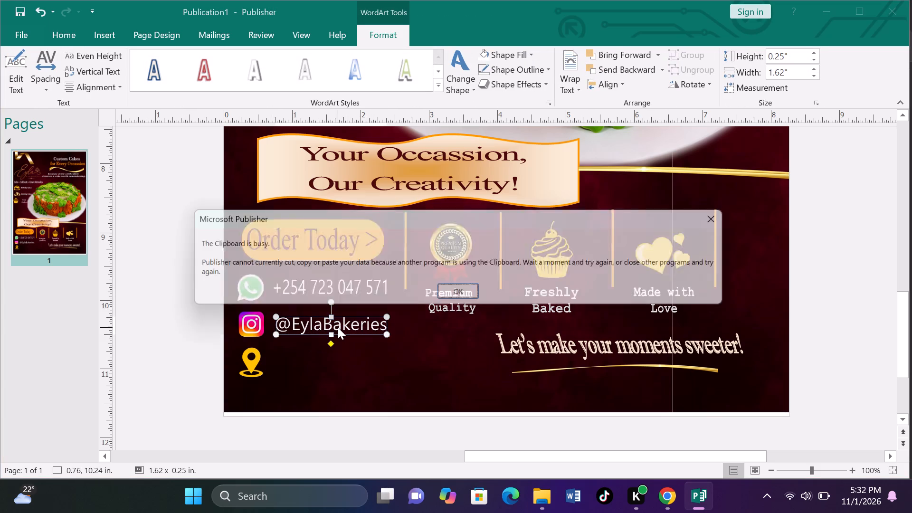
key("ctrl+v")
left_click(464, 290)
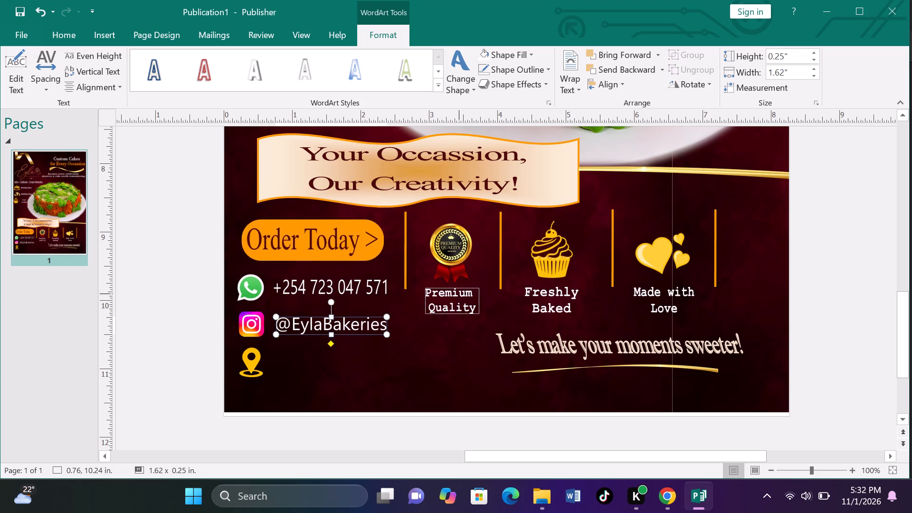
left_click(206, 358)
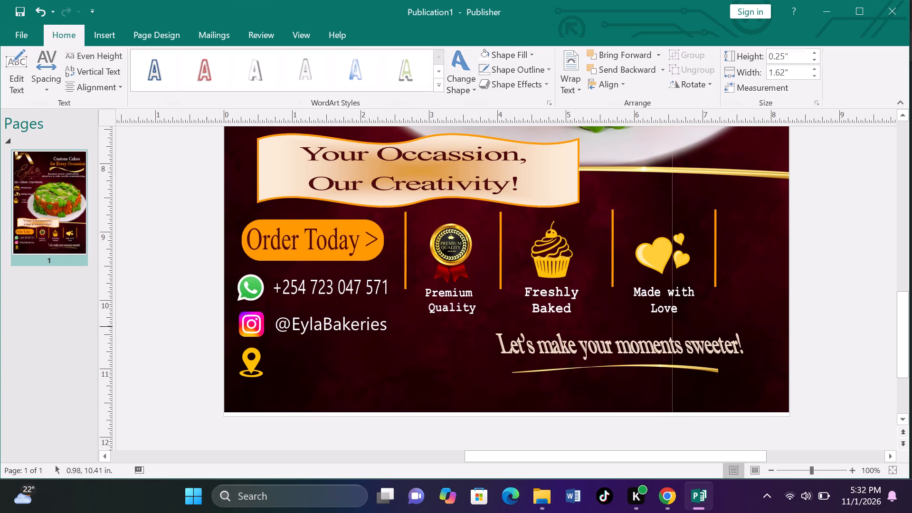
left_click(328, 326)
key("ctrl+c")
key("ctrl+v")
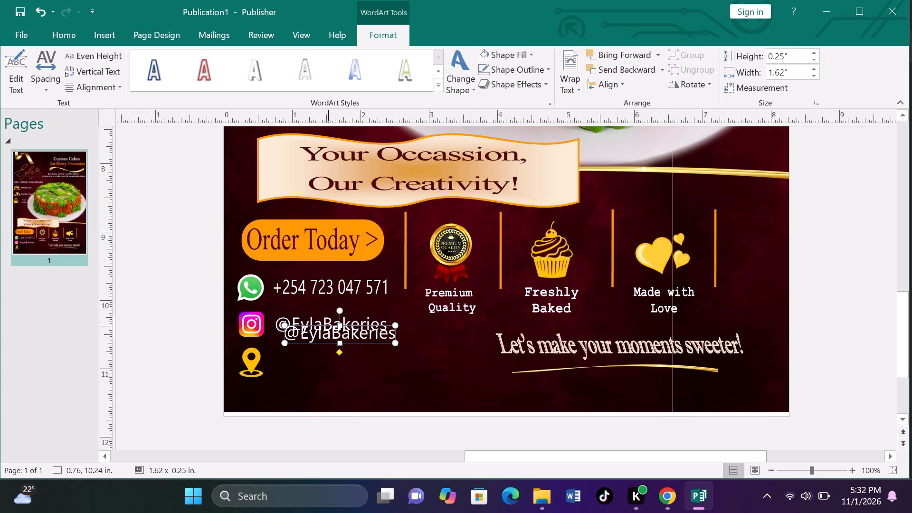
Position the WordArt copy beside the location pin icon, left-aligned with the handle above at about 0.76, 10.77 in.
left_click_drag(351, 333, 348, 357)
left_click_drag(333, 357, 328, 365)
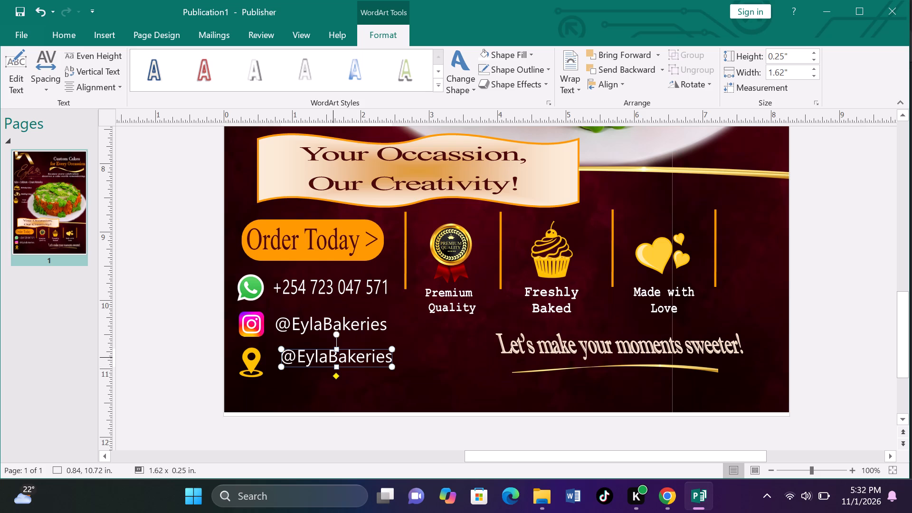
left_click_drag(328, 365, 328, 366)
left_click_drag(323, 365, 325, 365)
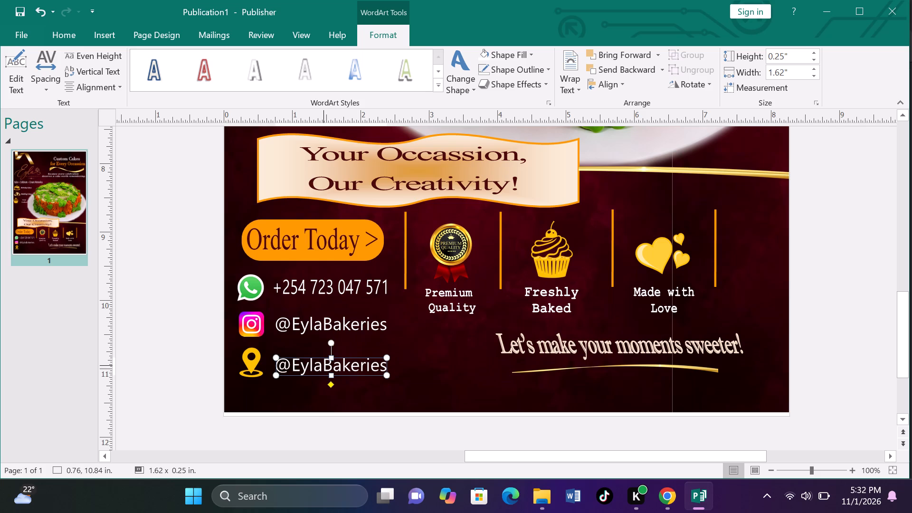
left_click_drag(325, 365, 329, 360)
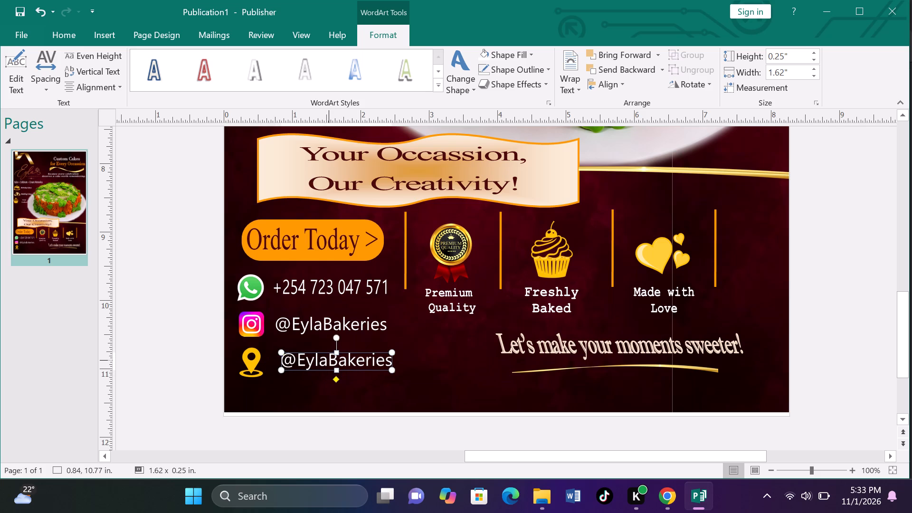
left_click_drag(323, 364, 318, 364)
left_click_drag(318, 364, 317, 364)
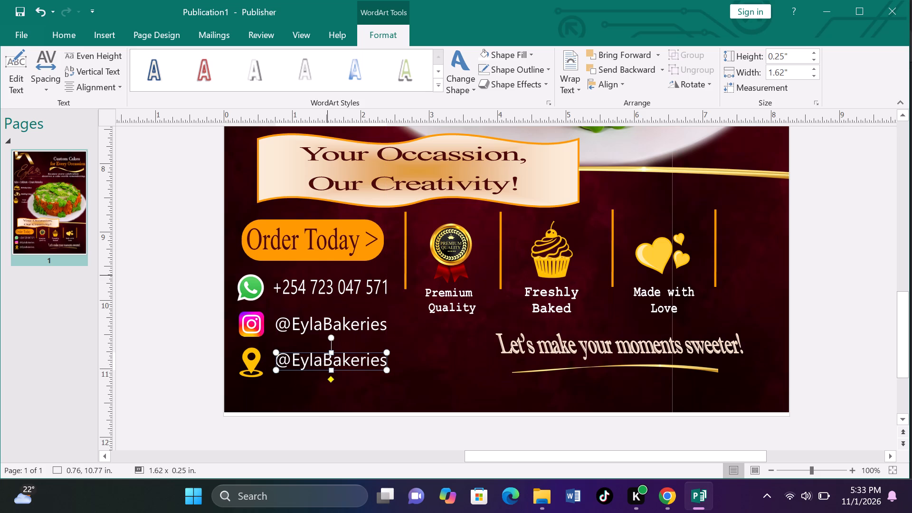
Open the text of the WordArt copy beside the location pin icon for editing.
left_click(19, 70)
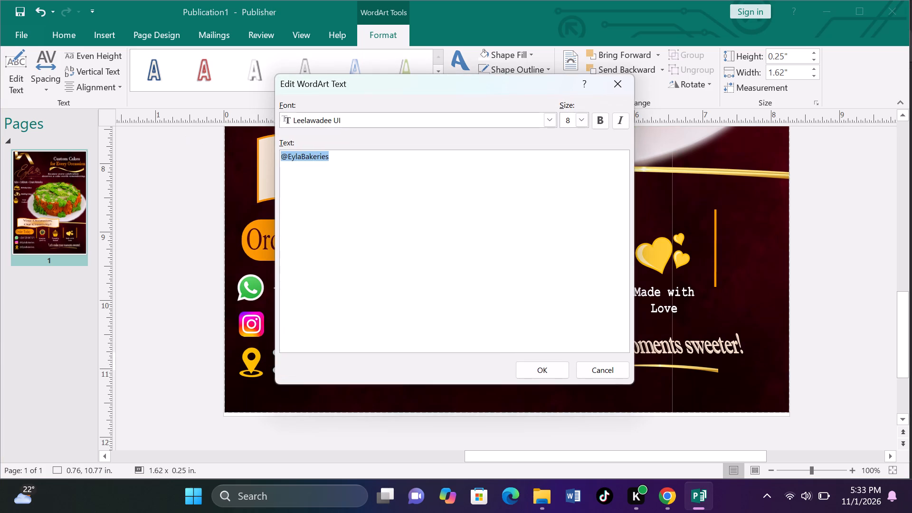
Replace the text of the WordArt beside the location pin icon with "Nakuru, Kenya".
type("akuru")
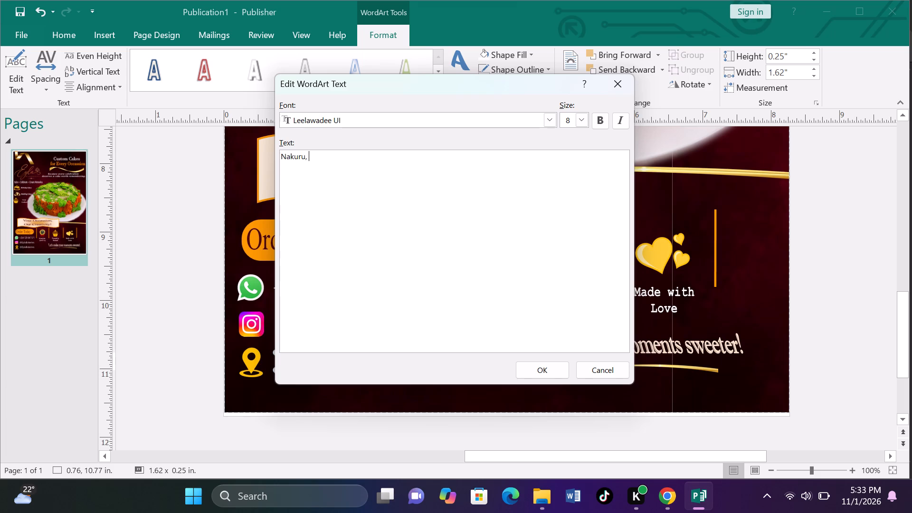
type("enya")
left_click(537, 368)
left_click(343, 433)
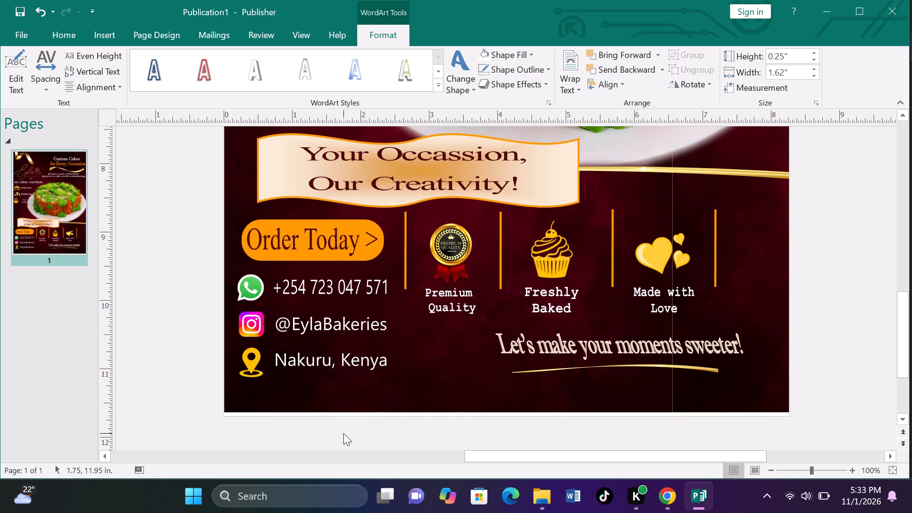
Nudge the "Nakuru, Kenya" WordArt down to about 0.76, 10.78 in.
left_click(333, 362)
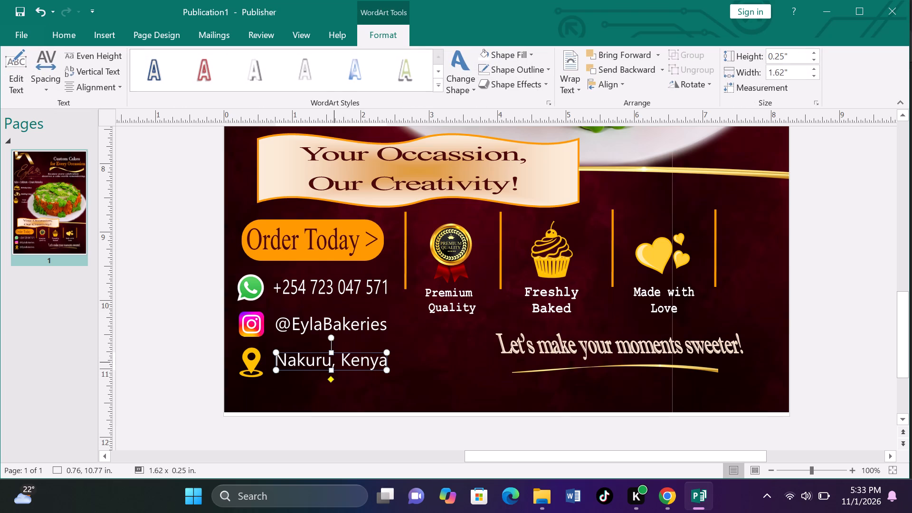
key("Down")
key("Down")
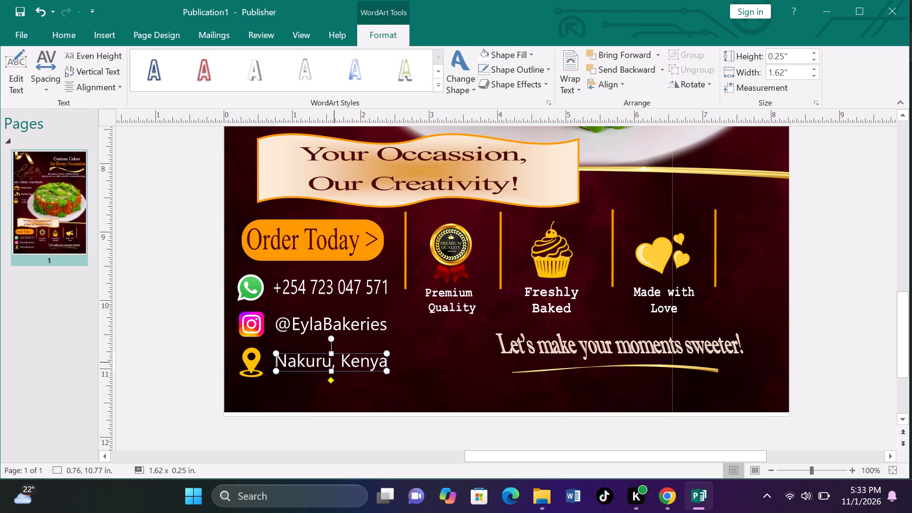
key("Down")
key("Up")
left_click(170, 373)
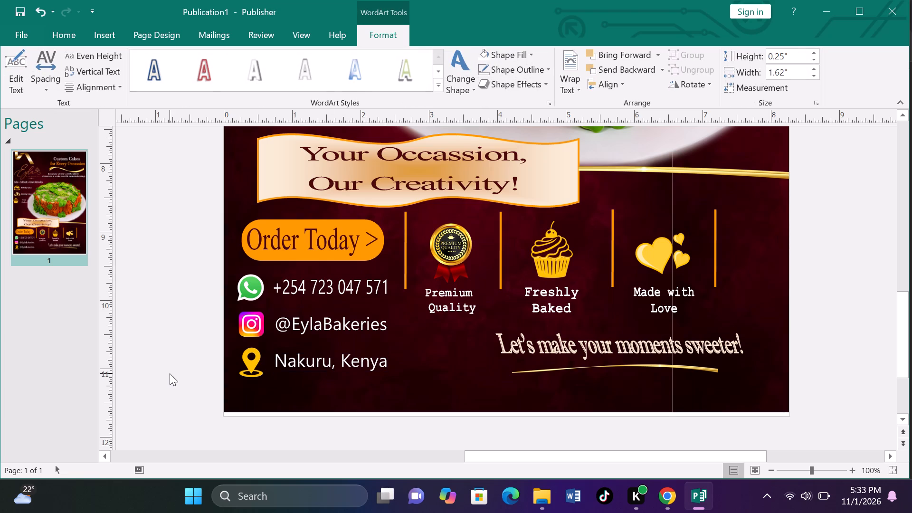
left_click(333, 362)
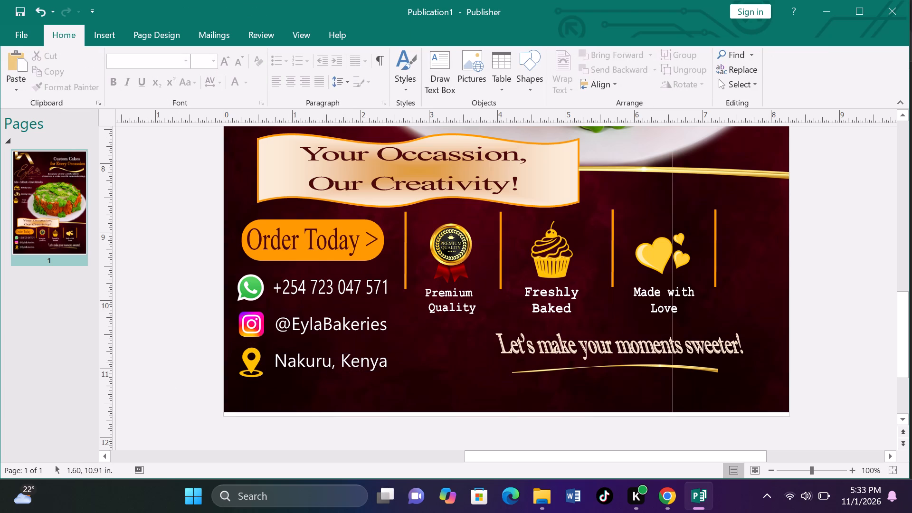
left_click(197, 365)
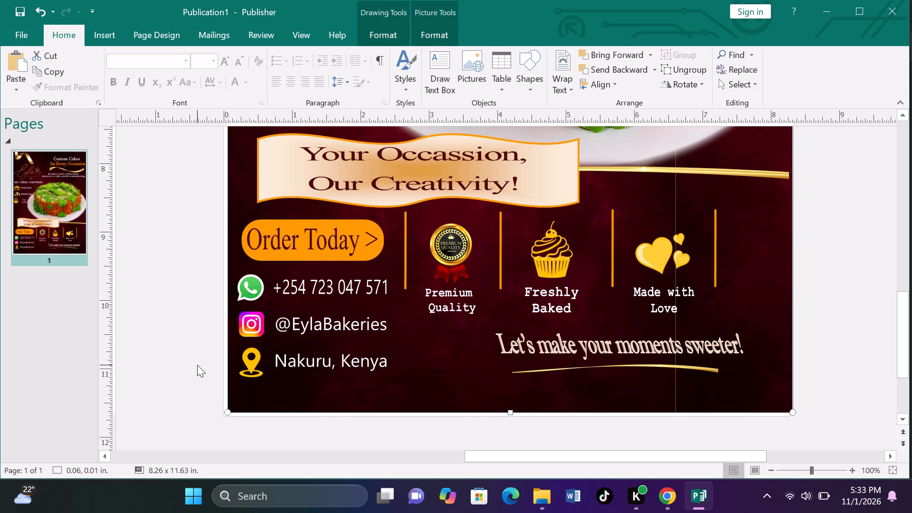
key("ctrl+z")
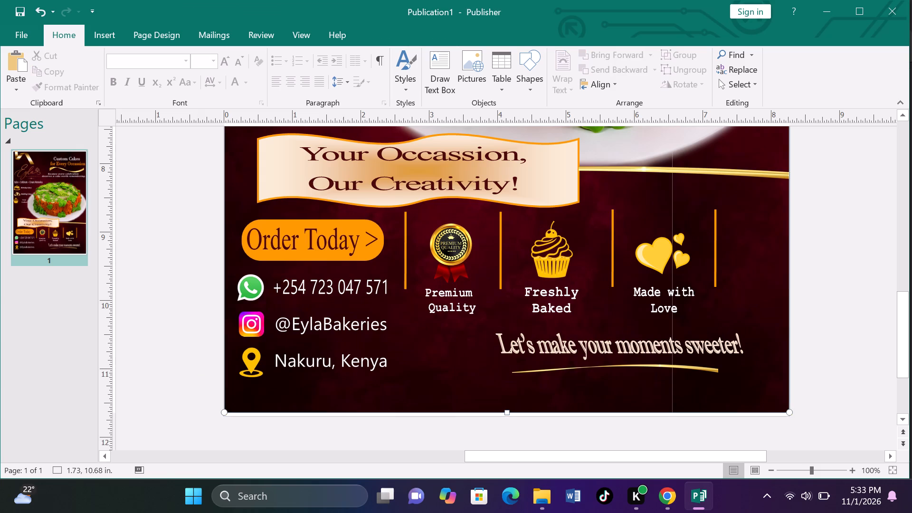
Move the "Nakuru, Kenya" WordArt slightly down to about 0.76, 10.79 in, level with the location pin.
left_click(351, 363)
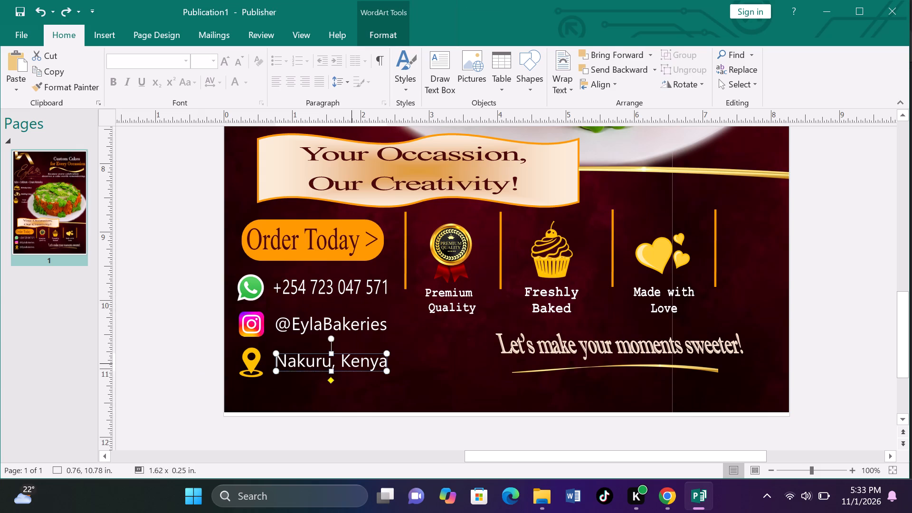
left_click(351, 361)
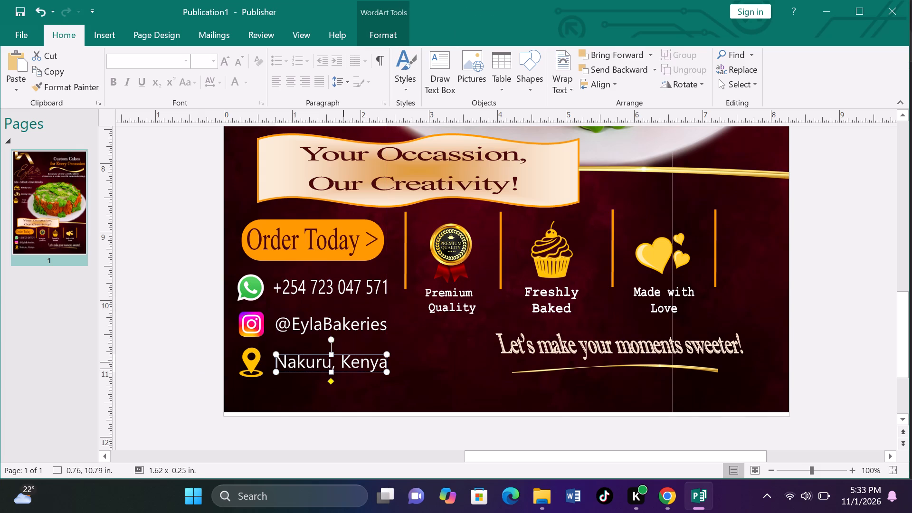
left_click(182, 385)
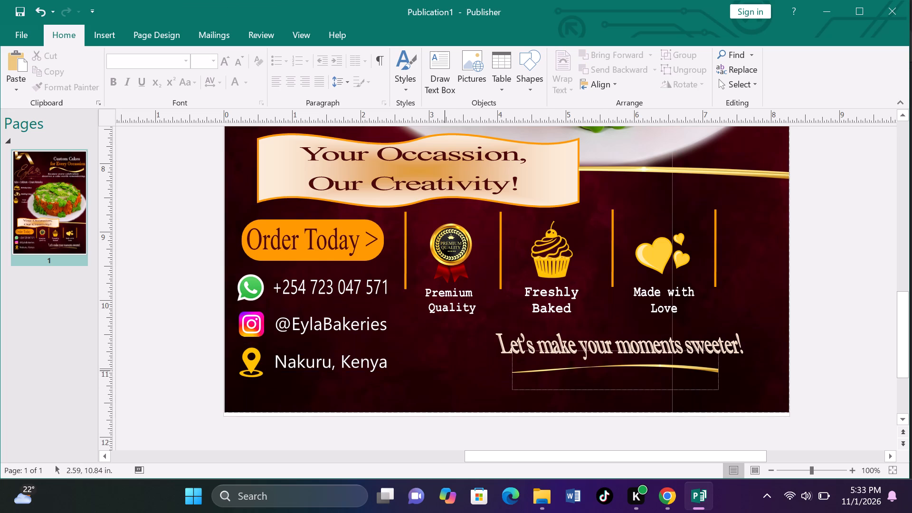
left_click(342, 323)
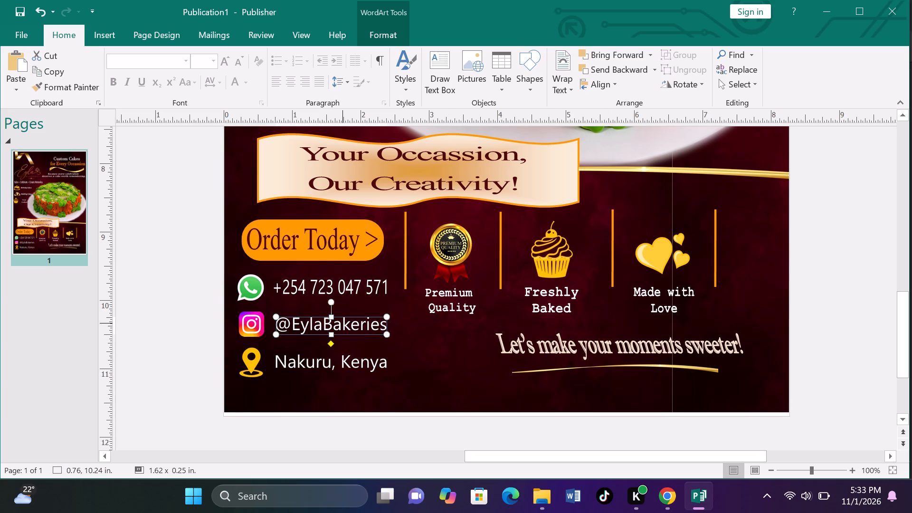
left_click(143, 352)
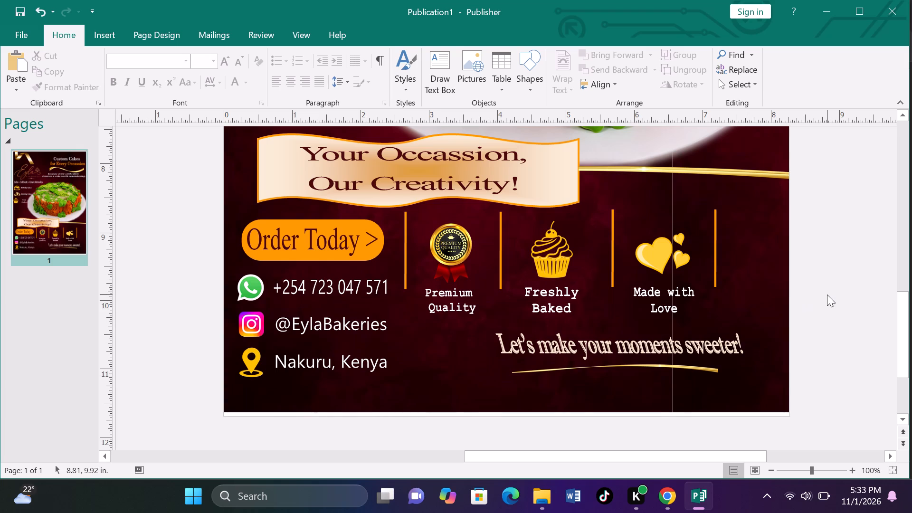
Ungroup the flyer's dark red background into its separate pictures.
left_click(759, 251)
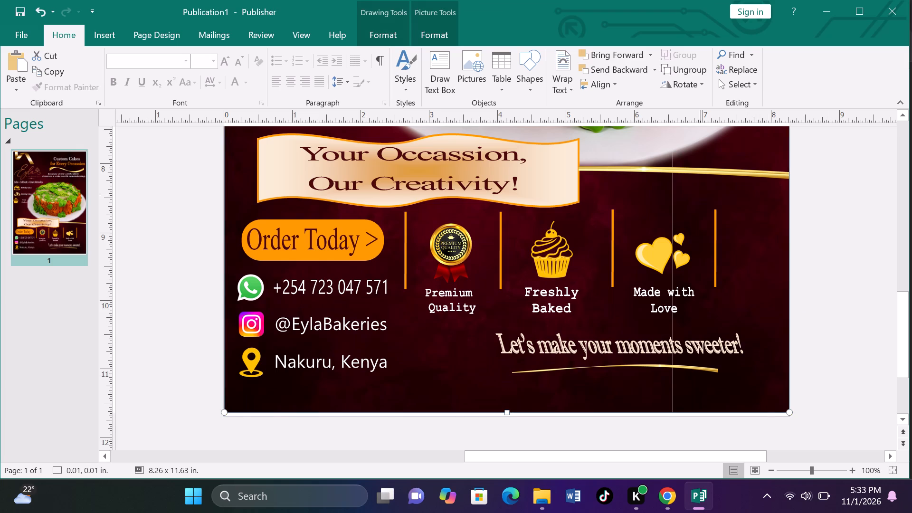
left_click(684, 66)
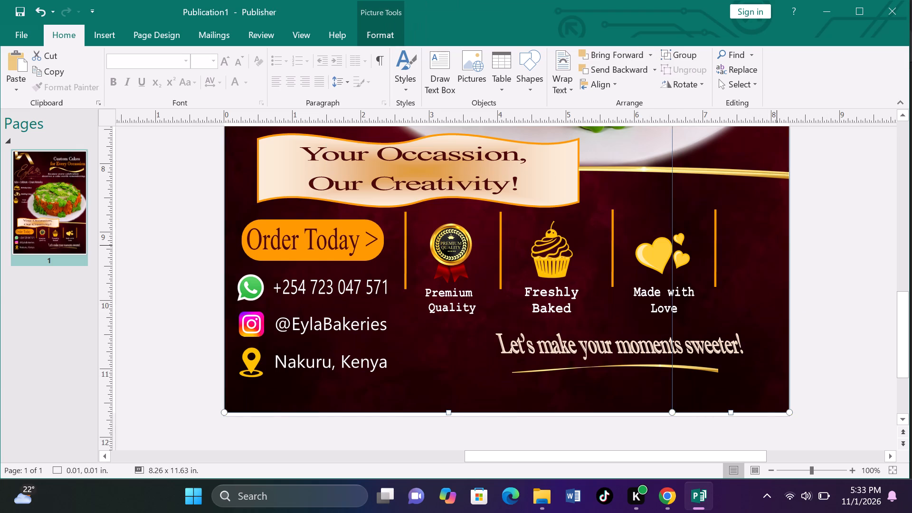
left_click(856, 258)
Nudge the narrow background strip along the flyer's right side left to about 6.46, 0.01 in, closing the seam.
left_click(732, 263)
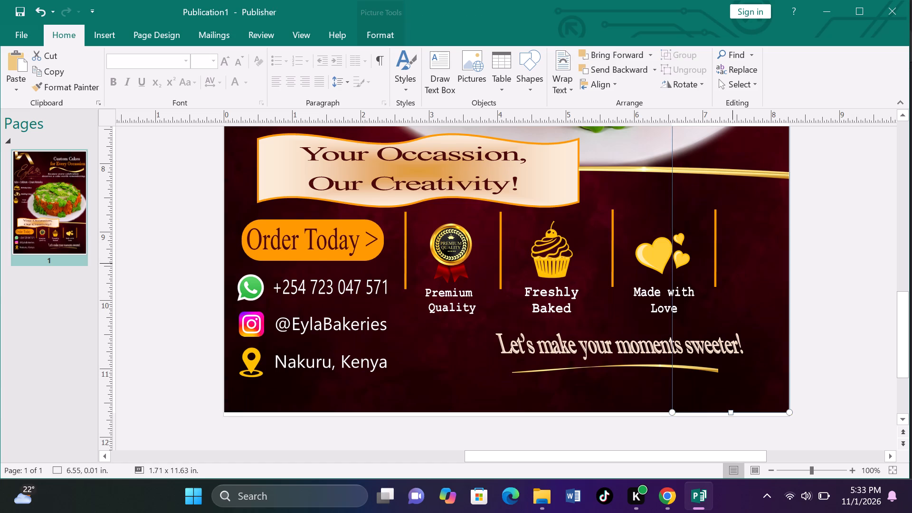
key("Left")
key("Left")
key("Left")
key("Left")
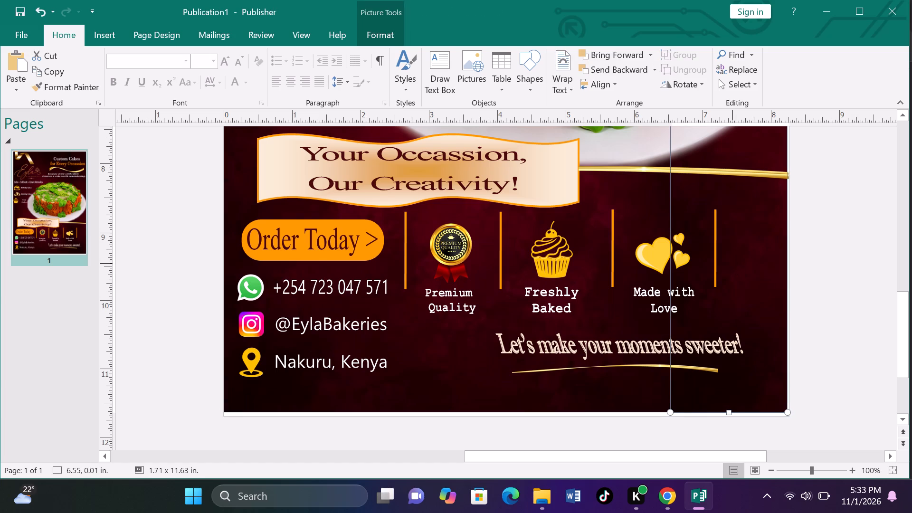
key("Left")
key("Left")
key("Left")
key("Left")
key("Left")
key("Left")
key("Left")
key("Left")
key("Left")
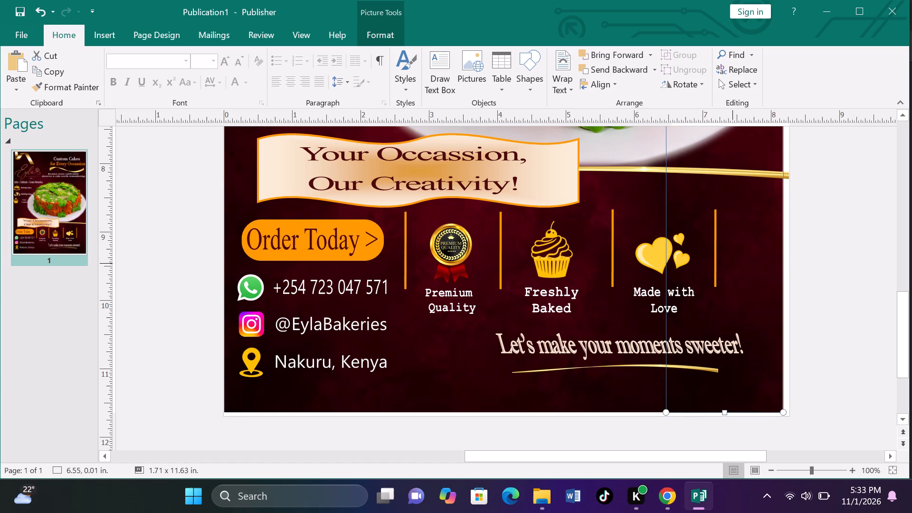
left_click(836, 283)
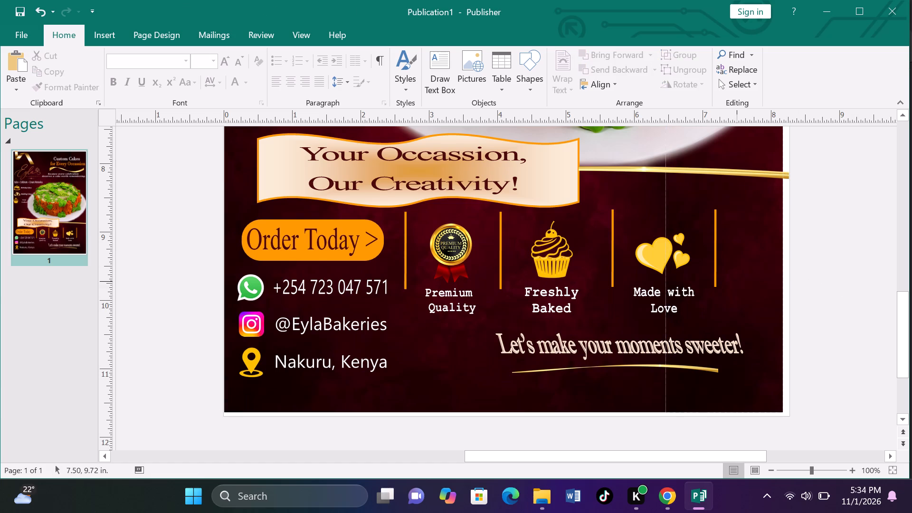
left_click(835, 320)
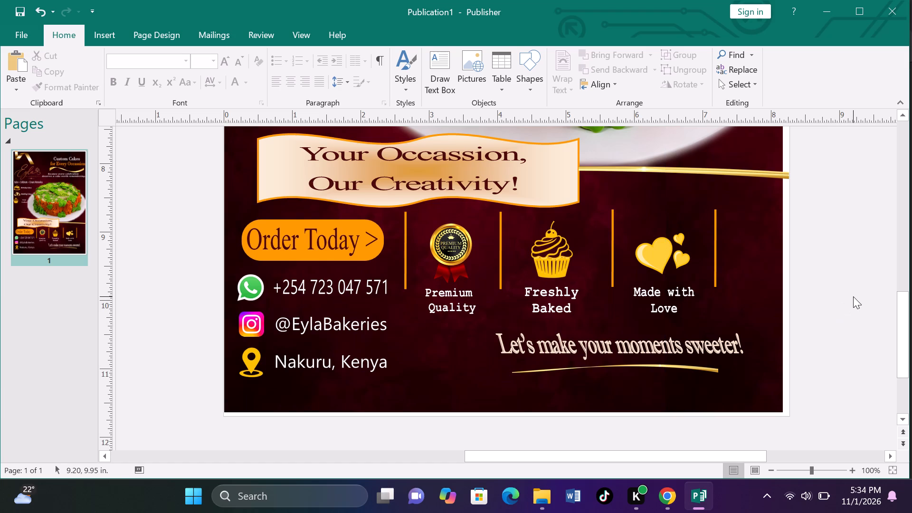
Widen the narrow background strip to about 1.80 in so that it reaches the page's right edge.
key("F9")
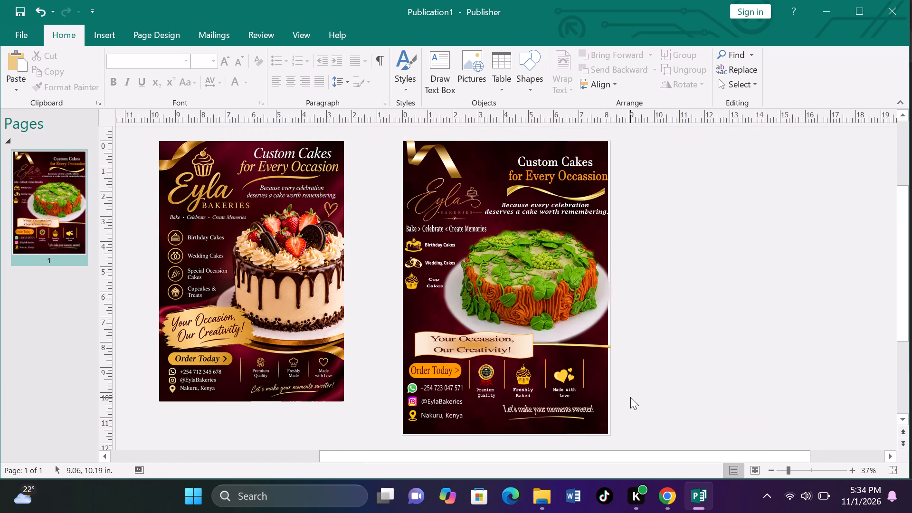
left_click(604, 392)
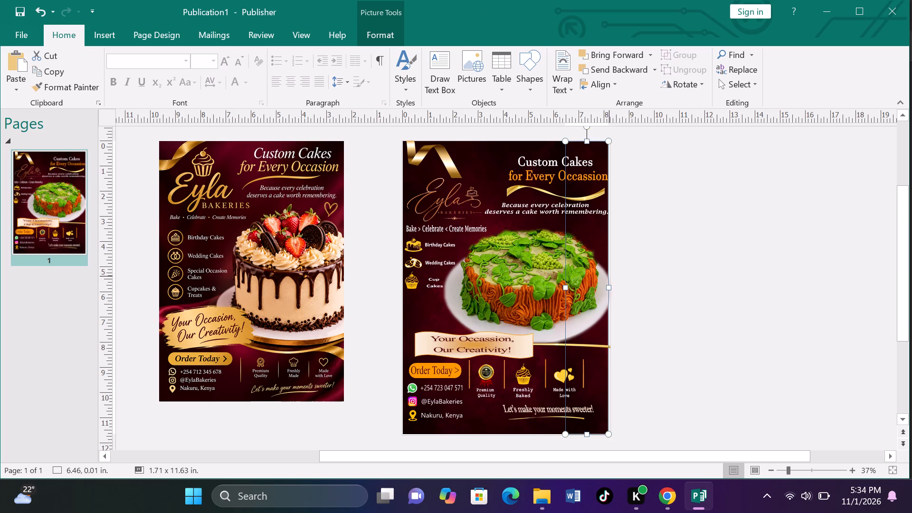
left_click(608, 286)
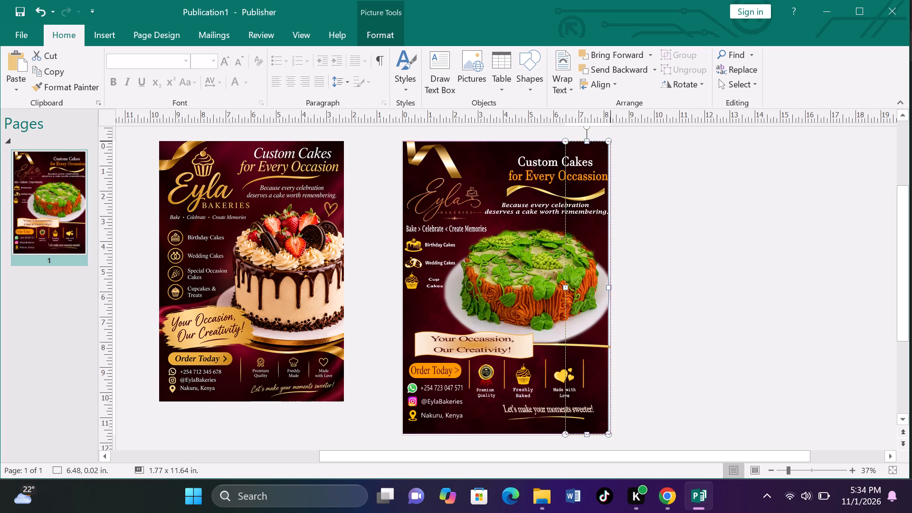
left_click(665, 288)
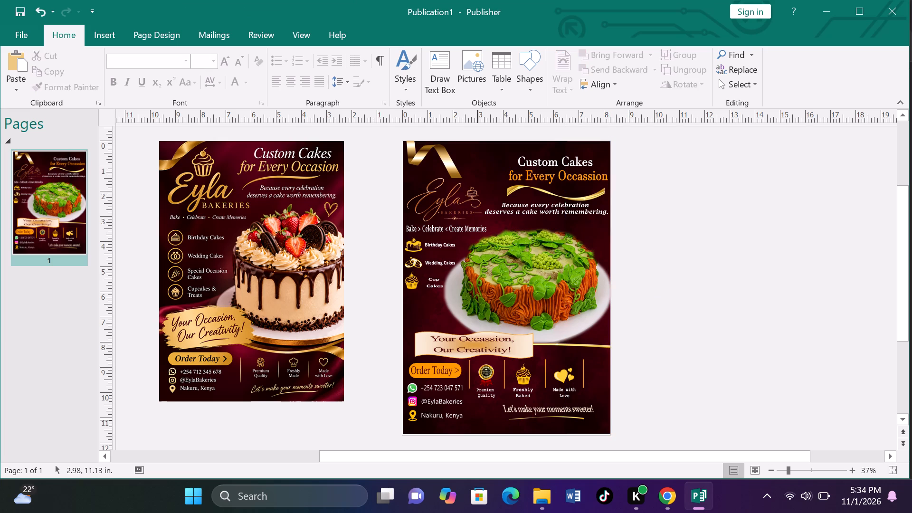
left_click(597, 417)
left_click(586, 432)
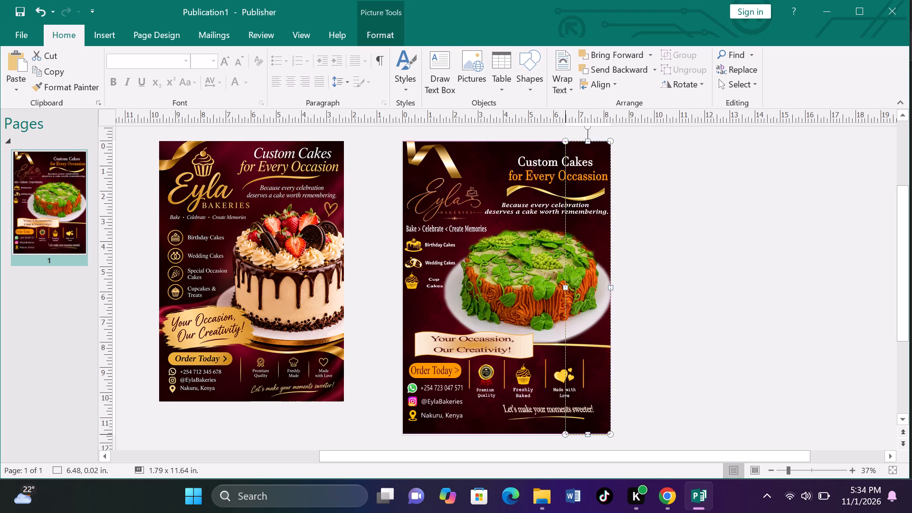
left_click(643, 423)
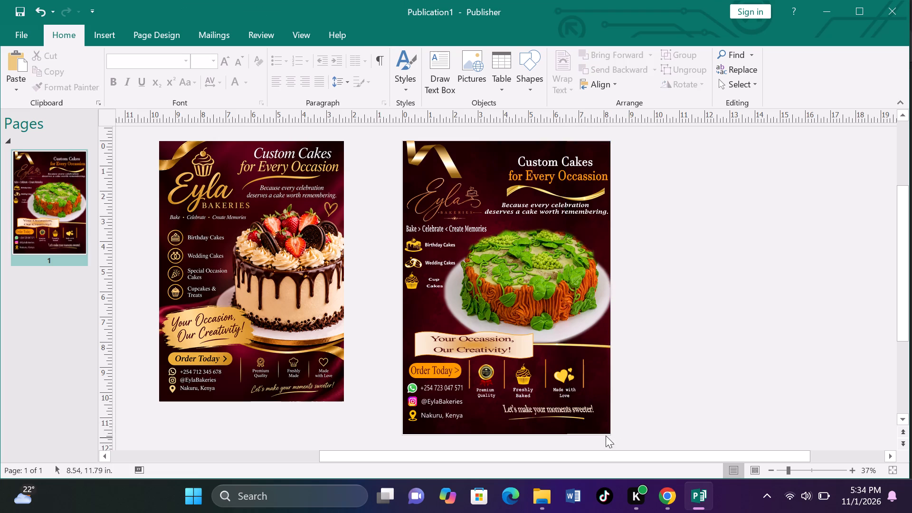
left_click(586, 425)
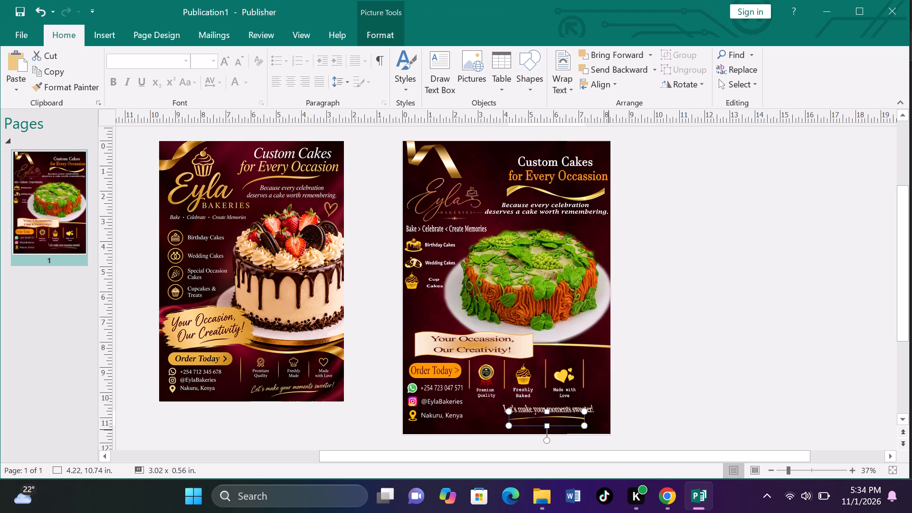
left_click(608, 429)
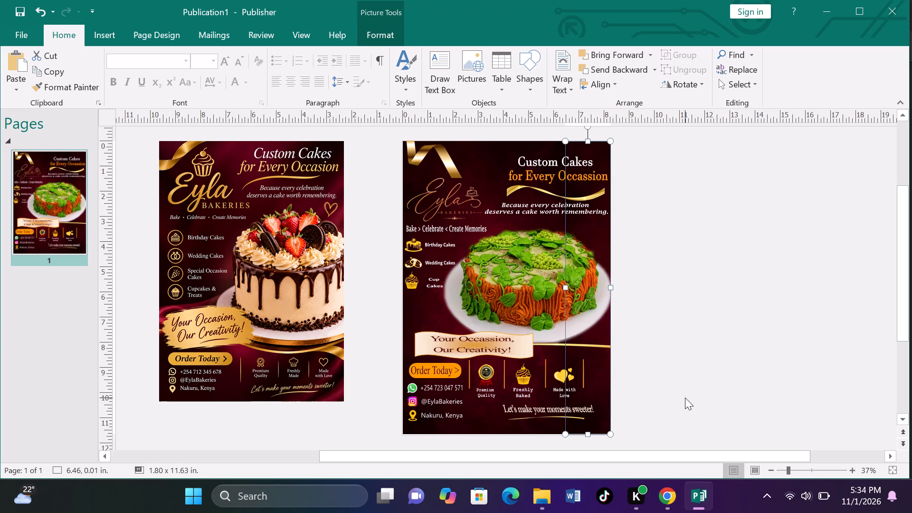
key("F9")
scroll(685, 398, "down", 5)
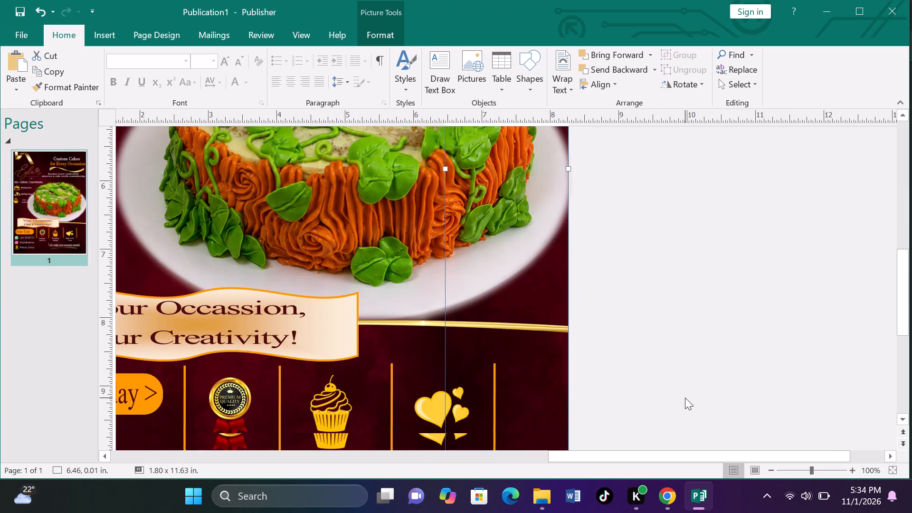
scroll(685, 398, "down", 5)
left_click(659, 396)
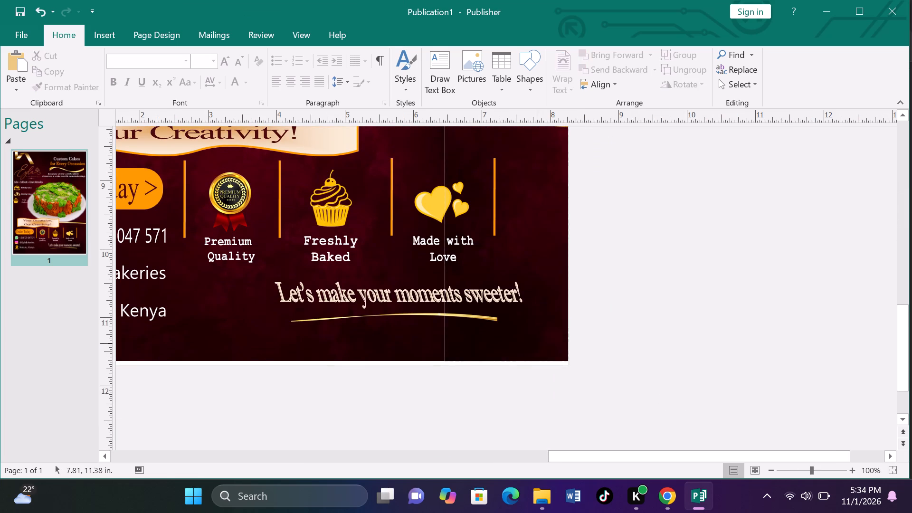
left_click(537, 343)
left_click(607, 394)
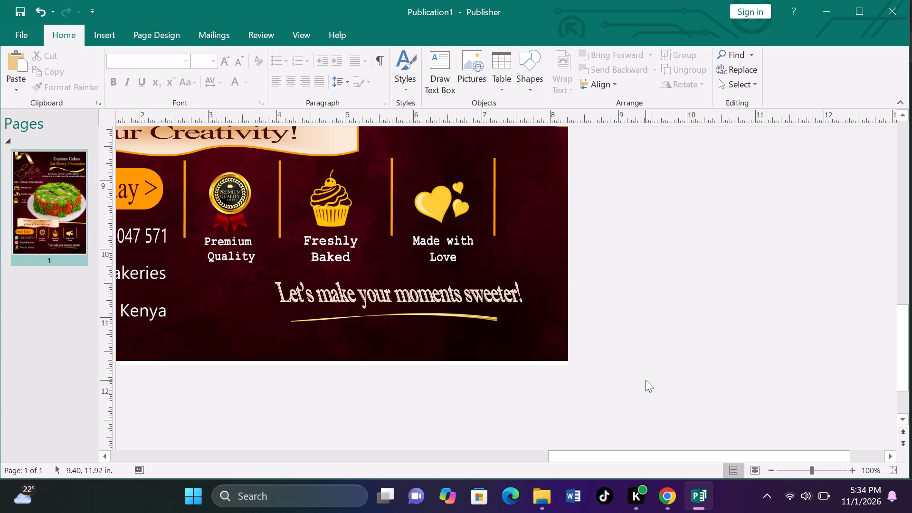
Group all objects of the recreated flyer on the page, leaving out the reference image beside it.
key("F9")
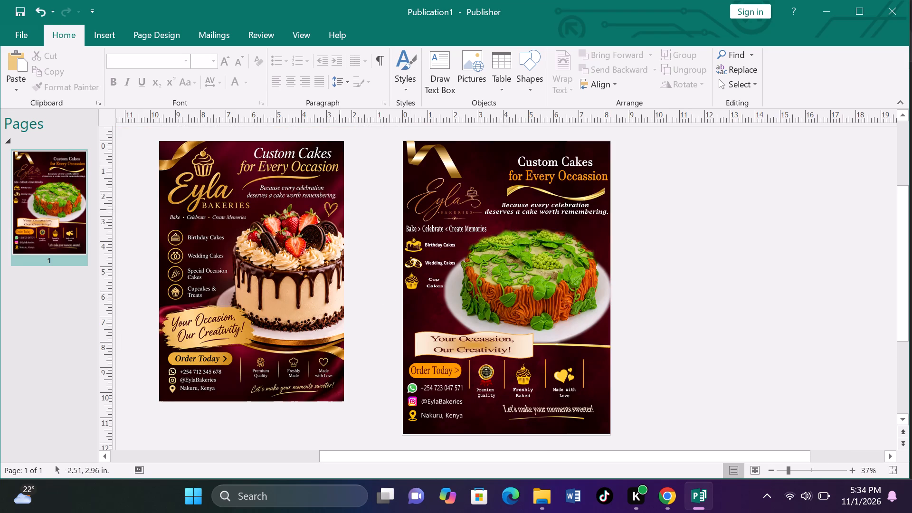
left_click_drag(388, 134, 651, 427)
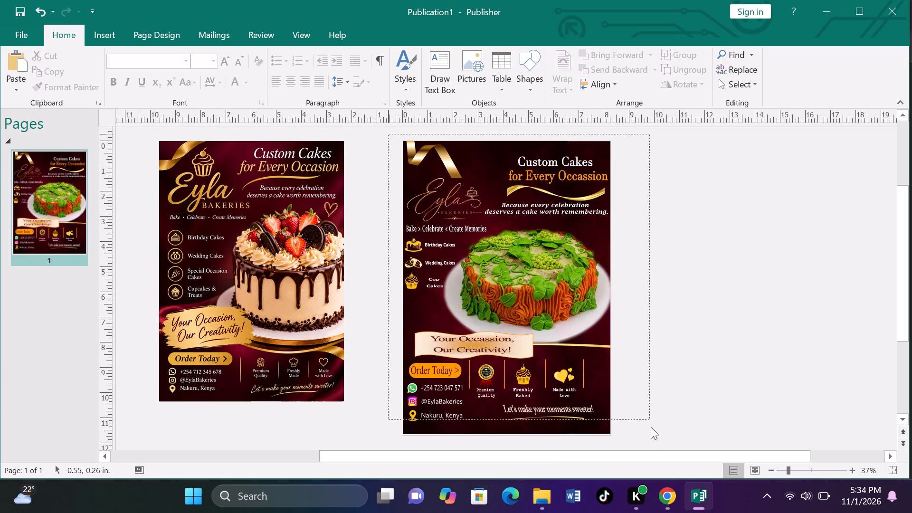
left_click_drag(651, 427, 646, 325)
scroll(646, 325, "up", 2)
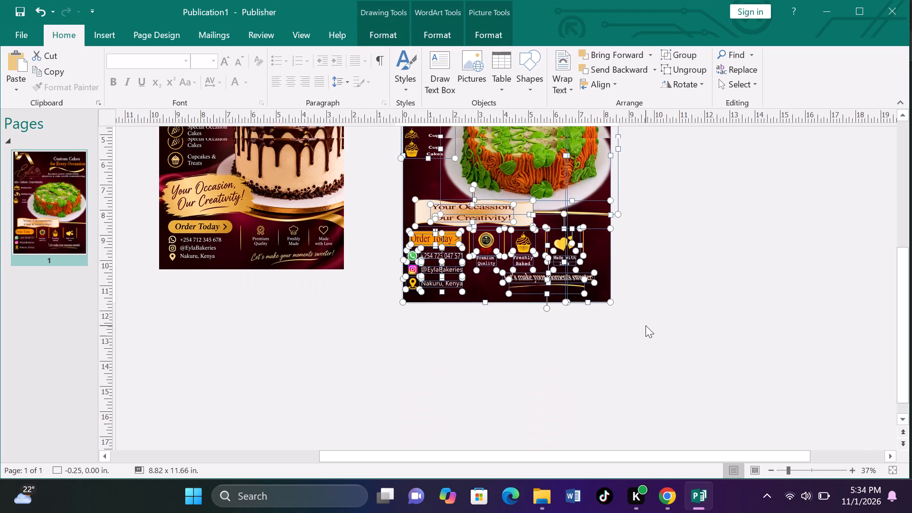
scroll(646, 325, "up", 10)
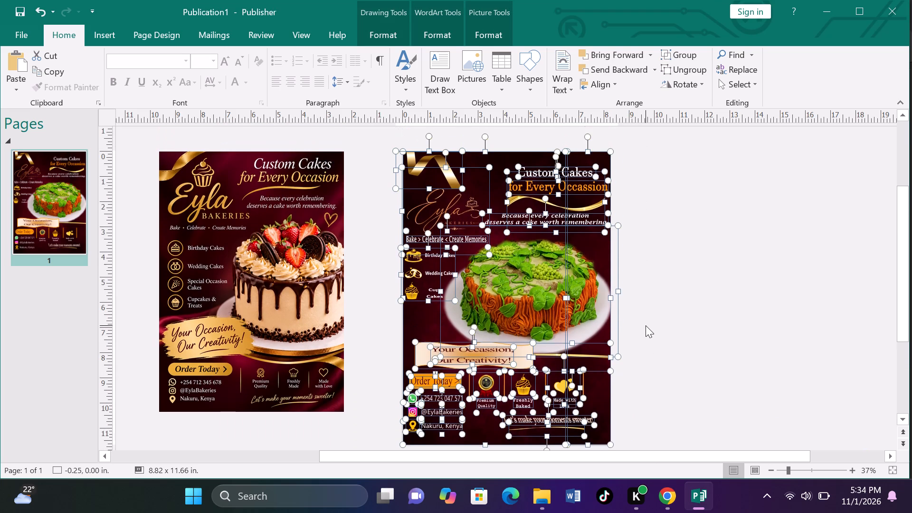
left_click(682, 51)
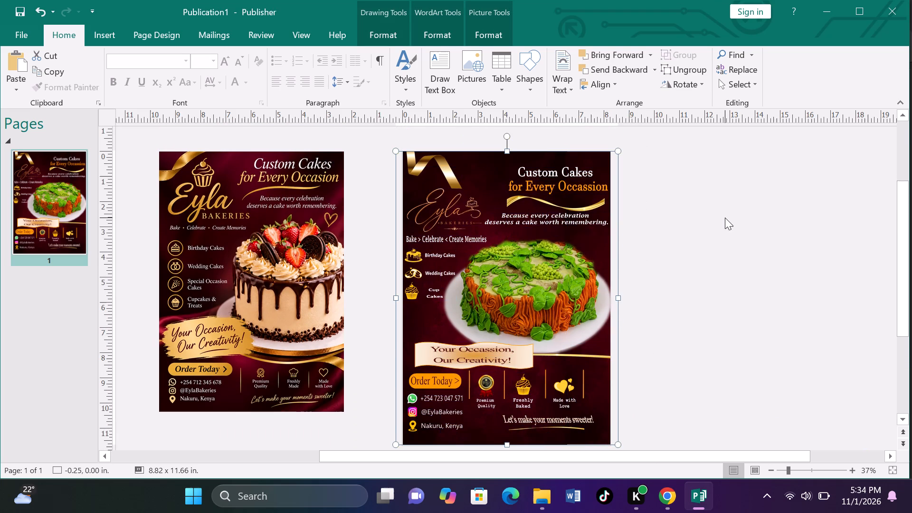
left_click(737, 247)
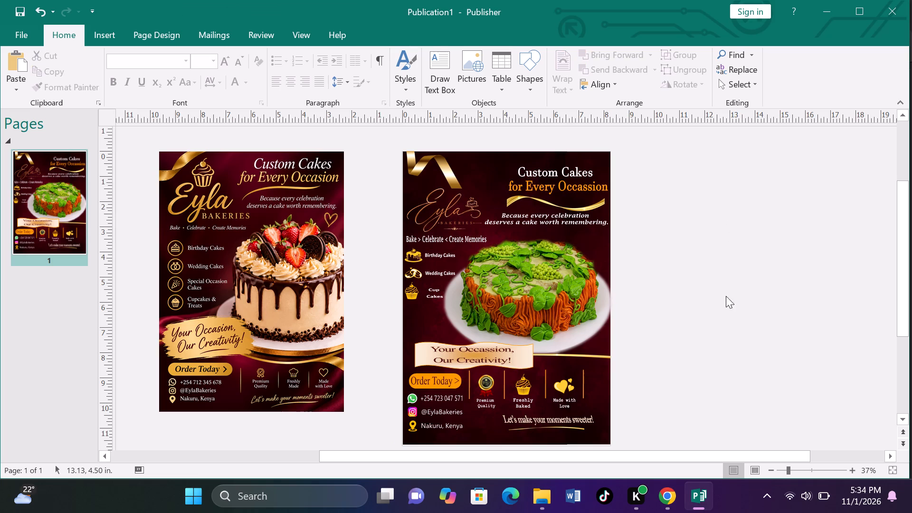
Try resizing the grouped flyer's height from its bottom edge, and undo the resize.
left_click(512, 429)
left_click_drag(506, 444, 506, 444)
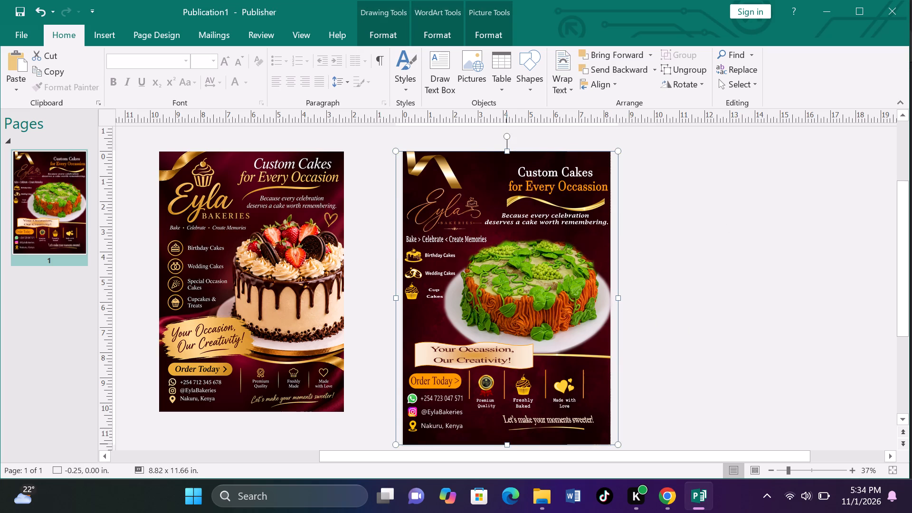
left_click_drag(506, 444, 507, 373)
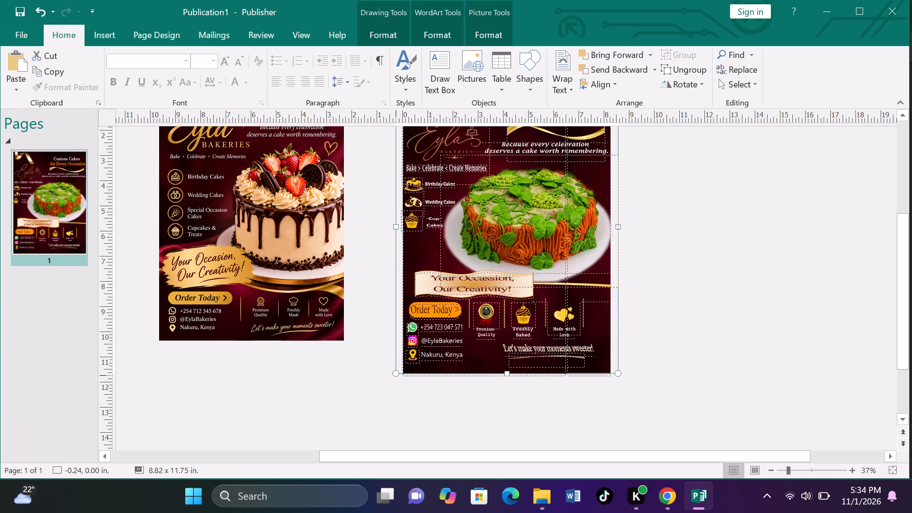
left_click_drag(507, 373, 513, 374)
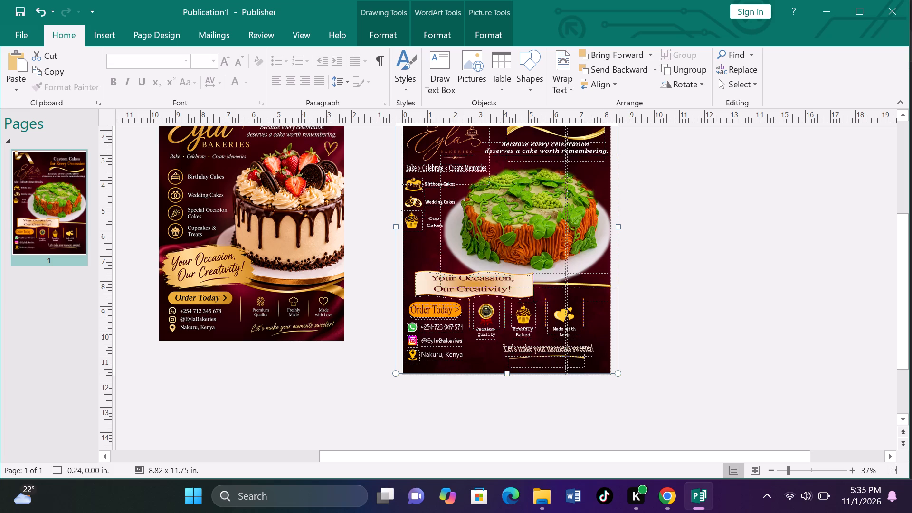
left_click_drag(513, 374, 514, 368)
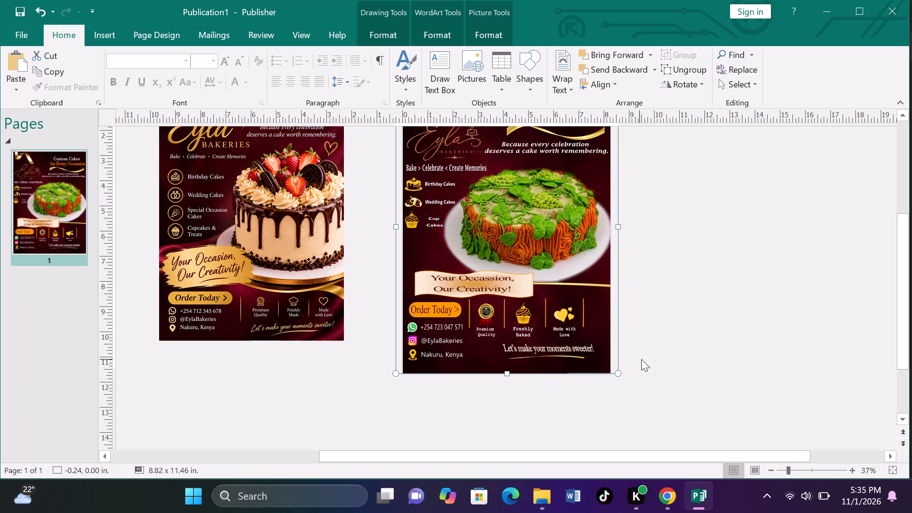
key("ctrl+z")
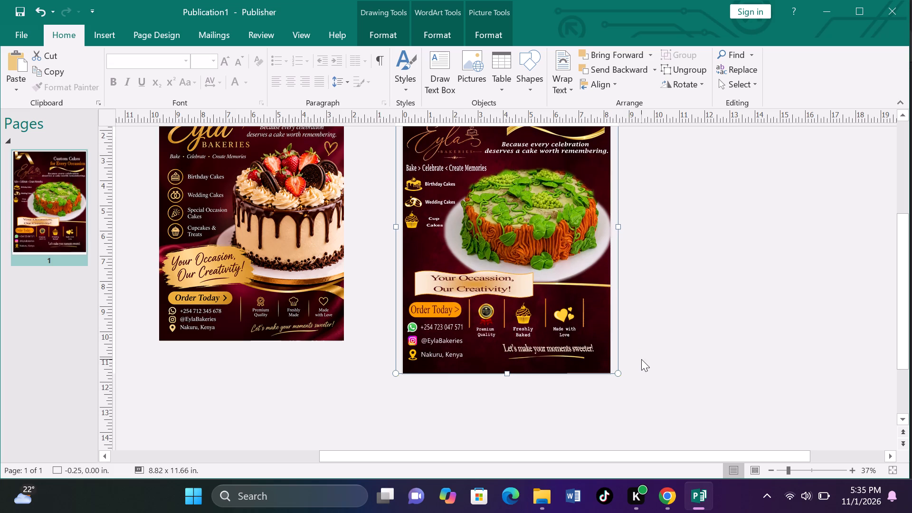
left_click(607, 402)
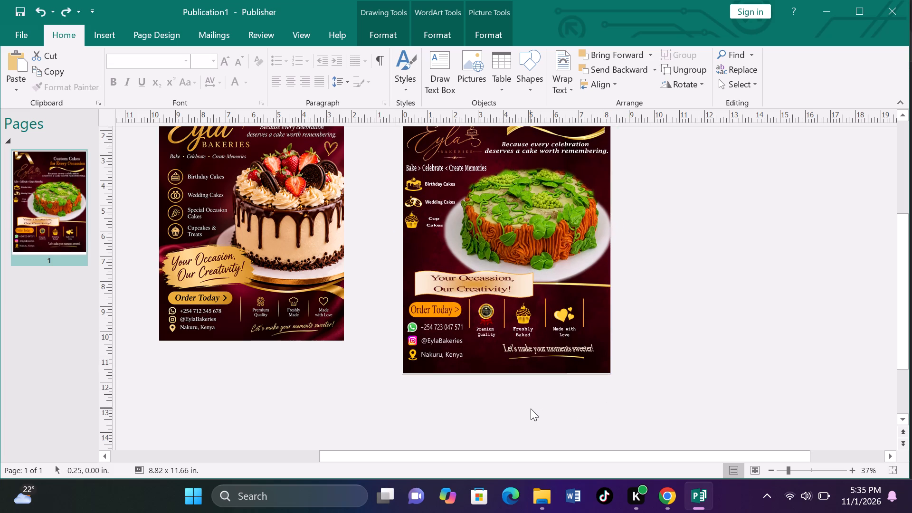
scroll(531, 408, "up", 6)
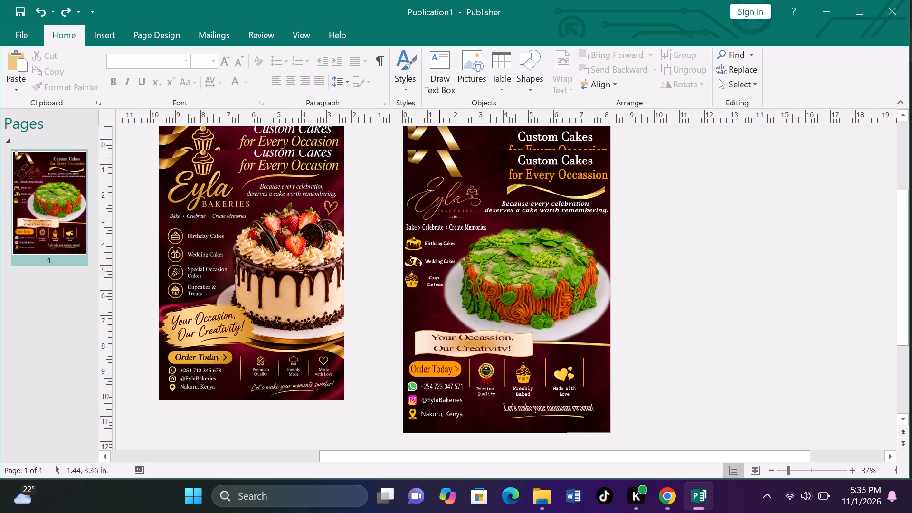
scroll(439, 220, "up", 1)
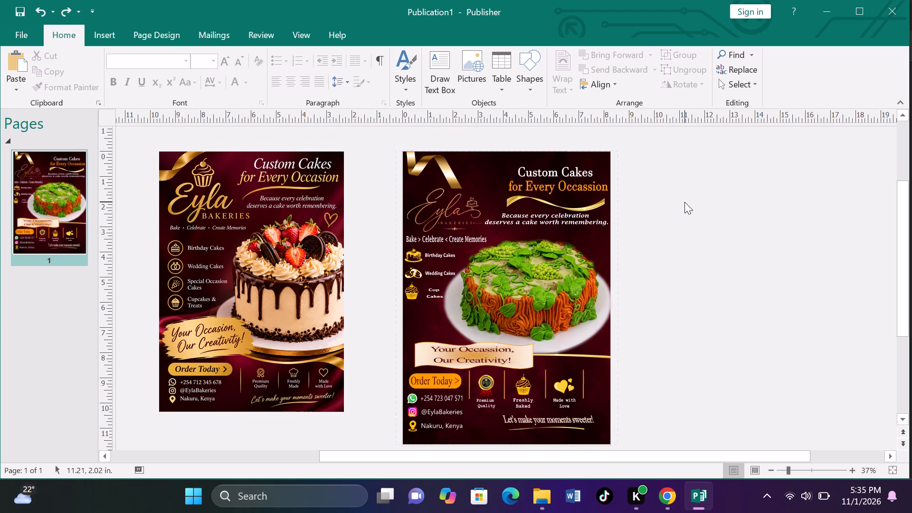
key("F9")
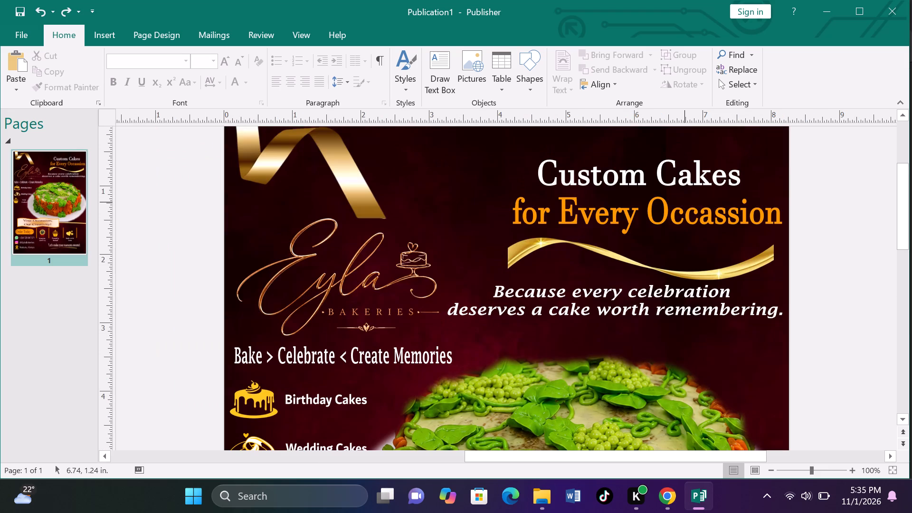
Undo the grouping of the recreated flyer's objects, leaving them as separate objects.
scroll(440, 307, "right", 2)
scroll(385, 243, "right", 1)
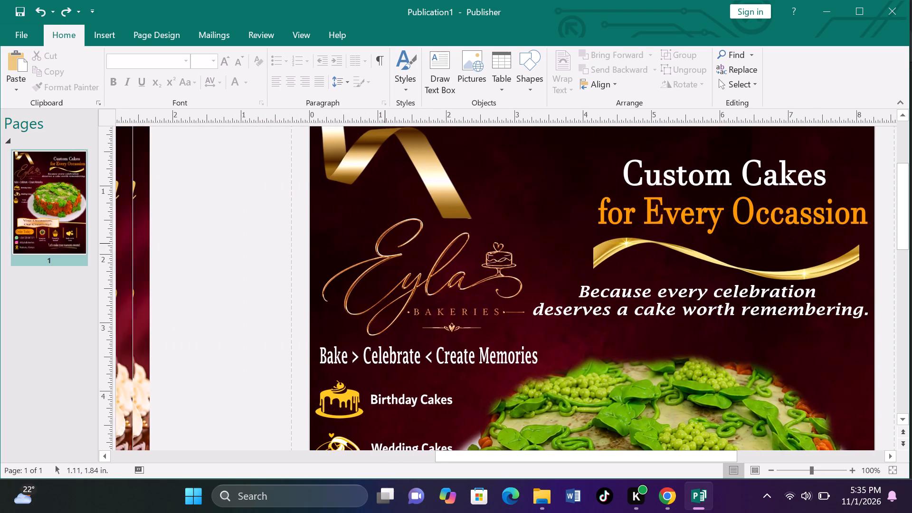
scroll(385, 243, "up", 3)
left_click(374, 262)
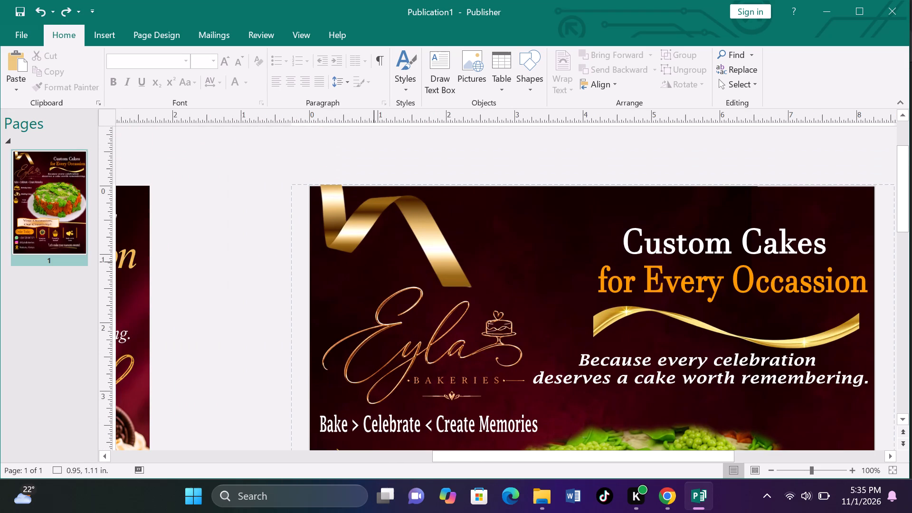
scroll(321, 338, "down", 12)
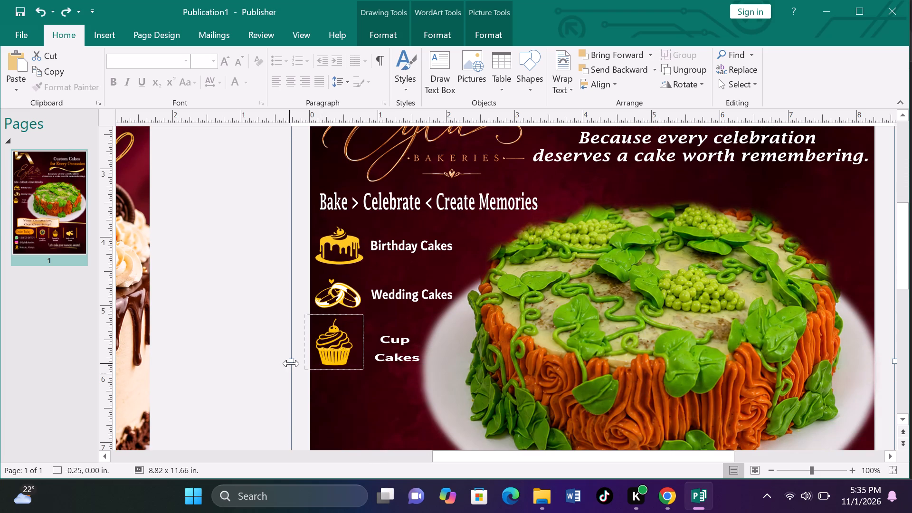
left_click(292, 363)
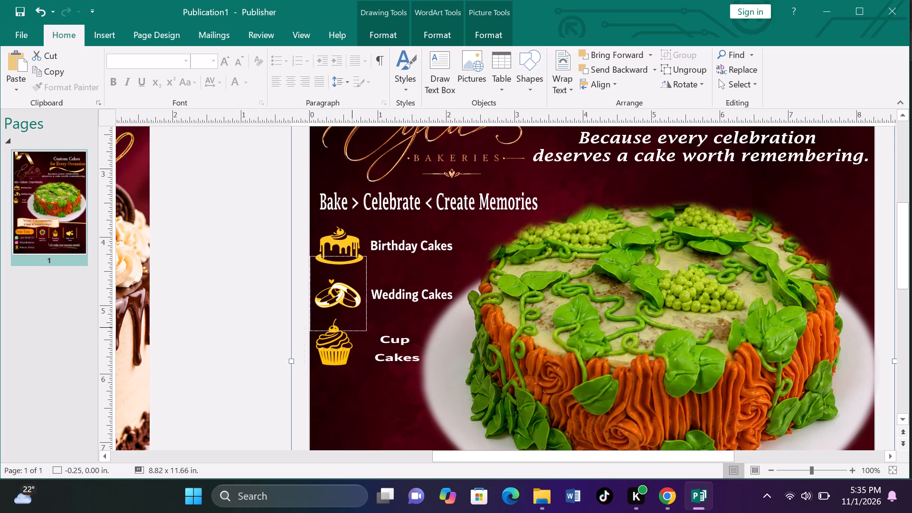
key("ctrl+z")
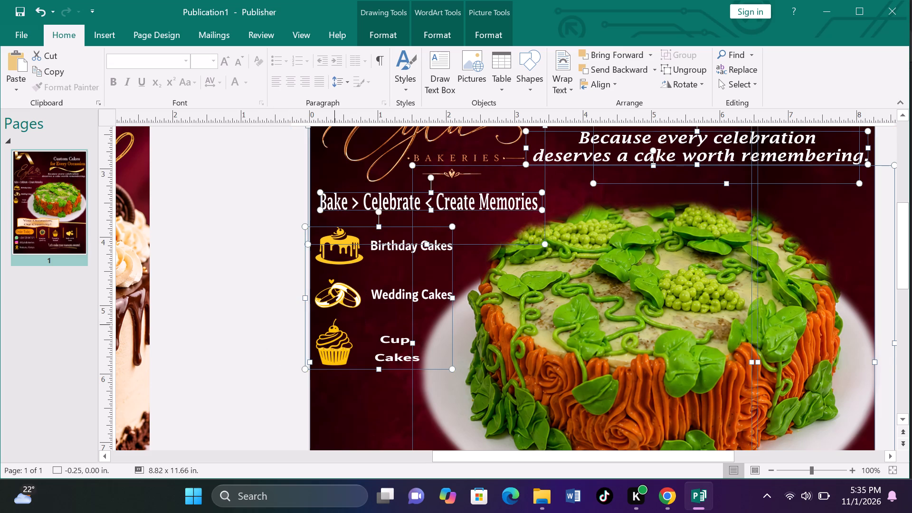
left_click(238, 311)
Adjust the wide background picture's bottom edge near the page's lower edge, at about 6.54 x 11.63 in.
scroll(238, 311, "down", 3)
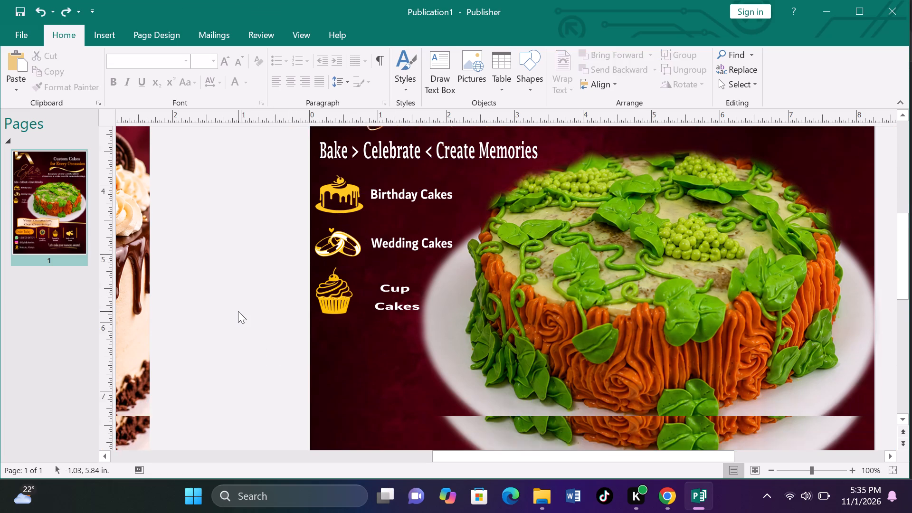
scroll(238, 311, "down", 12)
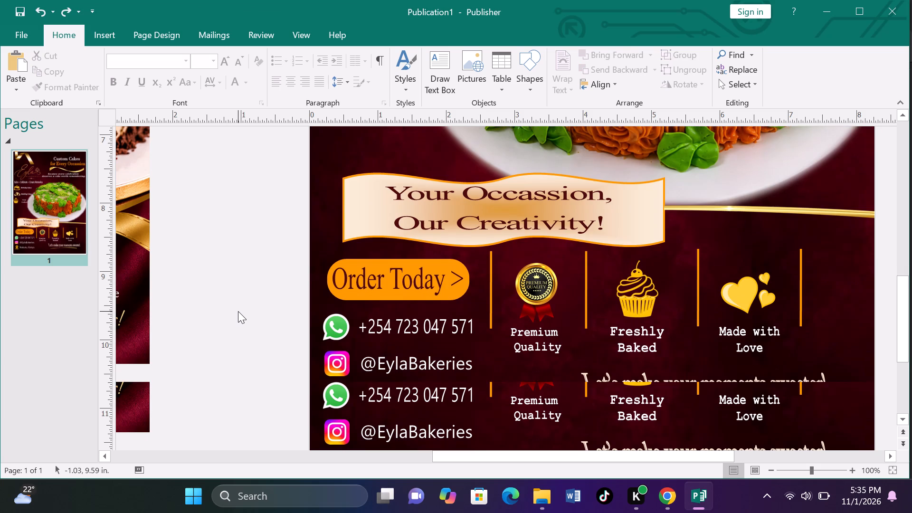
scroll(459, 332, "down", 1)
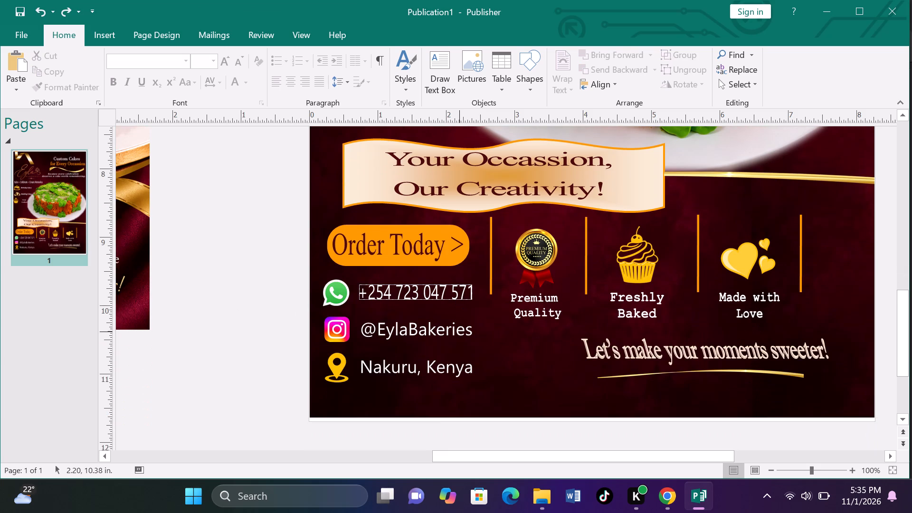
left_click(517, 380)
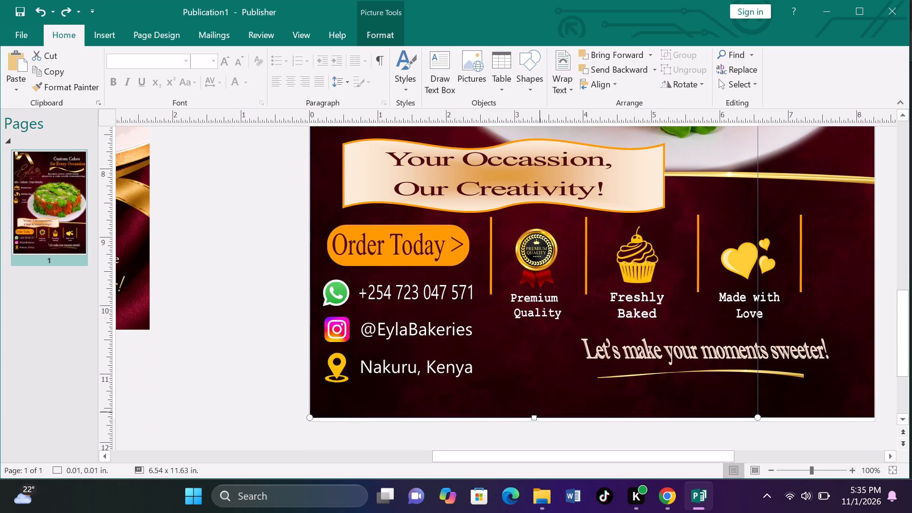
left_click_drag(532, 418, 533, 420)
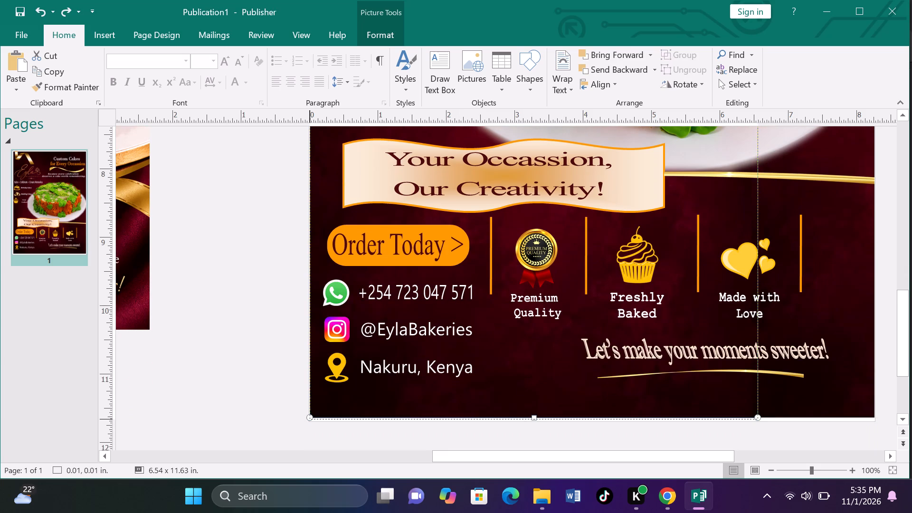
left_click_drag(533, 420, 539, 418)
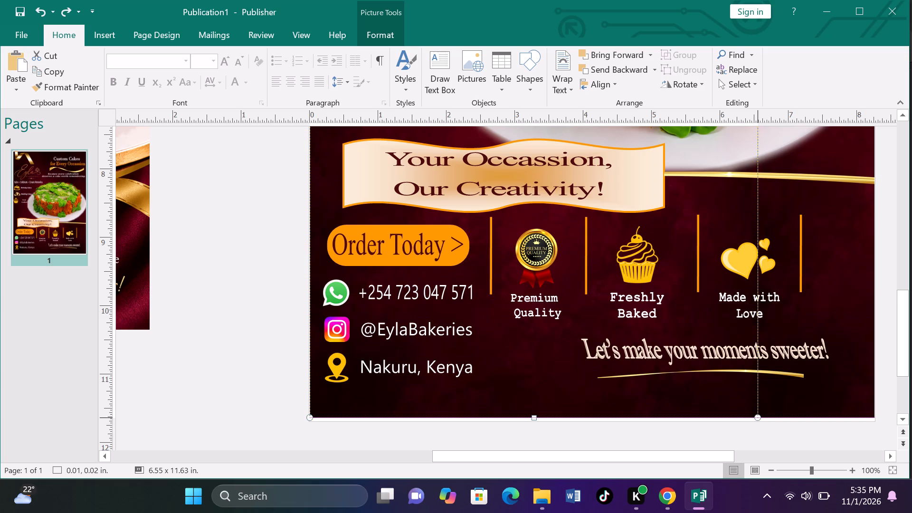
left_click_drag(539, 418, 543, 417)
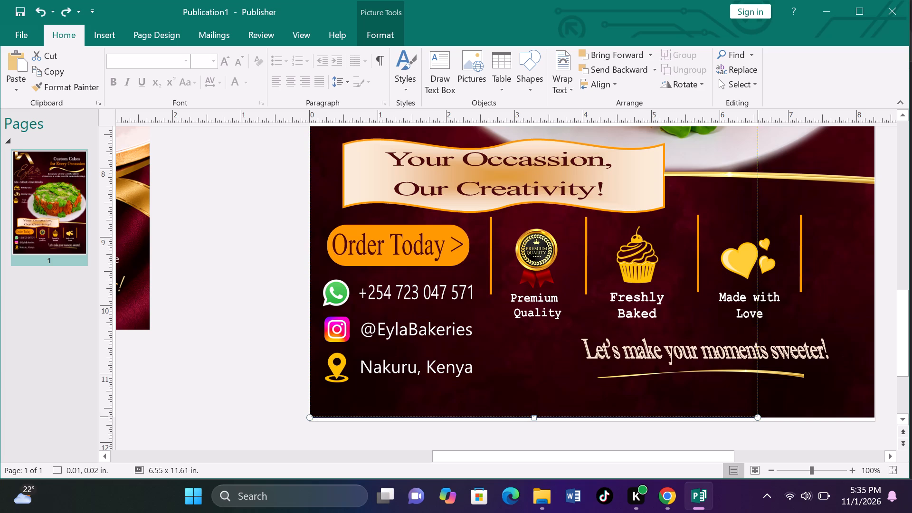
left_click_drag(543, 417, 545, 418)
Adjust the narrow background strip's bottom edge near the page's lower edge, at about 1.80 x 11.66 in.
left_click(818, 395)
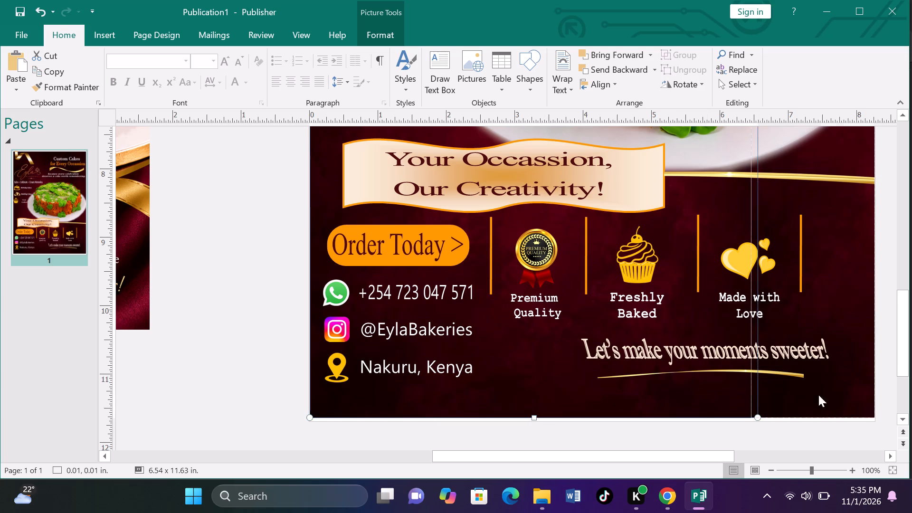
left_click(813, 417)
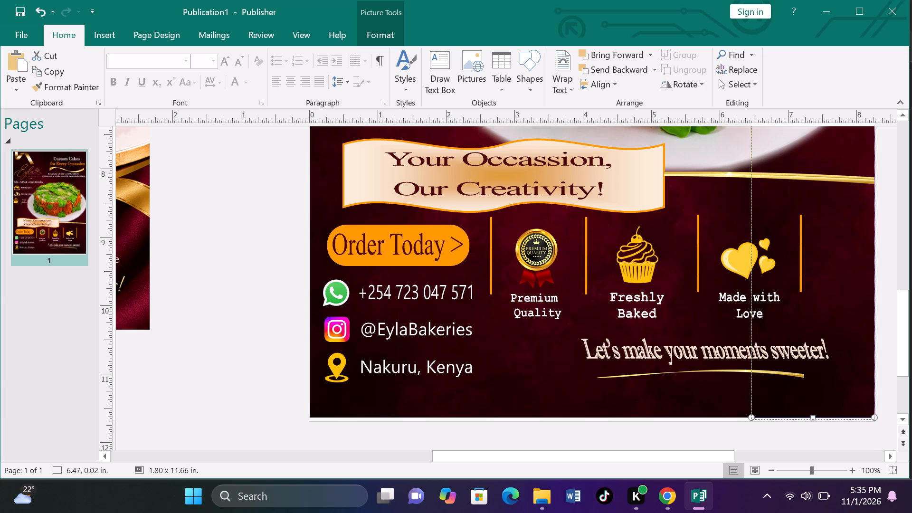
left_click(807, 436)
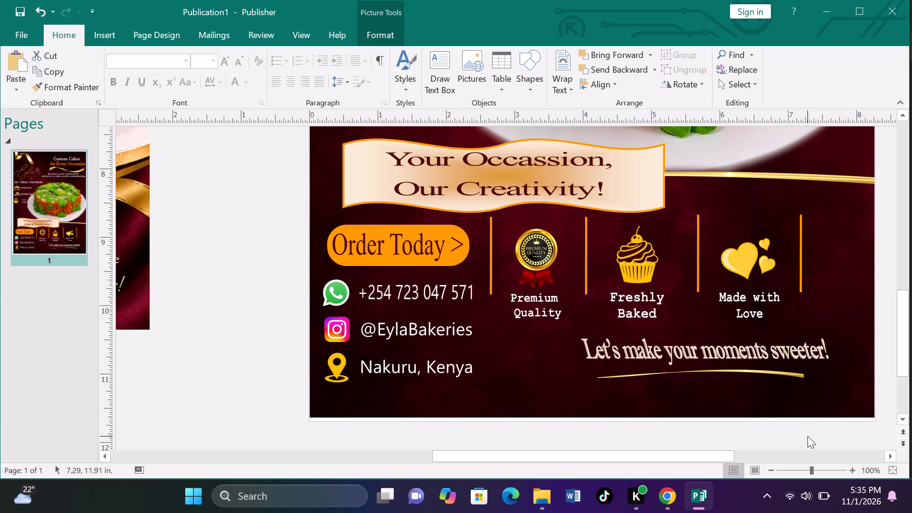
Ungroup the list of cake icons and labels beside the green and orange cake.
key("F9")
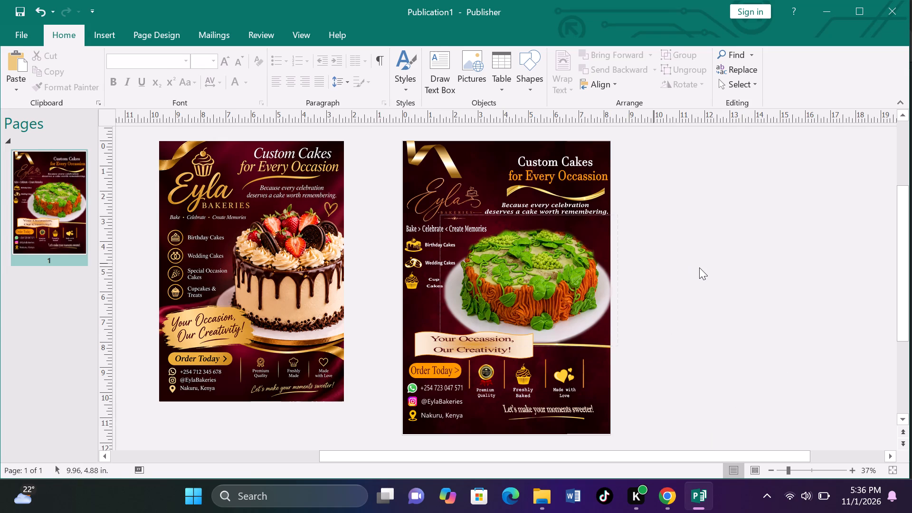
key("F9")
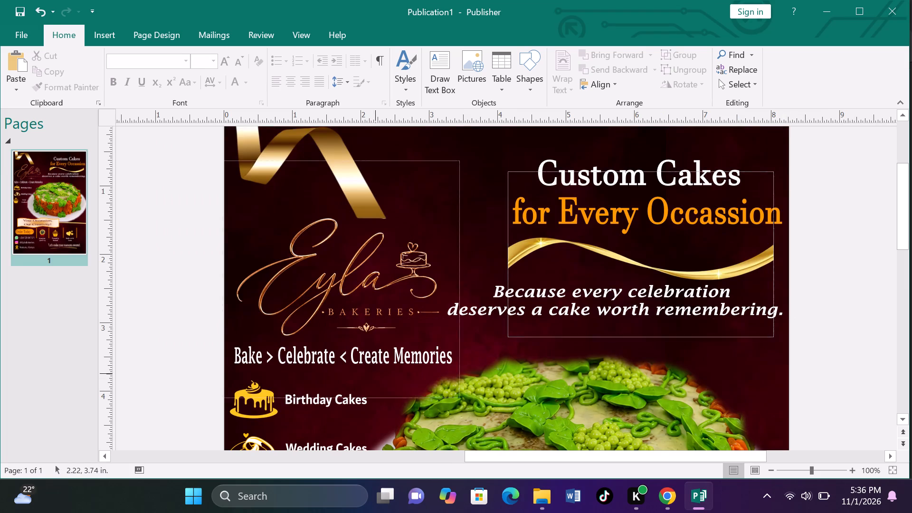
scroll(506, 346, "down", 6)
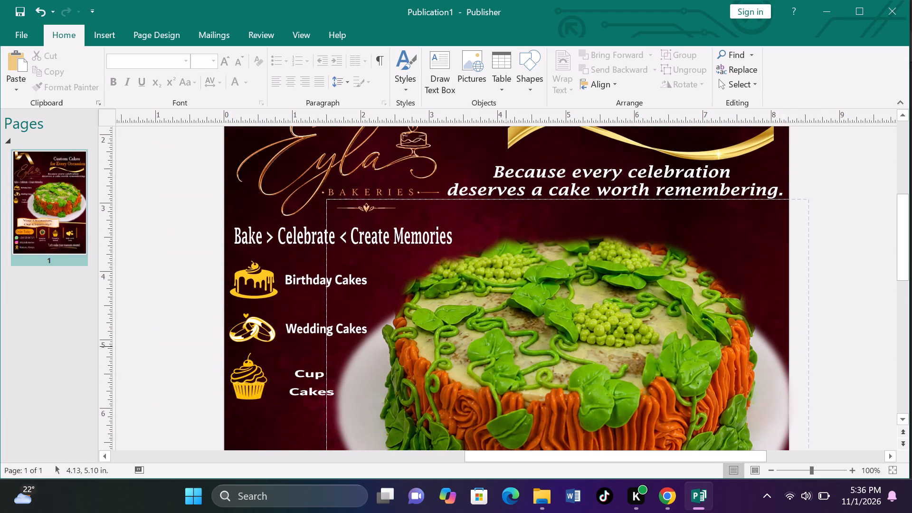
scroll(506, 346, "down", 2)
left_click(343, 226)
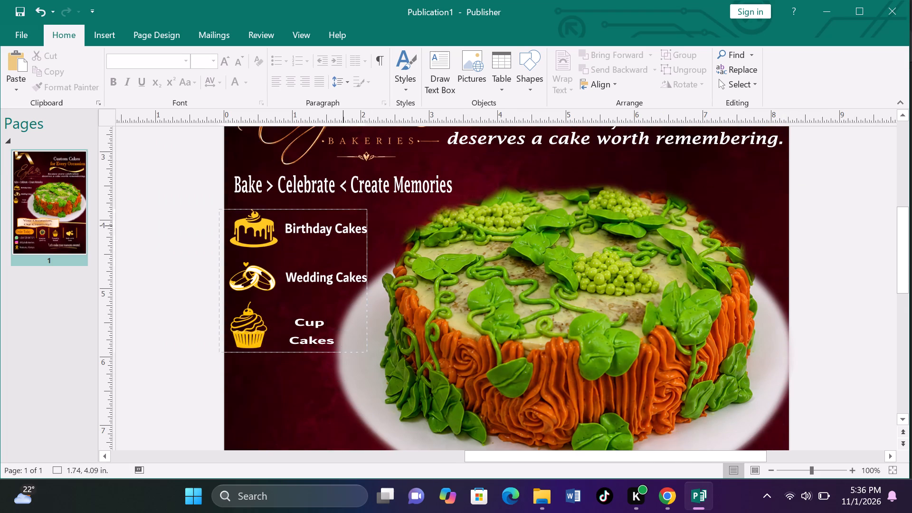
left_click(670, 67)
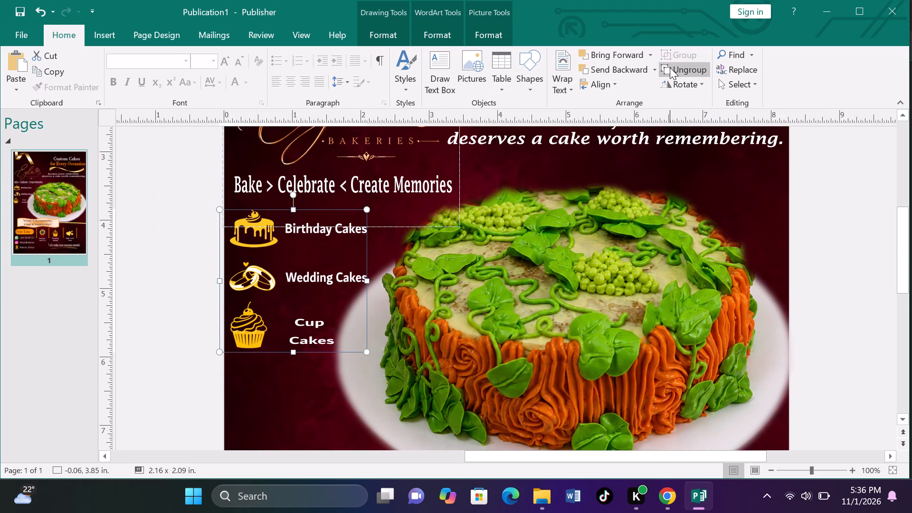
left_click(841, 162)
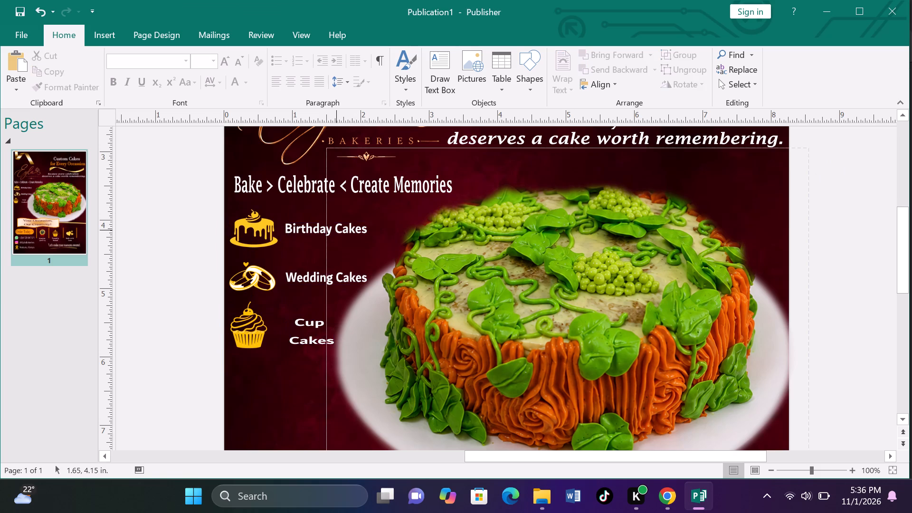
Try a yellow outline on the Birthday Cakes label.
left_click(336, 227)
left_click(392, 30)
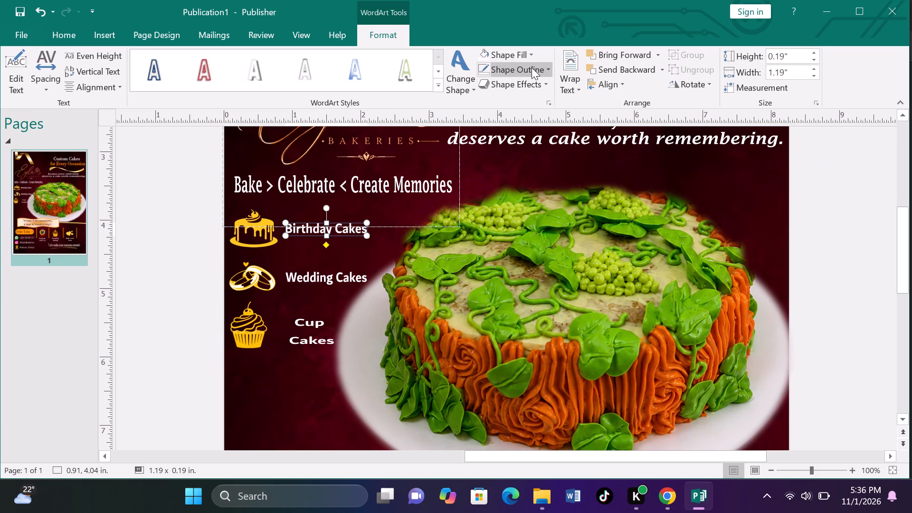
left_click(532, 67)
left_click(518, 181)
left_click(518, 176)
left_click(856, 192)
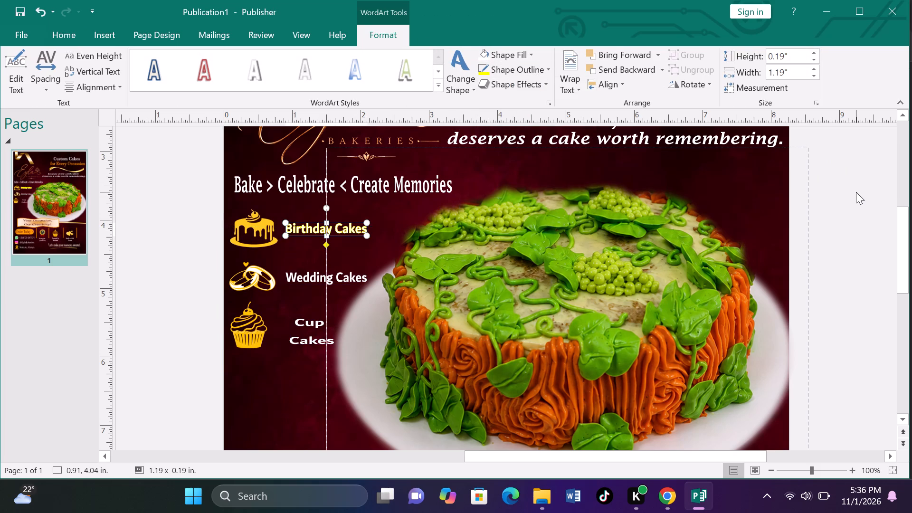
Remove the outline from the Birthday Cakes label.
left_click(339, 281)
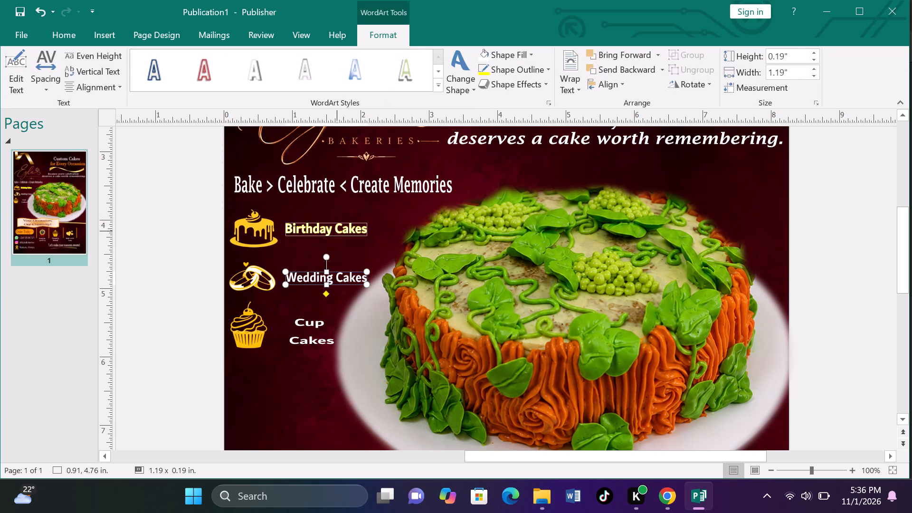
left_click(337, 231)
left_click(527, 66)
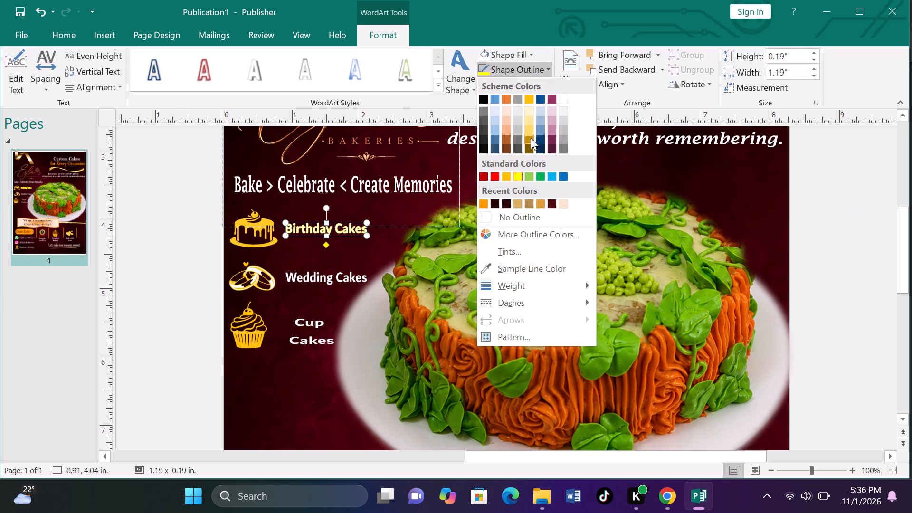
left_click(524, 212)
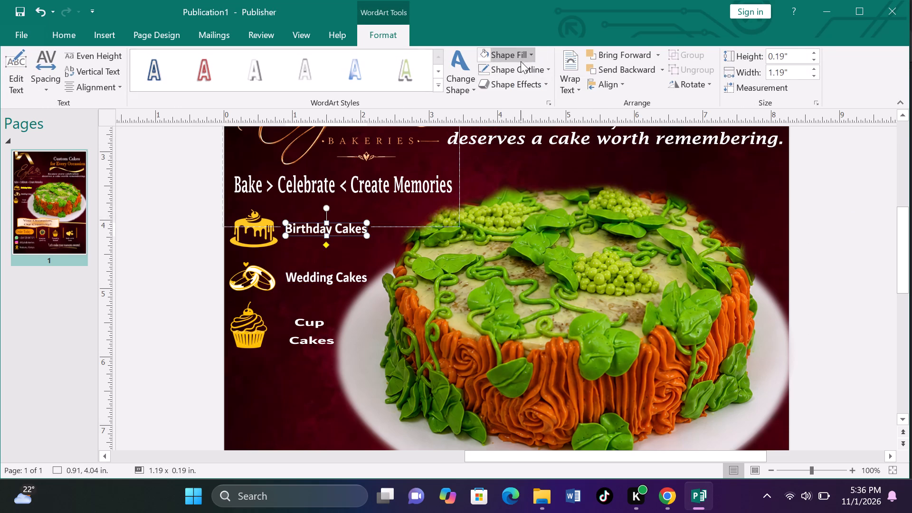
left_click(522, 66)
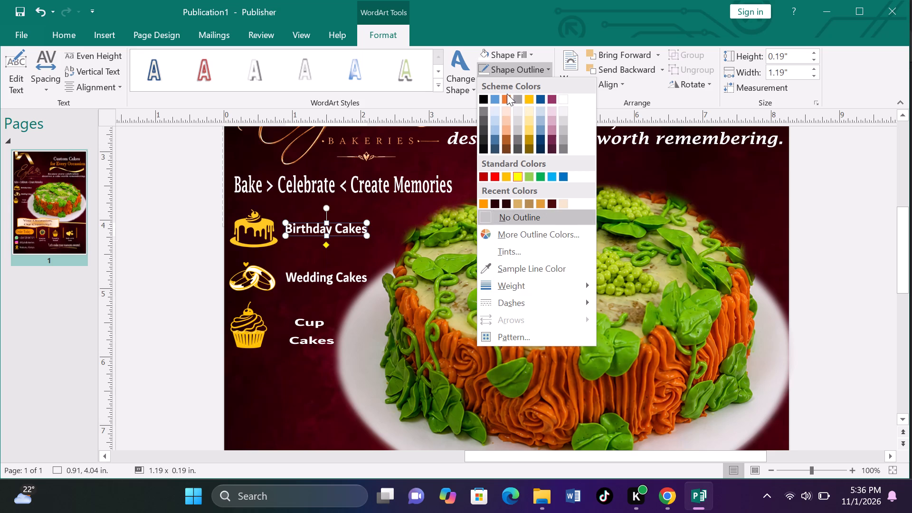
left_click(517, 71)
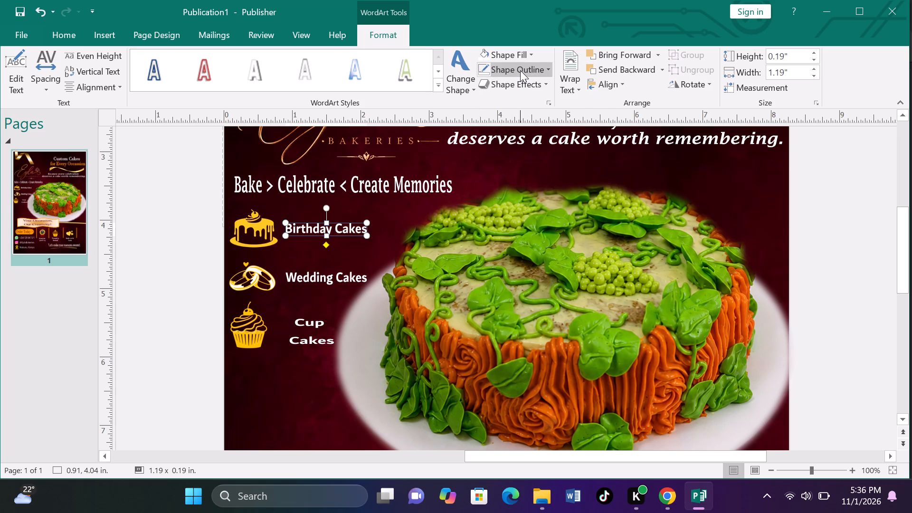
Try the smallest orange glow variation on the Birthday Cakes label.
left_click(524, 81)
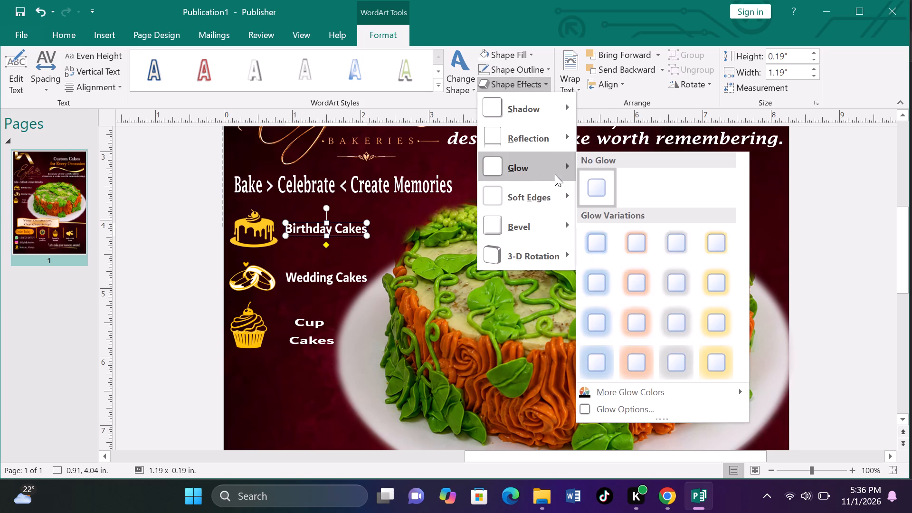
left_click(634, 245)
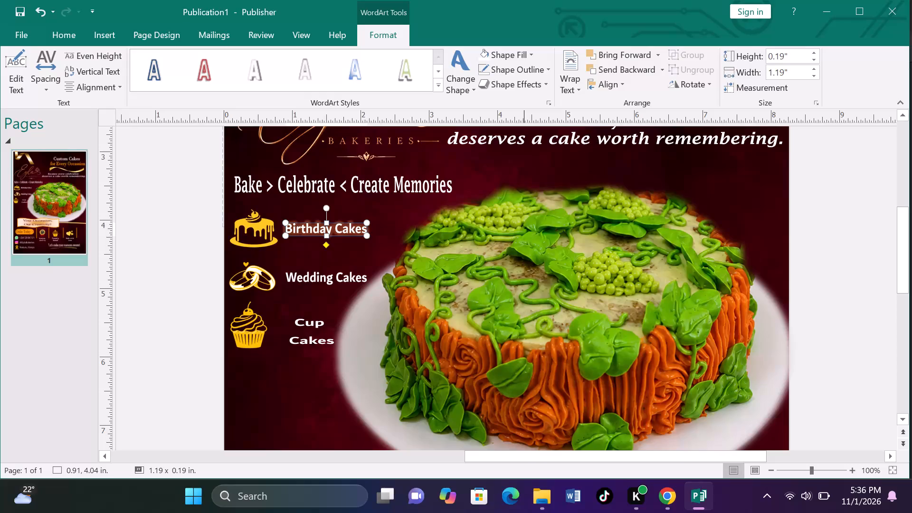
Apply the gold glow from the third row of glow variations to the Birthday Cakes label.
left_click(530, 85)
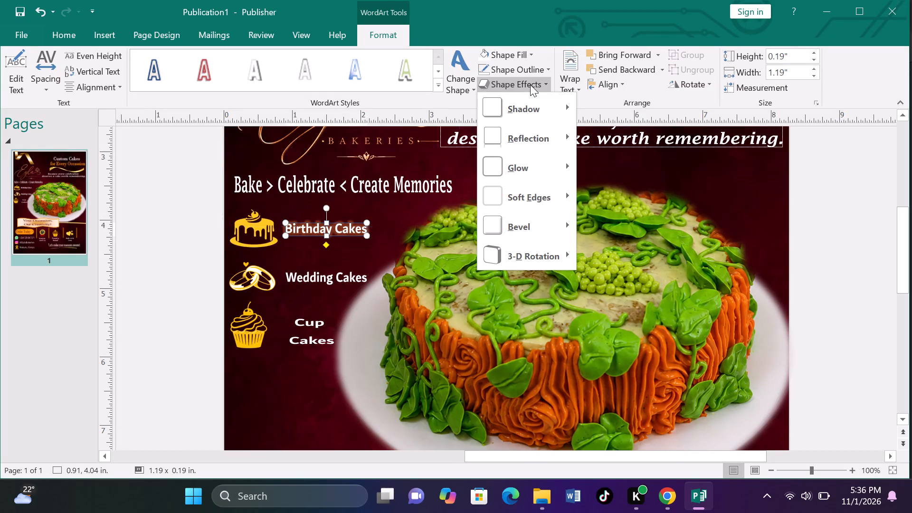
left_click(550, 176)
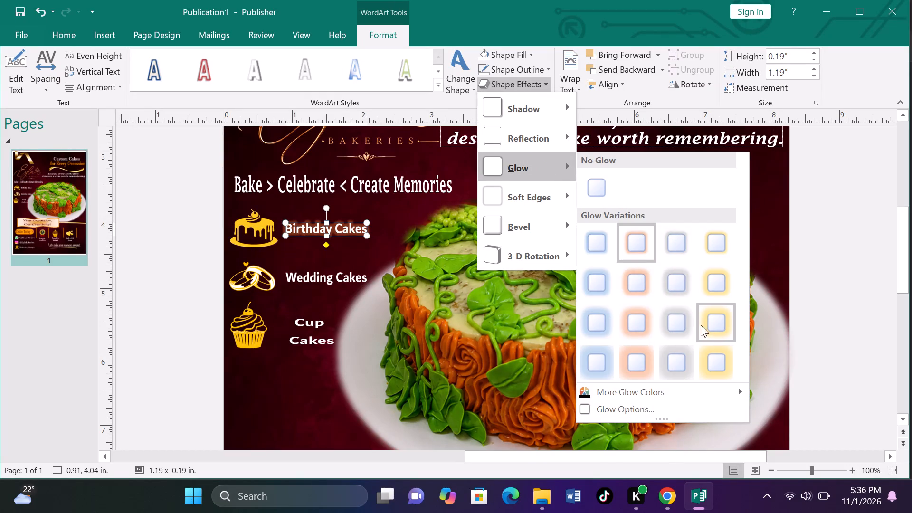
left_click(722, 329)
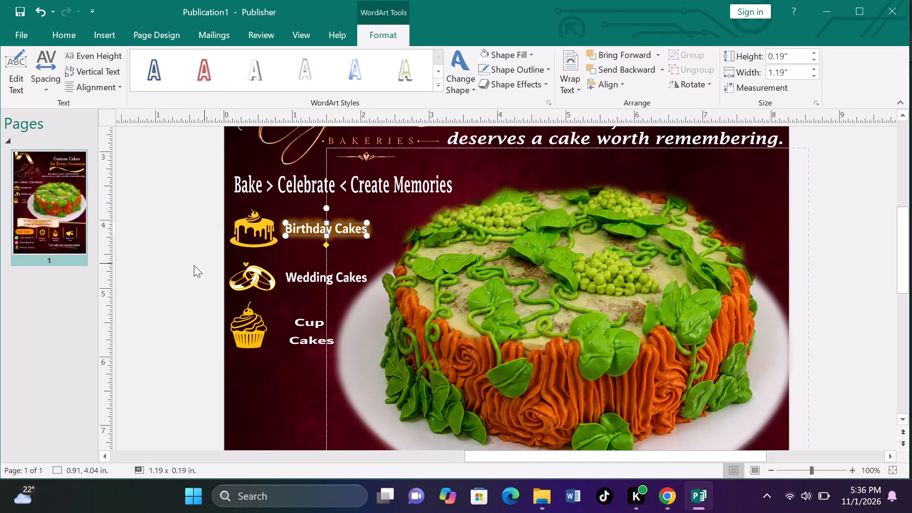
left_click(194, 265)
Apply the smallest gold glow variation to the Wedding Cakes label.
left_click(337, 278)
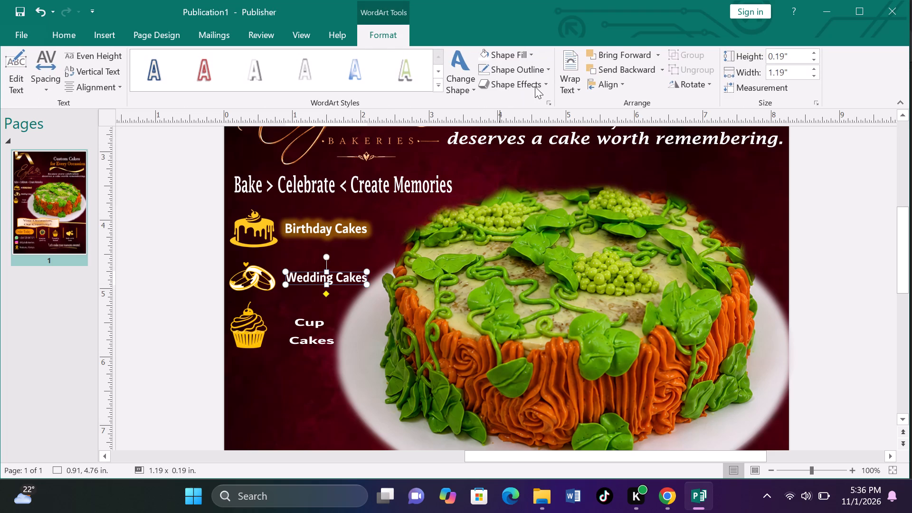
left_click(536, 69)
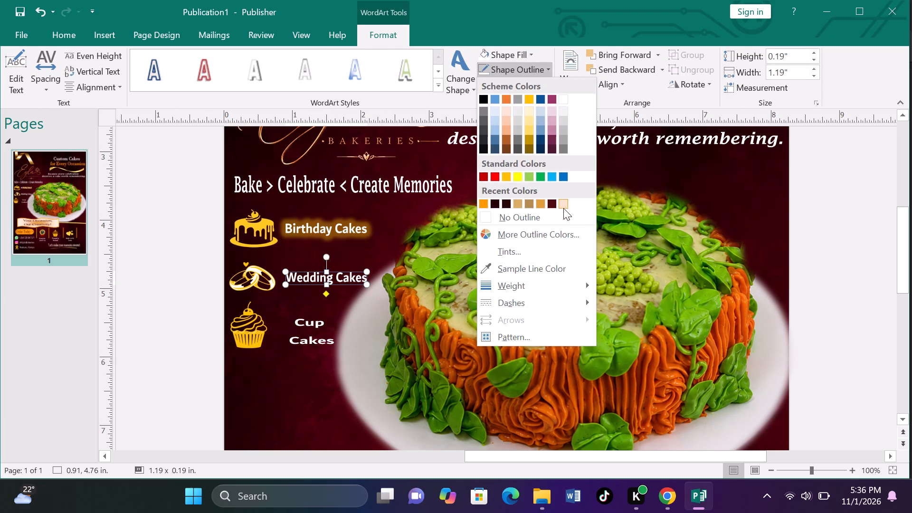
left_click(511, 64)
left_click(522, 84)
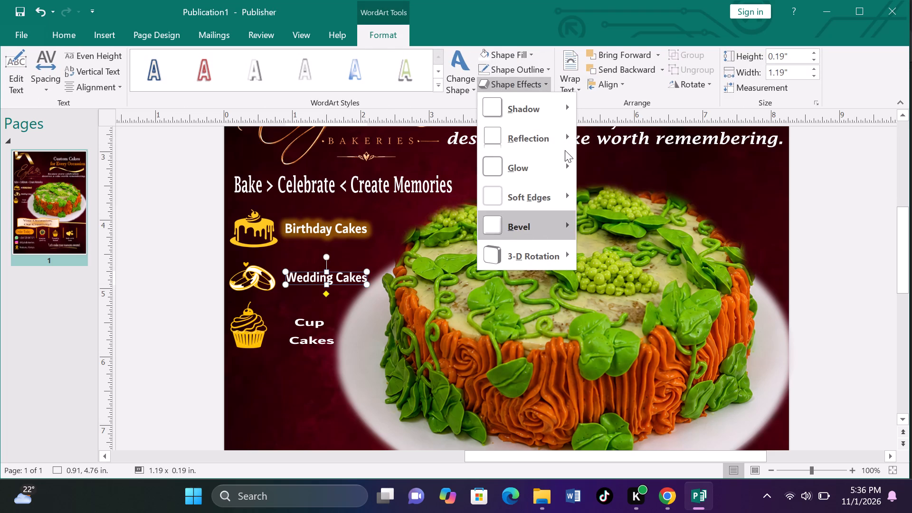
left_click(549, 167)
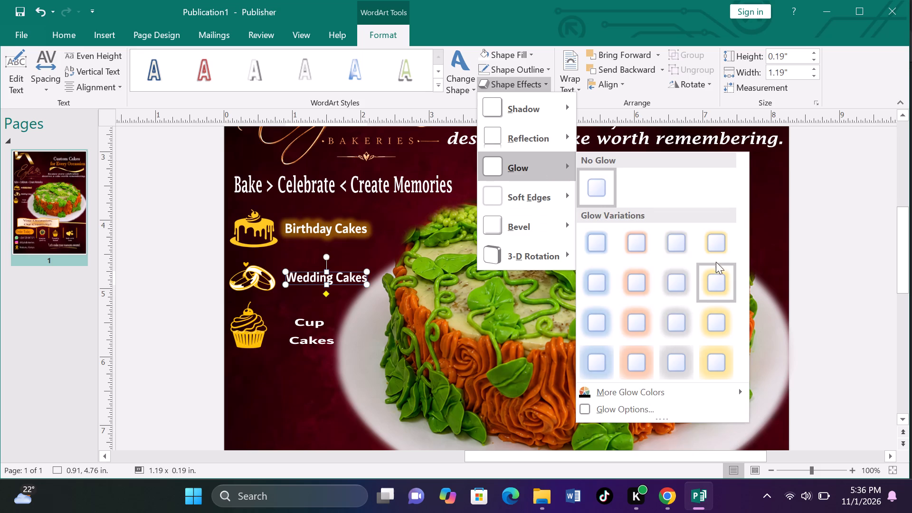
left_click(716, 253)
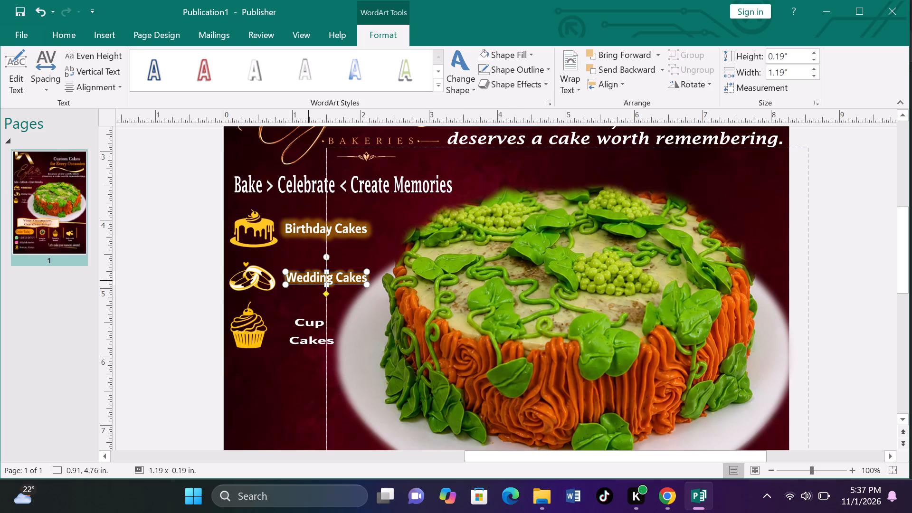
Change the Birthday Cakes label's glow to the smallest gold variation.
left_click(331, 225)
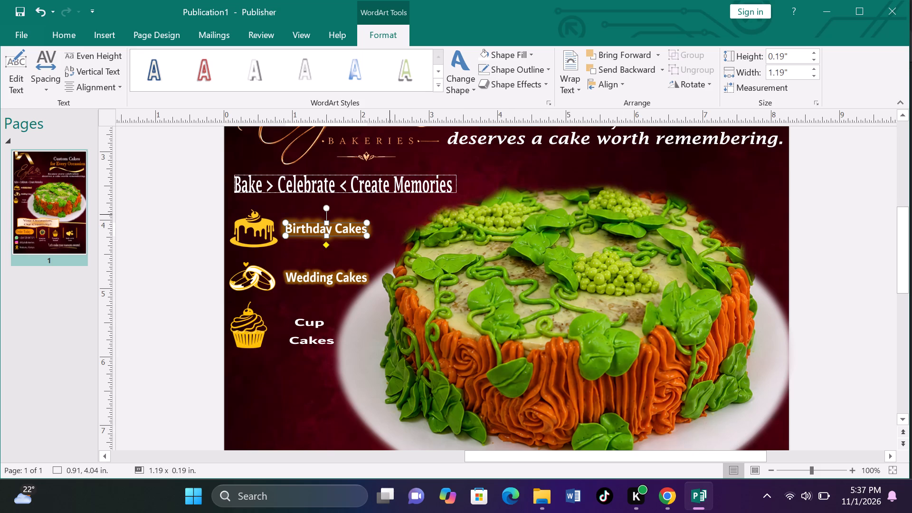
left_click(531, 83)
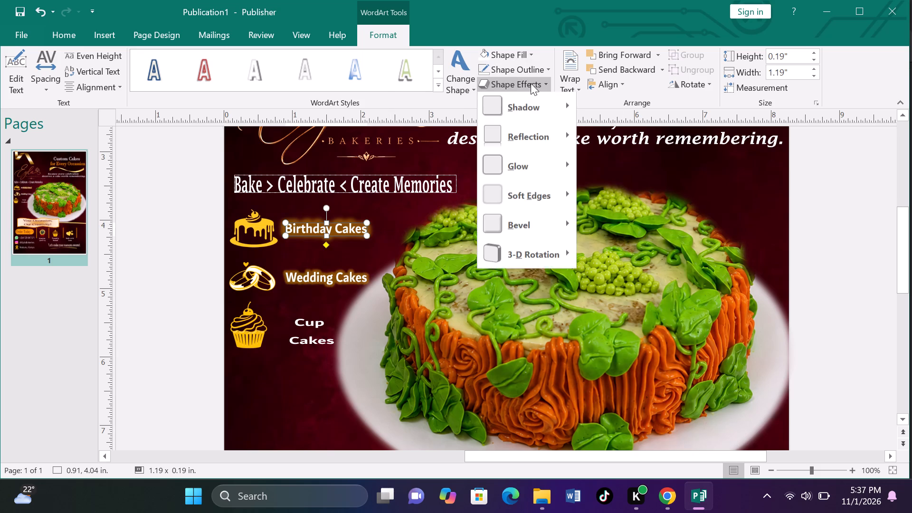
left_click(518, 176)
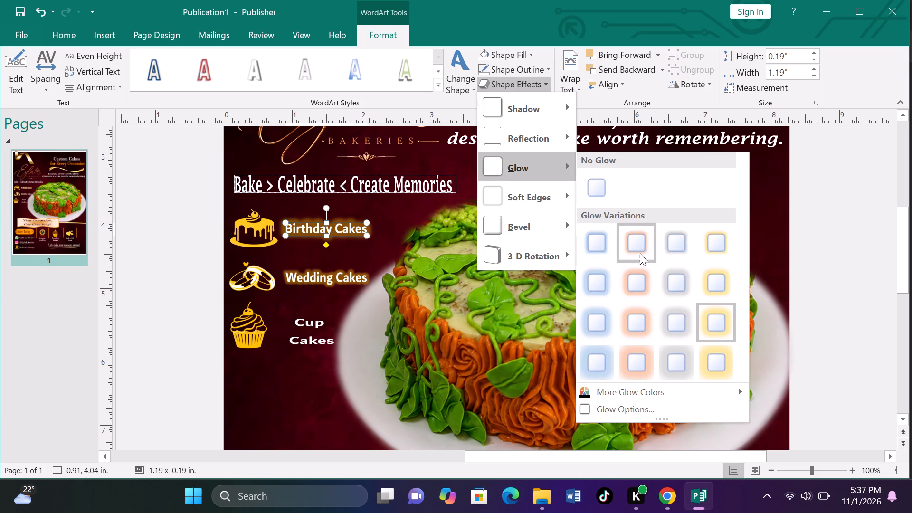
left_click(721, 238)
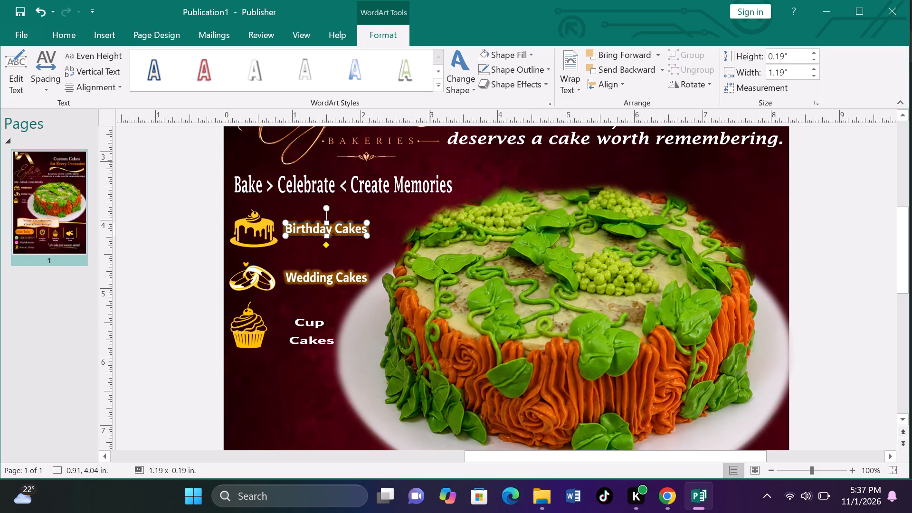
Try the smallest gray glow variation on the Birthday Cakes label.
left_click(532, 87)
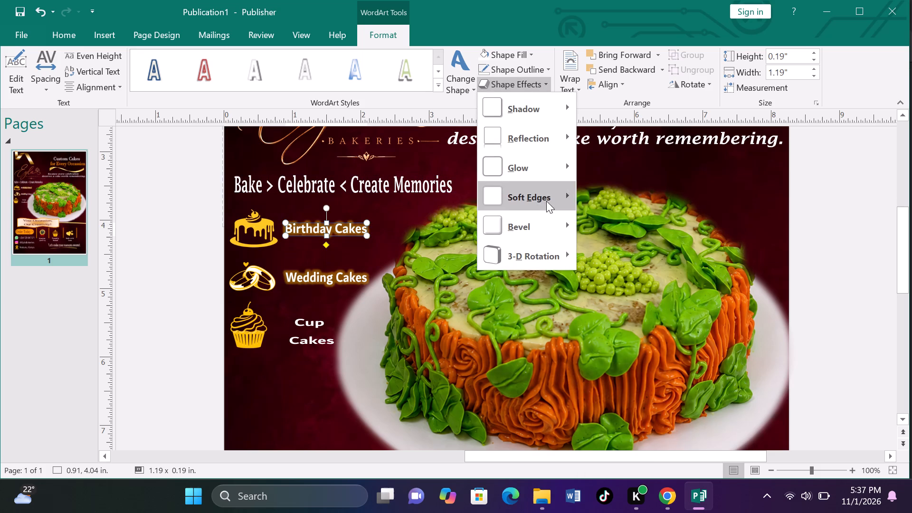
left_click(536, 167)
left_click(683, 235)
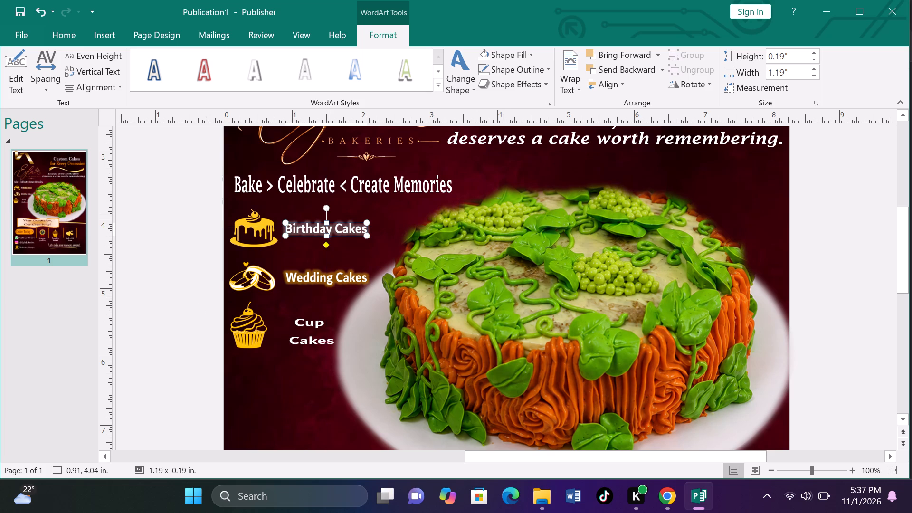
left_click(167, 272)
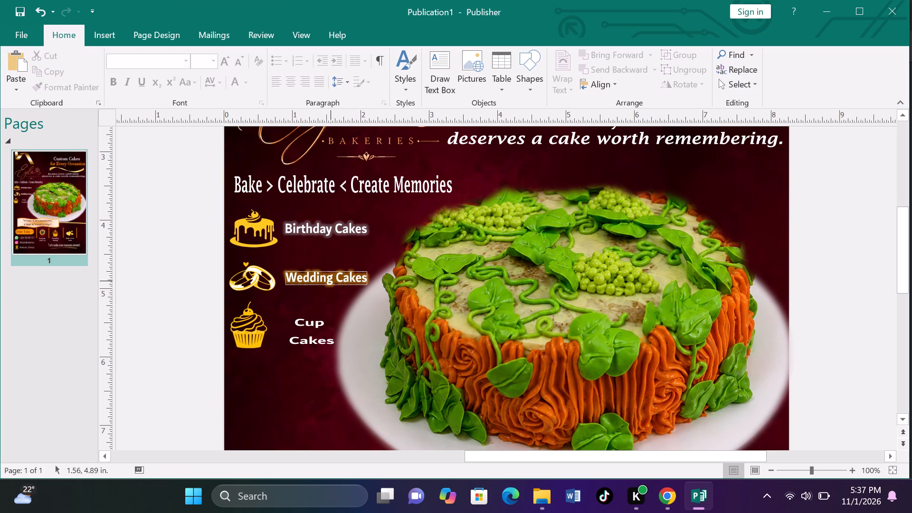
Recolor the Birthday Cakes label's glow with the gold-orange standard color.
left_click(342, 227)
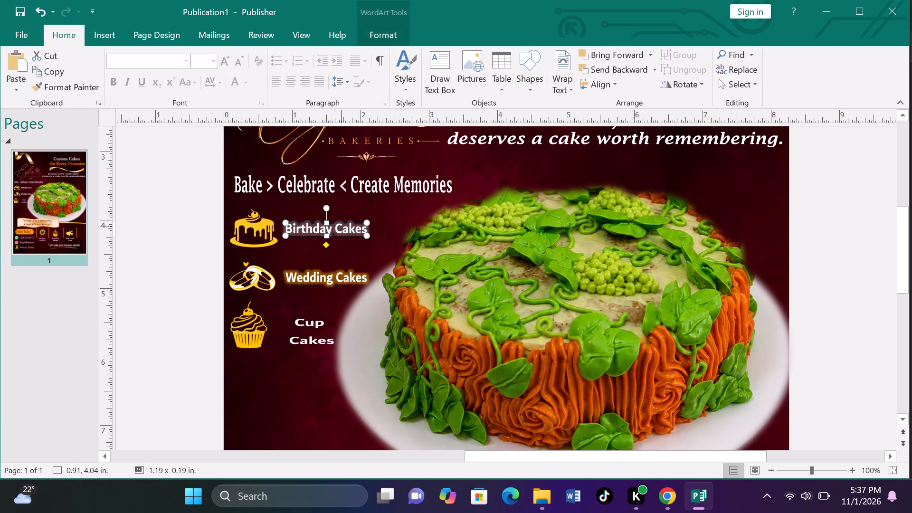
left_click(382, 46)
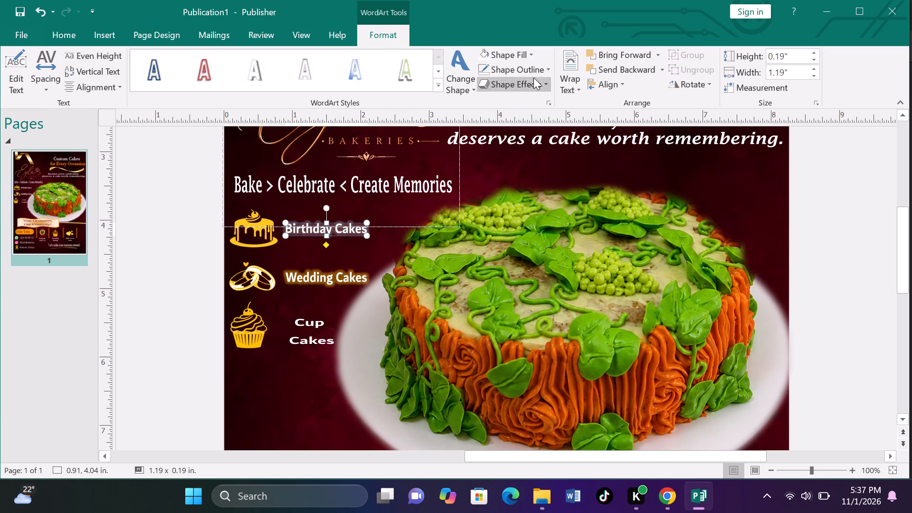
left_click(539, 71)
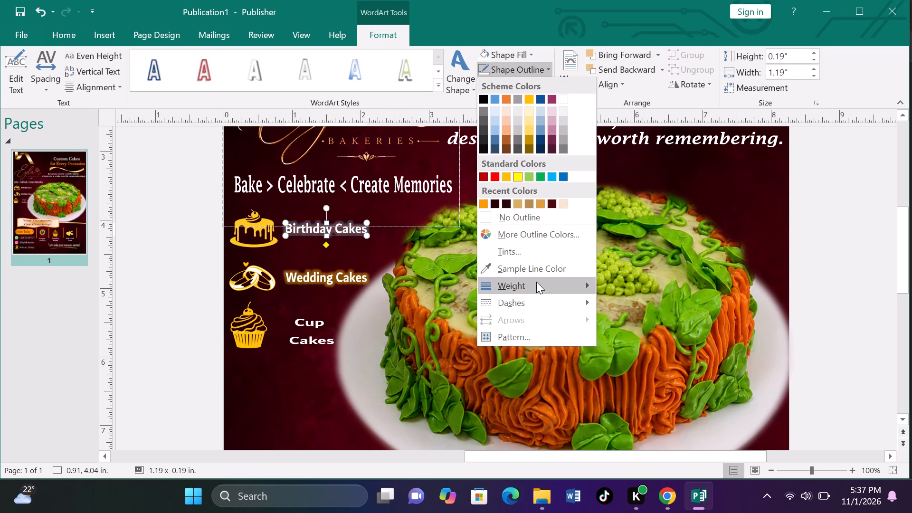
left_click_drag(536, 285, 537, 278)
left_click(512, 67)
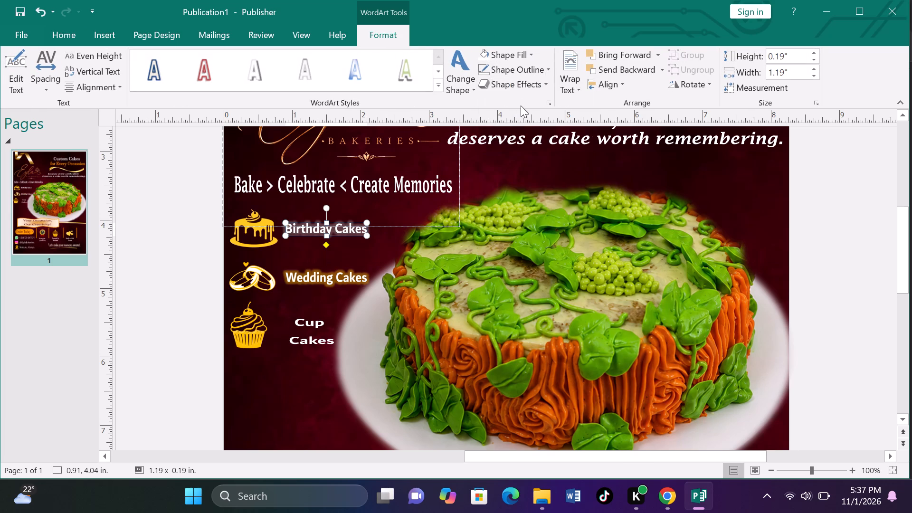
left_click(532, 83)
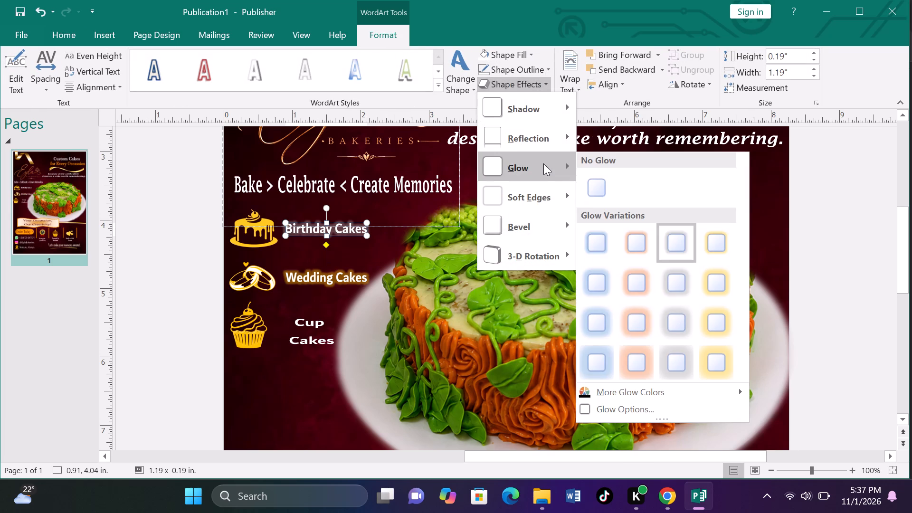
left_click(687, 387)
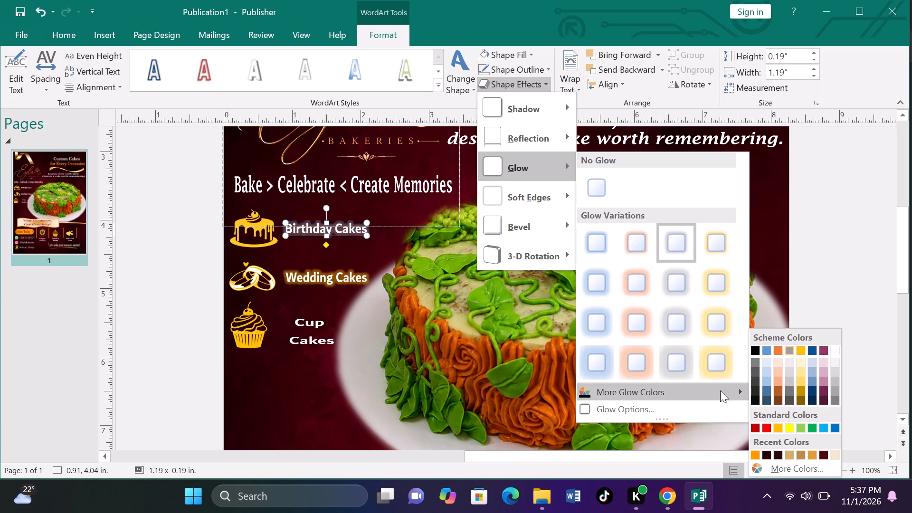
left_click(778, 426)
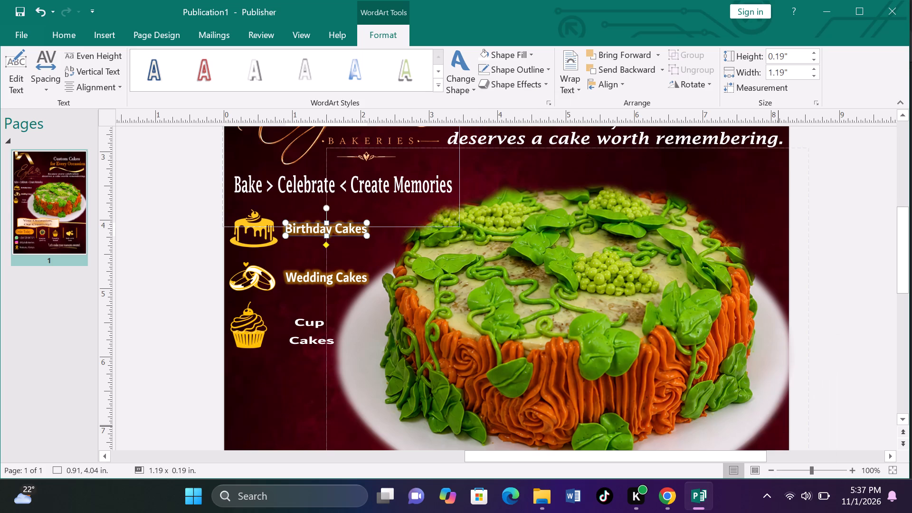
Apply the smallest gold glow variation to the Cup Cakes label.
left_click(308, 328)
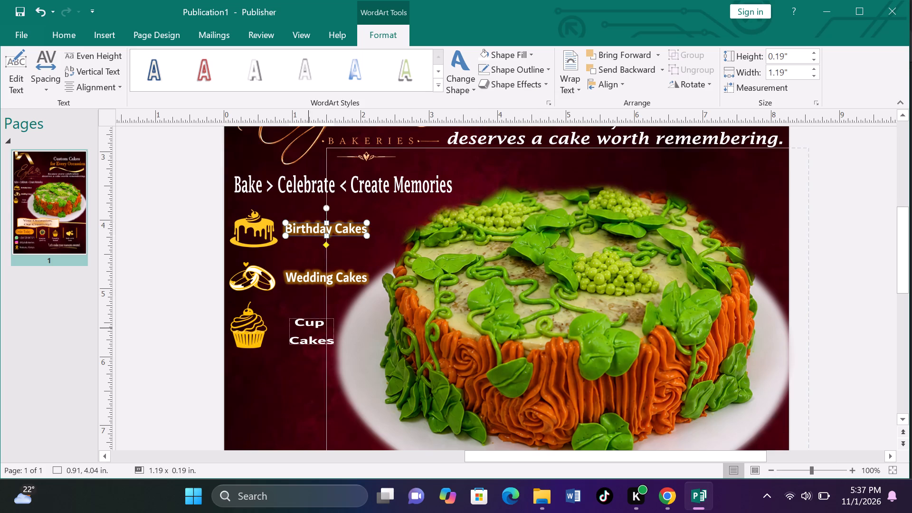
left_click(524, 55)
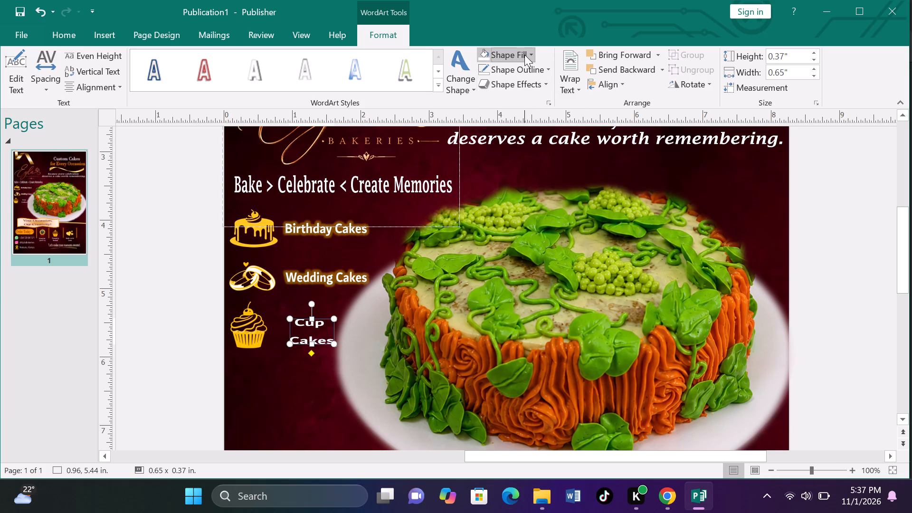
left_click(524, 55)
left_click(529, 78)
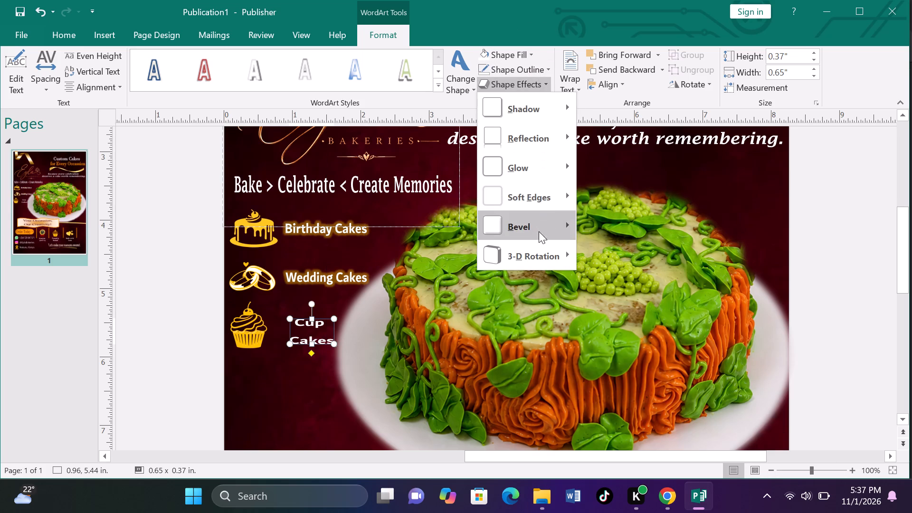
left_click(531, 171)
left_click(713, 244)
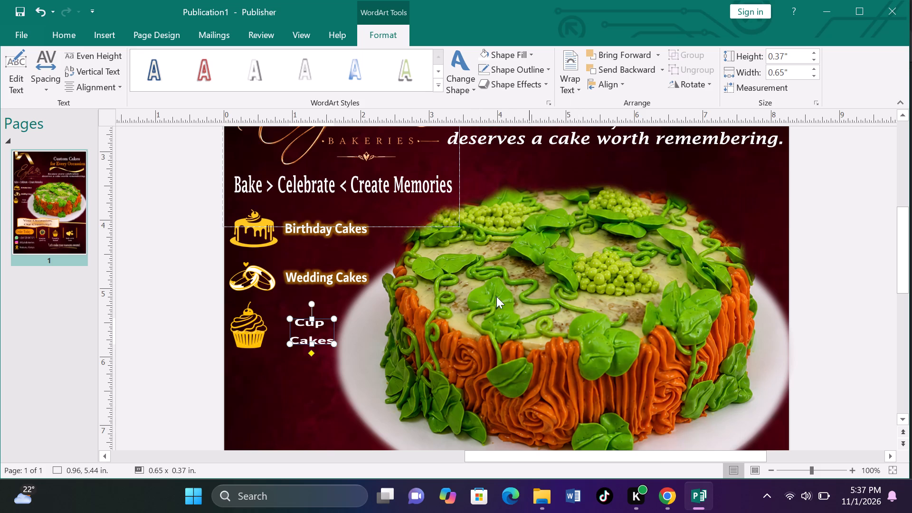
left_click(198, 370)
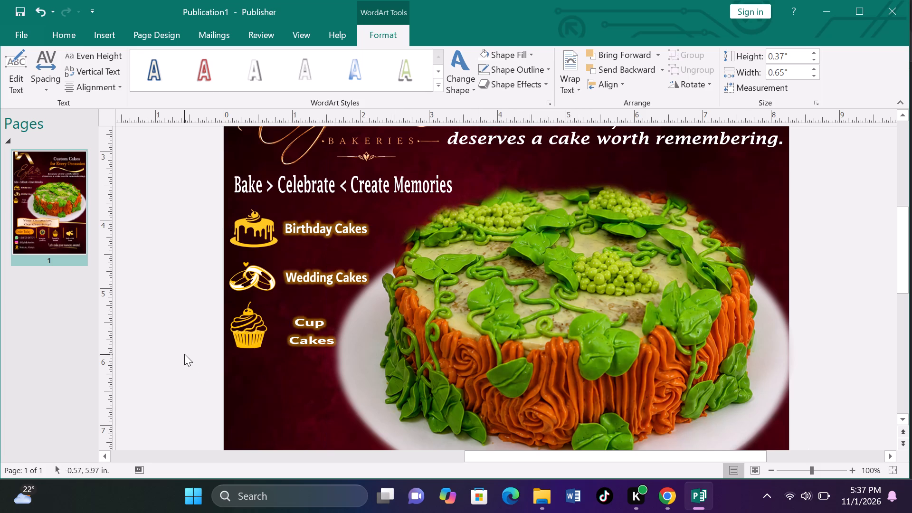
Nudge the Cup Cakes label slightly up and a touch left beside the cupcake icon.
left_click(313, 331)
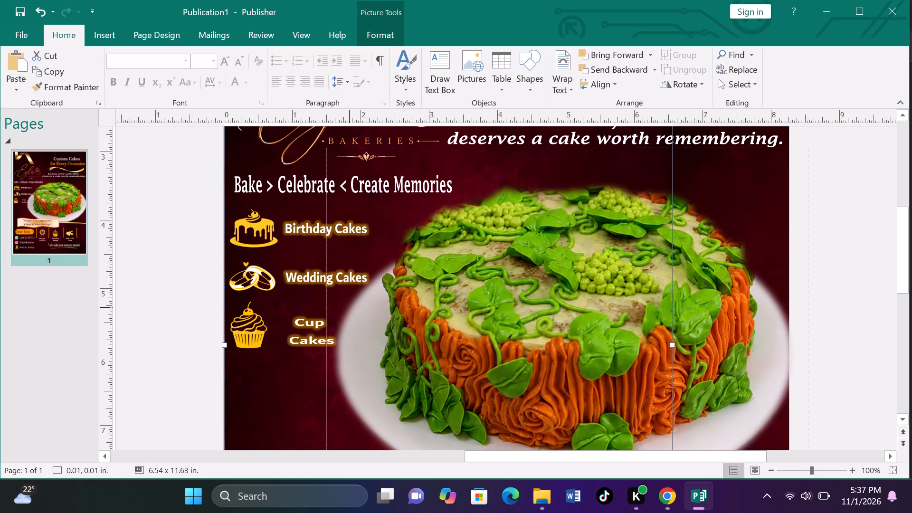
left_click(310, 333)
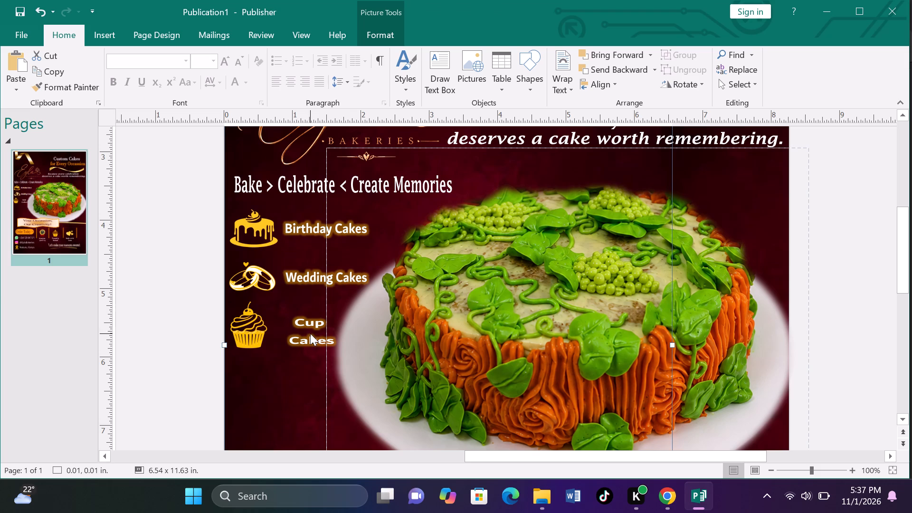
left_click(309, 330)
left_click(299, 328)
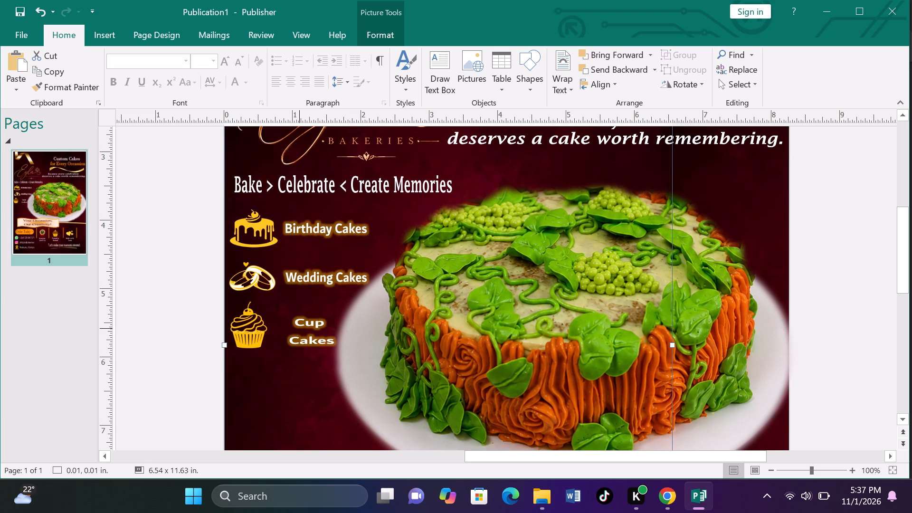
left_click(196, 315)
left_click(312, 334)
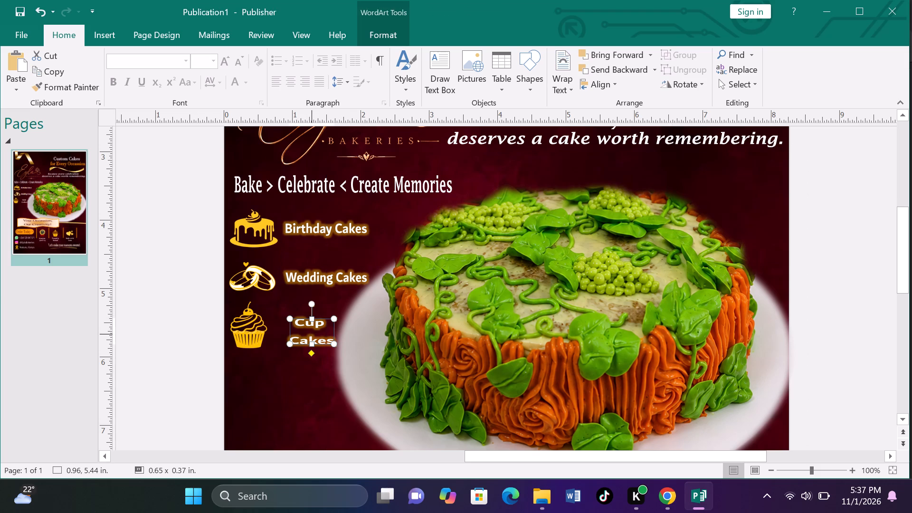
key("Up")
key("Up")
key("Up")
key("Up")
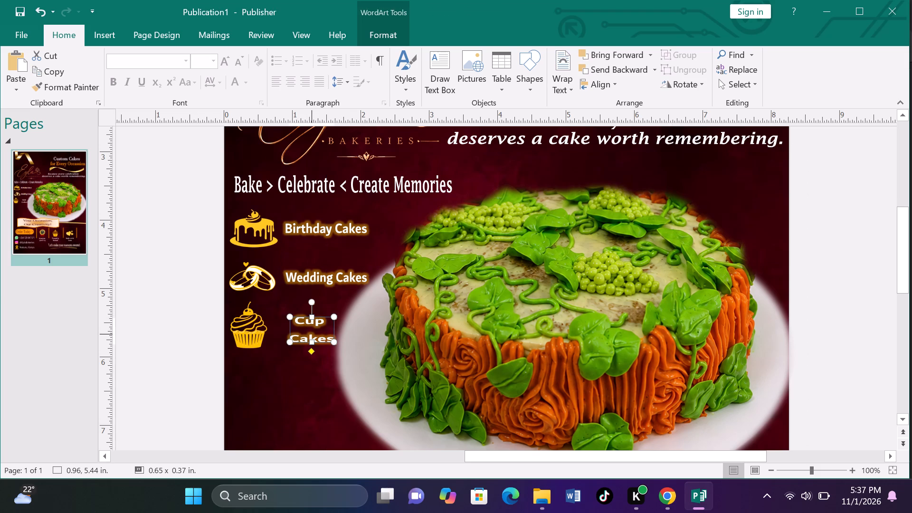
key("Left")
key("Up")
key("Up")
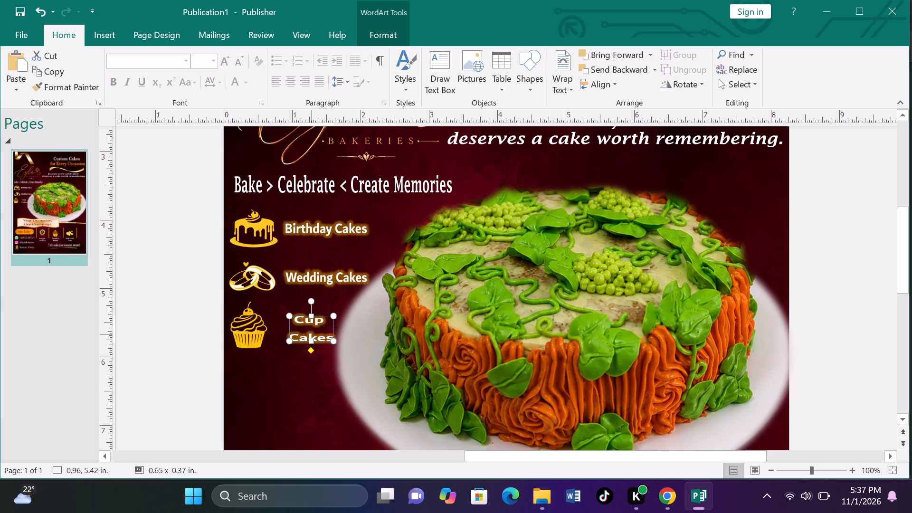
left_click(205, 338)
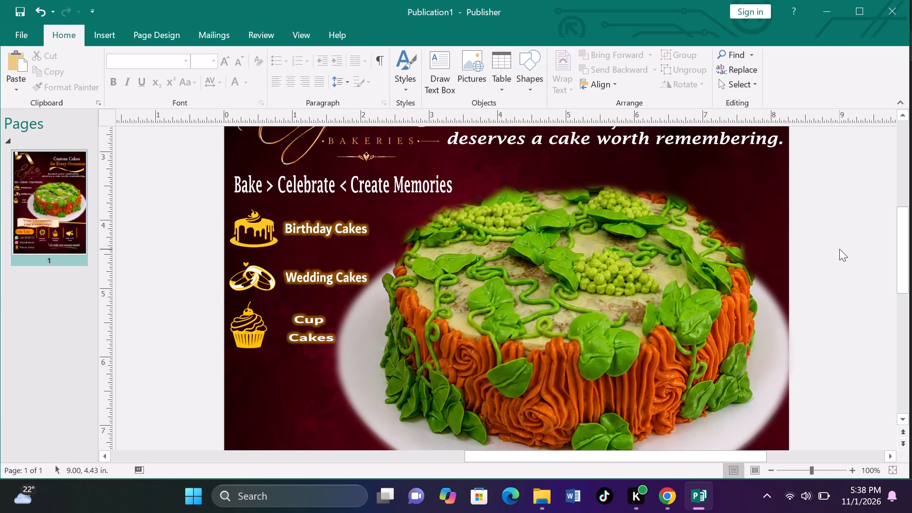
Group all elements of the recreated flyer into one object, leaving the reference image out.
key("F9")
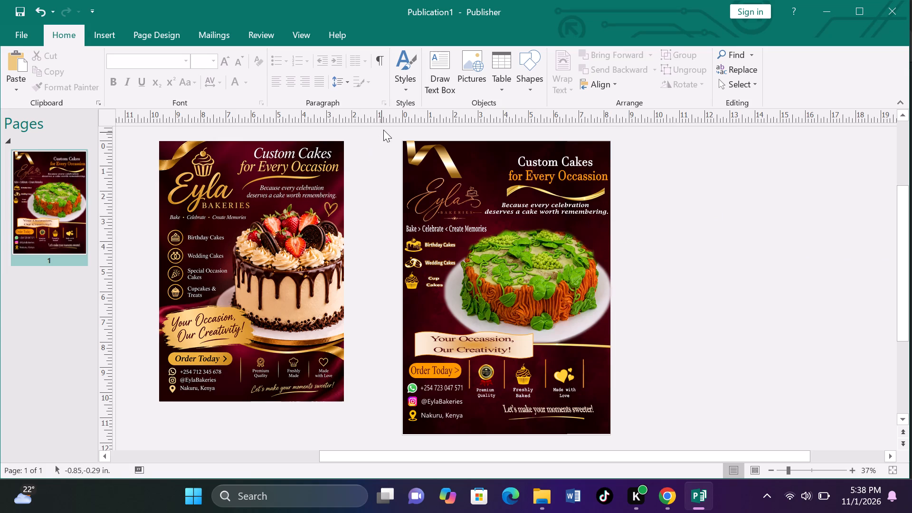
left_click_drag(383, 130, 650, 449)
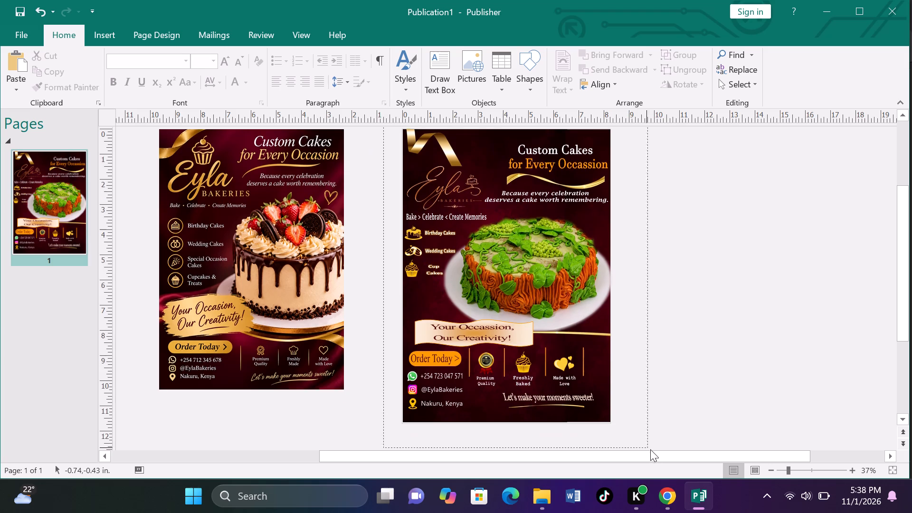
left_click_drag(650, 449, 664, 344)
scroll(664, 344, "up", 2)
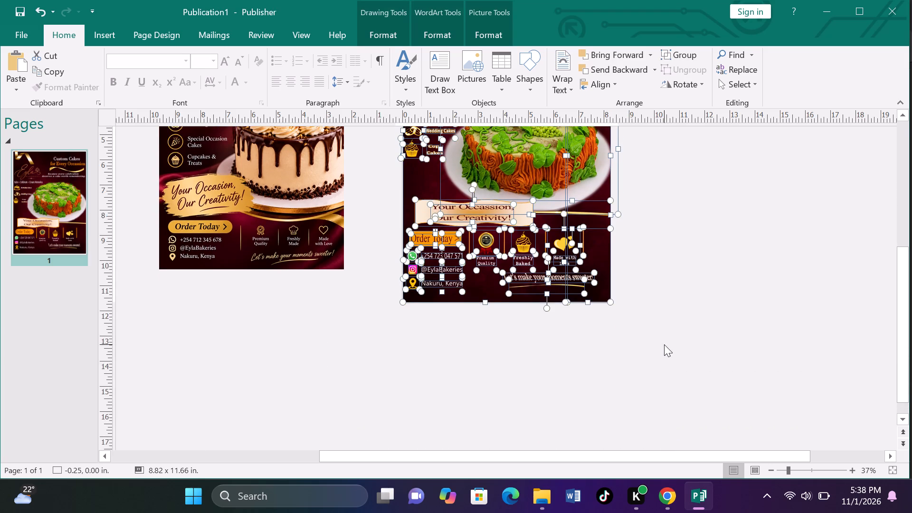
scroll(664, 344, "up", 6)
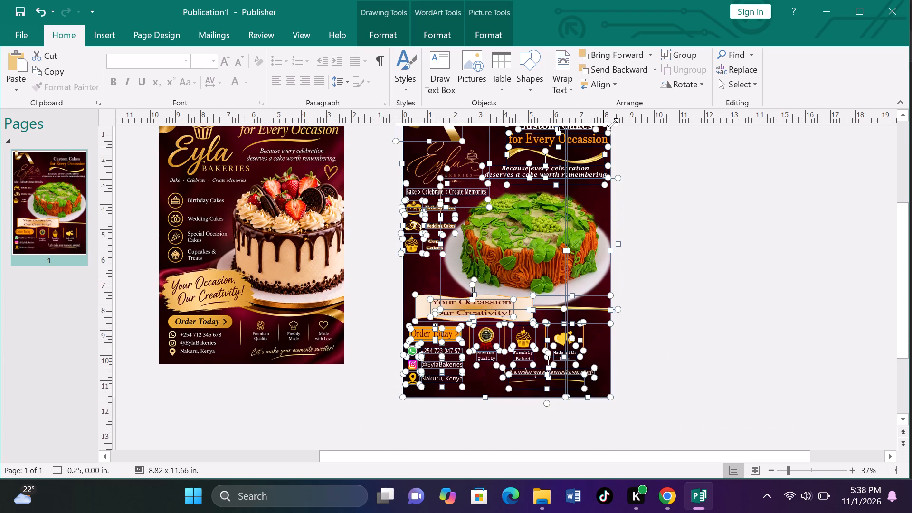
left_click(684, 53)
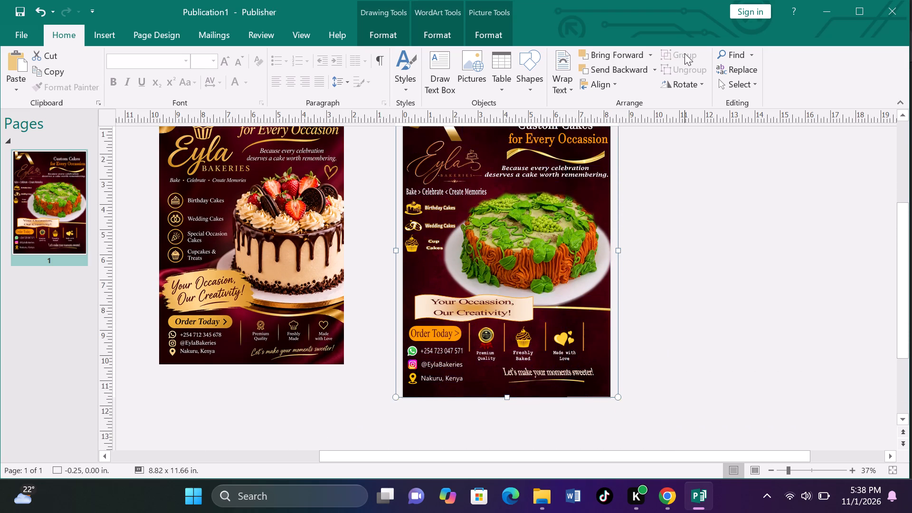
left_click(711, 302)
scroll(711, 302, "up", 1)
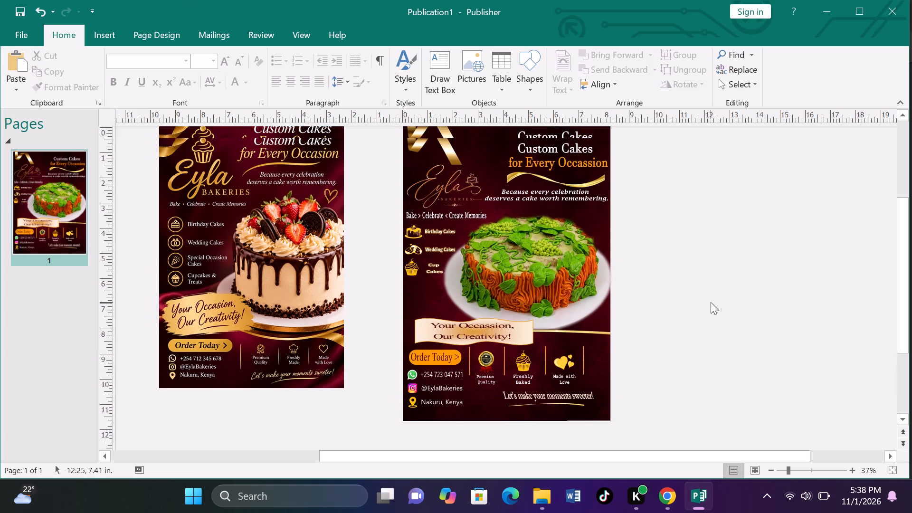
scroll(711, 302, "up", 2)
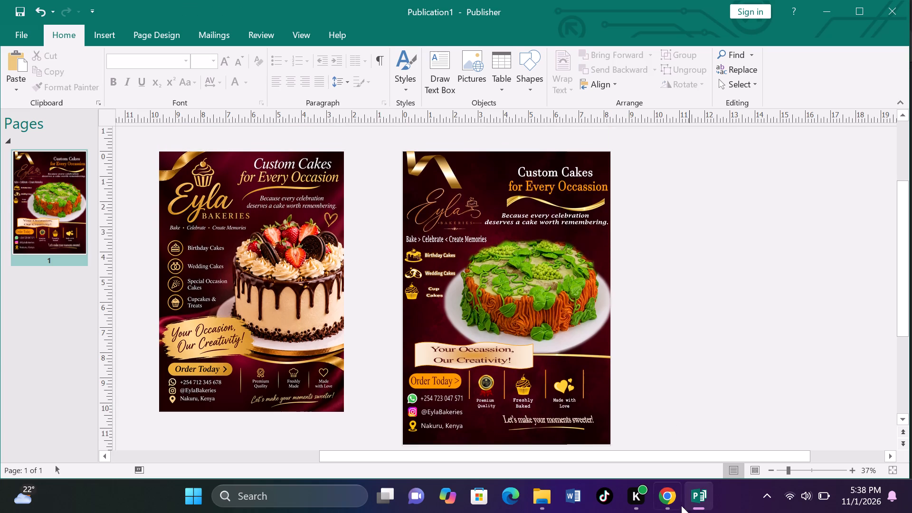